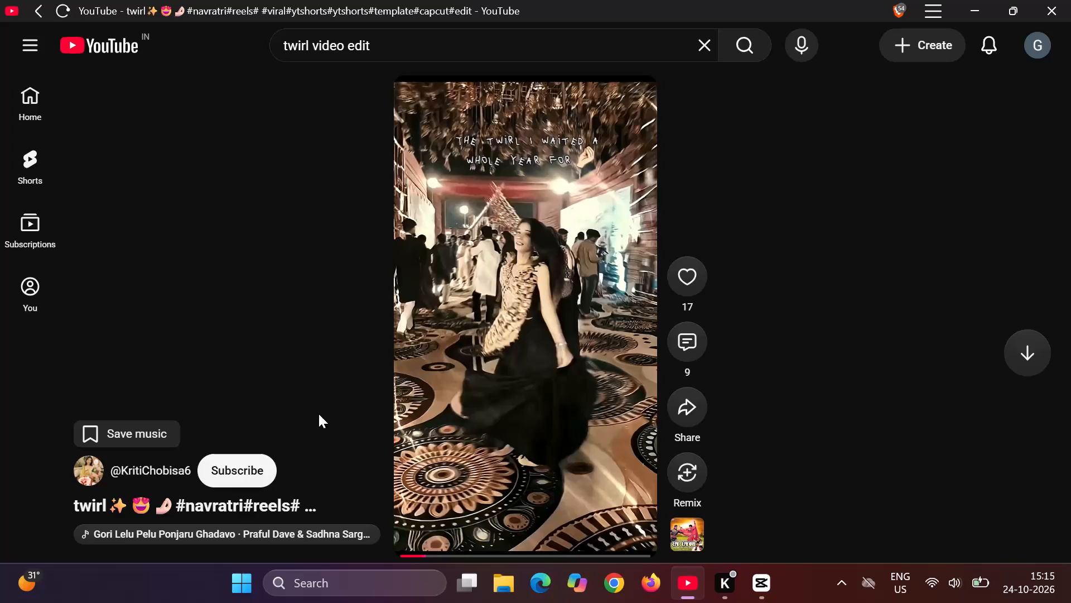
# Return to the twirl video edit results and watch the Short on making a viral twirl edit with a CapCut template.
pyautogui.click(38, 14)
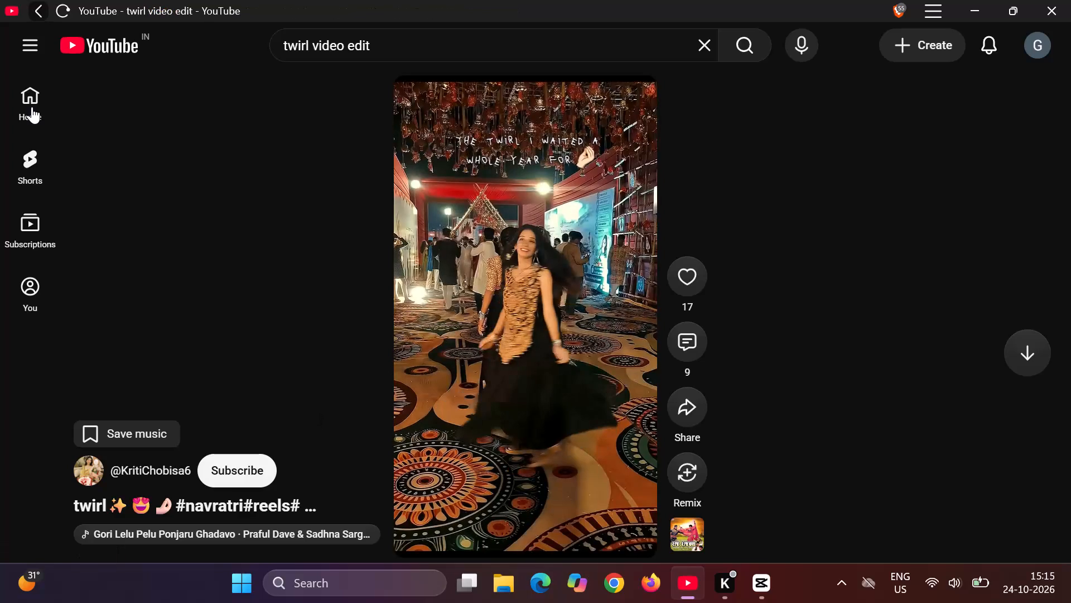
pyautogui.scroll(-1, 9, 349)
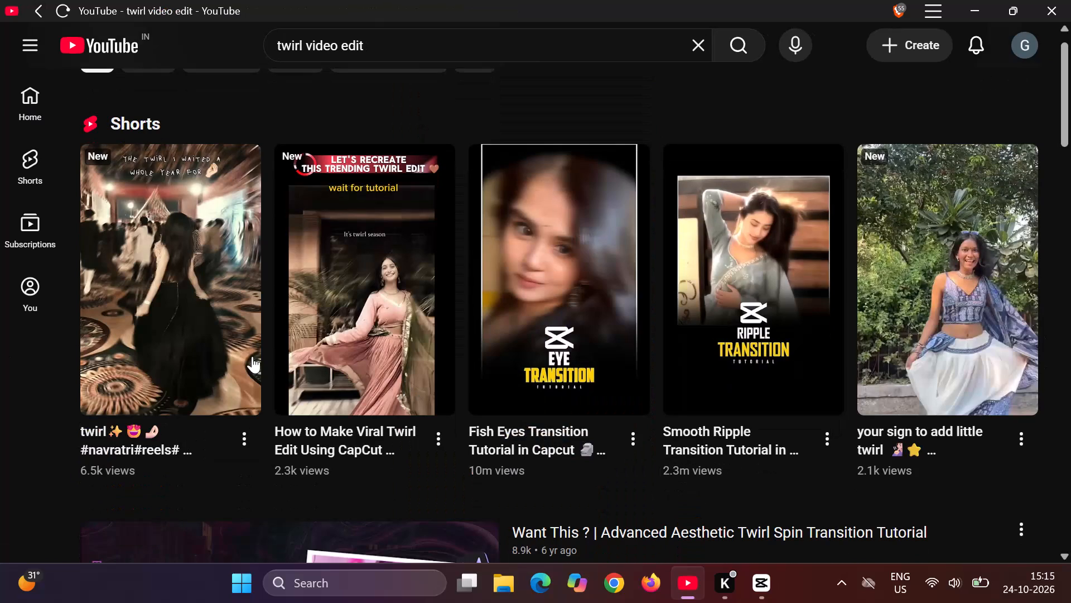
pyautogui.click(382, 364)
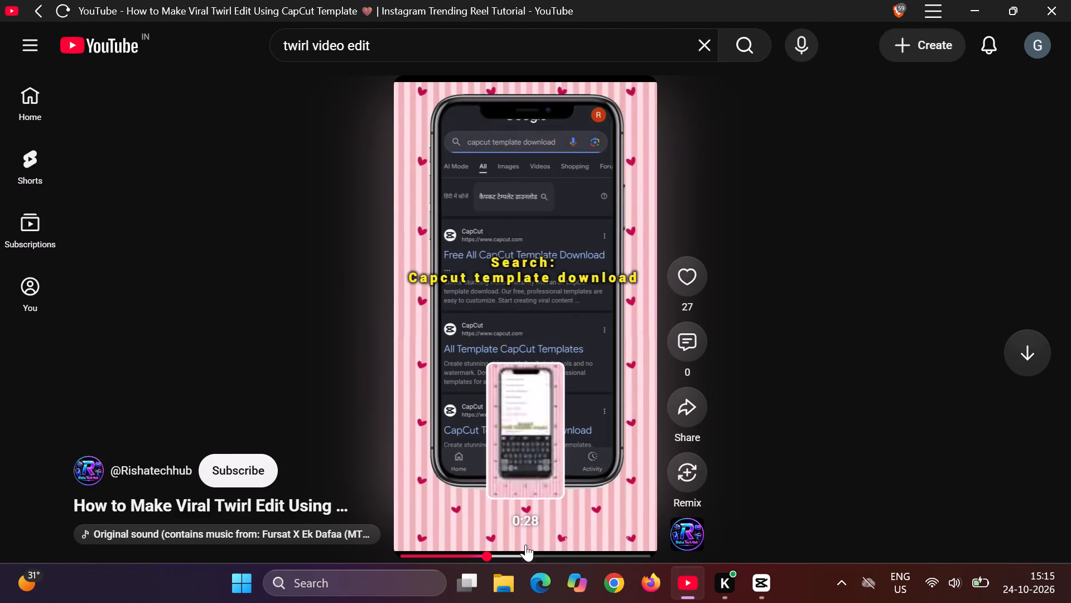
pyautogui.click(535, 233)
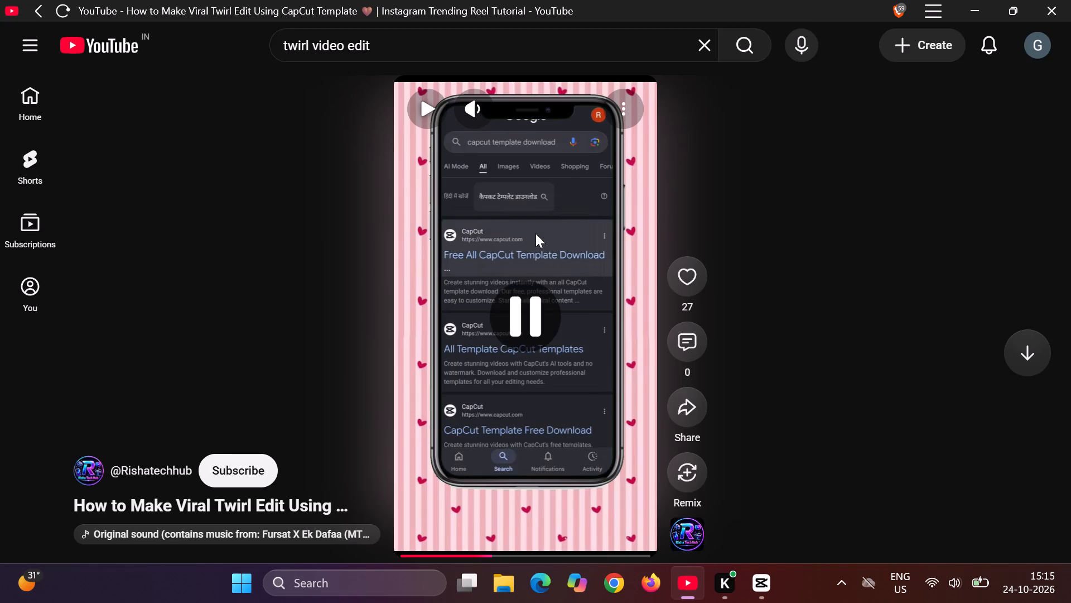
pyautogui.click(535, 233)
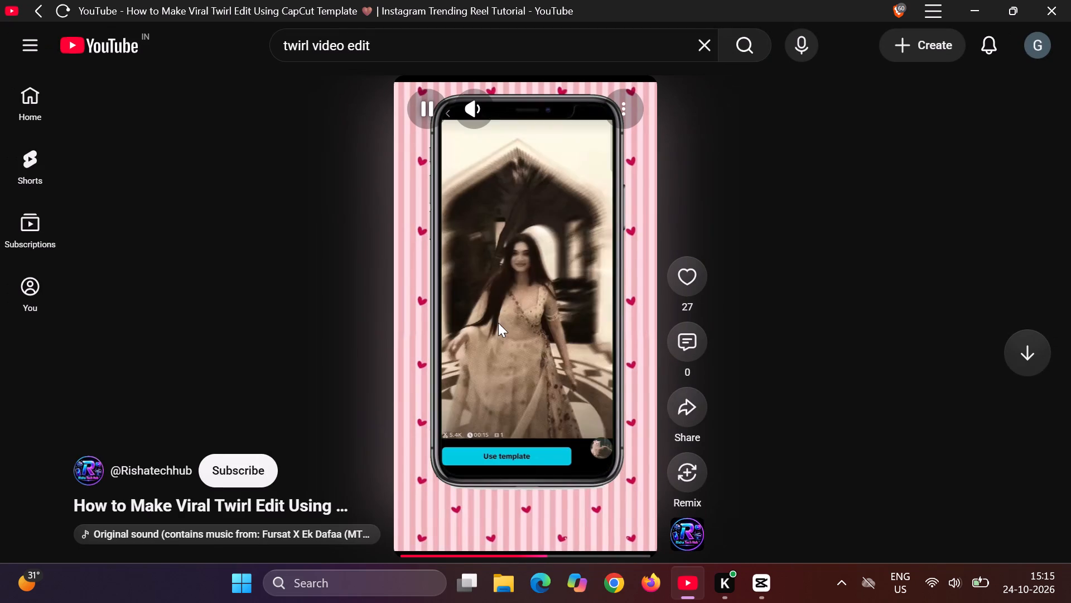
pyautogui.click(498, 323)
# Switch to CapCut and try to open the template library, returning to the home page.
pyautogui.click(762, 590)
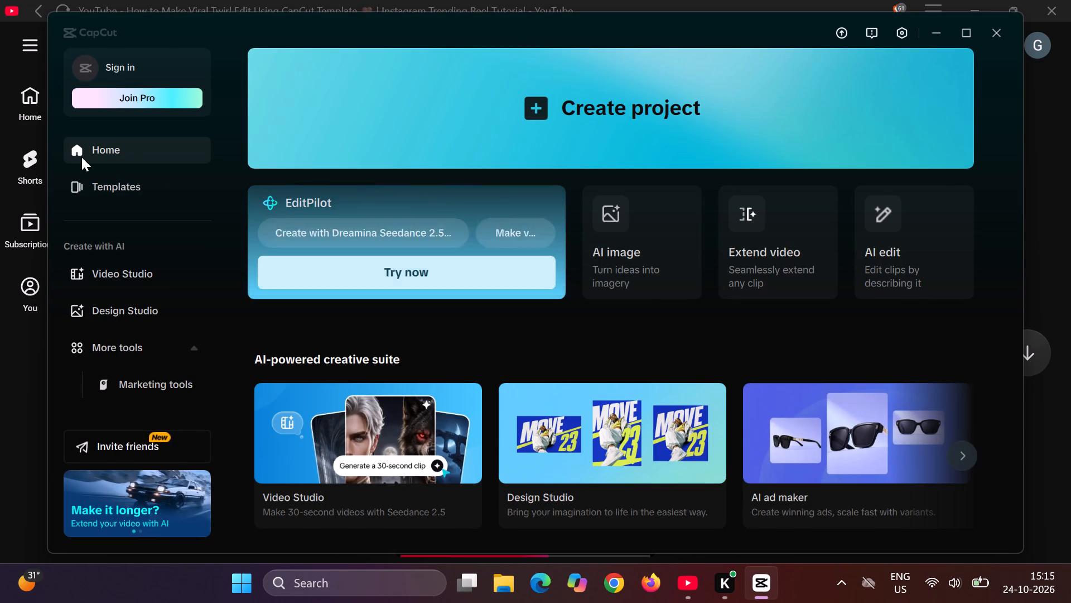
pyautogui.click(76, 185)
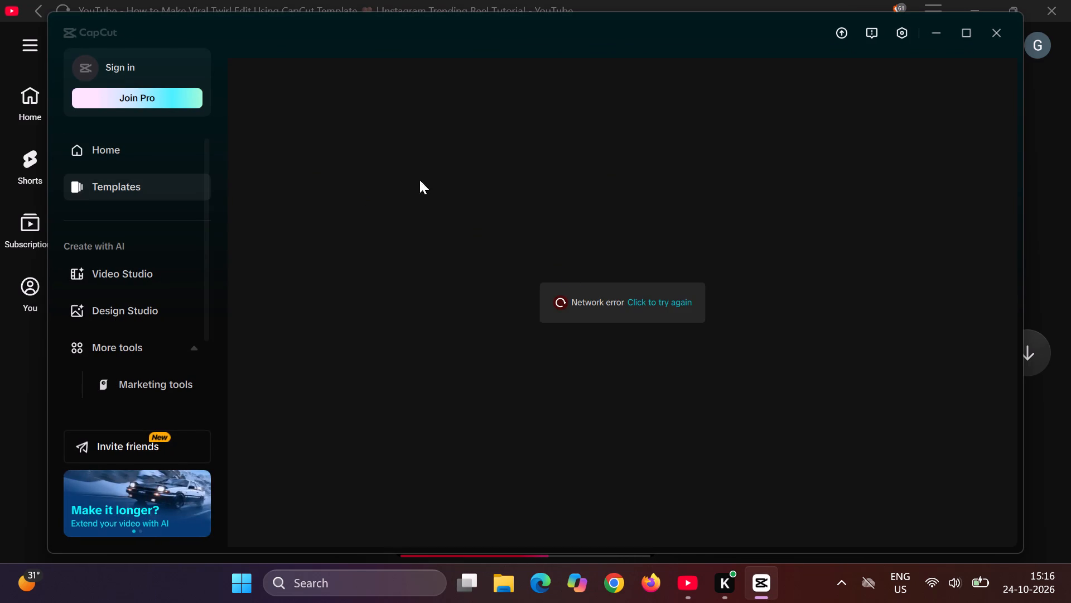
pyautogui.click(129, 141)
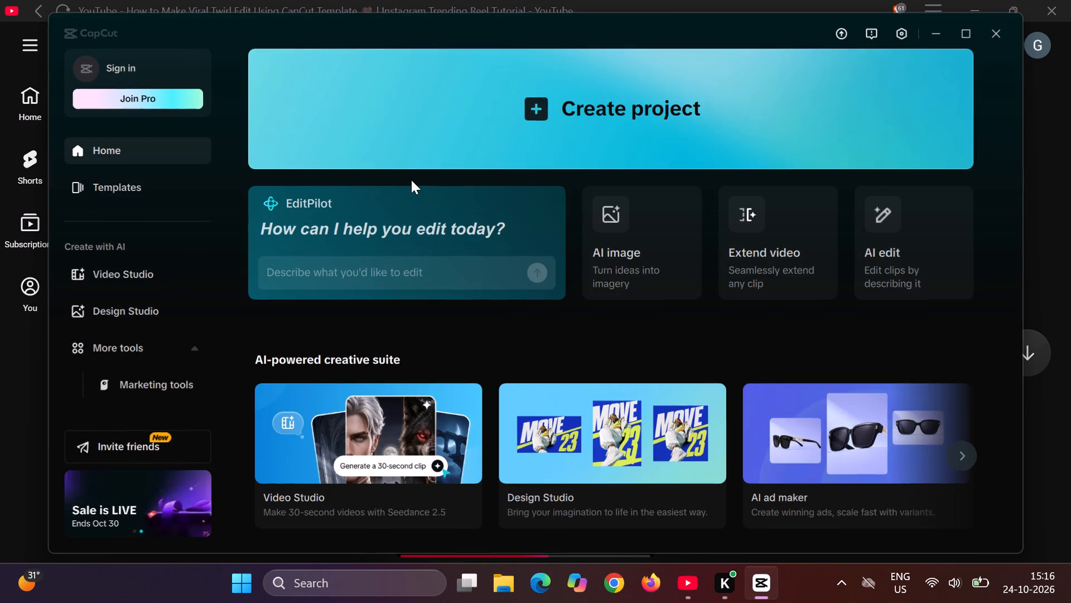
# Launch PlanetVPN from the desktop and start a VPN connection.
pyautogui.doubleClick(414, 482)
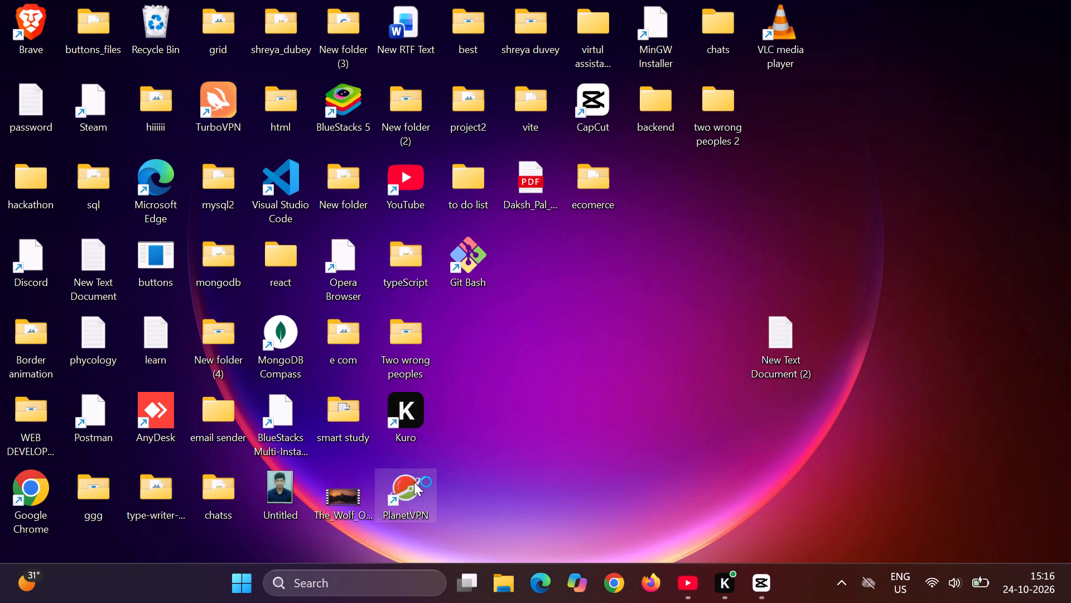
pyautogui.click(693, 382)
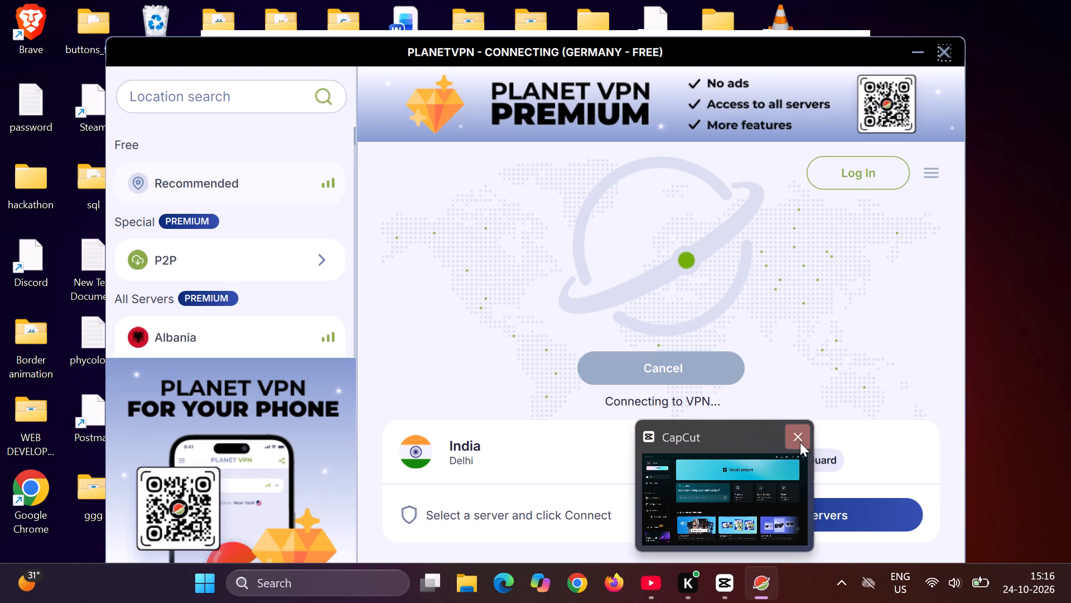
# Restart CapCut and open its template library, dismissing the Pro offer and the Recommended features pop-up.
pyautogui.click(801, 440)
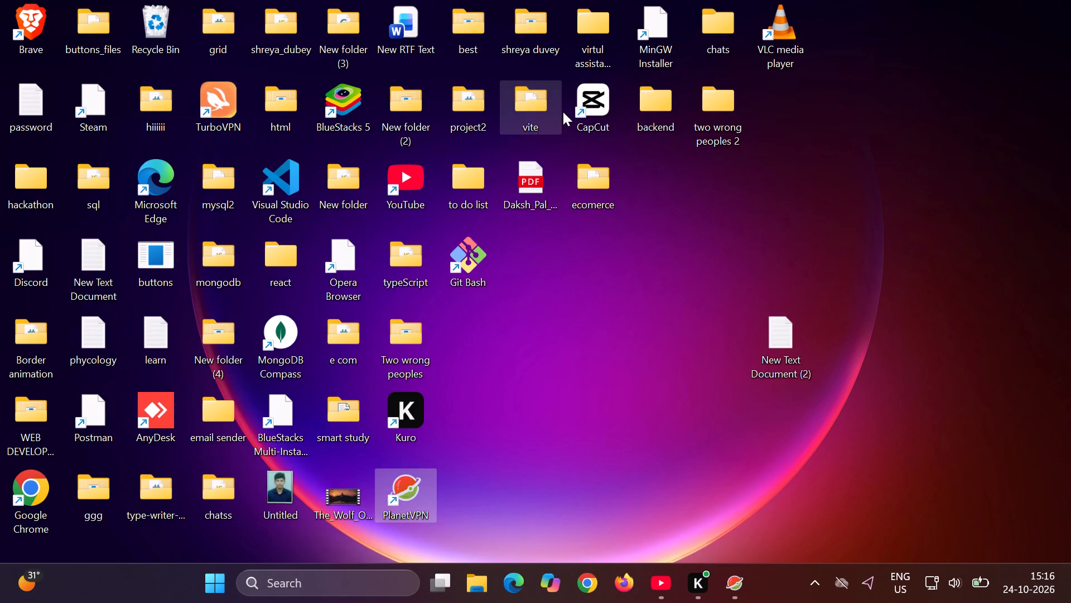
pyautogui.doubleClick(587, 107)
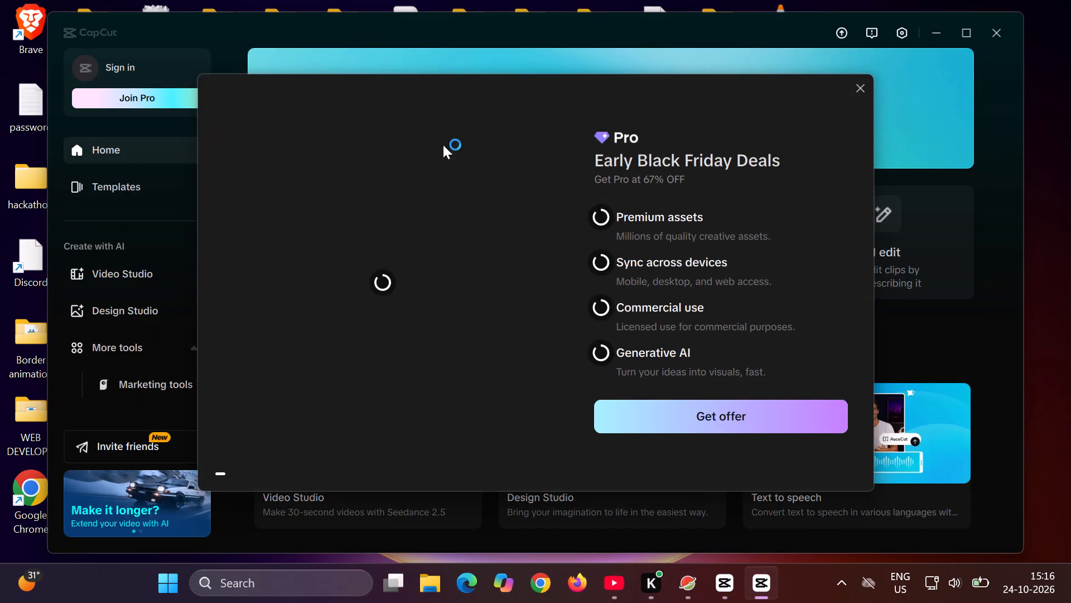
pyautogui.click(863, 85)
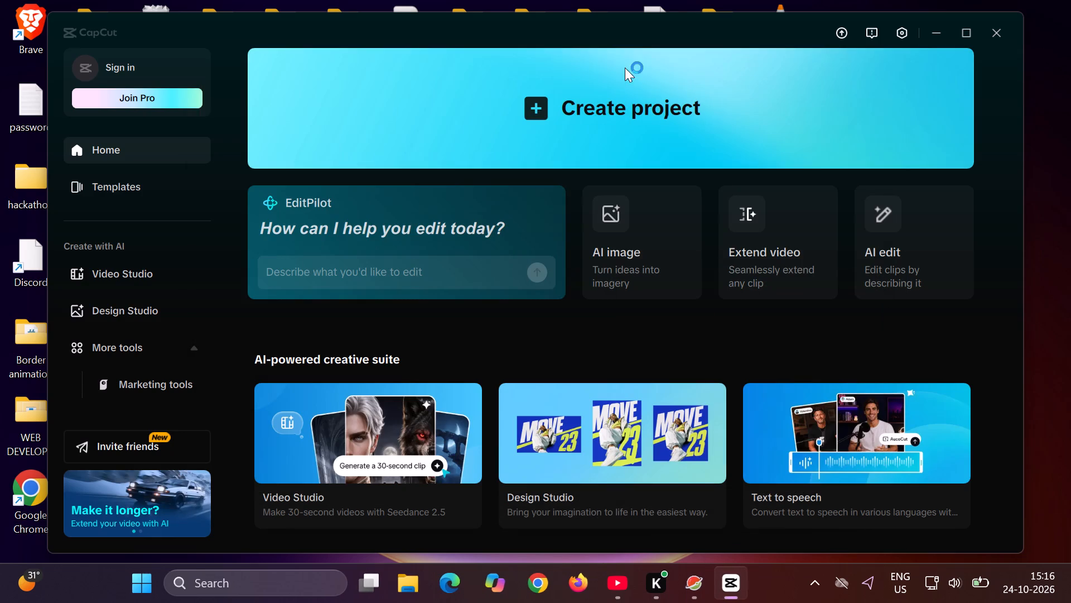
pyautogui.click(115, 192)
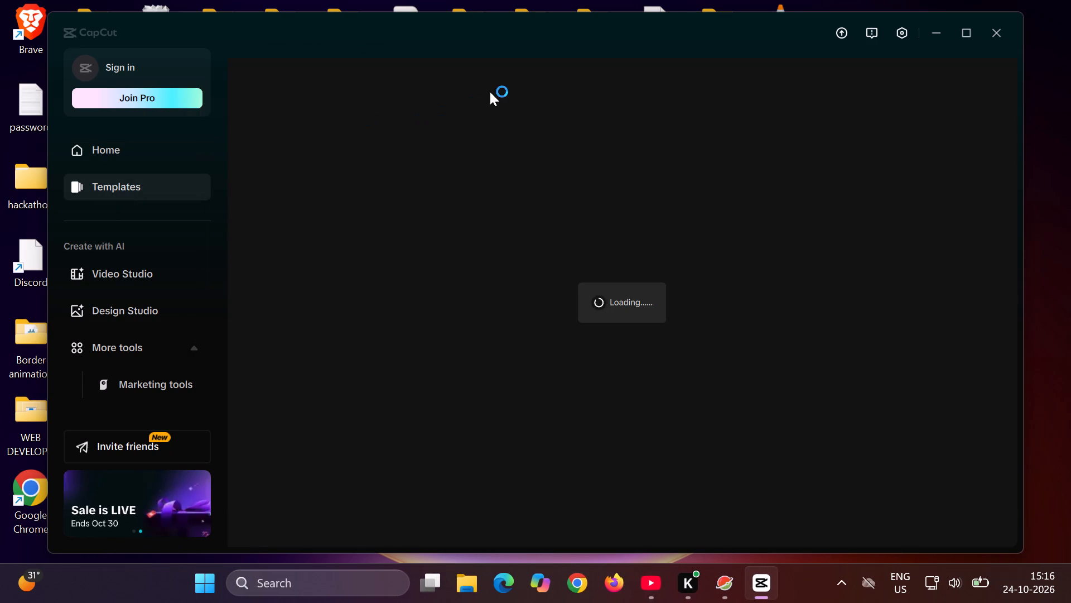
pyautogui.click(479, 82)
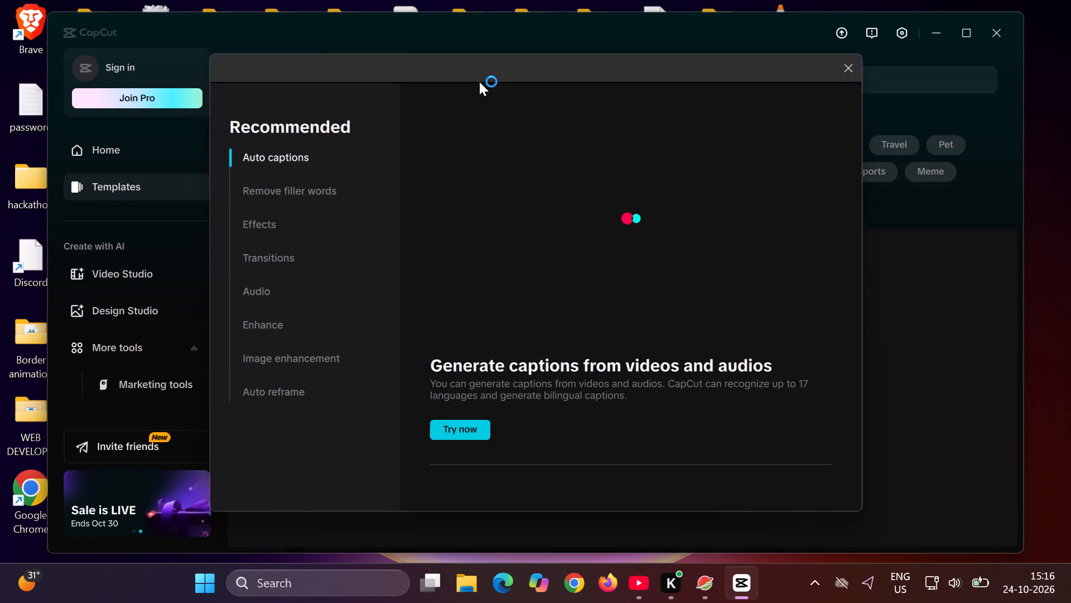
pyautogui.click(847, 71)
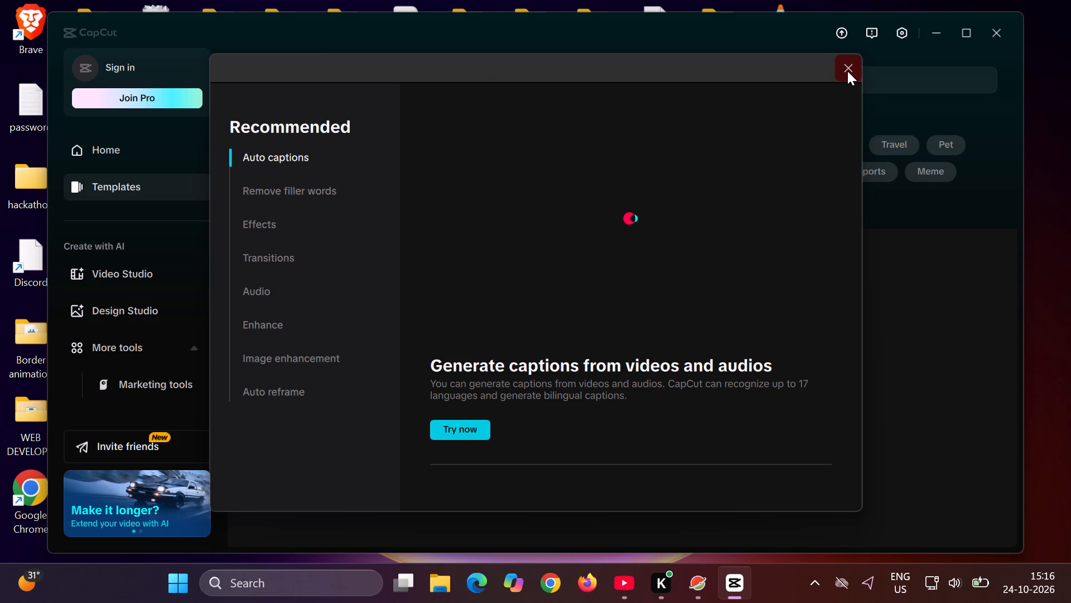
pyautogui.click(607, 84)
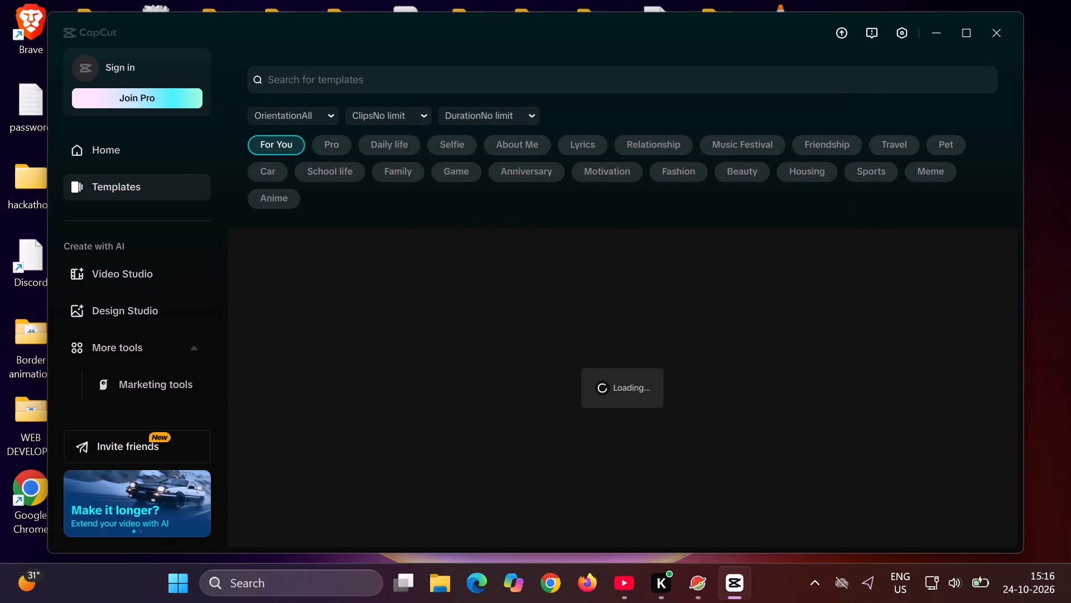
pyautogui.click(544, 83)
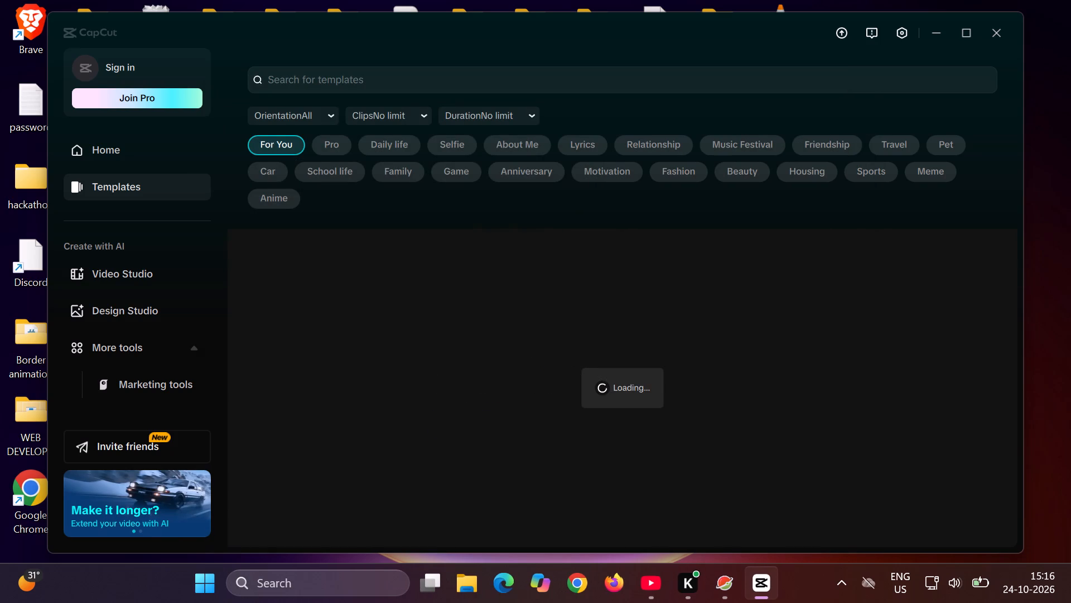
# Switch to YouTube and continue watching the twirl edit tutorial Short, pausing it at the end.
pyautogui.click(641, 587)
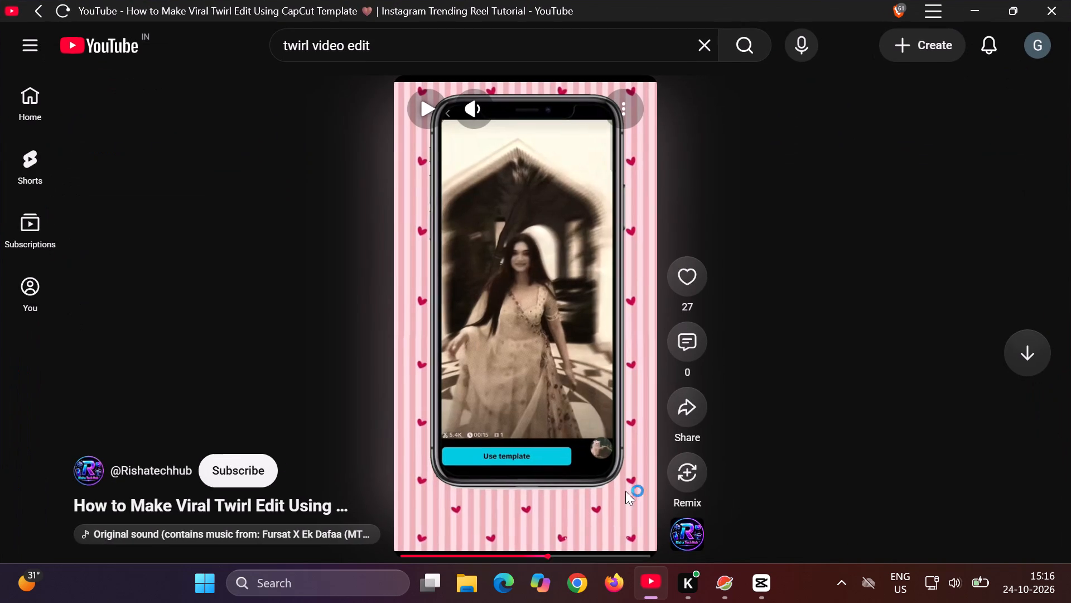
pyautogui.click(559, 356)
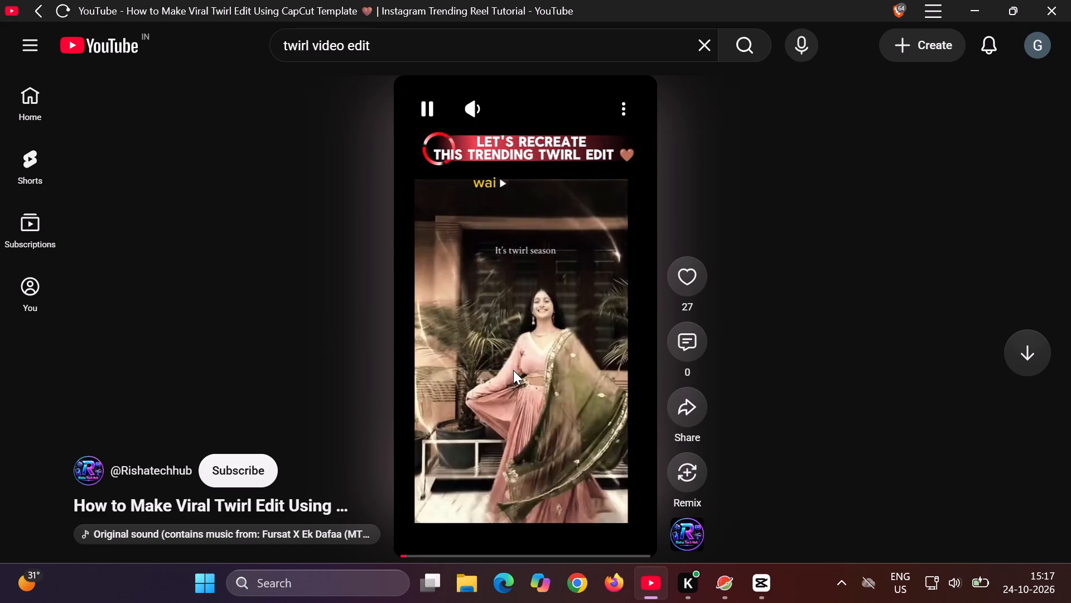
pyautogui.click(513, 370)
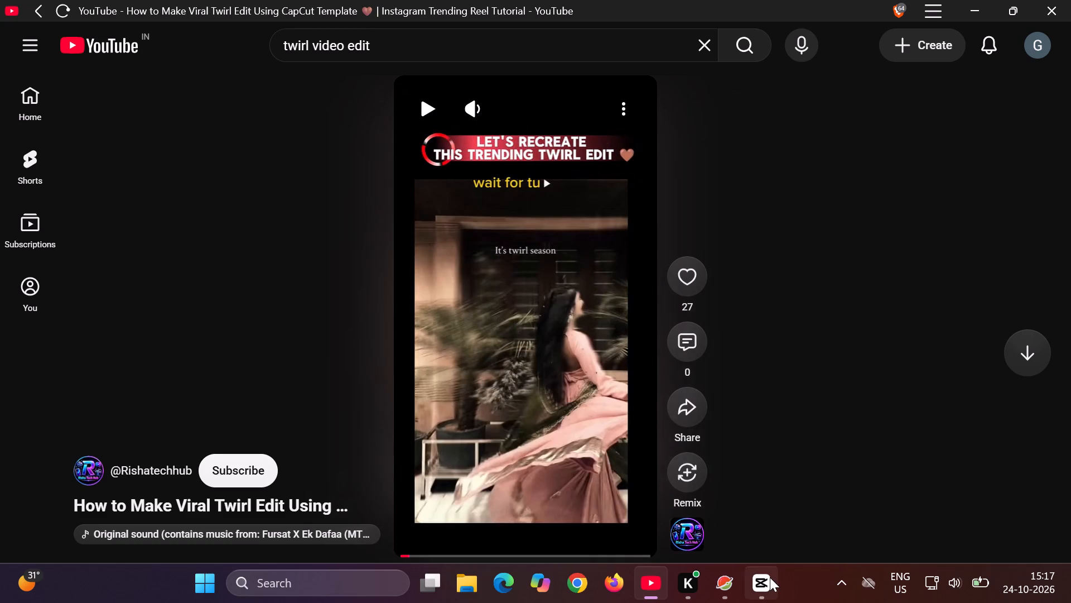
# Switch to CapCut and search the templates using the suggested query "twirl template lehnga".
pyautogui.click(766, 586)
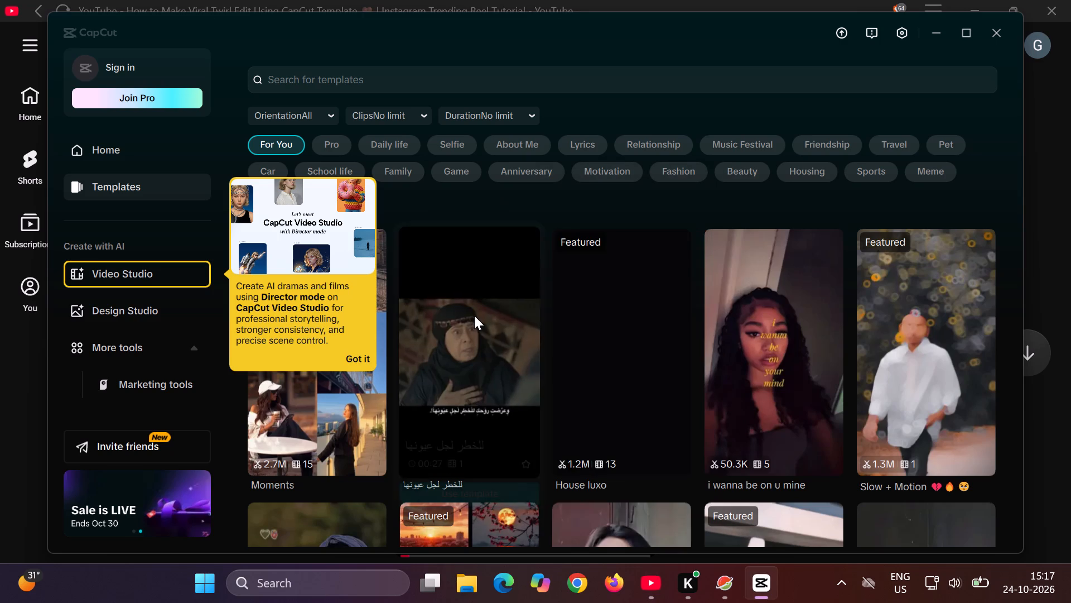
pyautogui.click(413, 65)
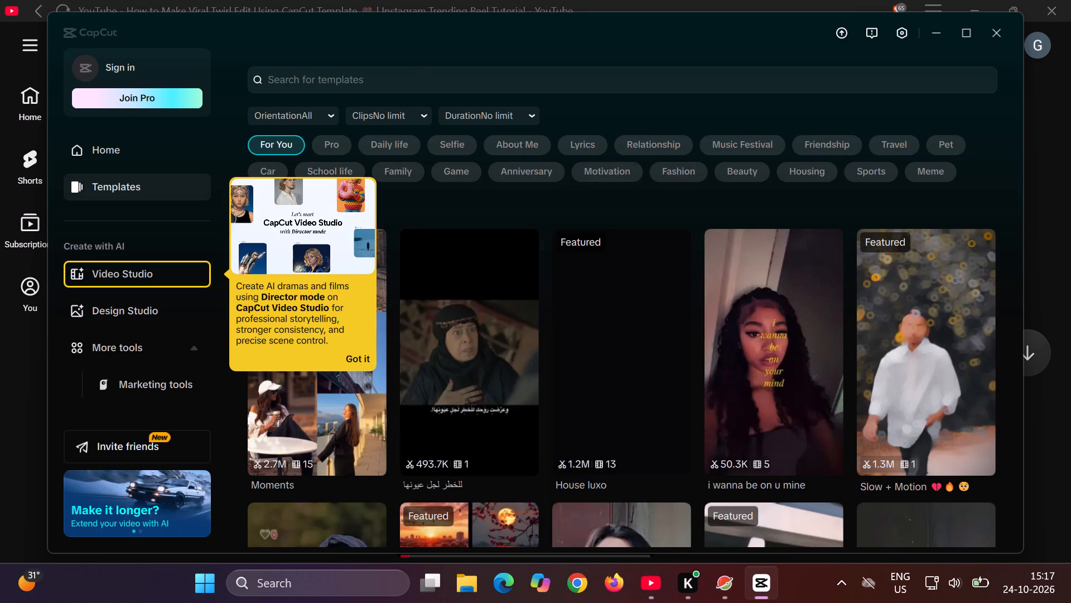
pyautogui.click(402, 79)
pyautogui.write('twirl te')
pyautogui.click(388, 110)
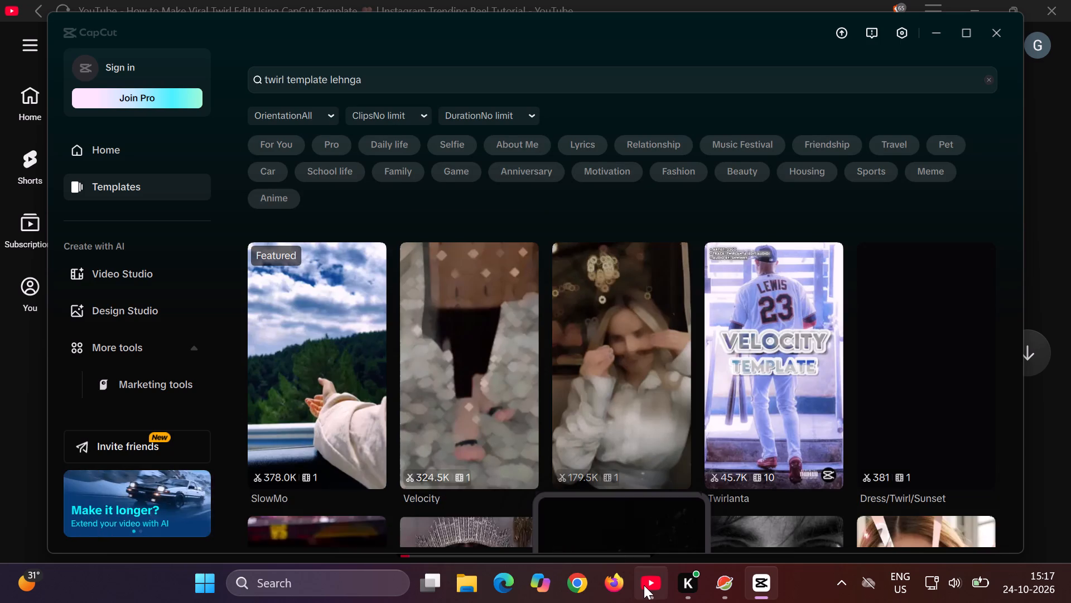
# Switch to the YouTube tutorial and review the part showing which template search term to use and which result to pick.
pyautogui.click(644, 585)
pyautogui.click(502, 461)
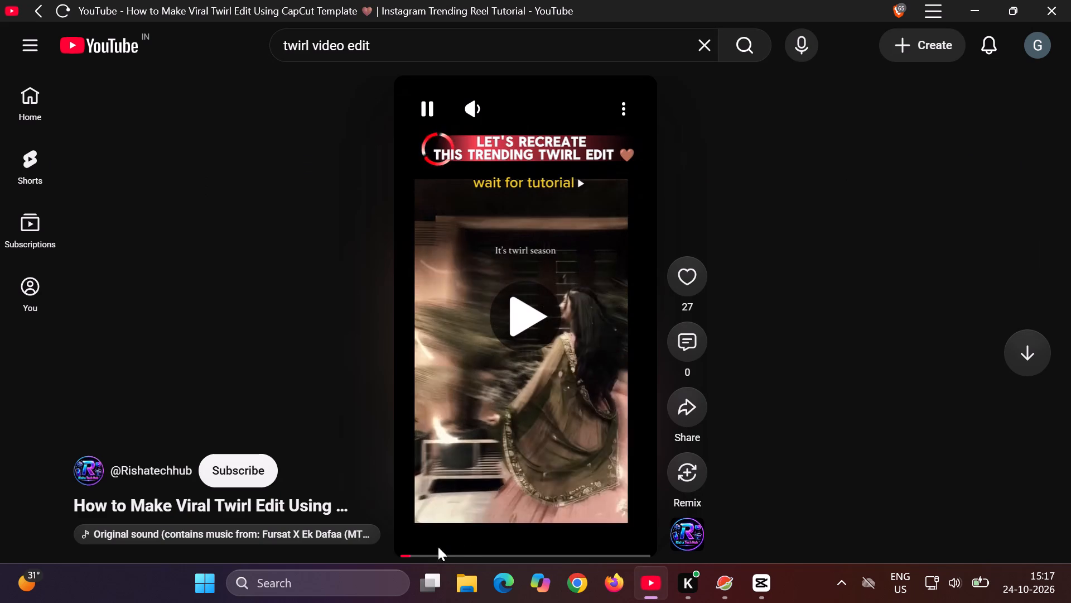
pyautogui.click(471, 559)
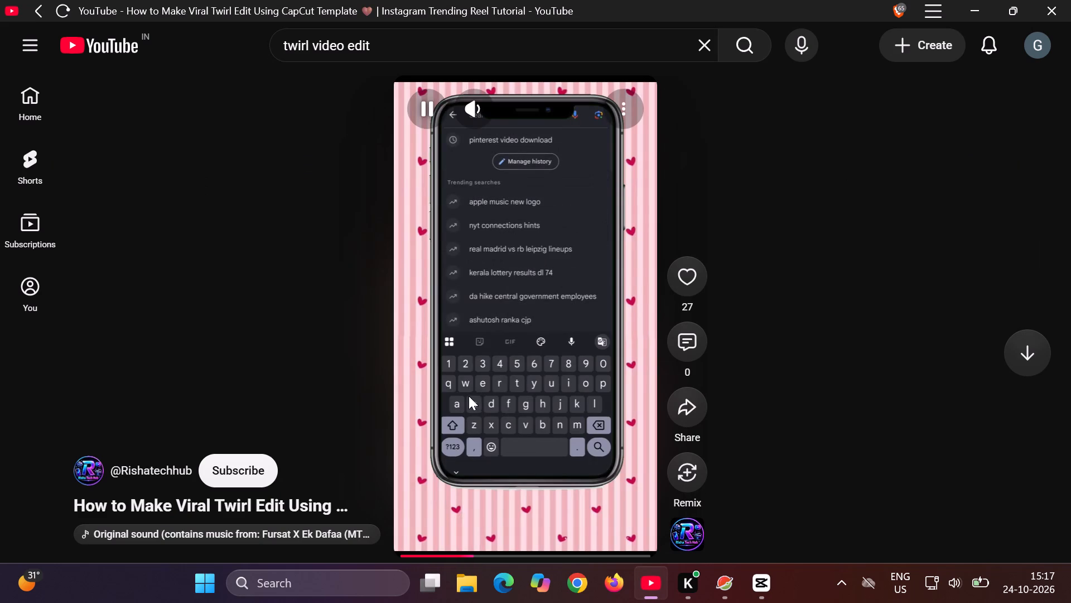
pyautogui.click(503, 559)
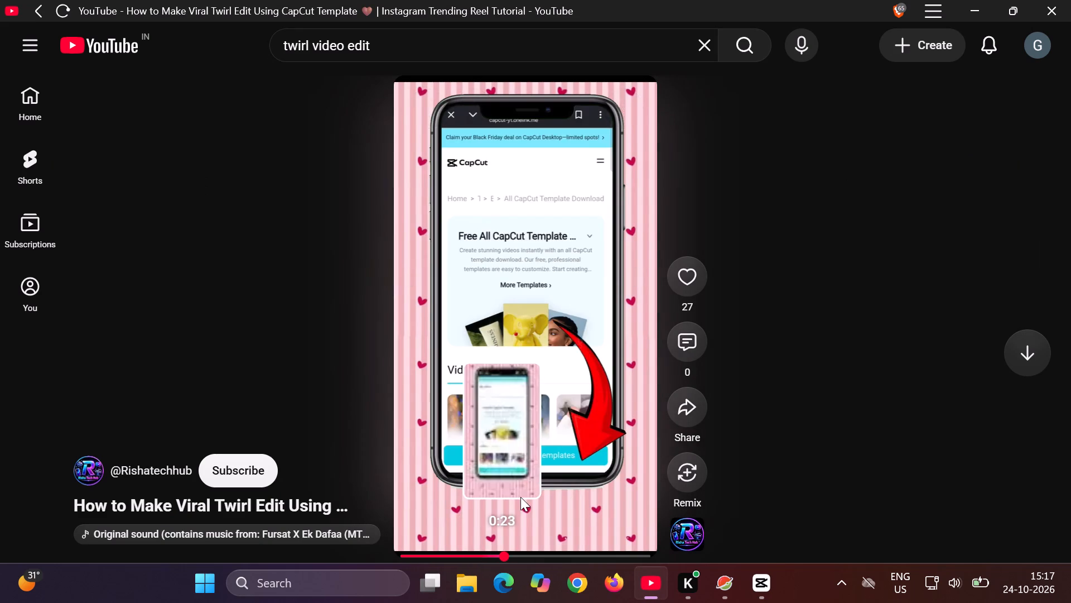
pyautogui.click(529, 558)
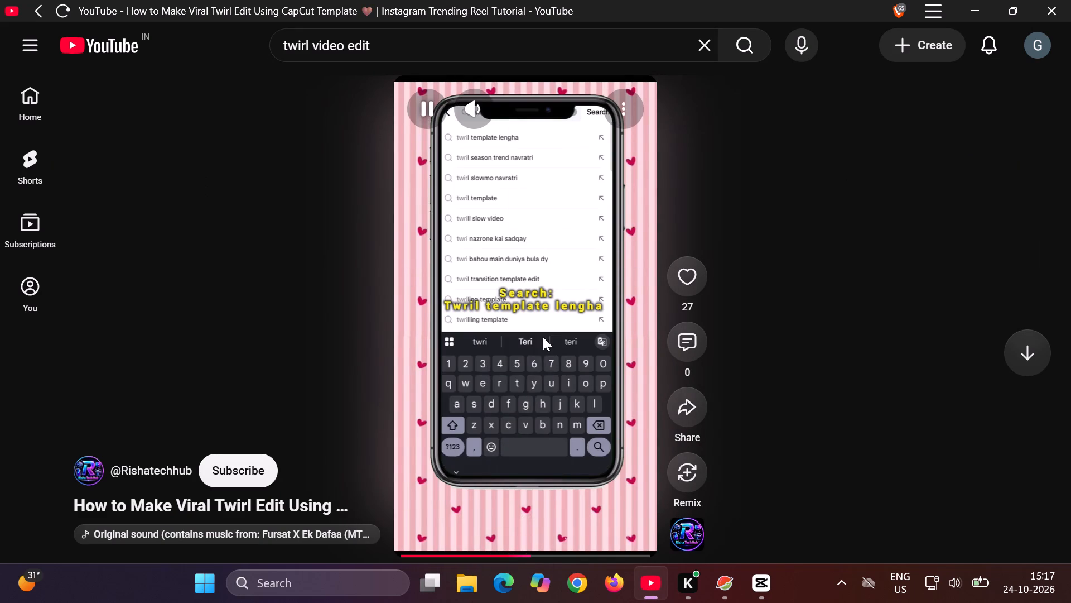
pyautogui.click(545, 558)
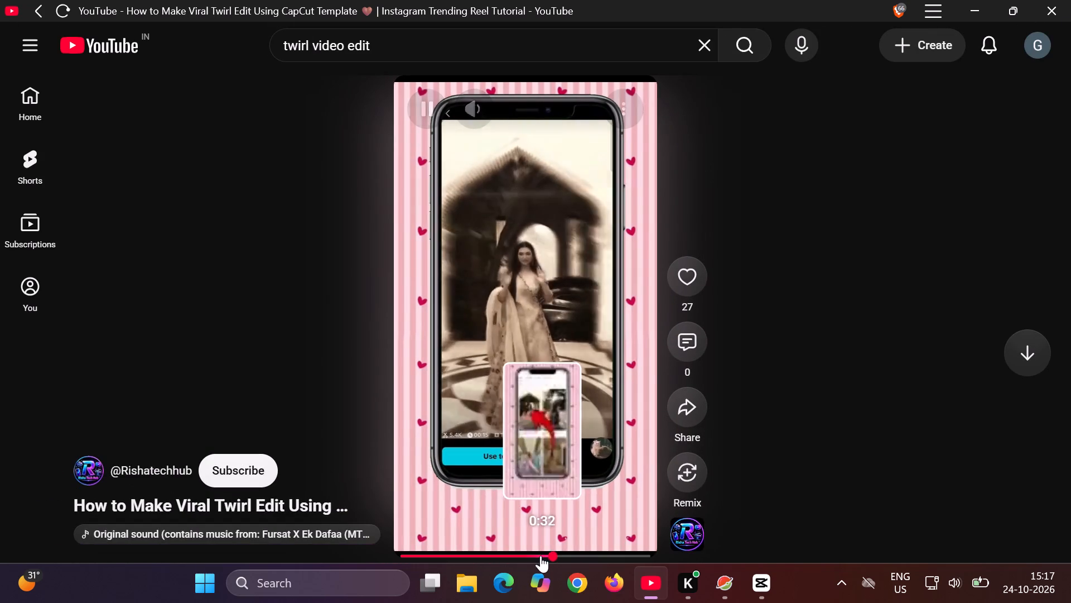
pyautogui.click(541, 556)
pyautogui.click(523, 341)
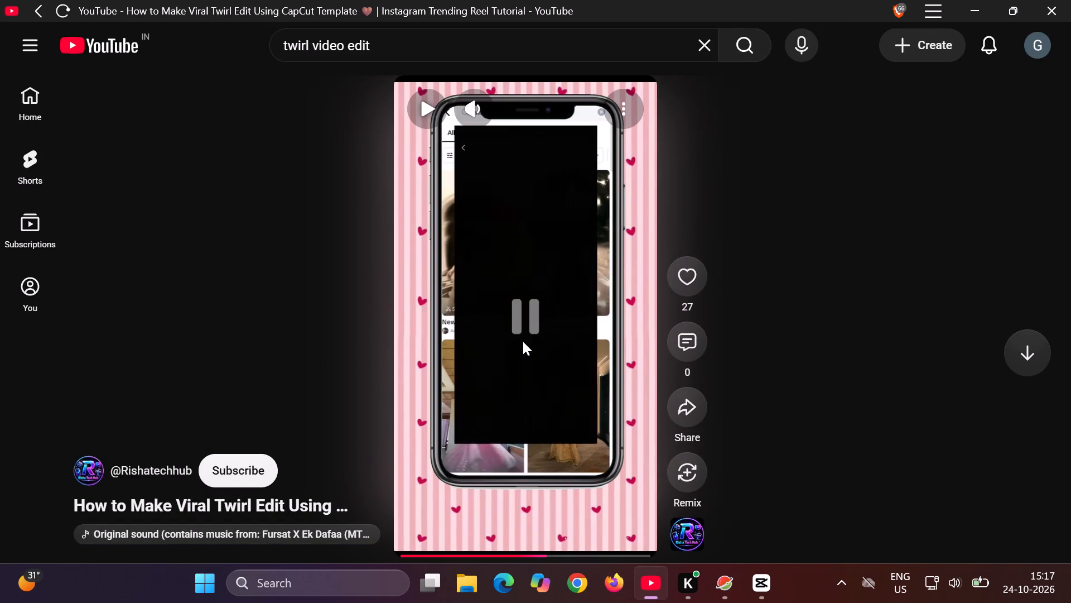
pyautogui.click(536, 556)
pyautogui.click(542, 500)
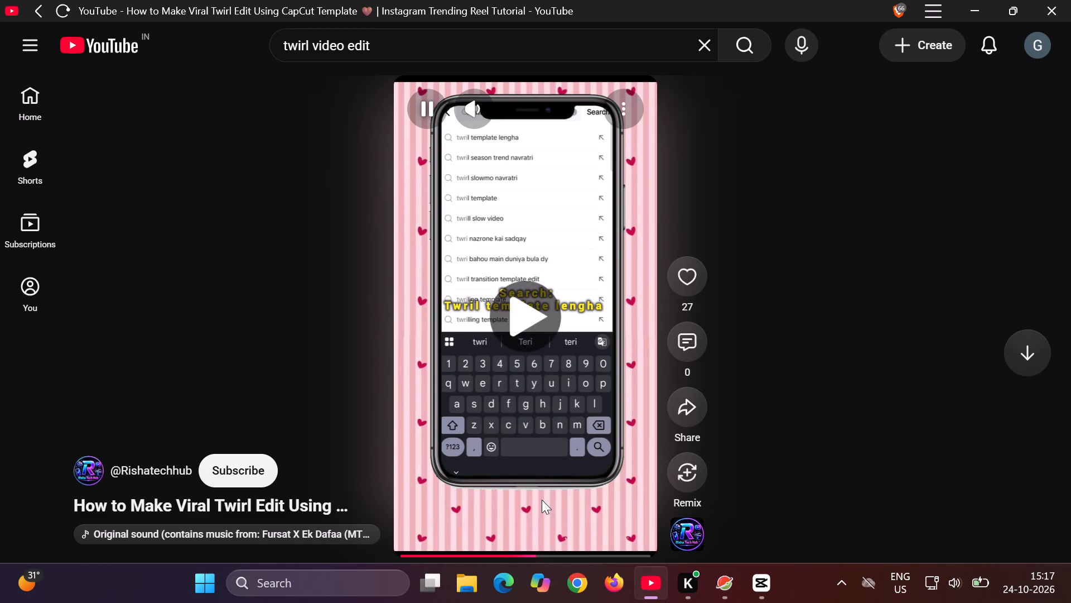
pyautogui.click(544, 481)
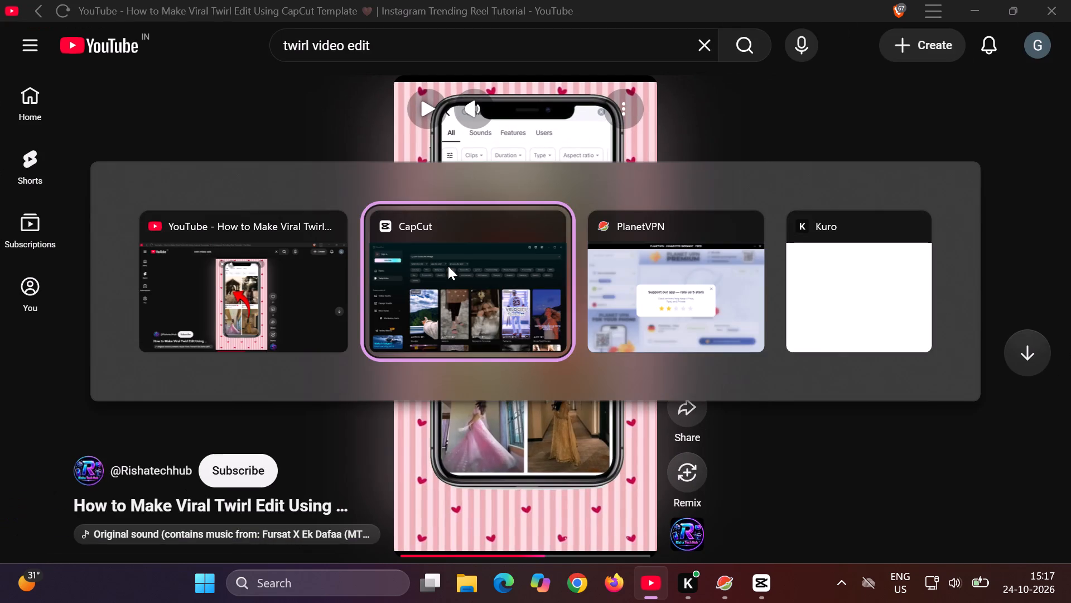
# Switch to CapCut and browse the "twirl template lehnga" results for a template resembling the tutorial's twirl edit.
pyautogui.scroll(-1, 284, 388)
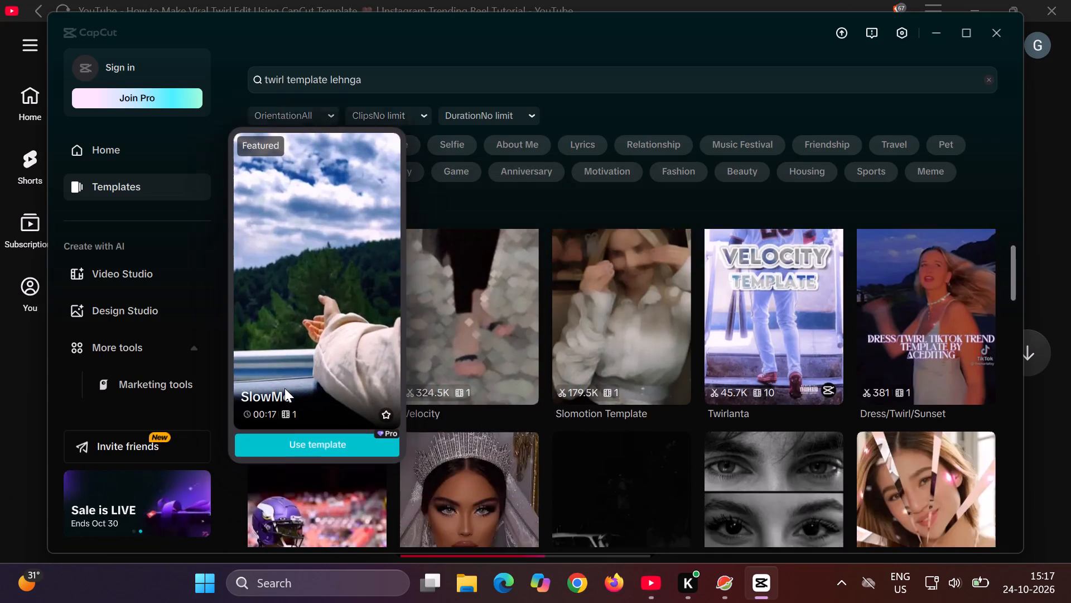
pyautogui.scroll(-1, 284, 388)
pyautogui.scroll(3, 284, 388)
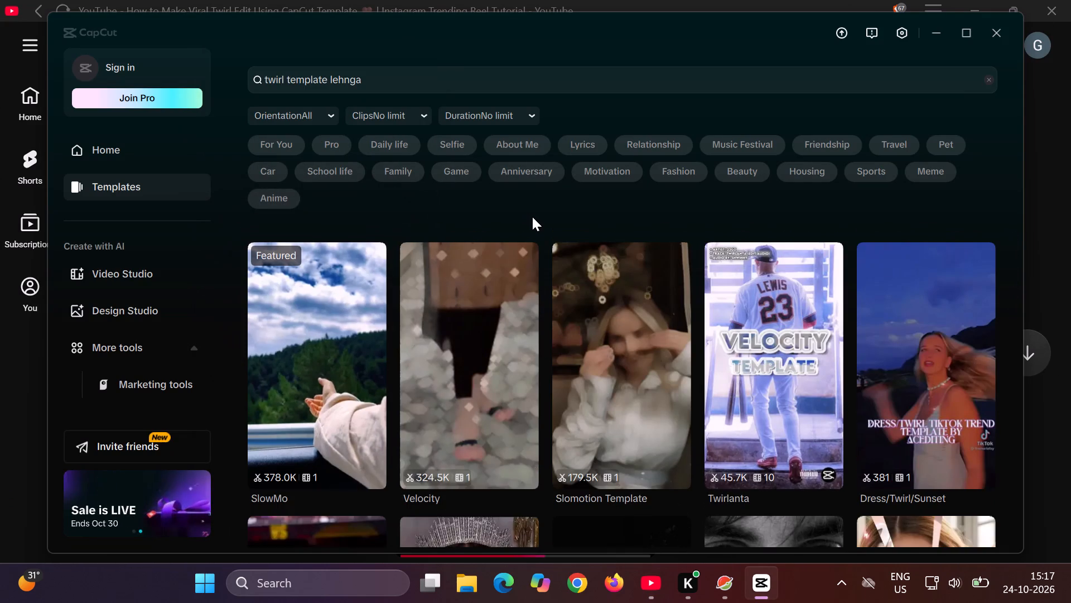
pyautogui.scroll(-2, 532, 217)
pyautogui.scroll(-1, 488, 312)
pyautogui.scroll(1, 488, 312)
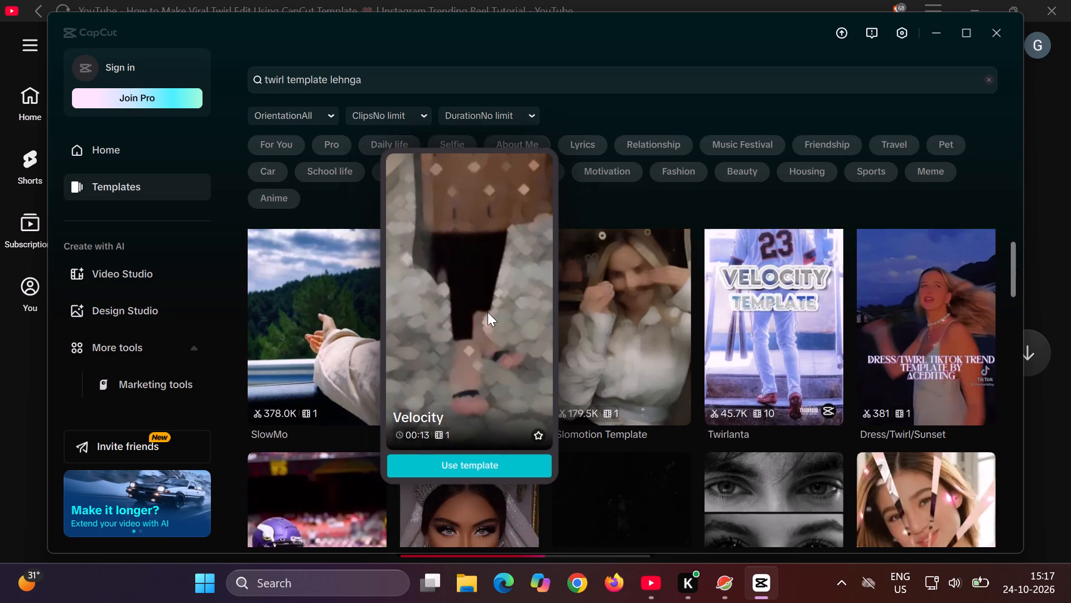
pyautogui.scroll(1, 488, 312)
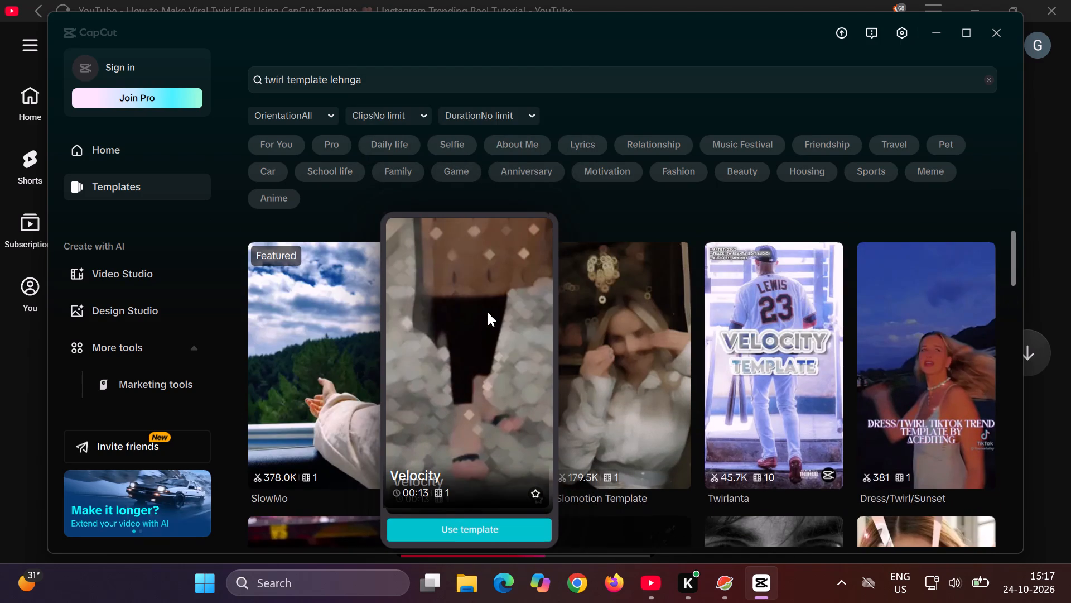
# Preview the Dress/Twirl/Sunset template and close its preview.
pyautogui.click(935, 384)
pyautogui.scroll(-1, 935, 384)
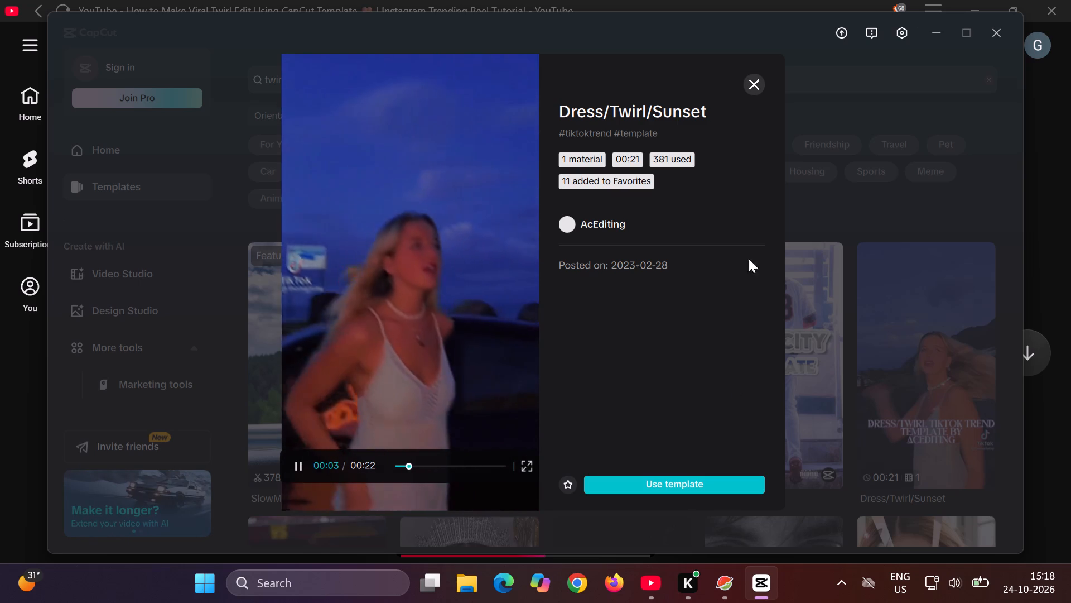
pyautogui.click(753, 78)
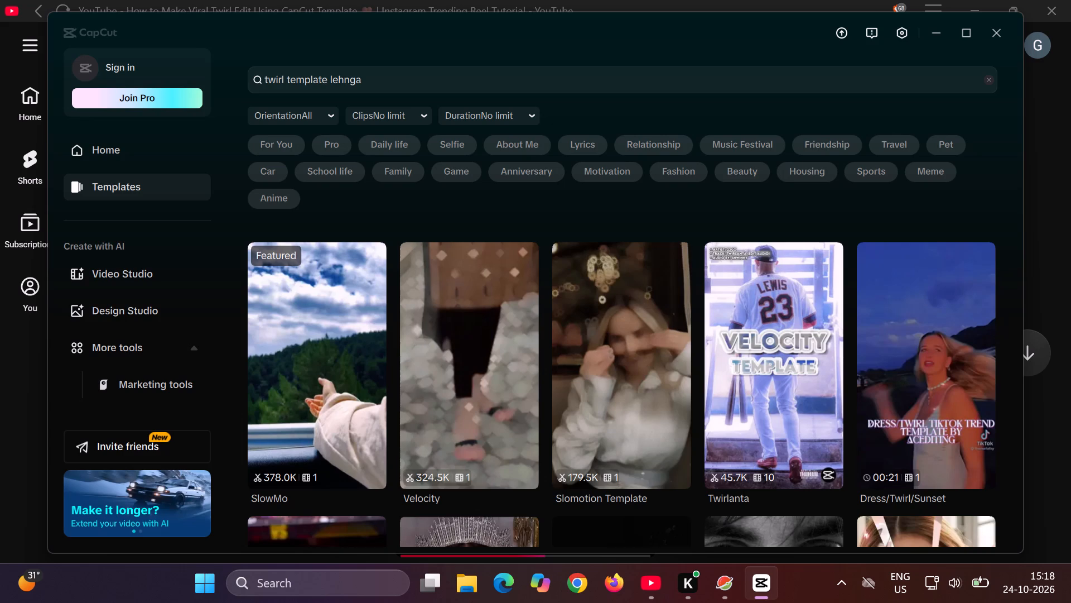
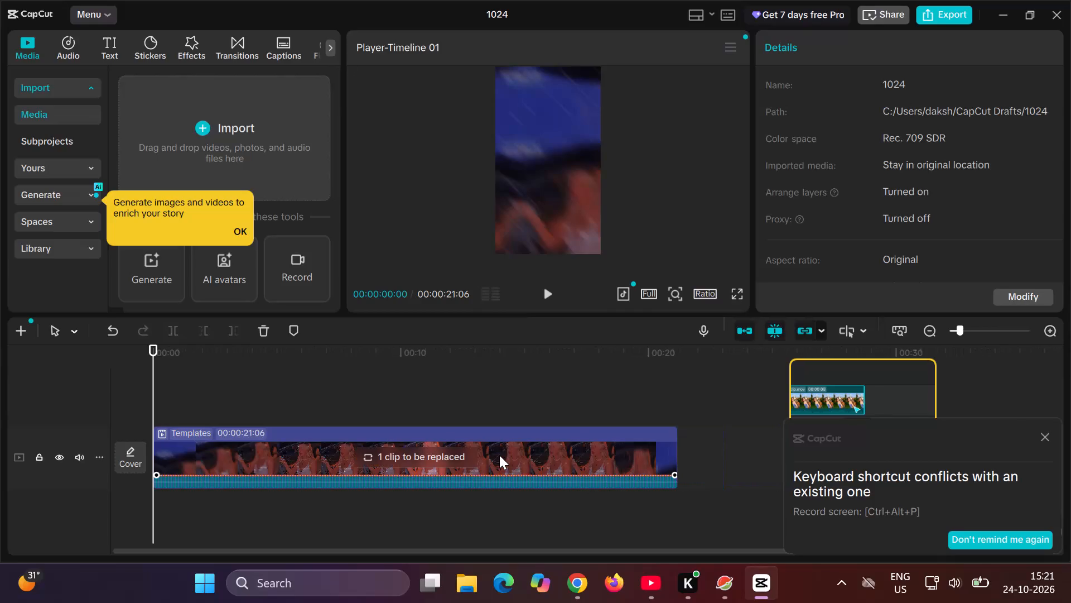
# Import the clip "WhatsApp Video 2026-10-24 at 3.18.41 PM.mp4" into the project media.
pyautogui.hscroll(1, 499, 455)
pyautogui.hscroll(-5, 499, 455)
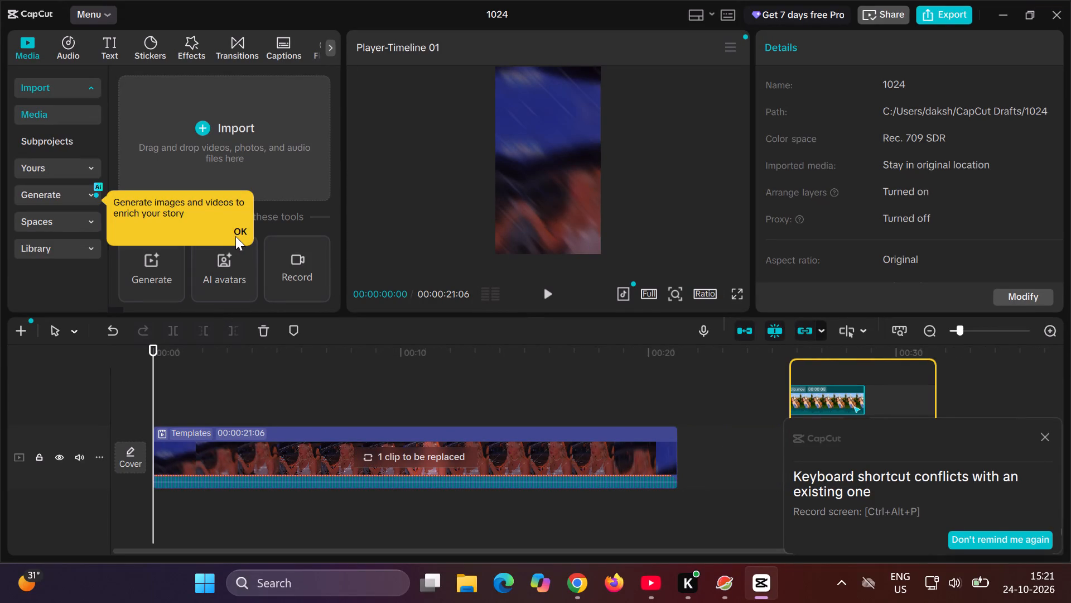
pyautogui.click(235, 236)
pyautogui.click(247, 119)
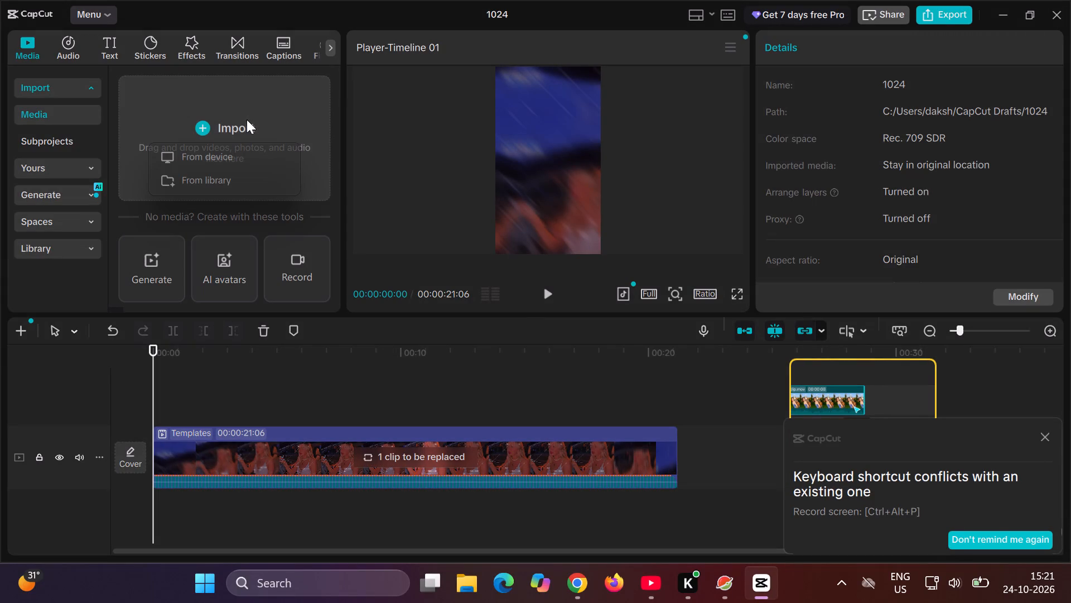
# Import the clip "WhatsApp Video 2026-10-24 at 3.18.41 PM.mp4" from the Downloads folder into the project media.
pyautogui.click(212, 155)
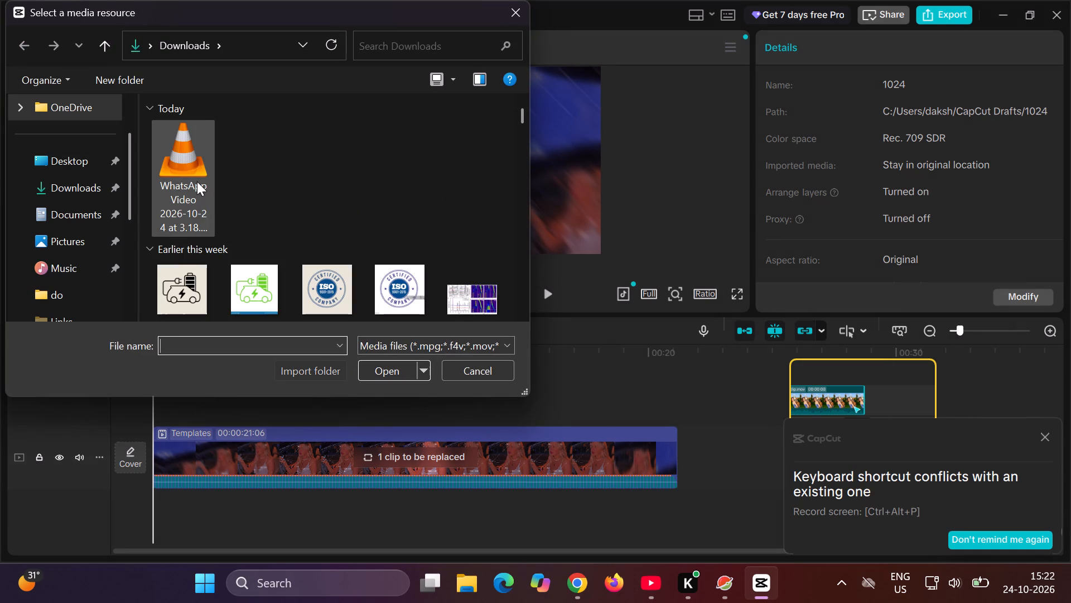
pyautogui.doubleClick(197, 181)
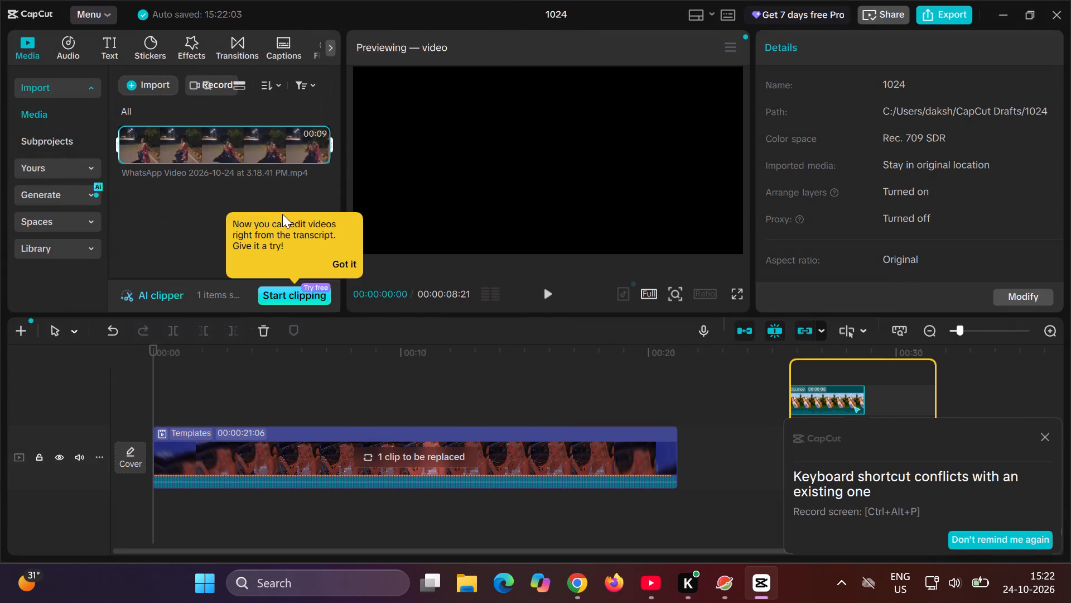
# Play the imported WhatsApp clip in the player to preview it.
pyautogui.click(546, 300)
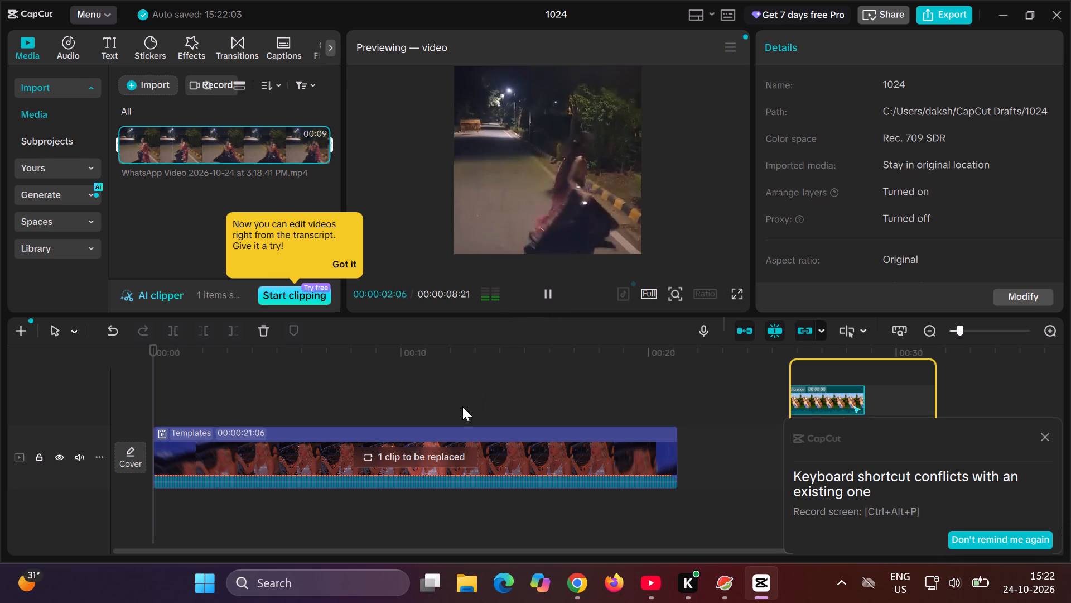
pyautogui.scroll(-3, 462, 406)
pyautogui.hscroll(2, 462, 406)
pyautogui.hscroll(-3, 462, 406)
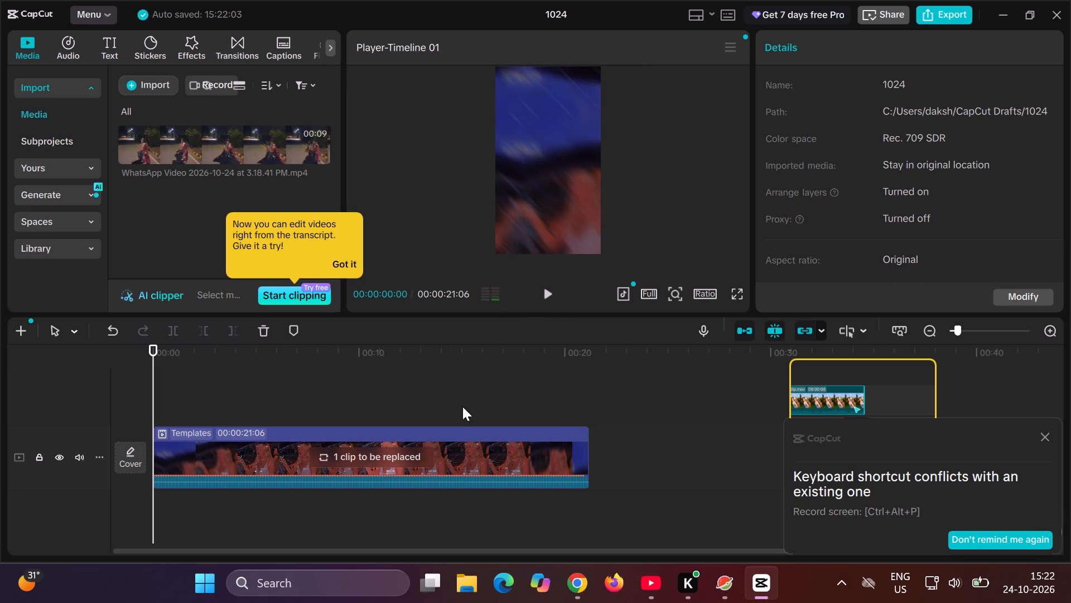
pyautogui.hscroll(-1, 462, 406)
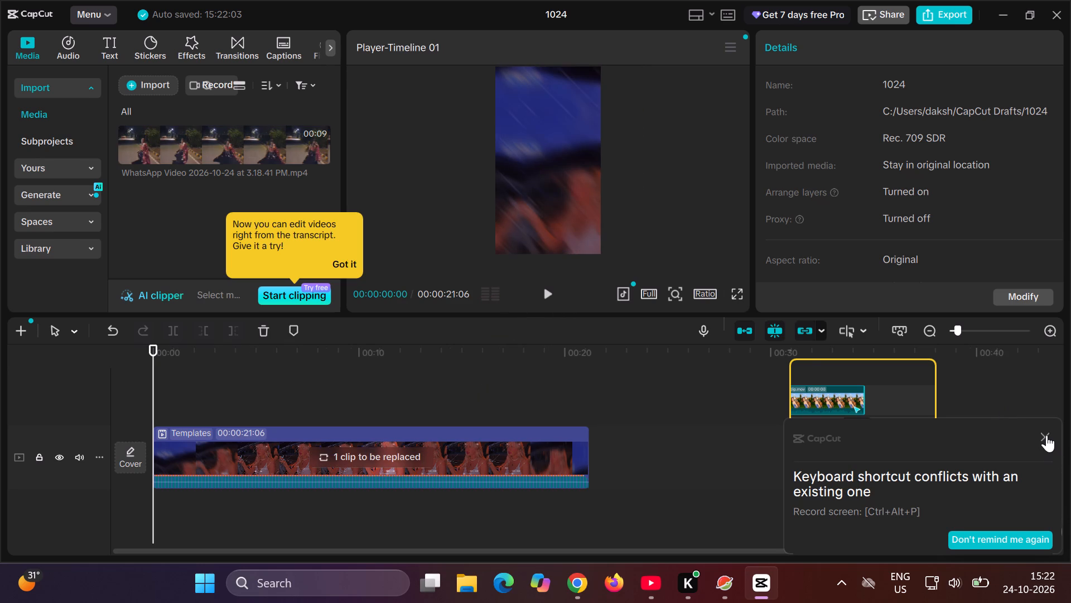
# Dismiss the keyboard shortcut conflict notice and the Interactive edit tip.
pyautogui.click(1046, 435)
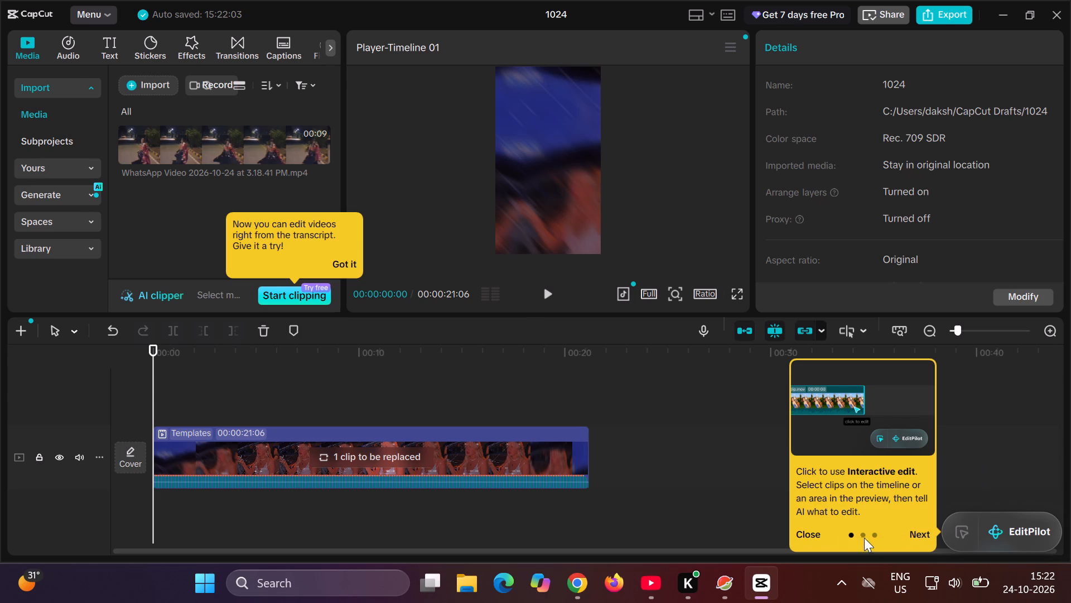
pyautogui.click(813, 533)
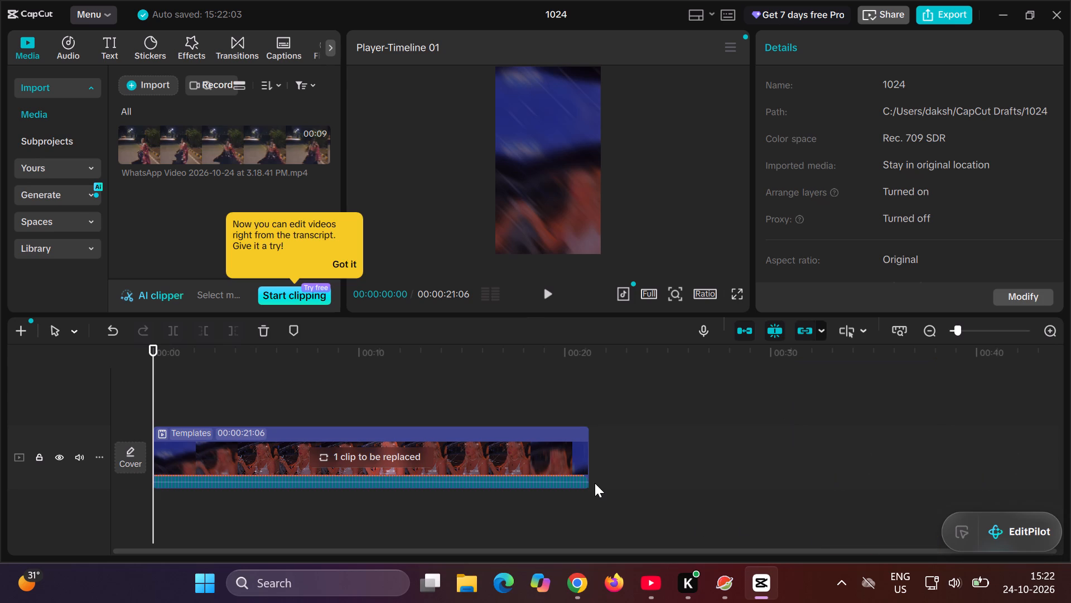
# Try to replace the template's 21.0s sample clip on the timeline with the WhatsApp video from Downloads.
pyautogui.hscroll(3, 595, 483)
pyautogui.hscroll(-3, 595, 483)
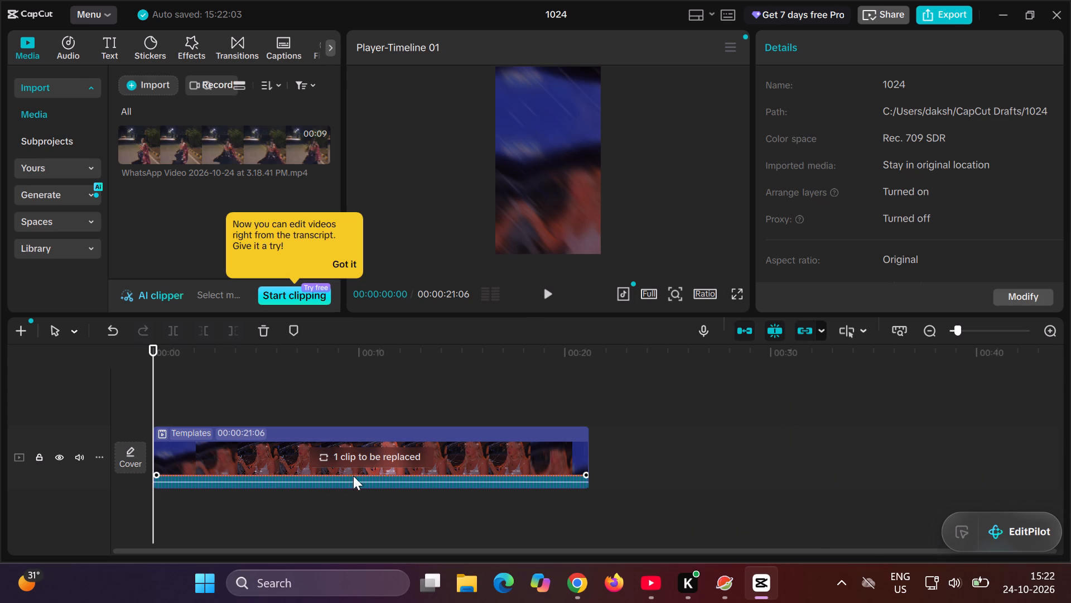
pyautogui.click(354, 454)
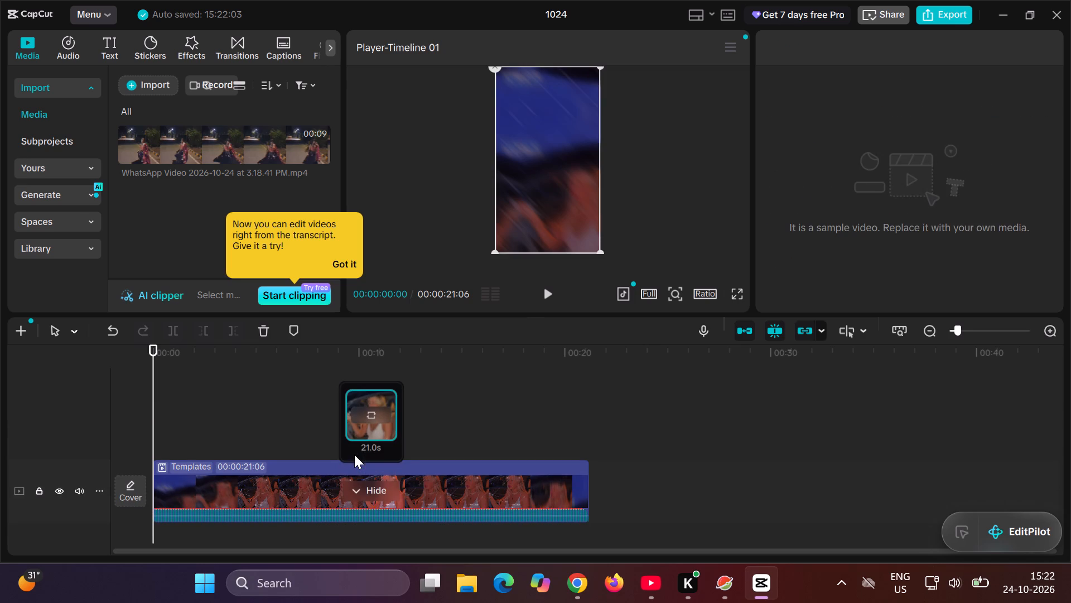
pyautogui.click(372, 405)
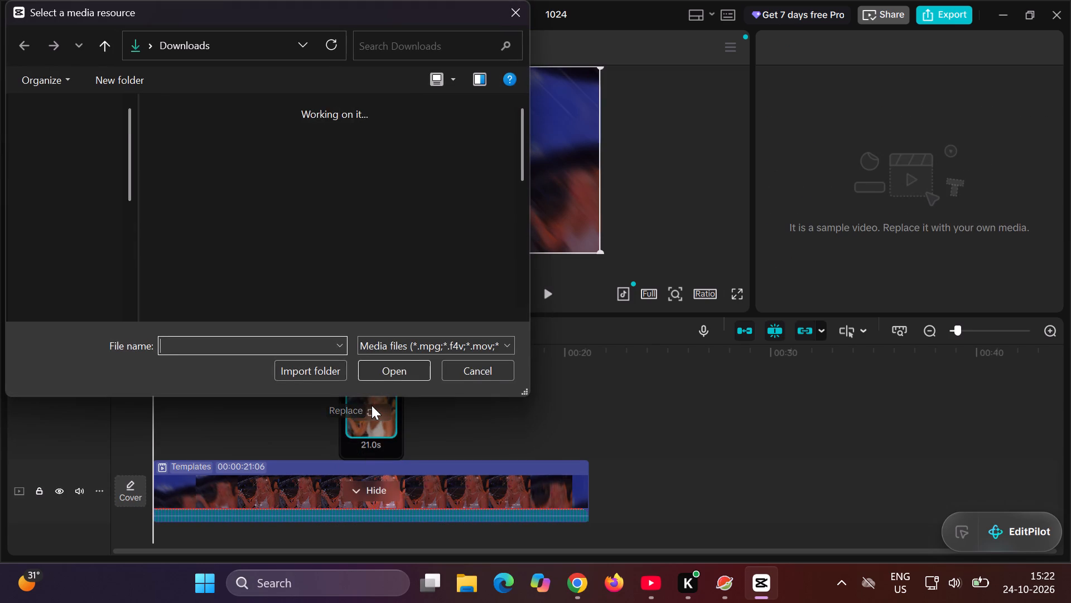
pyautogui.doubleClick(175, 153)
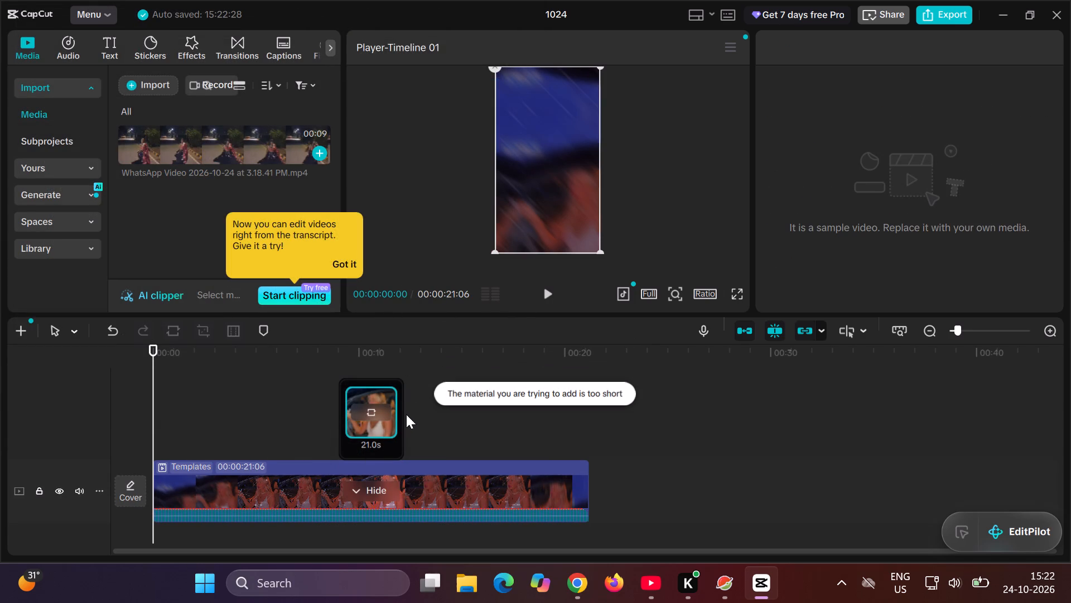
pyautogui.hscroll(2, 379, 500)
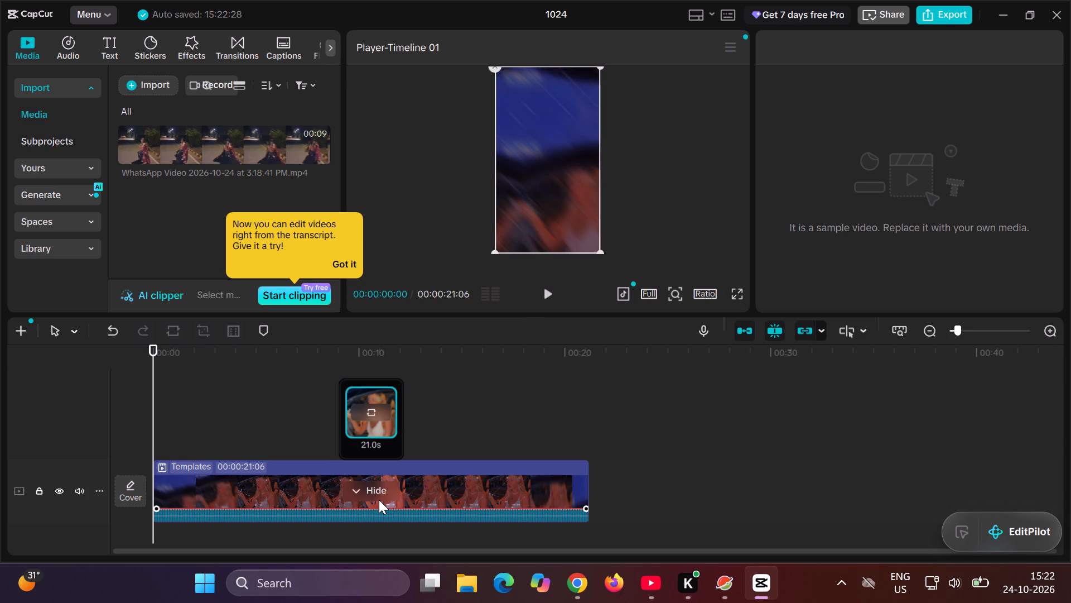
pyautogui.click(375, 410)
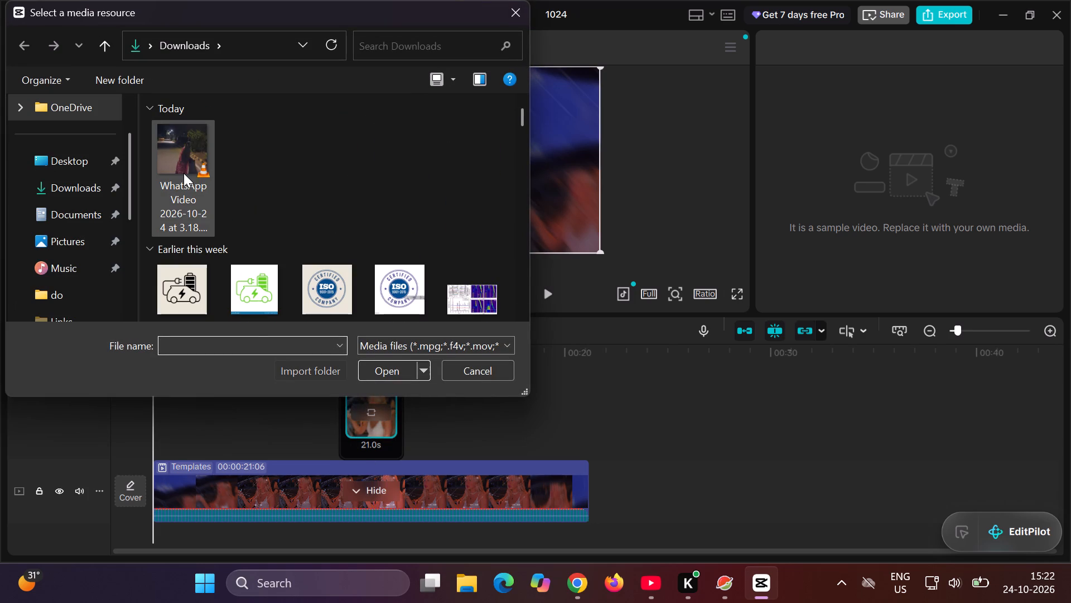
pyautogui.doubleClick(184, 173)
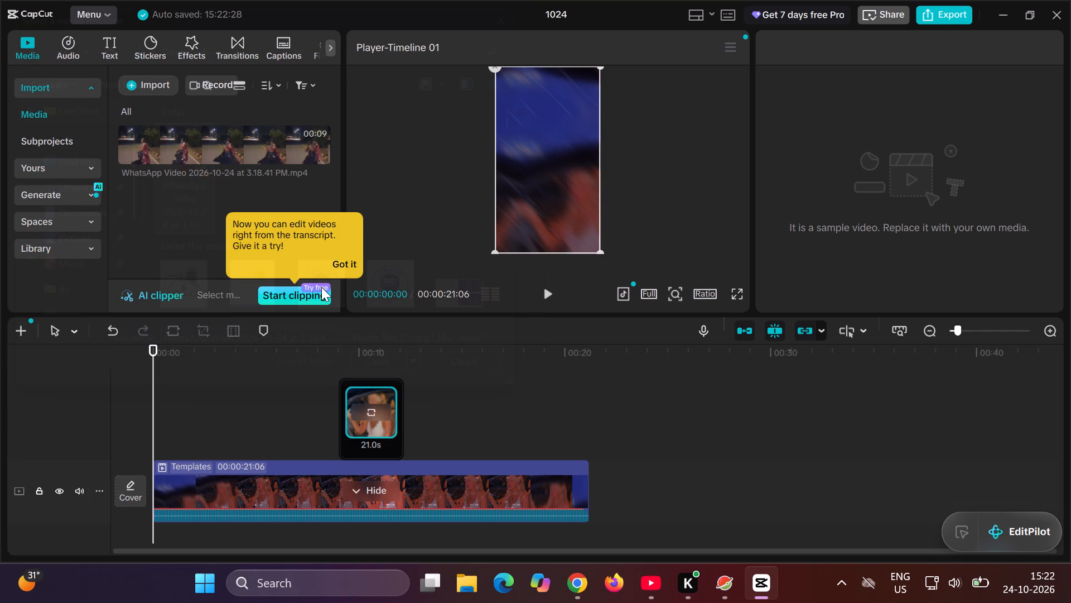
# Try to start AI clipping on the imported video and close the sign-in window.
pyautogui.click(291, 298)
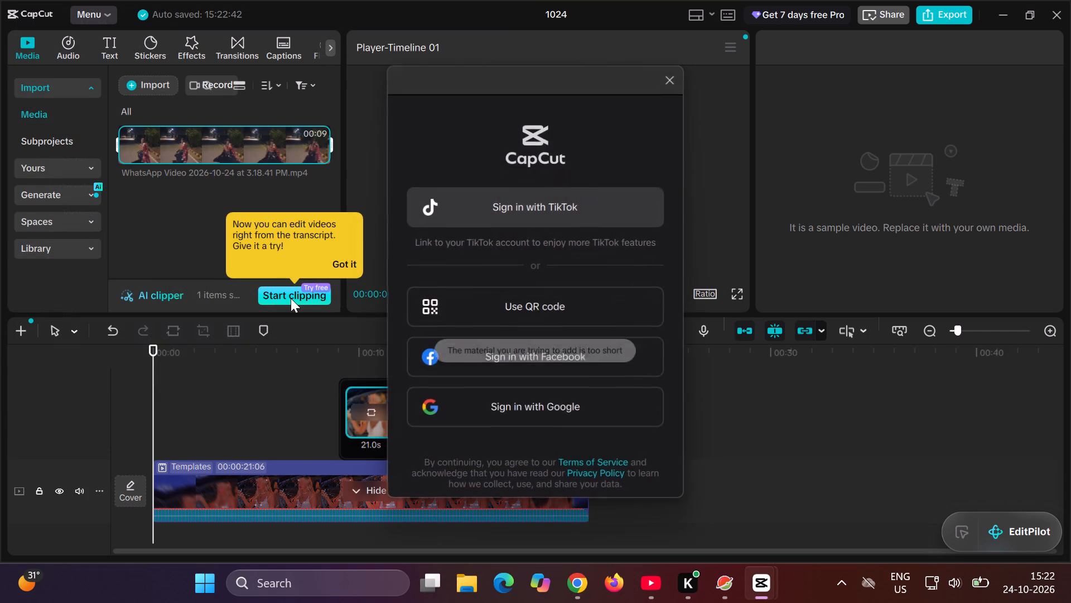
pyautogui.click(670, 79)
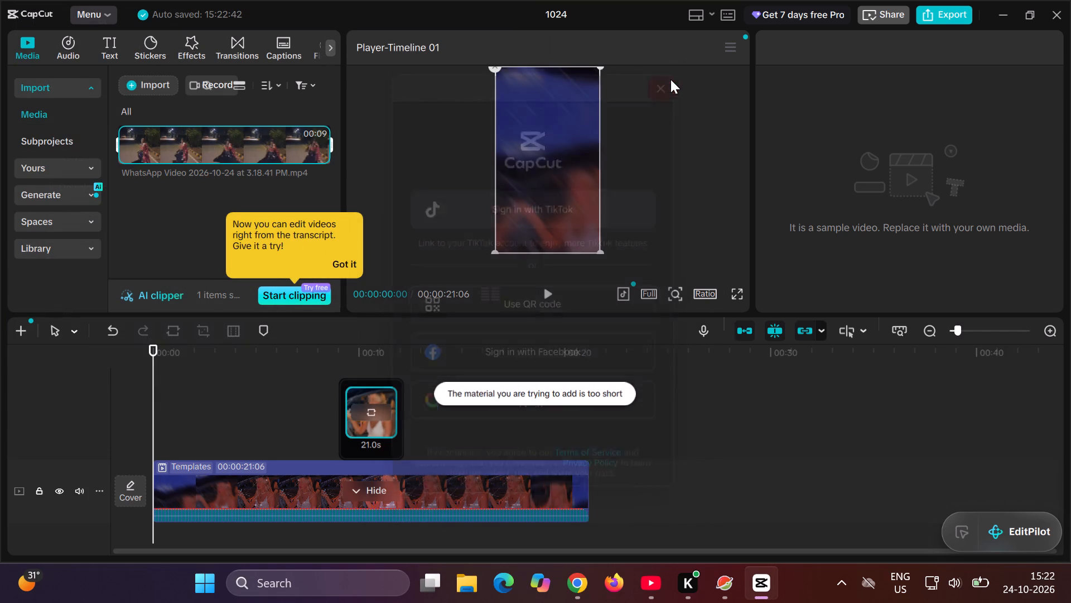
# Play the template on the timeline to review its sample edit, and pause the playback.
pyautogui.hscroll(4, 447, 497)
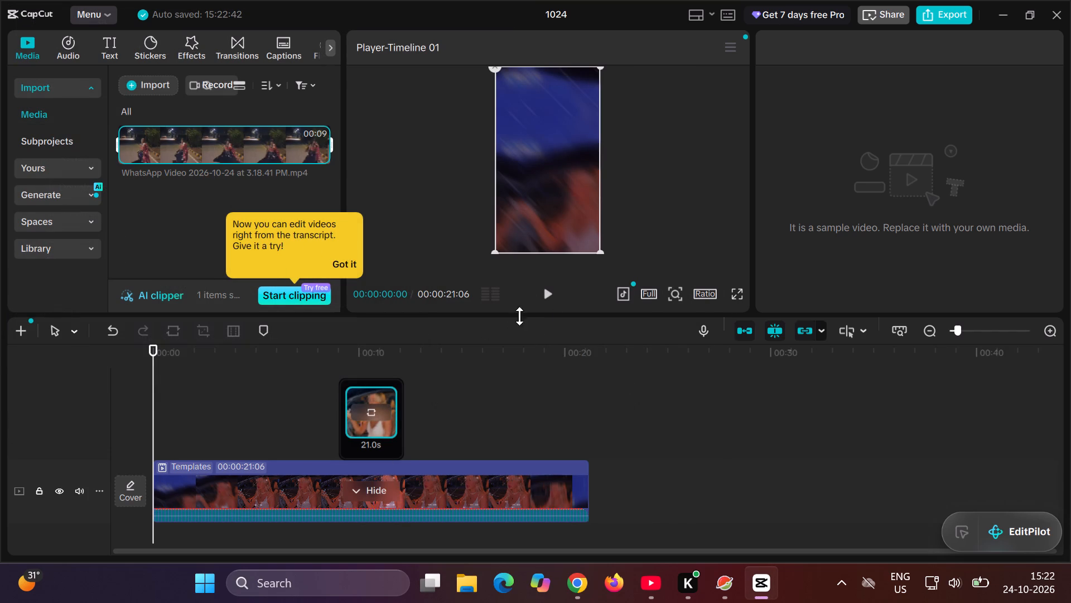
pyautogui.click(549, 295)
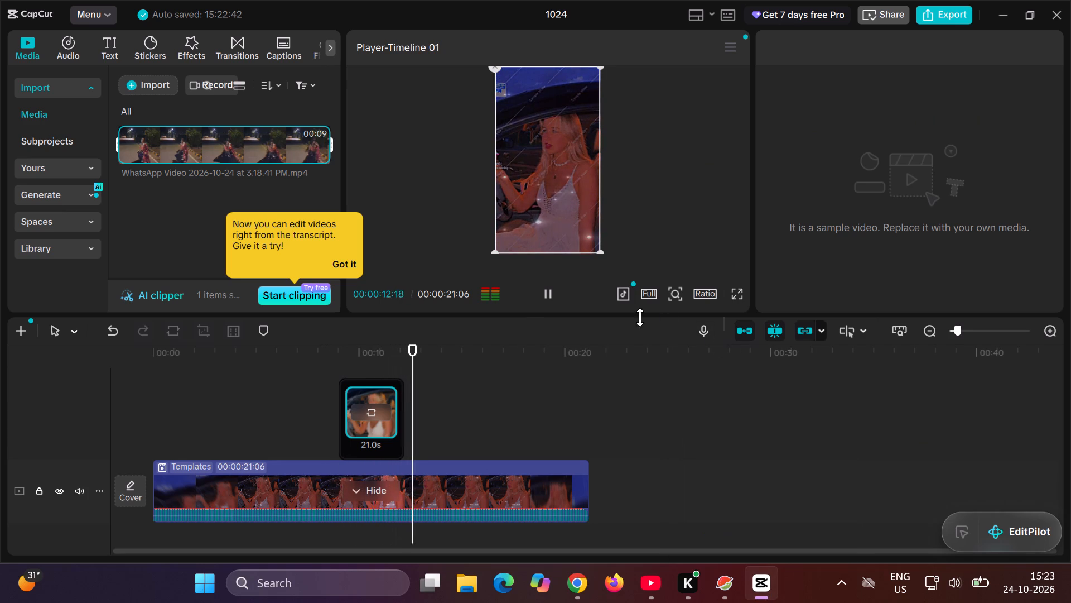
pyautogui.click(540, 295)
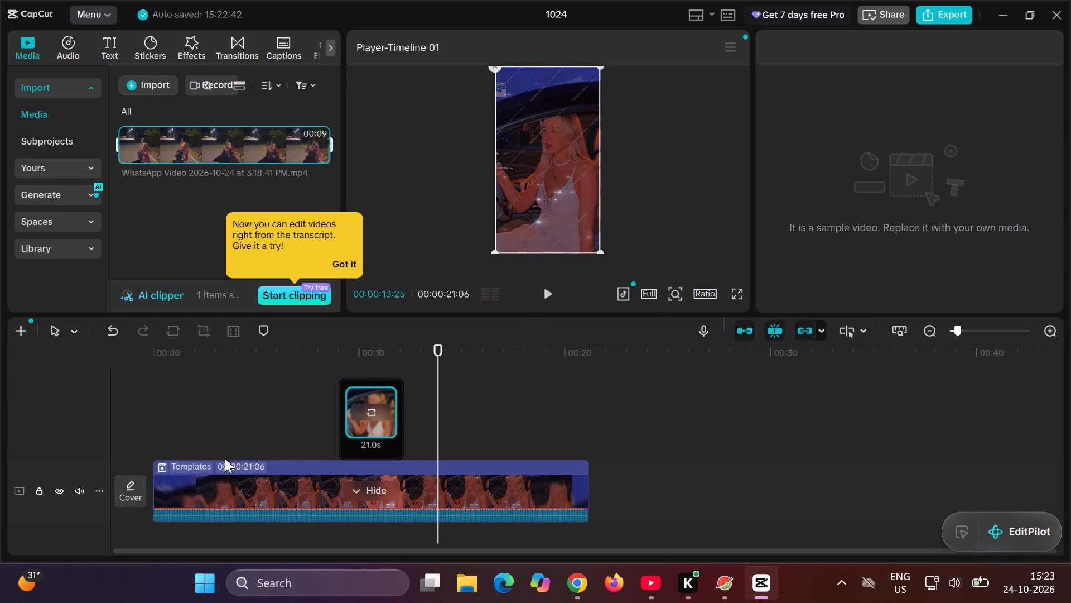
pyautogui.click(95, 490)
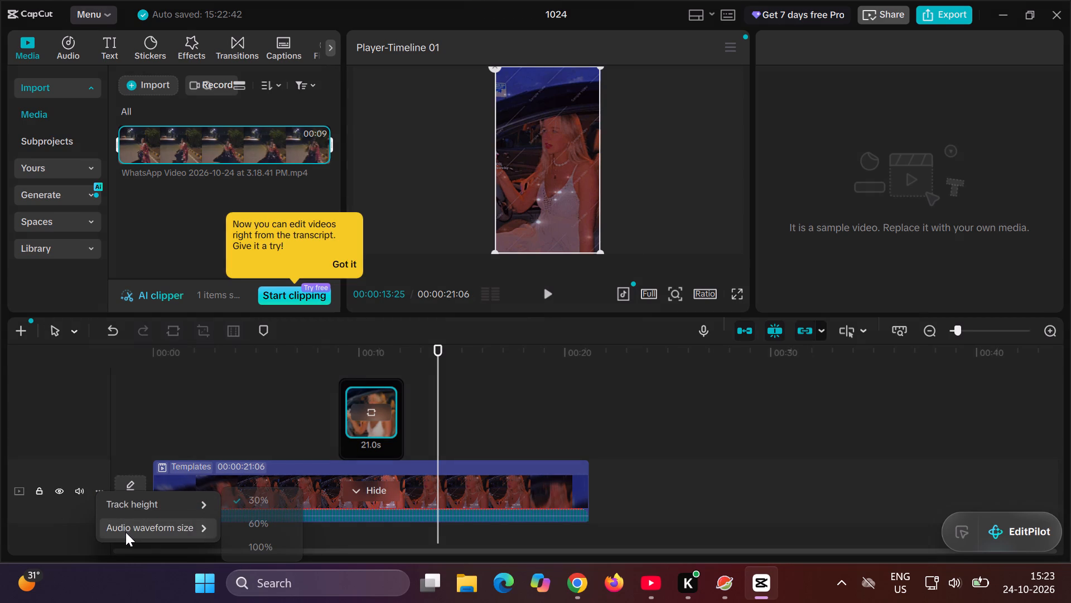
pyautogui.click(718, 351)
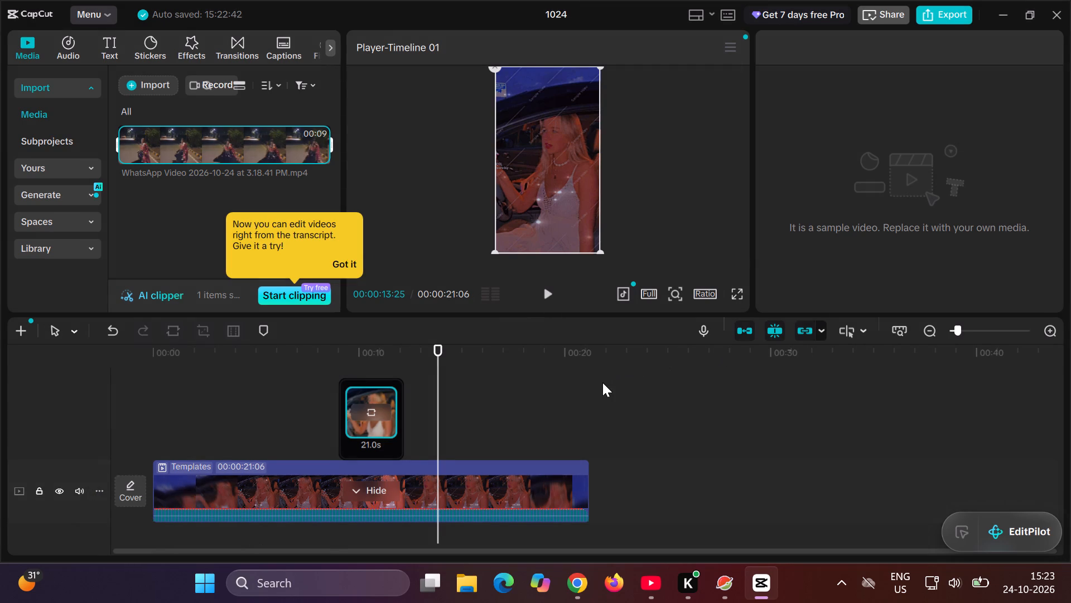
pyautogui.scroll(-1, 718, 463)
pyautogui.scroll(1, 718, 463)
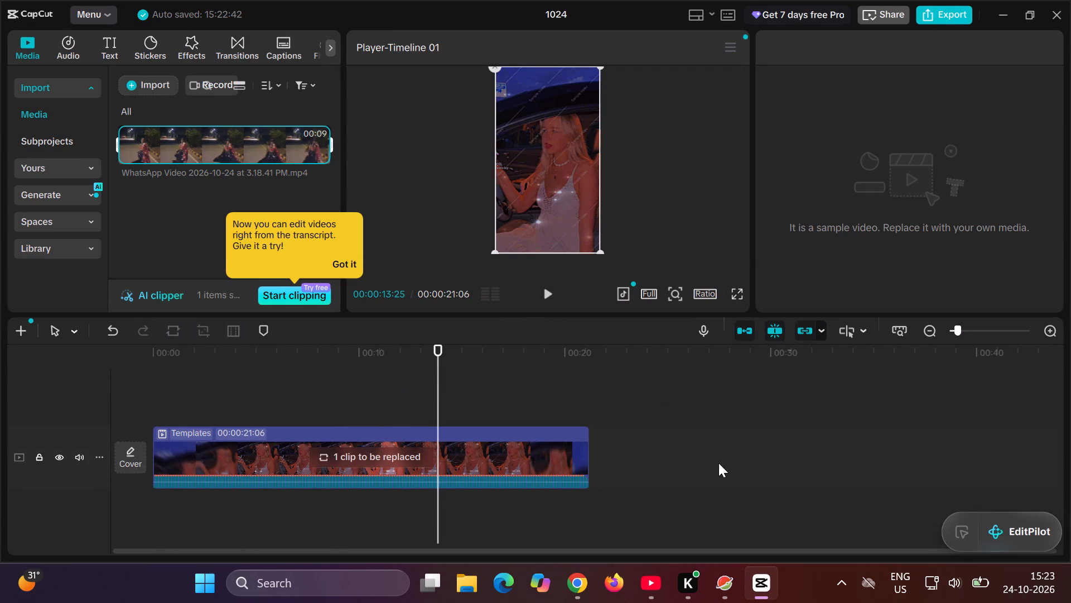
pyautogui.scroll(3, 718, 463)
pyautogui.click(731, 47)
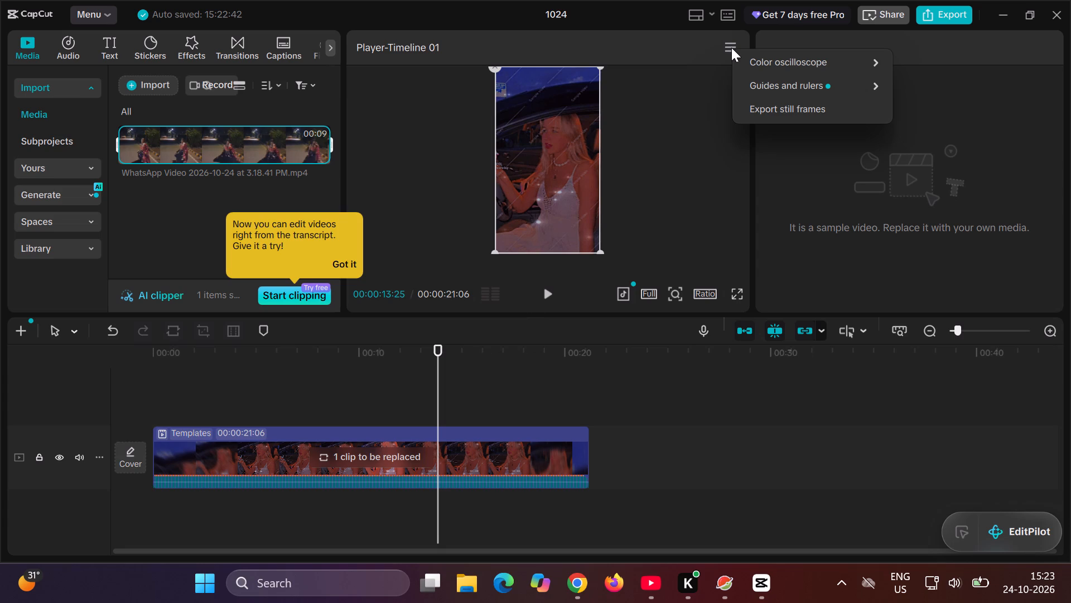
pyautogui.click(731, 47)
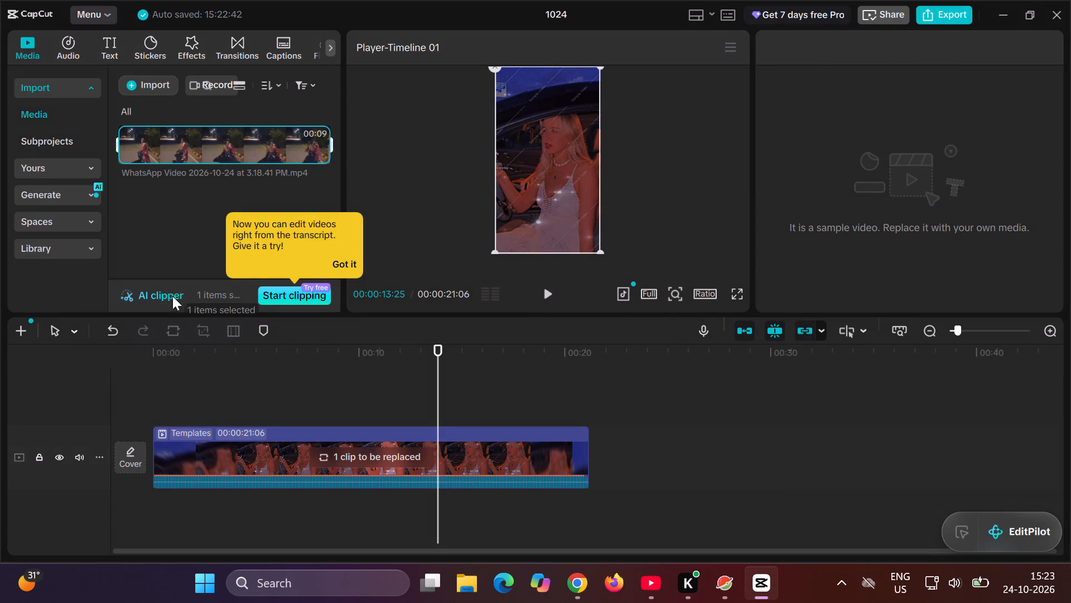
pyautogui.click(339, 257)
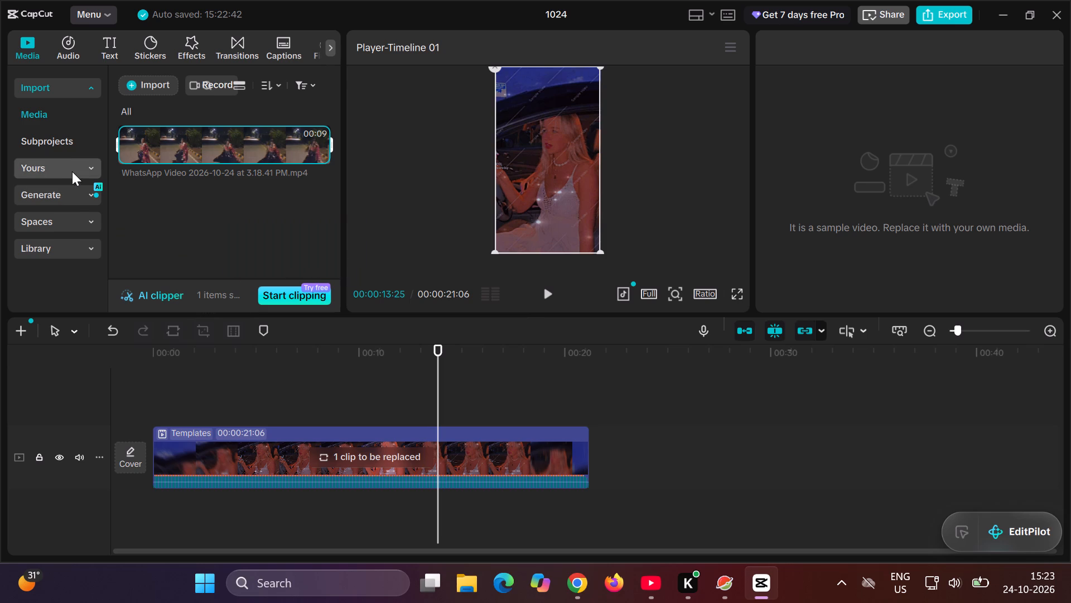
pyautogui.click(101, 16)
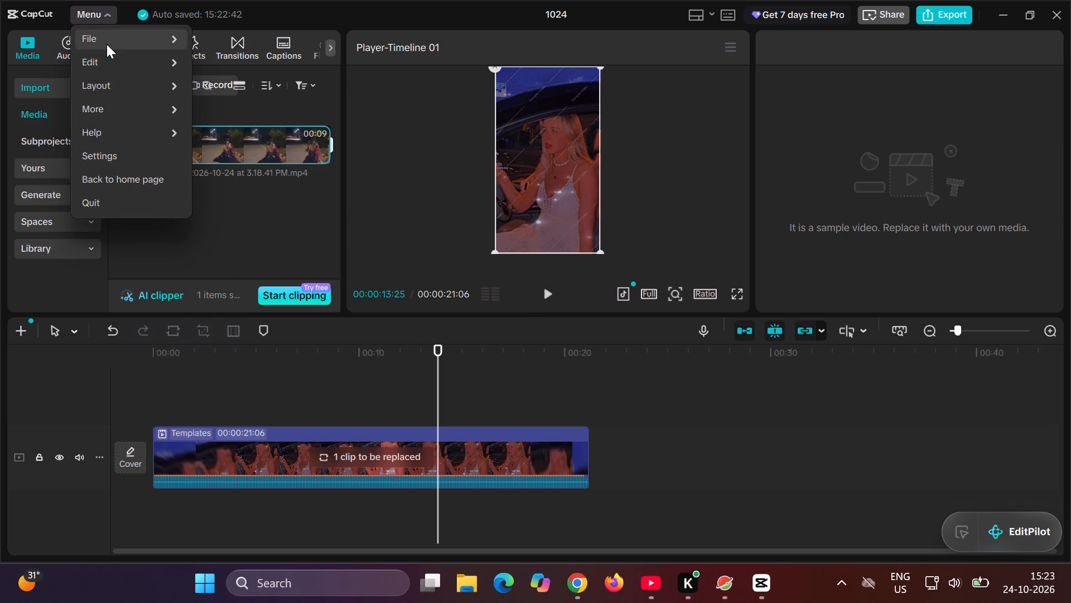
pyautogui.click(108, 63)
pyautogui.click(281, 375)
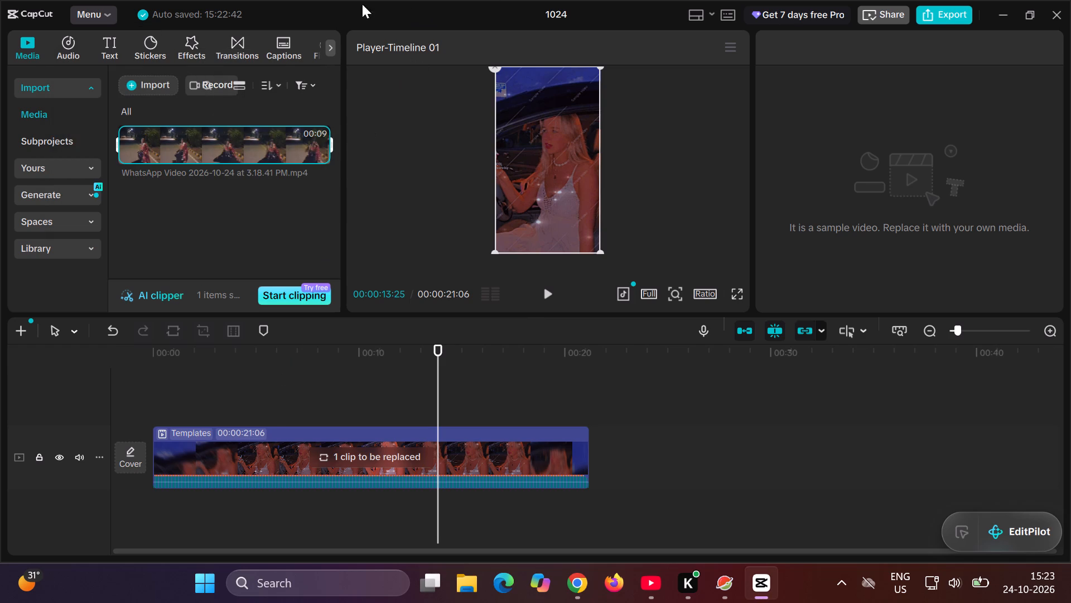
# Search the editor's template library using the suggested query "twirl template lehnga".
pyautogui.hscroll(-3, 279, 59)
pyautogui.click(329, 46)
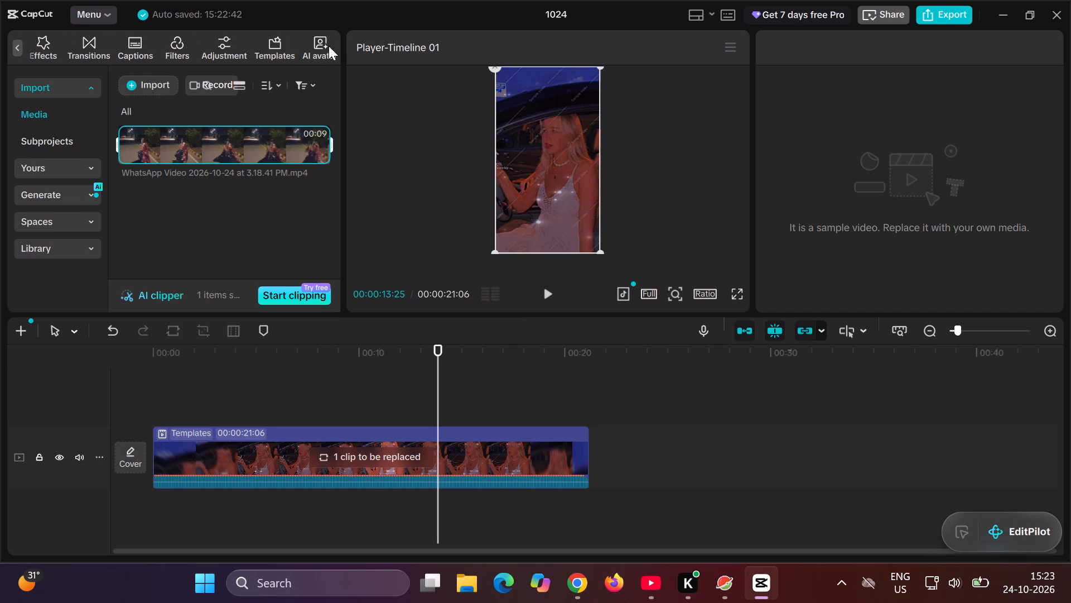
pyautogui.click(277, 45)
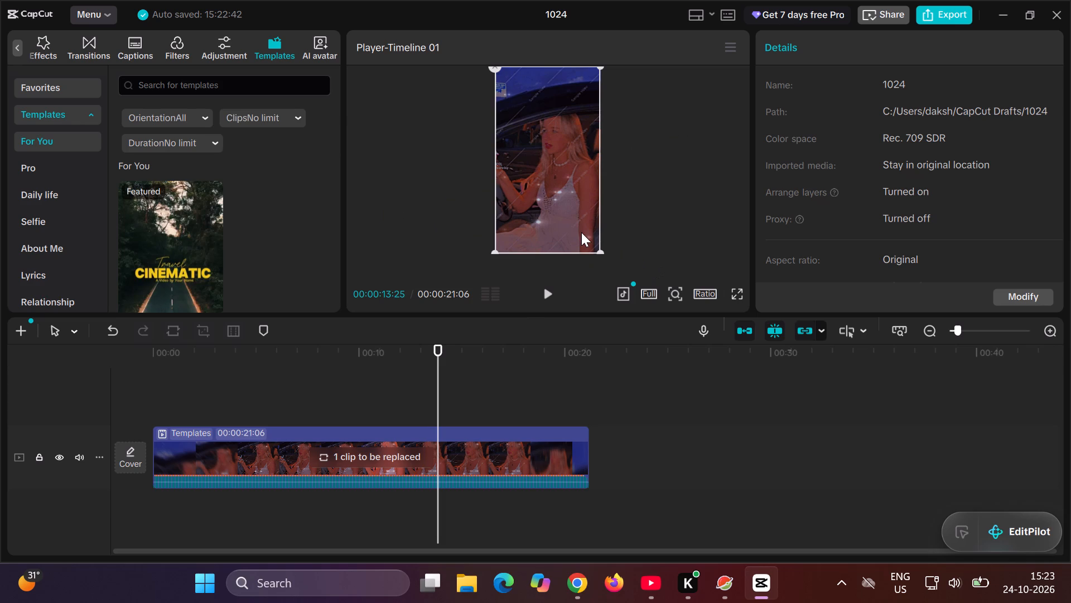
pyautogui.scroll(-3, 581, 232)
pyautogui.scroll(2, 581, 232)
pyautogui.hscroll(1, 243, 179)
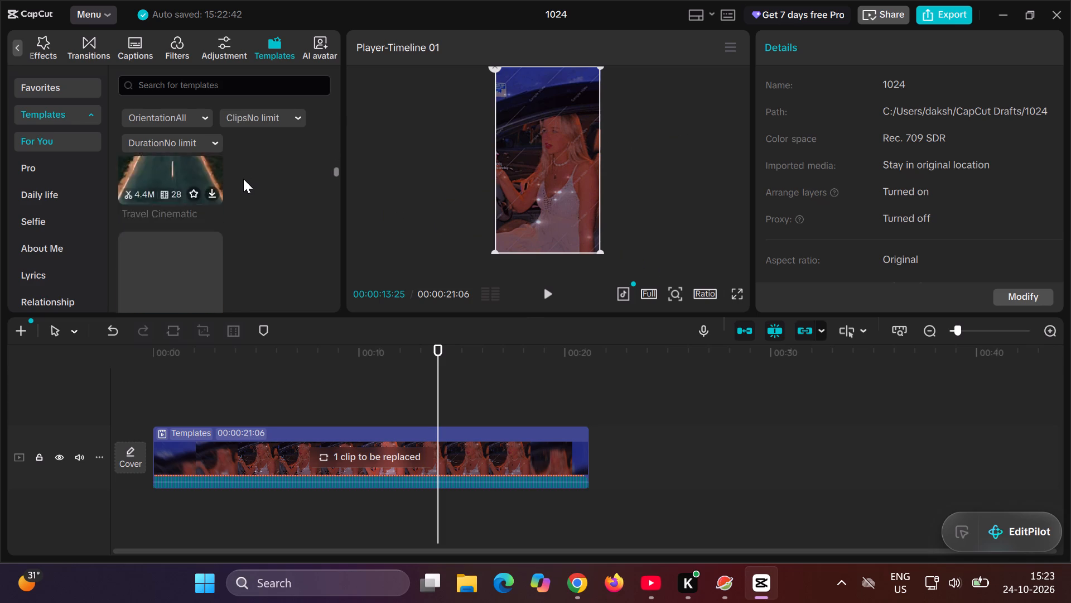
pyautogui.hscroll(1, 243, 179)
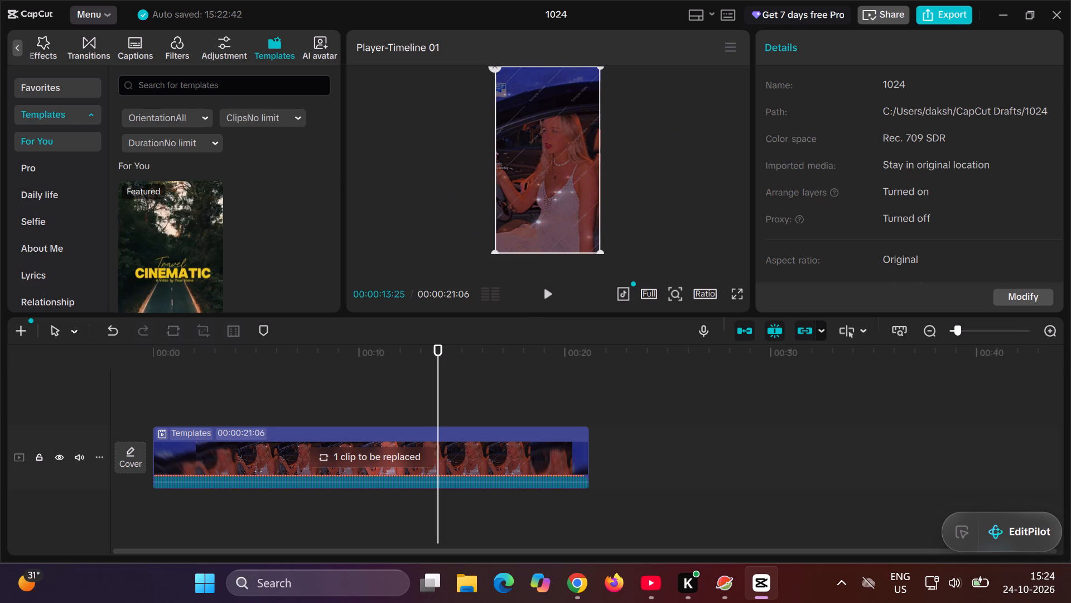
pyautogui.click(227, 83)
pyautogui.write('twirl')
pyautogui.press('space')
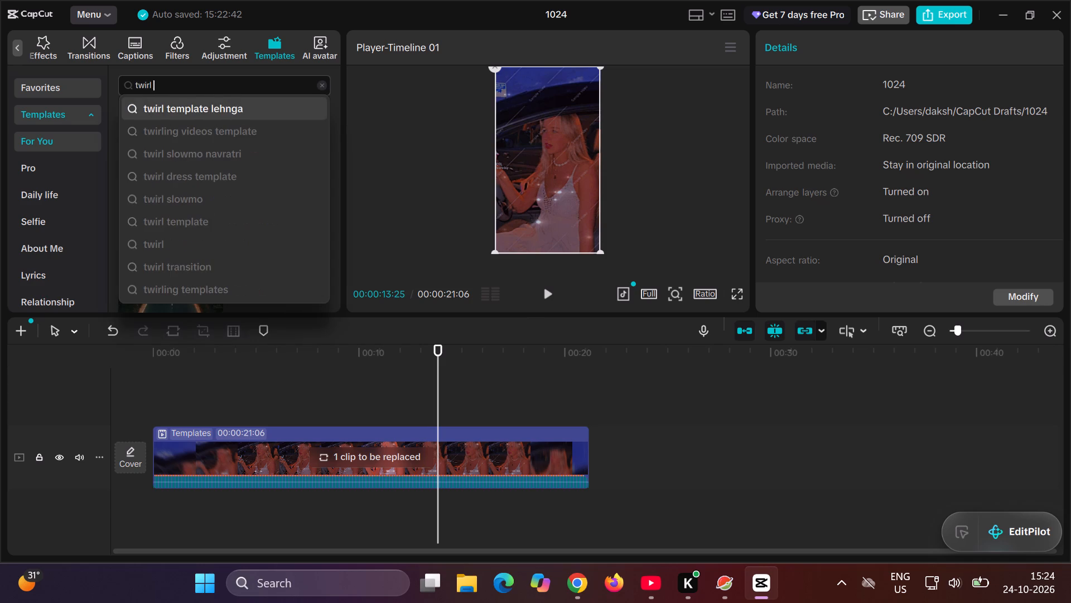
pyautogui.click(226, 107)
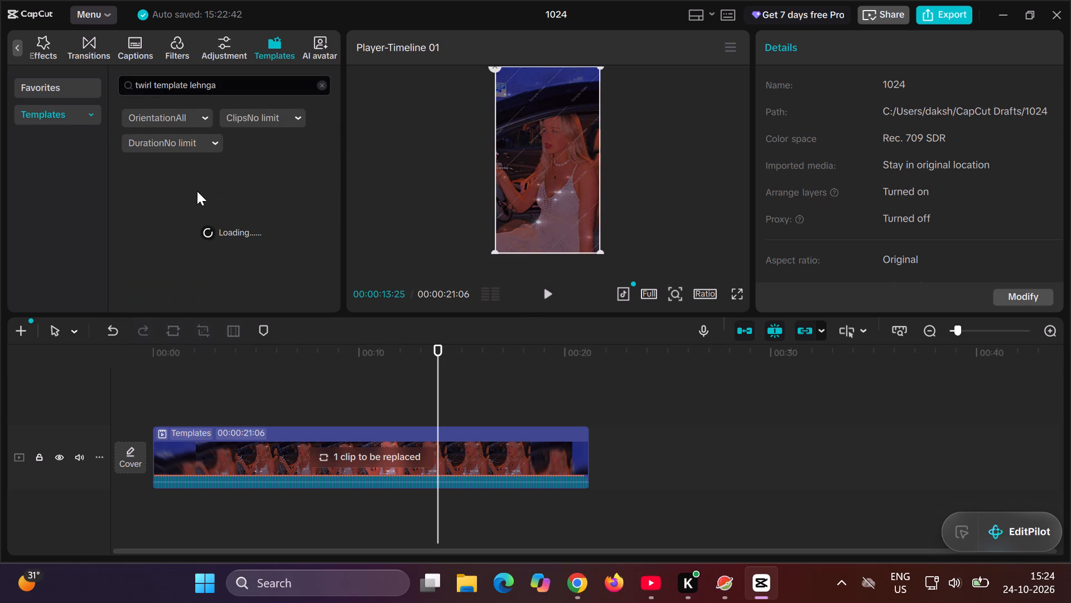
# Browse the "twirl template lehnga" results, including the American wedding template, for one that suits the twirl video.
pyautogui.scroll(-1, 182, 234)
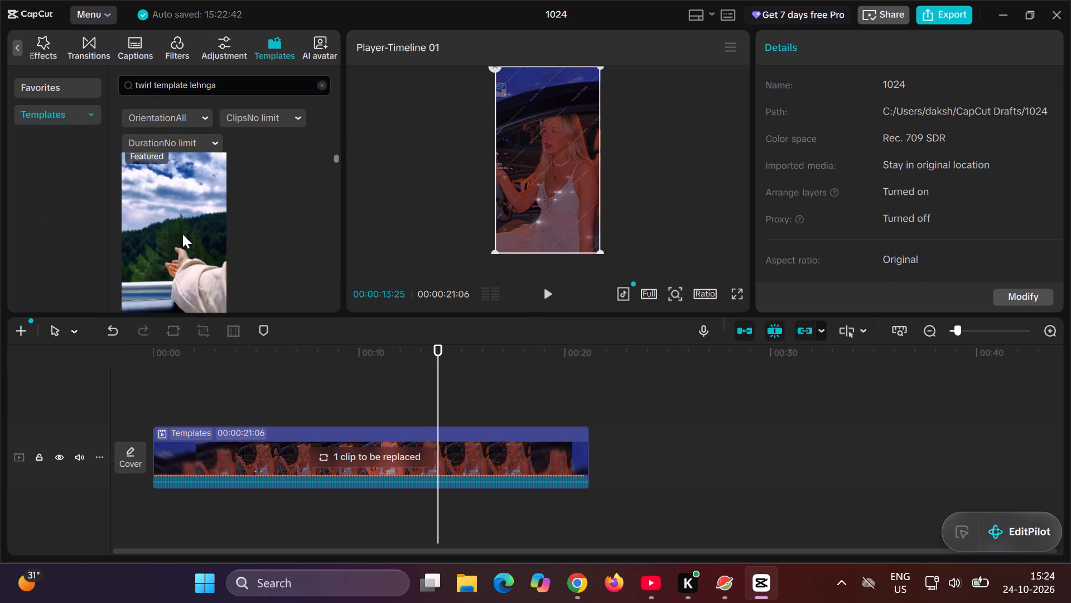
pyautogui.scroll(-1, 182, 234)
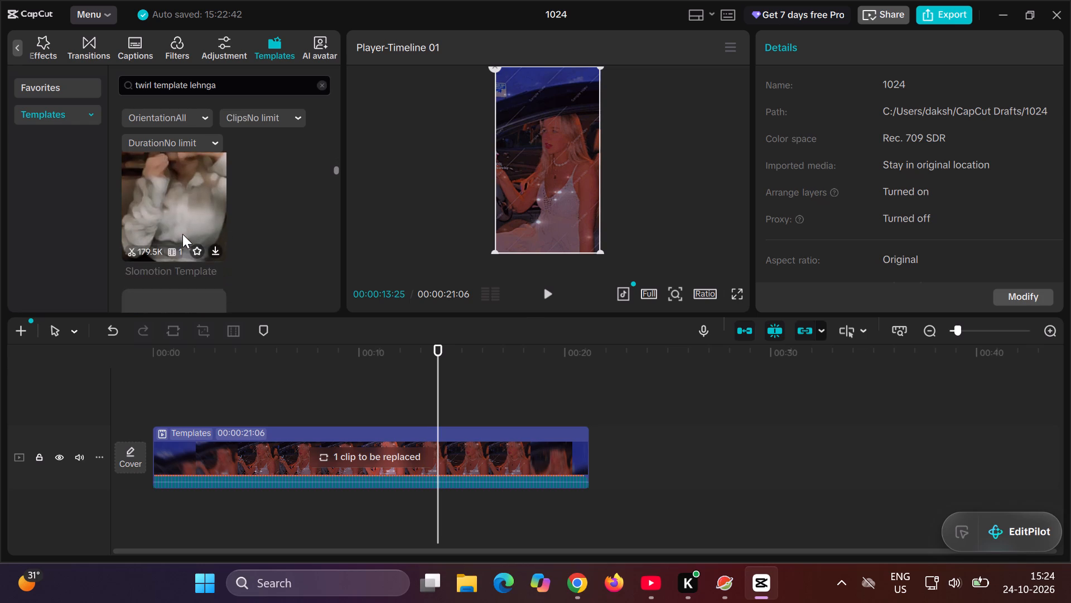
pyautogui.scroll(-2, 182, 234)
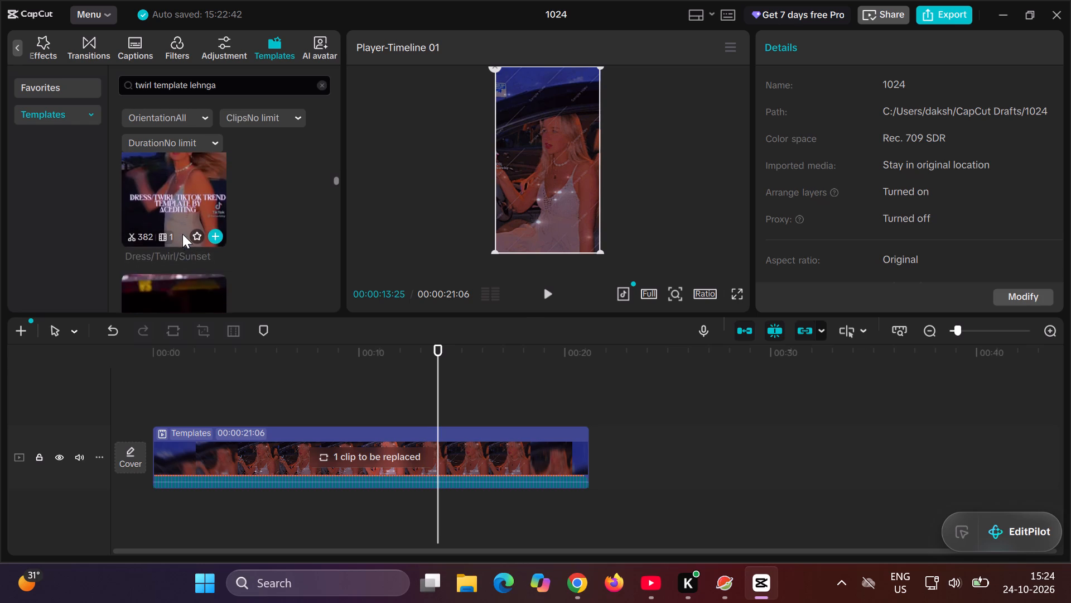
pyautogui.scroll(-3, 182, 234)
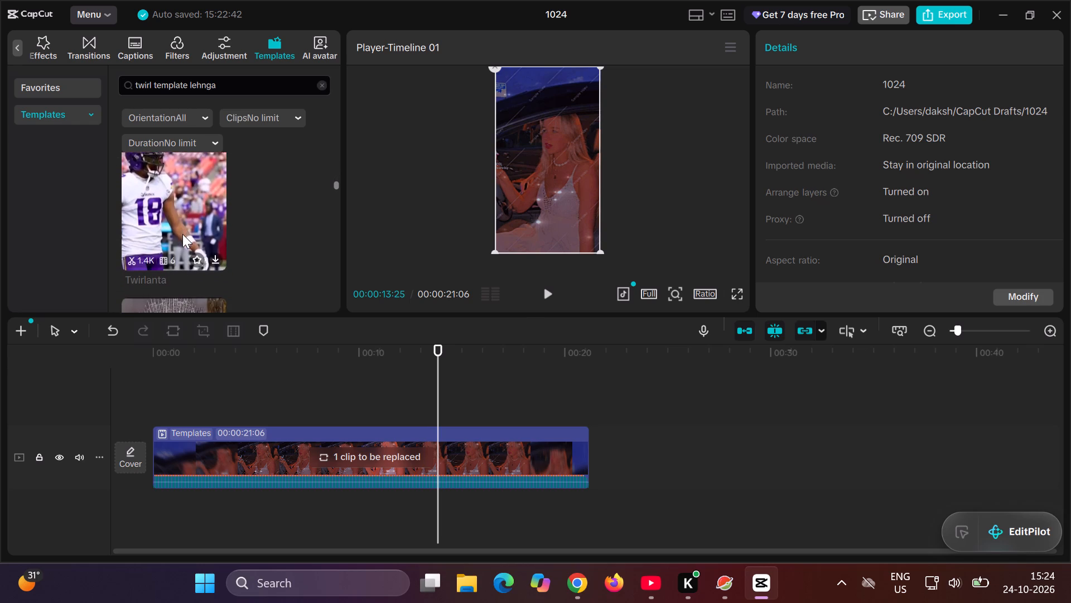
pyautogui.scroll(-1, 182, 234)
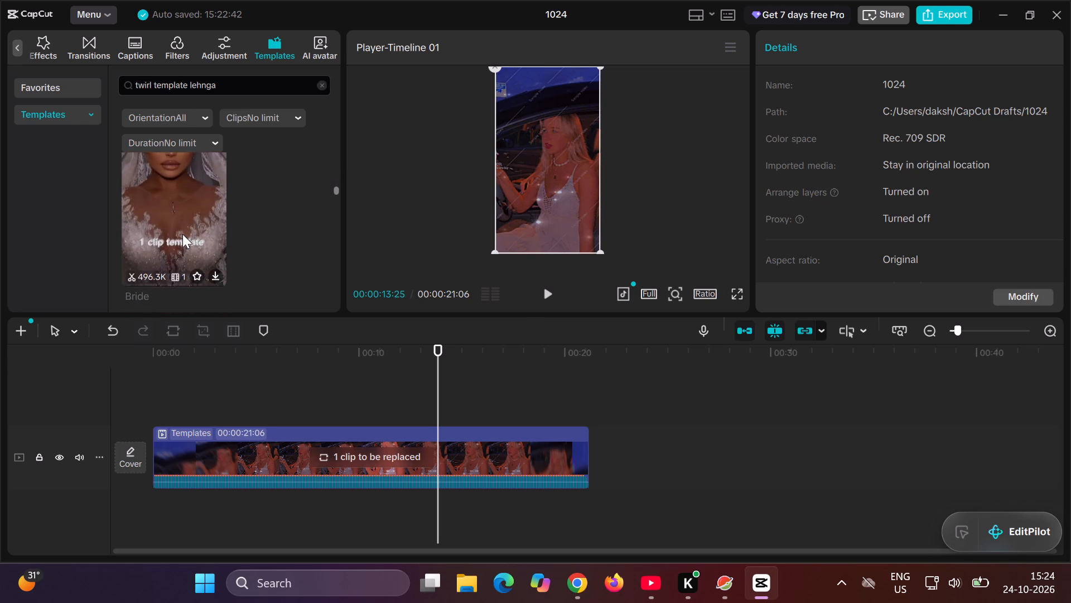
pyautogui.scroll(-1, 182, 234)
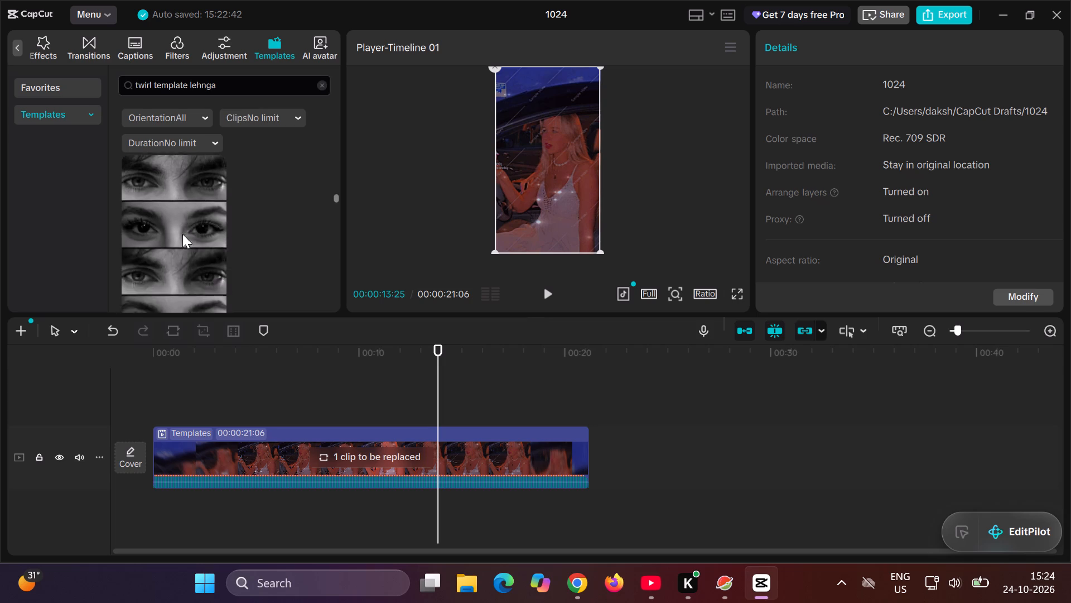
pyautogui.scroll(-3, 182, 234)
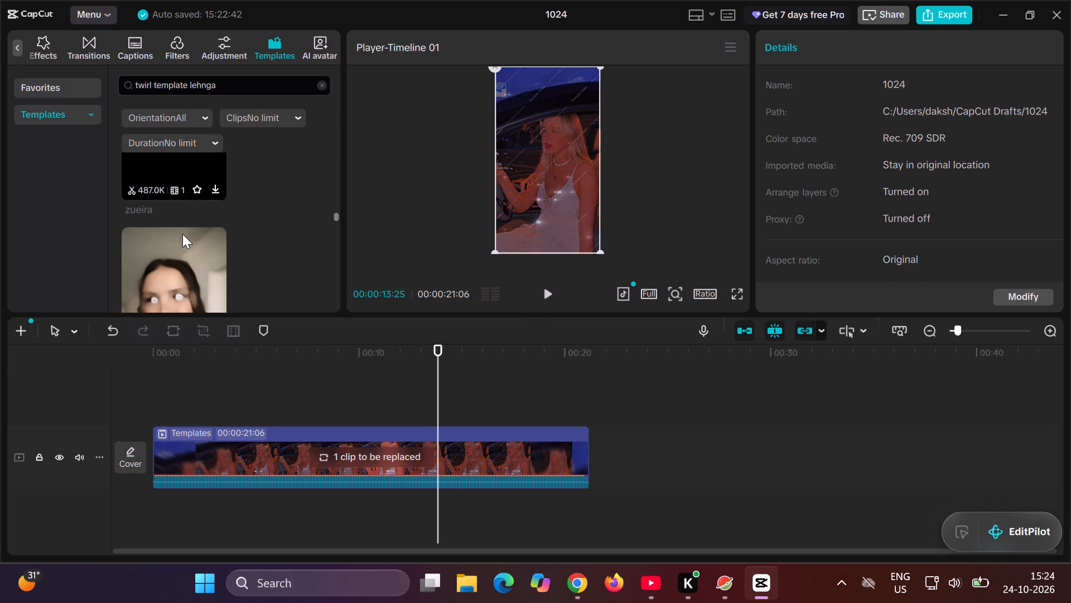
pyautogui.scroll(-2, 182, 234)
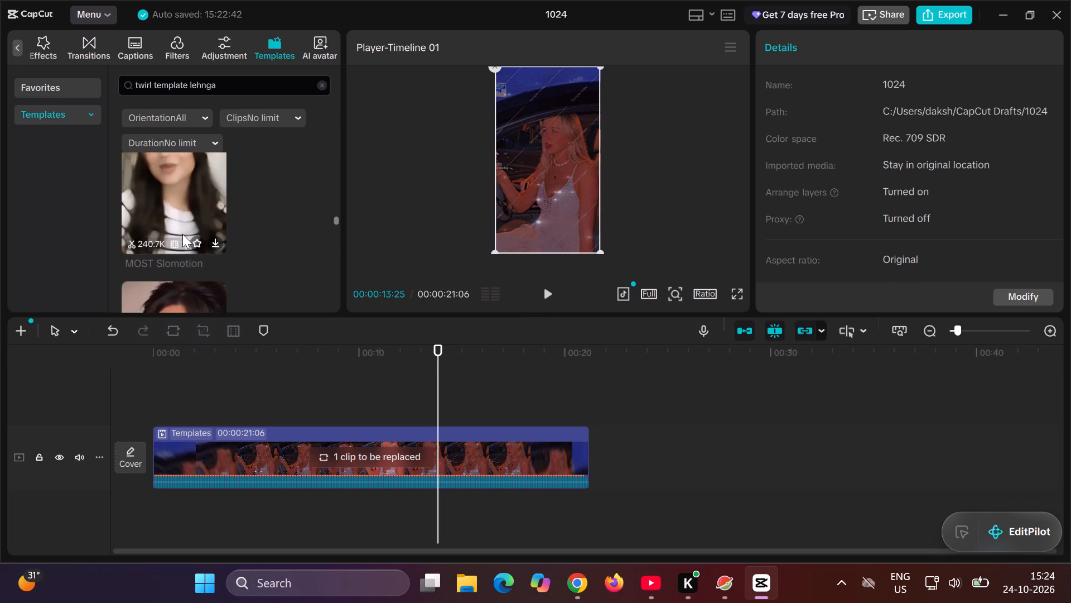
pyautogui.scroll(-2, 182, 234)
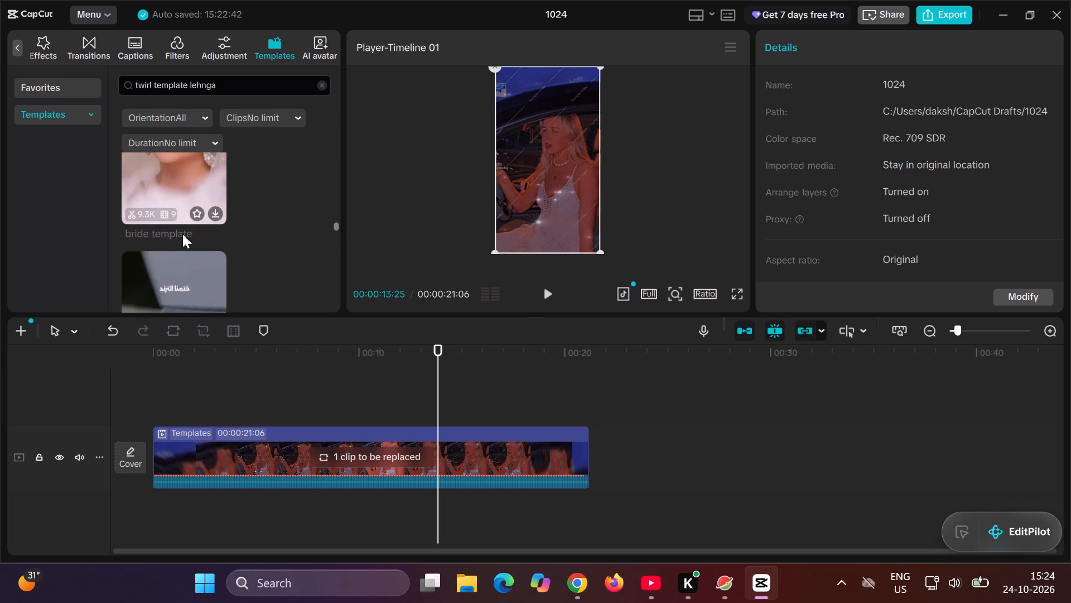
pyautogui.scroll(-1, 182, 234)
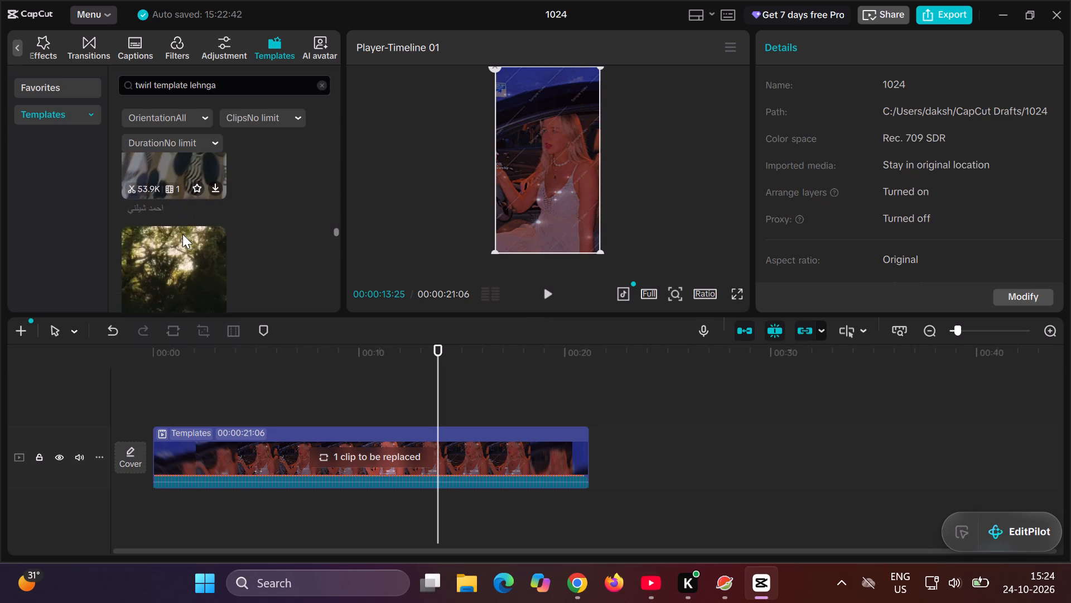
pyautogui.scroll(-1, 182, 234)
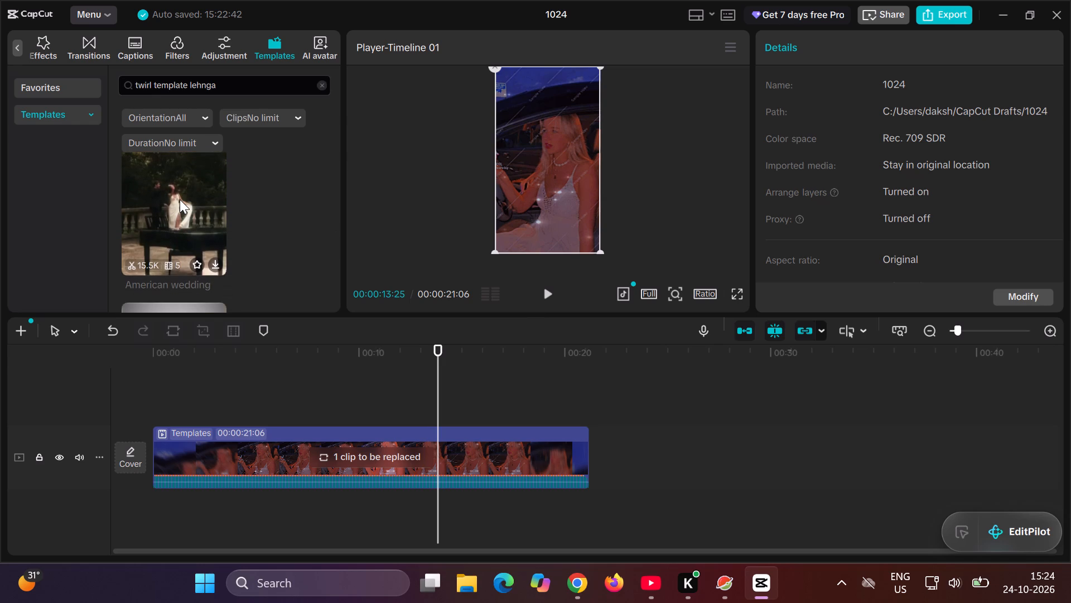
pyautogui.click(180, 199)
pyautogui.scroll(-1, 180, 199)
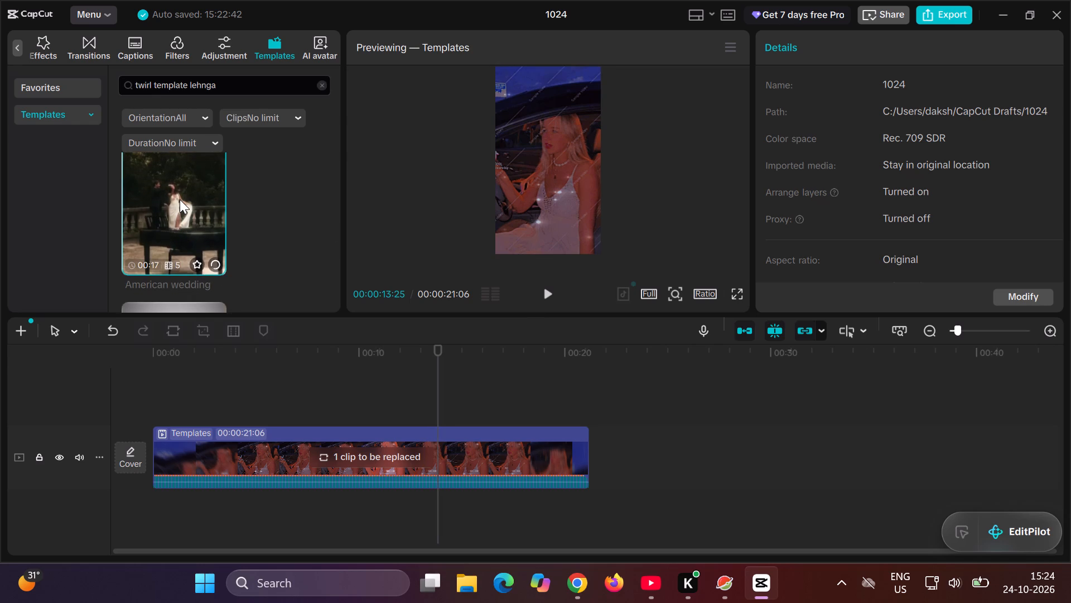
pyautogui.scroll(-1, 180, 199)
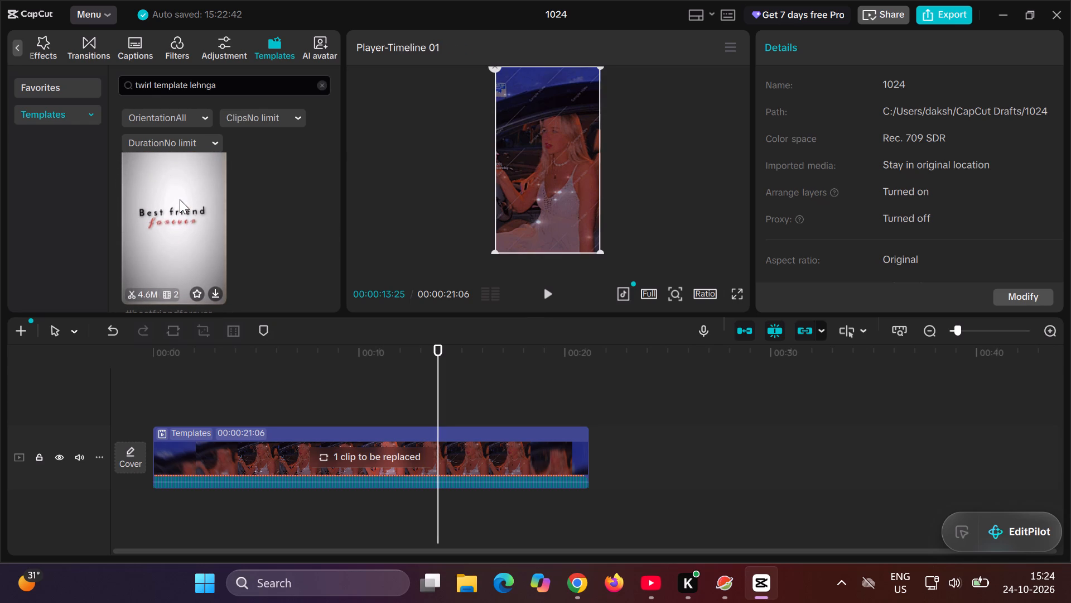
pyautogui.scroll(-1, 180, 199)
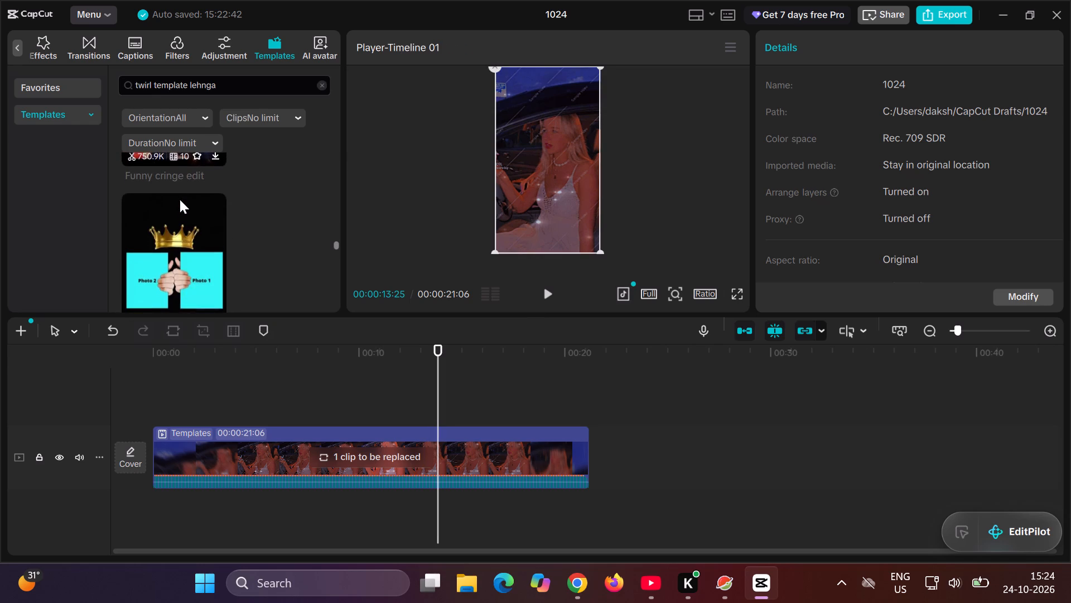
pyautogui.scroll(-2, 180, 199)
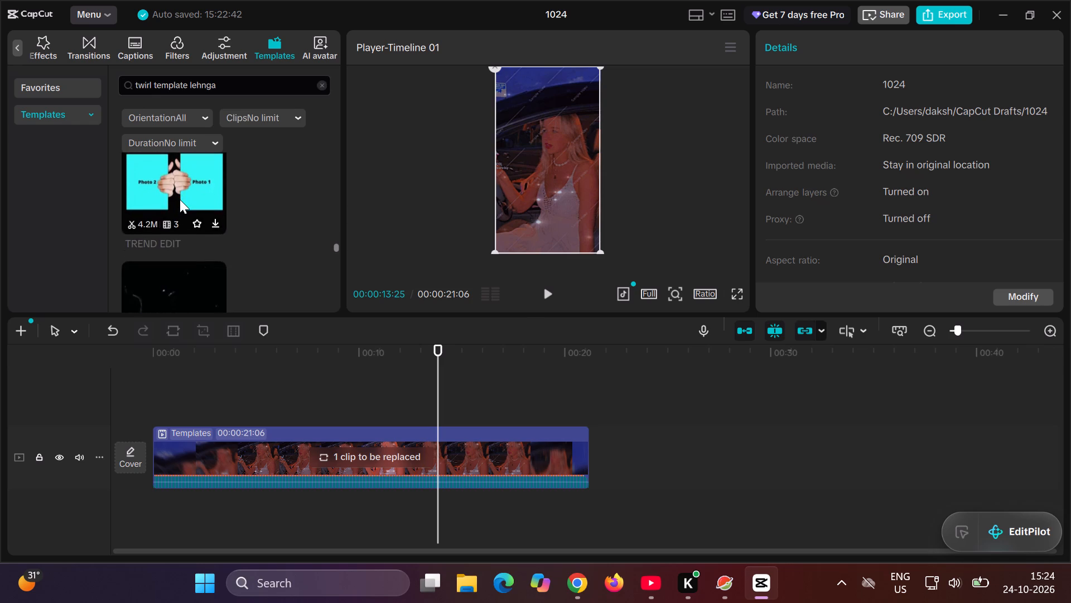
pyautogui.scroll(-2, 180, 199)
pyautogui.scroll(7, 180, 199)
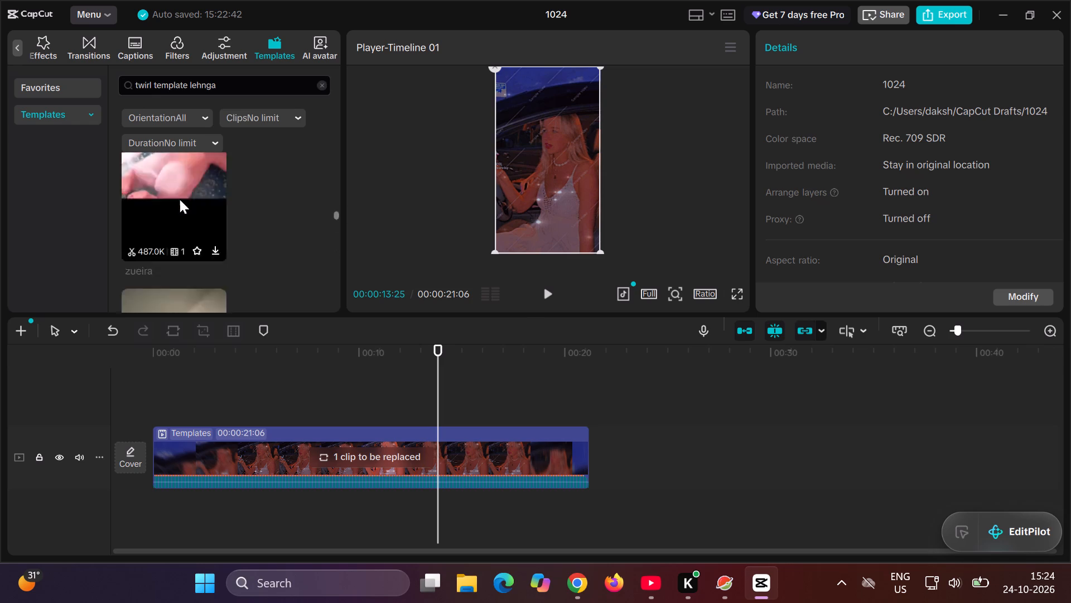
pyautogui.scroll(7, 180, 199)
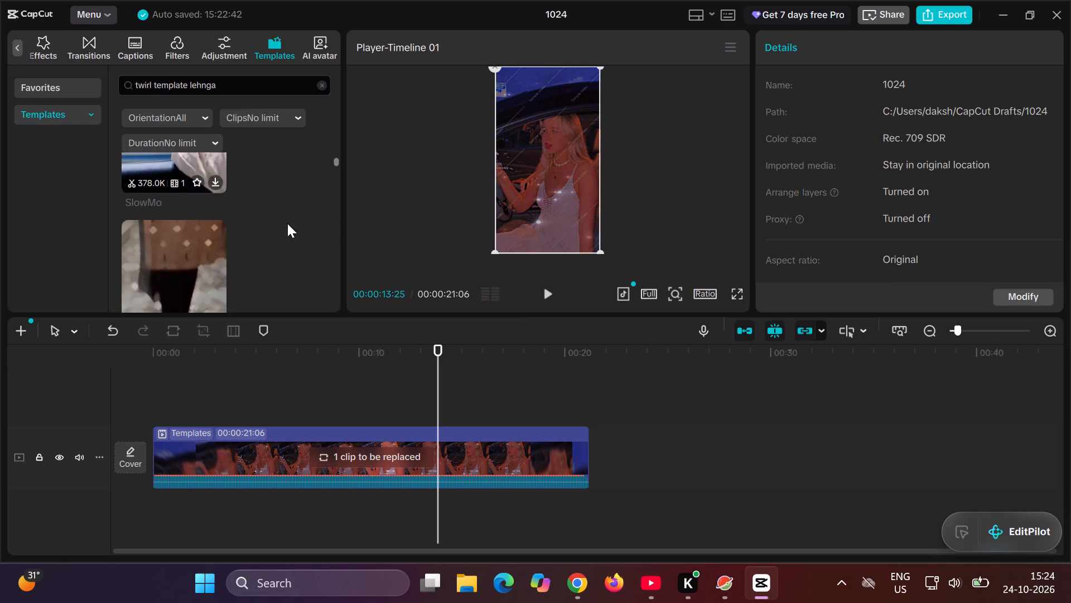
# Preview the featured SlowMo template from the search results.
pyautogui.click(209, 245)
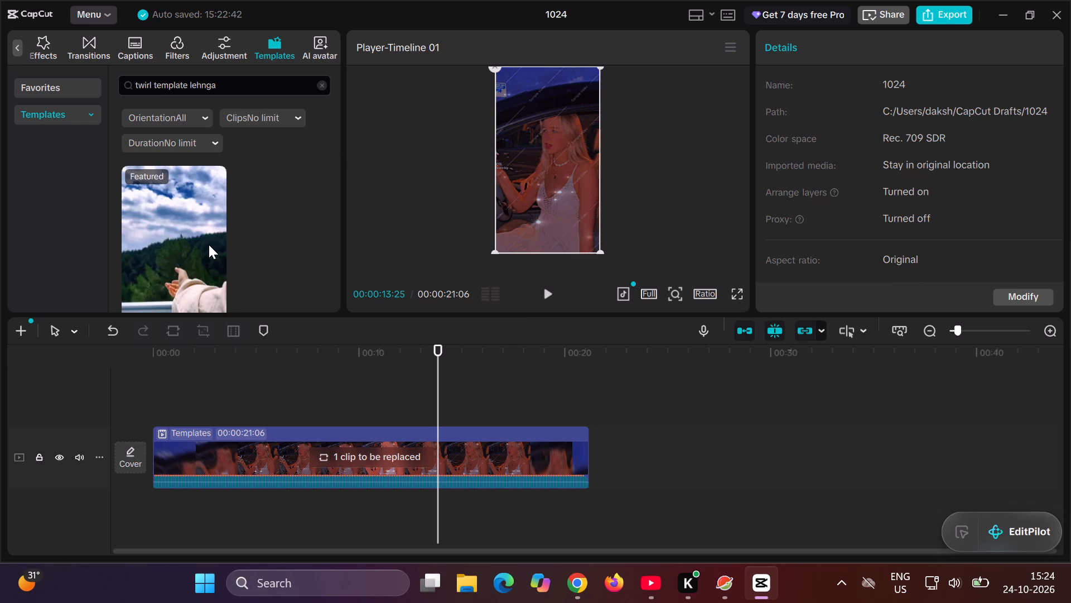
pyautogui.click(172, 250)
pyautogui.scroll(-1, 172, 250)
pyautogui.click(181, 193)
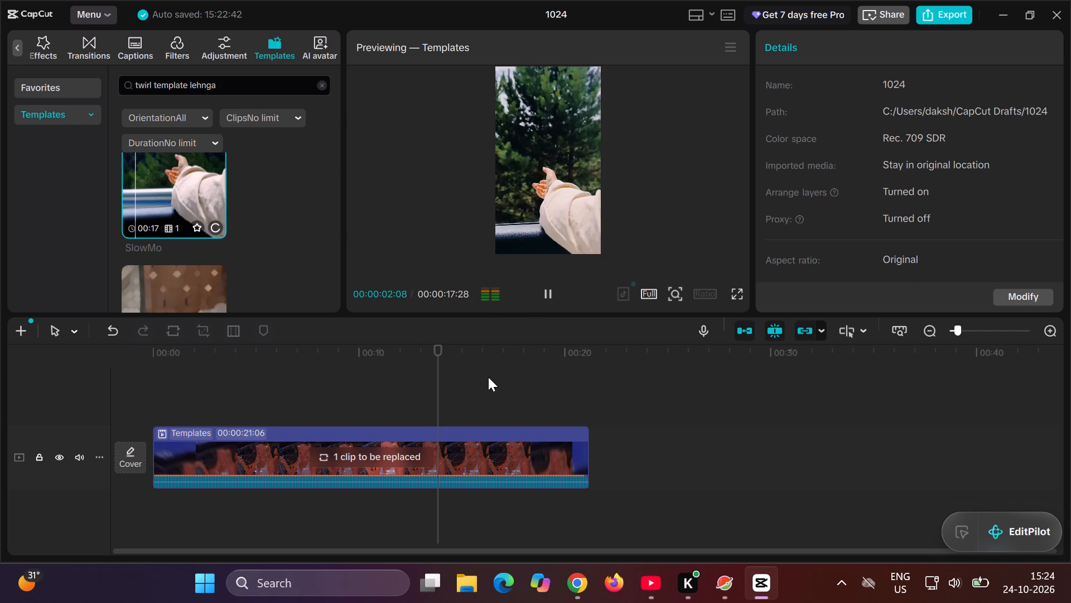
pyautogui.hscroll(6, 419, 458)
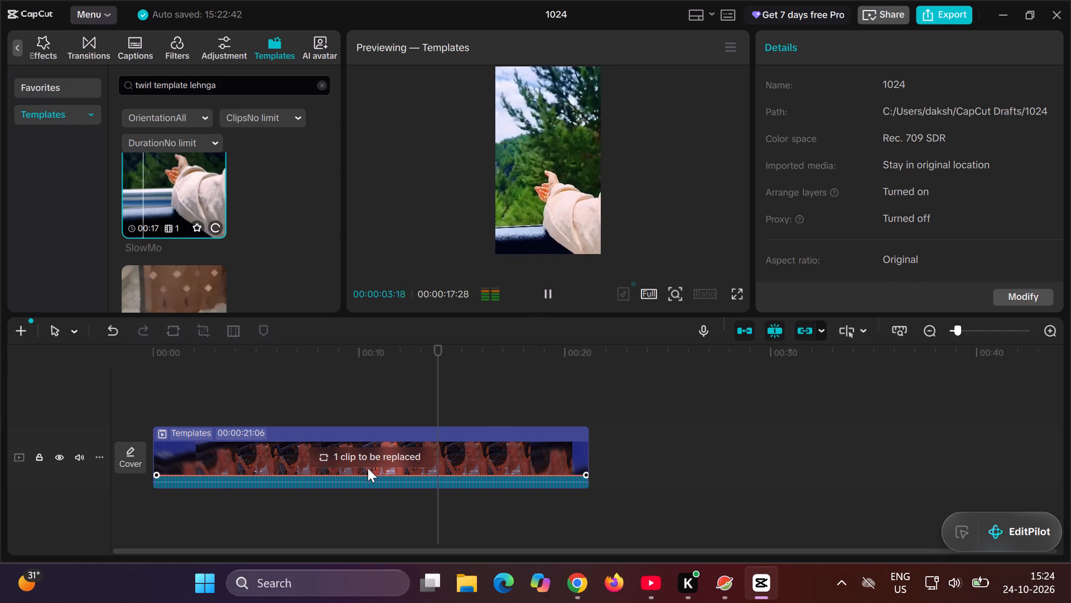
pyautogui.click(105, 455)
pyautogui.click(105, 455)
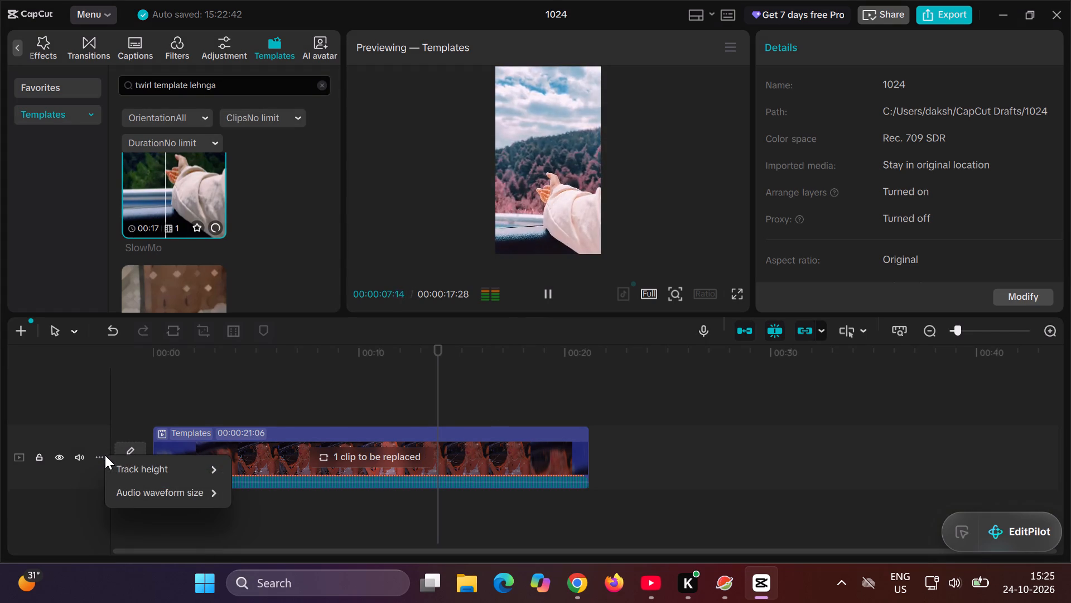
pyautogui.click(380, 375)
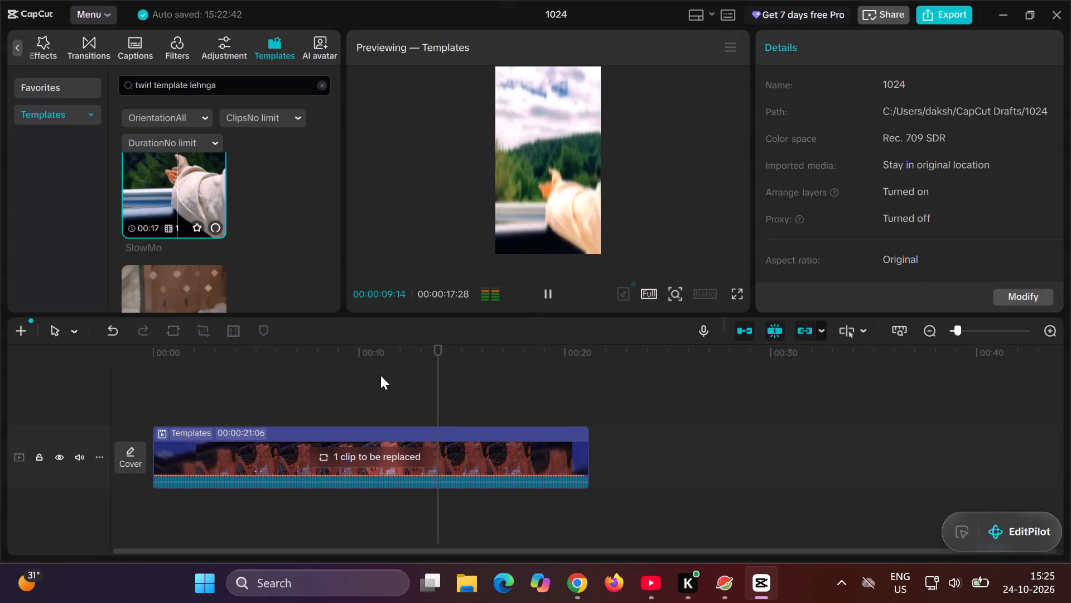
pyautogui.click(547, 296)
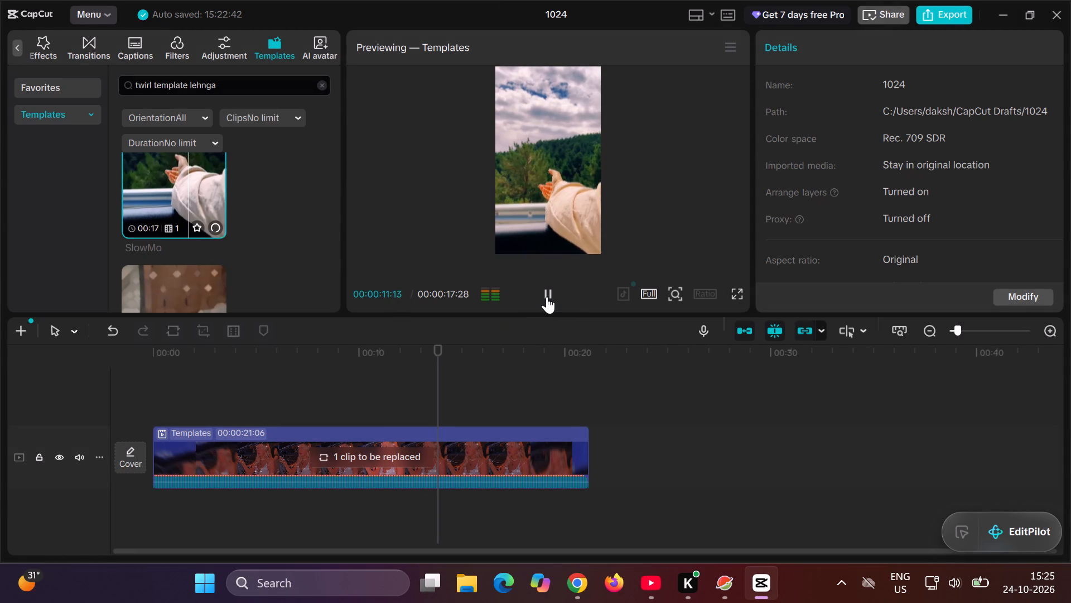
# Delete the existing Dress/Twirl/Sunset template clip from the timeline.
pyautogui.click(567, 453)
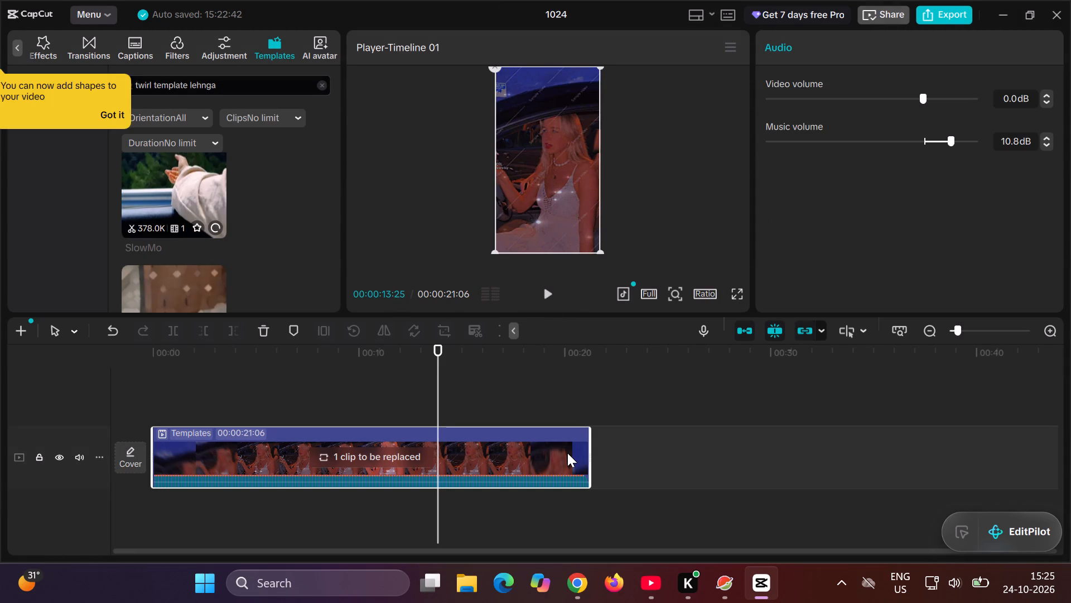
pyautogui.rightClick(533, 465)
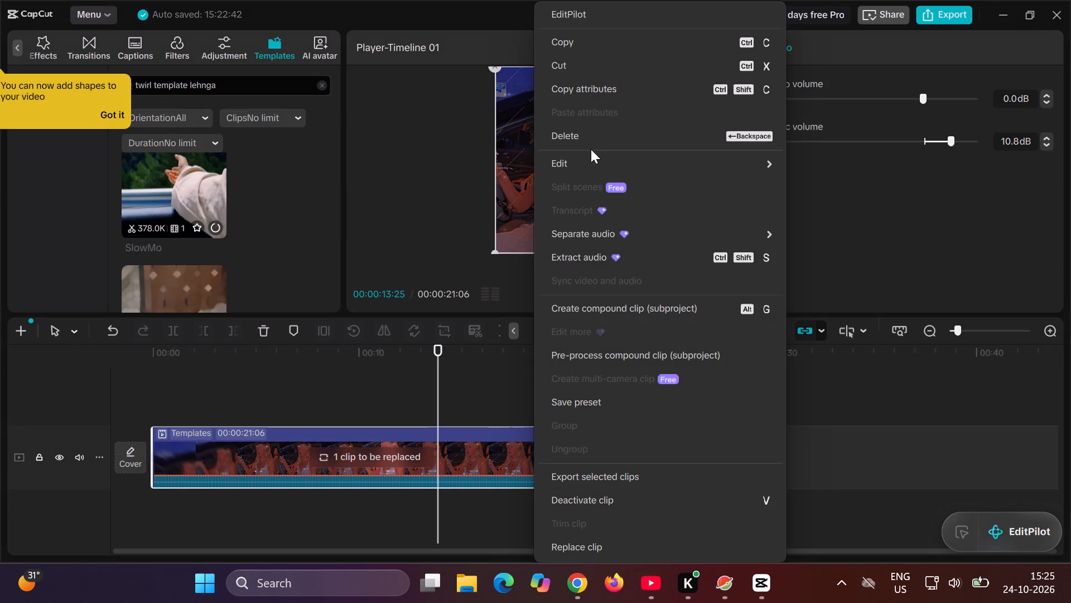
pyautogui.click(596, 139)
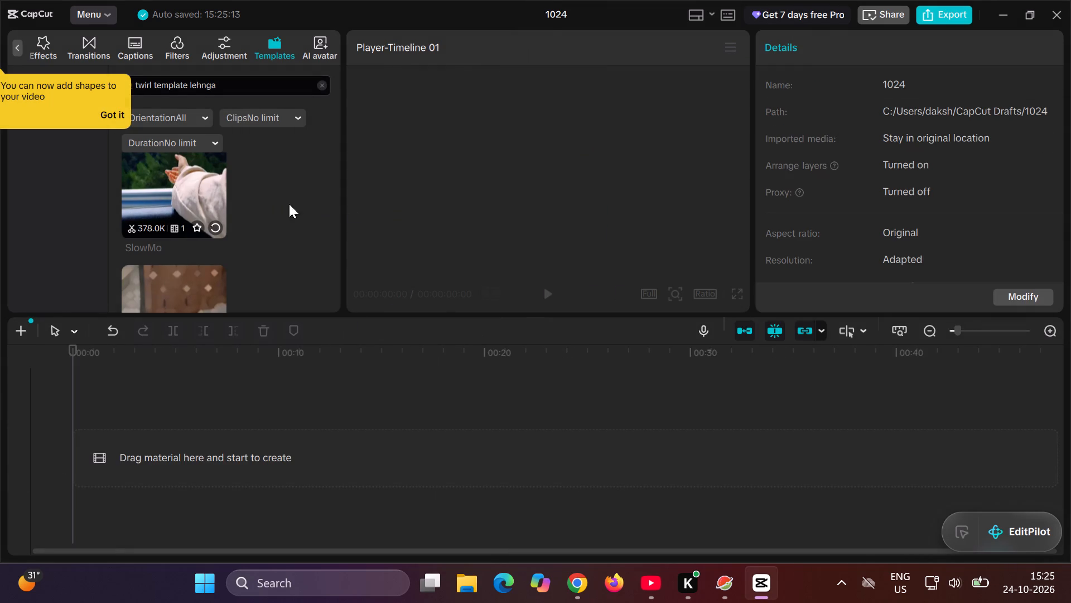
# Add the SlowMo template to the start of the empty timeline.
pyautogui.click(200, 199)
pyautogui.moveTo(200, 199); pyautogui.dragTo(231, 272)
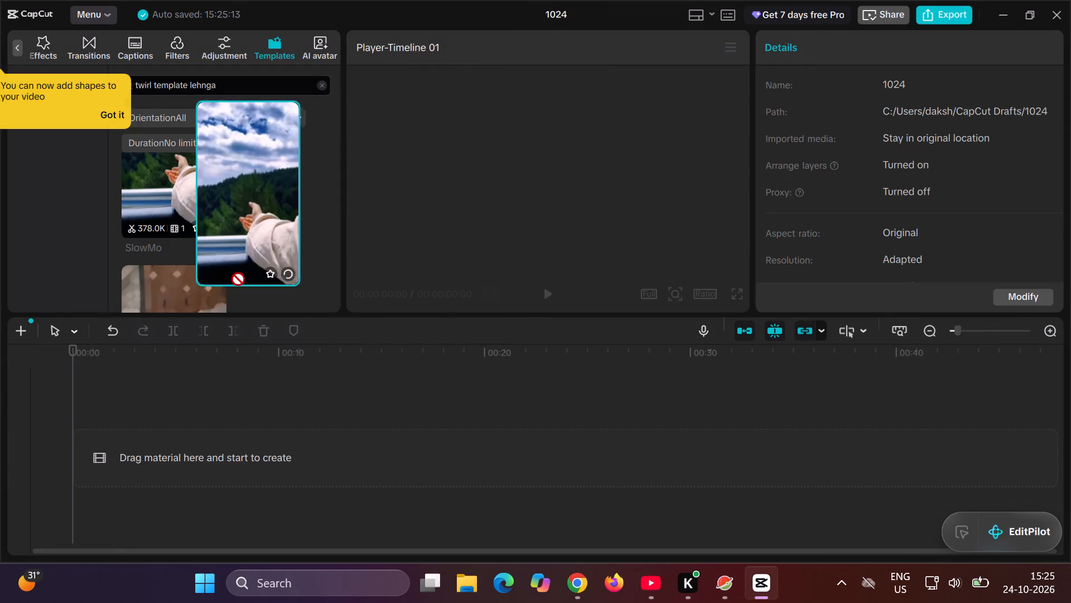
pyautogui.moveTo(231, 272); pyautogui.dragTo(211, 448)
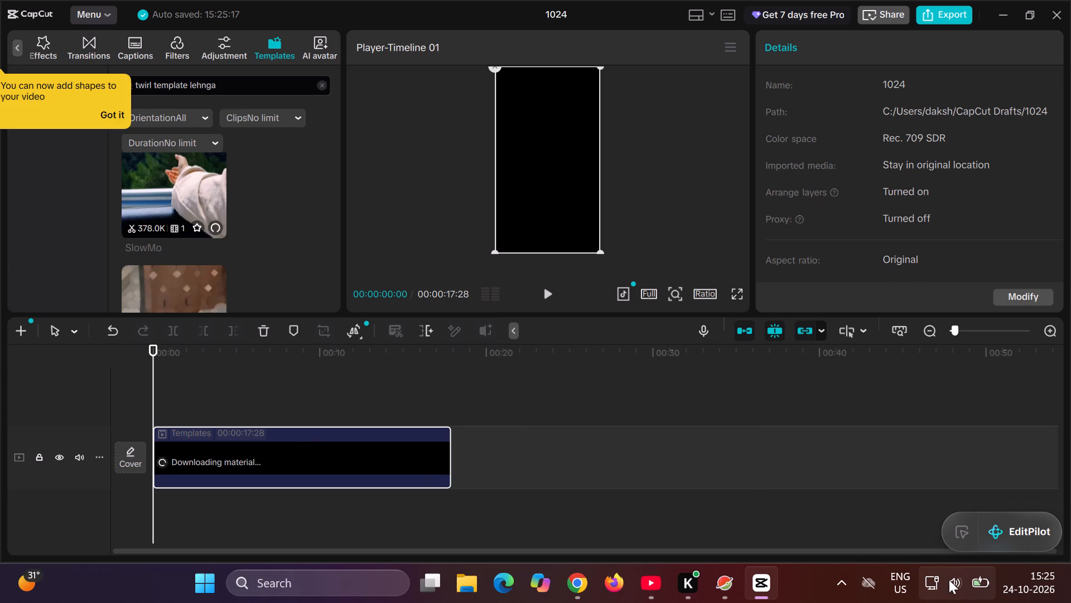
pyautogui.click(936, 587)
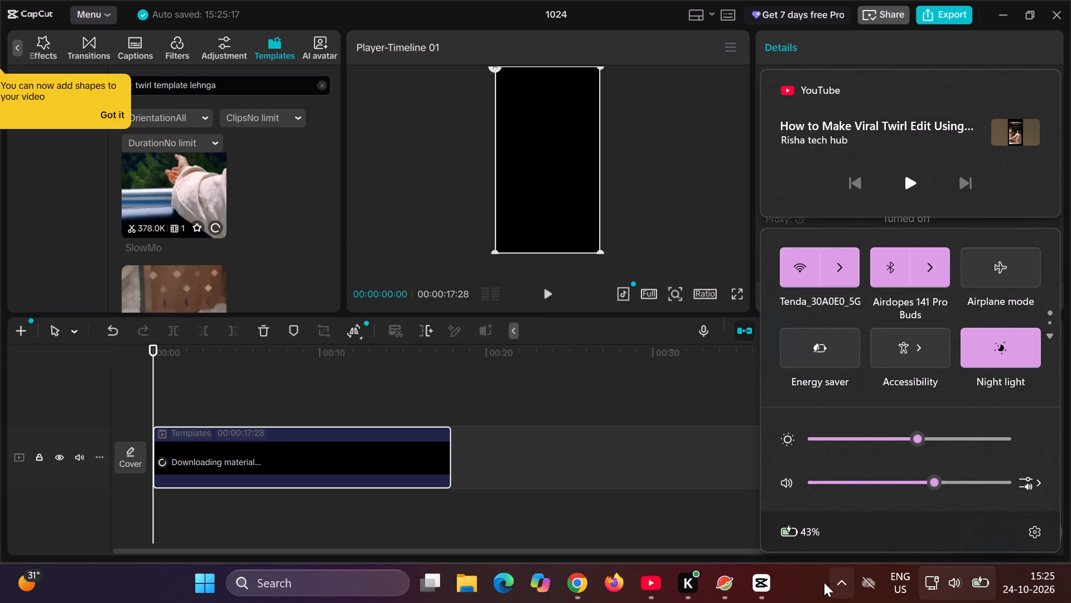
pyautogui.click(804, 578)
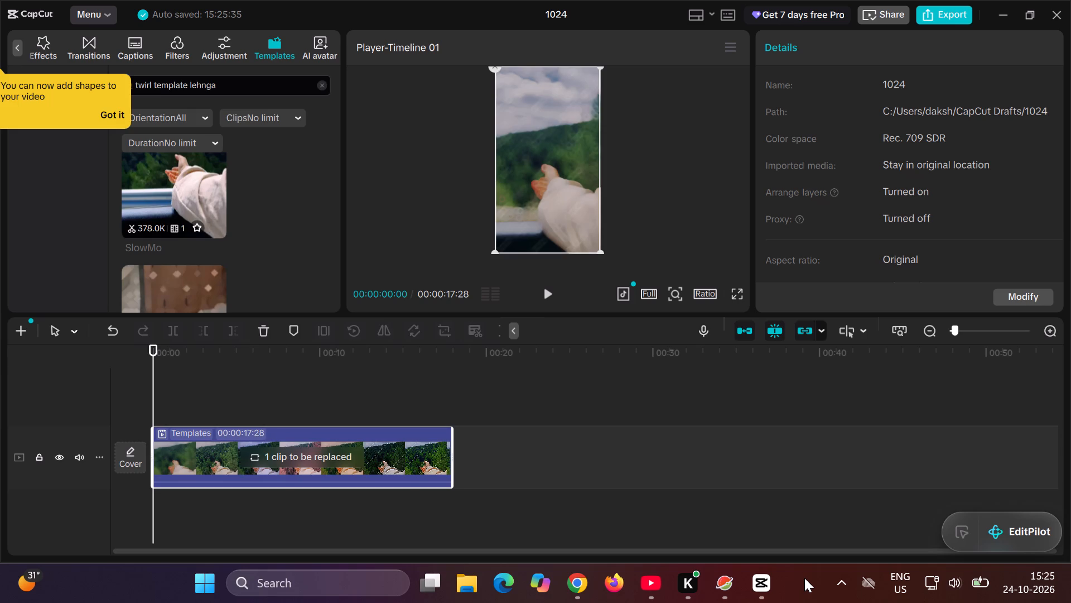
# Replace the SlowMo template's 17.9s sample clip with the WhatsApp video dated 2026-10-24 from the Downloads folder.
pyautogui.click(312, 456)
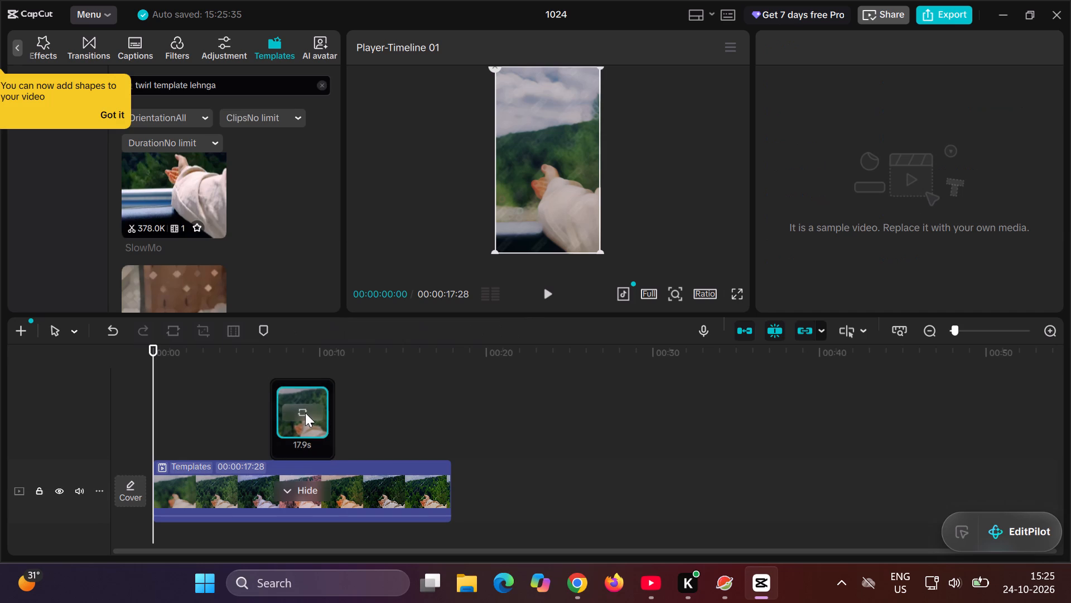
pyautogui.click(305, 413)
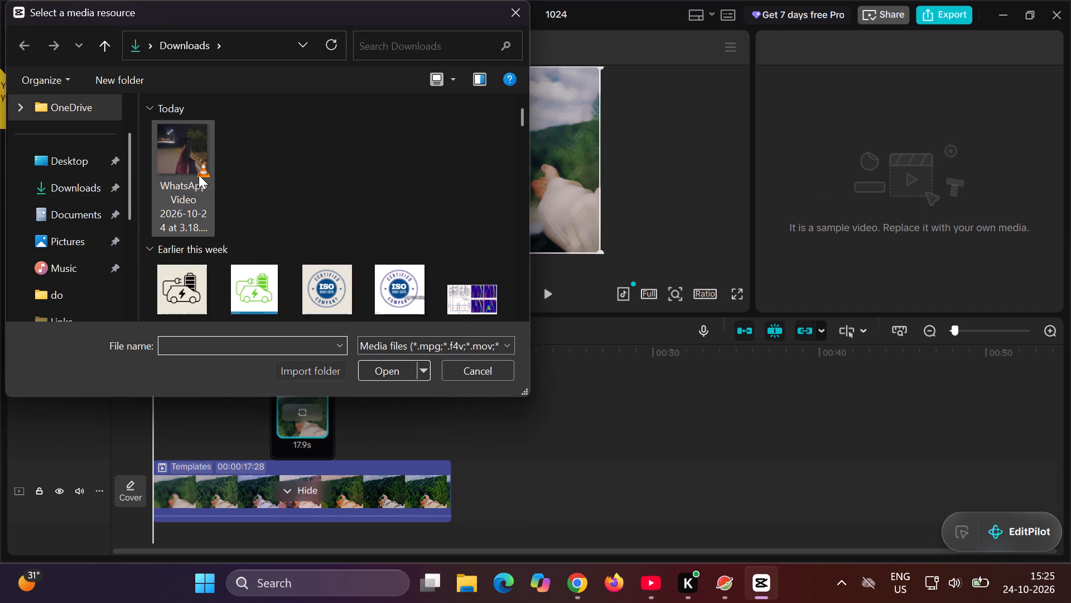
pyautogui.doubleClick(199, 175)
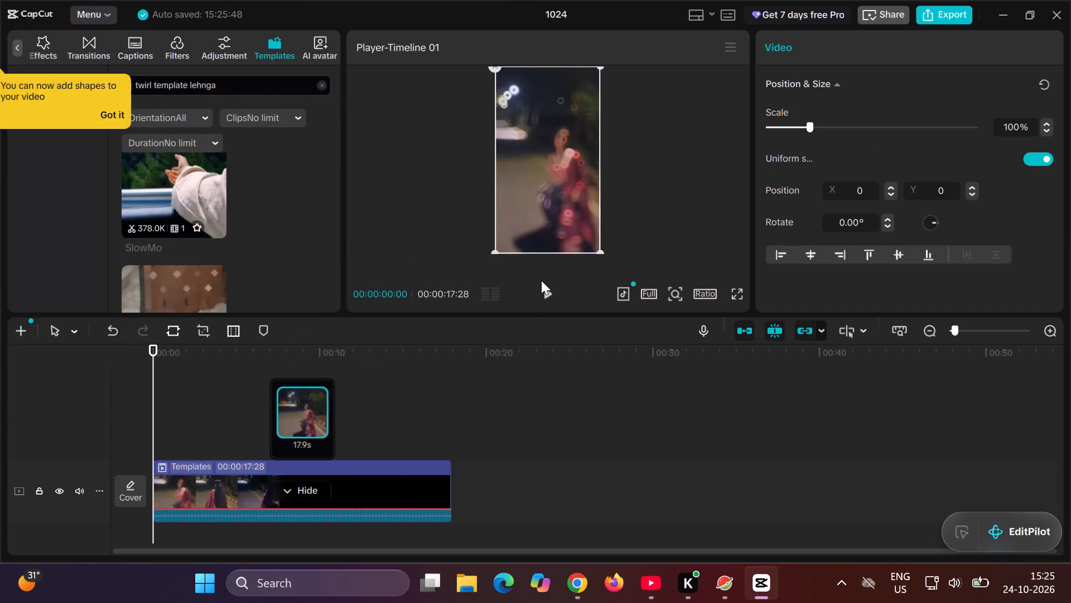
# Play the SlowMo template edit with the WhatsApp video from start to end.
pyautogui.click(551, 295)
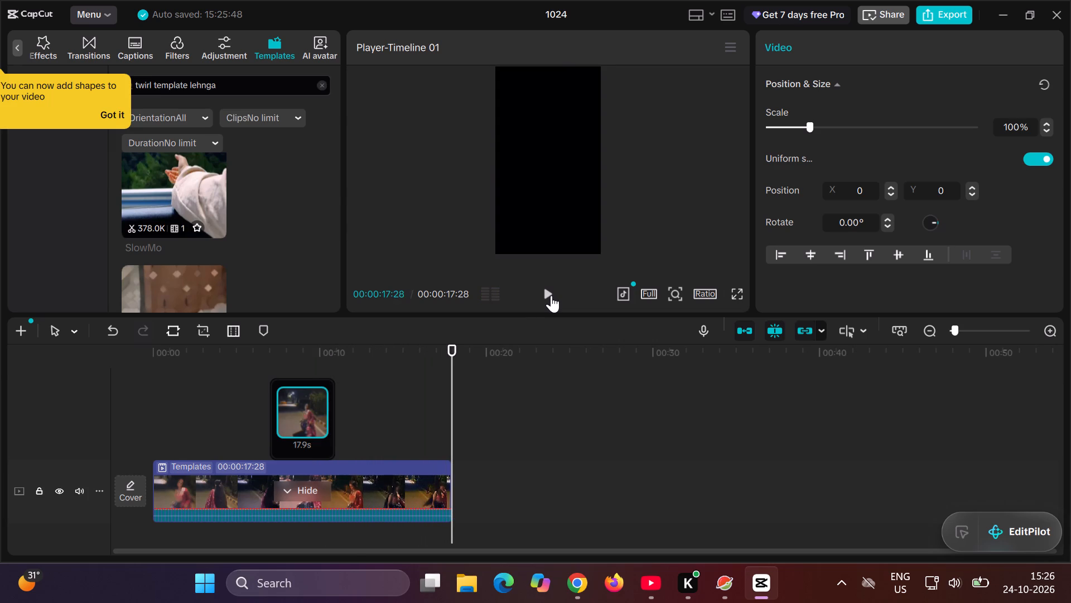
# Browse the twirl template lehnga results past SlowMo and preview the Velocity template.
pyautogui.scroll(-1, 255, 252)
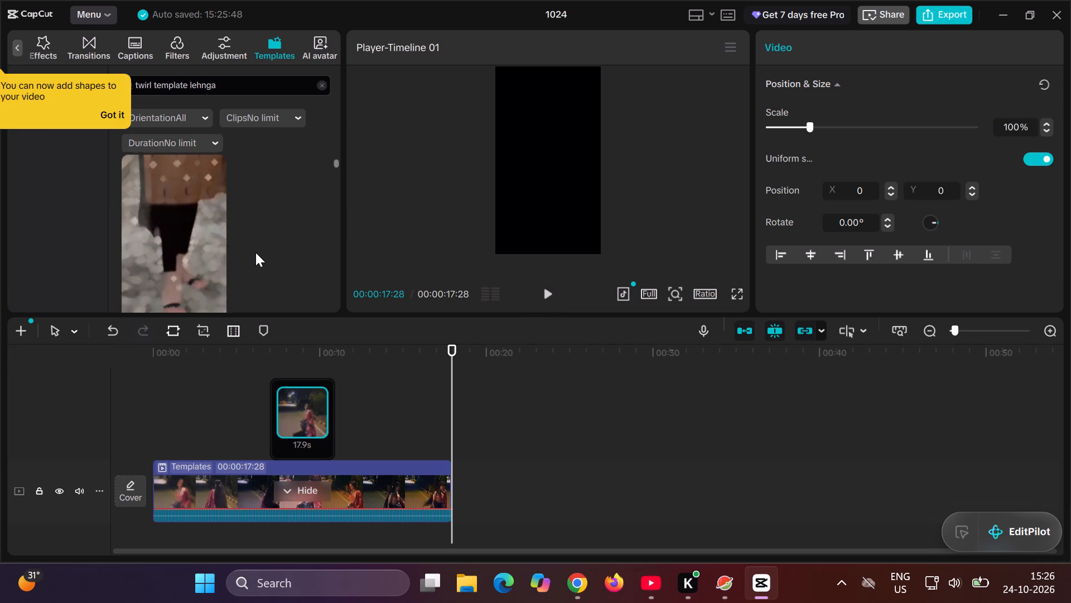
pyautogui.scroll(-1, 255, 252)
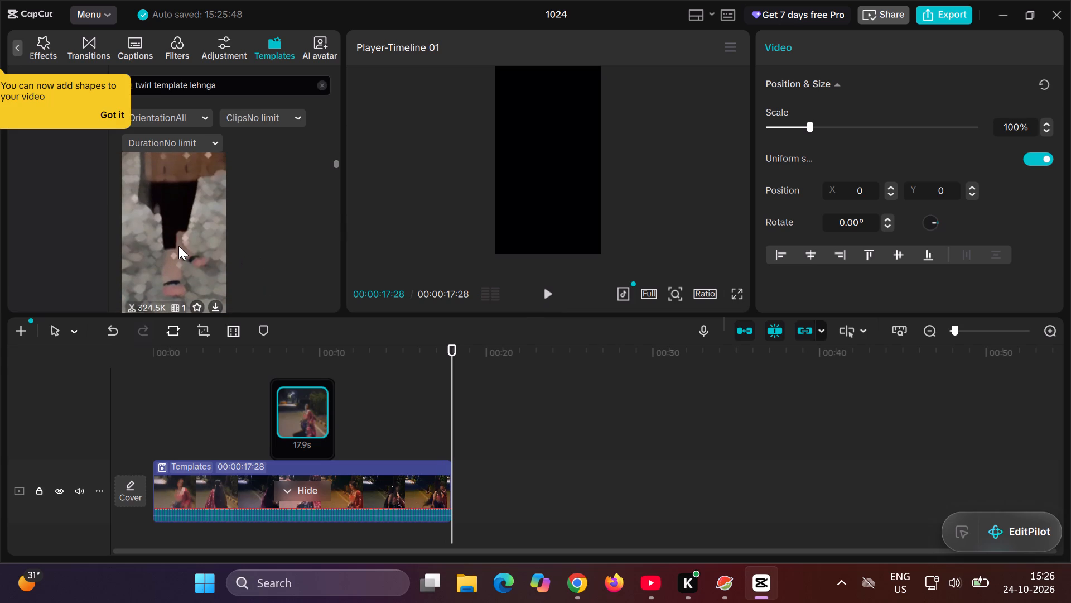
pyautogui.click(178, 246)
pyautogui.scroll(-1, 178, 246)
pyautogui.click(177, 218)
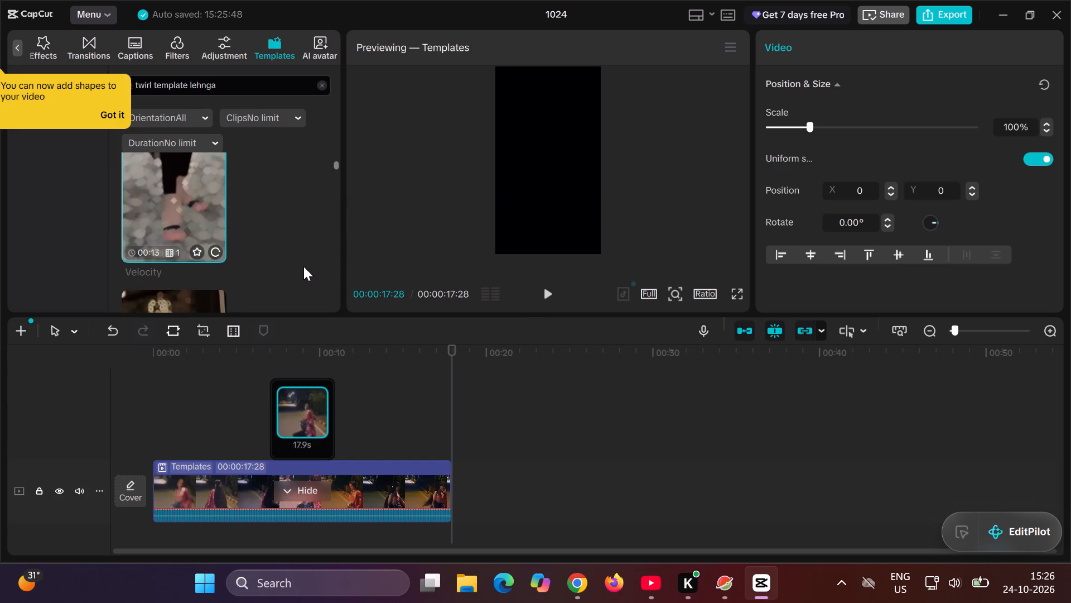
pyautogui.scroll(-1, 302, 266)
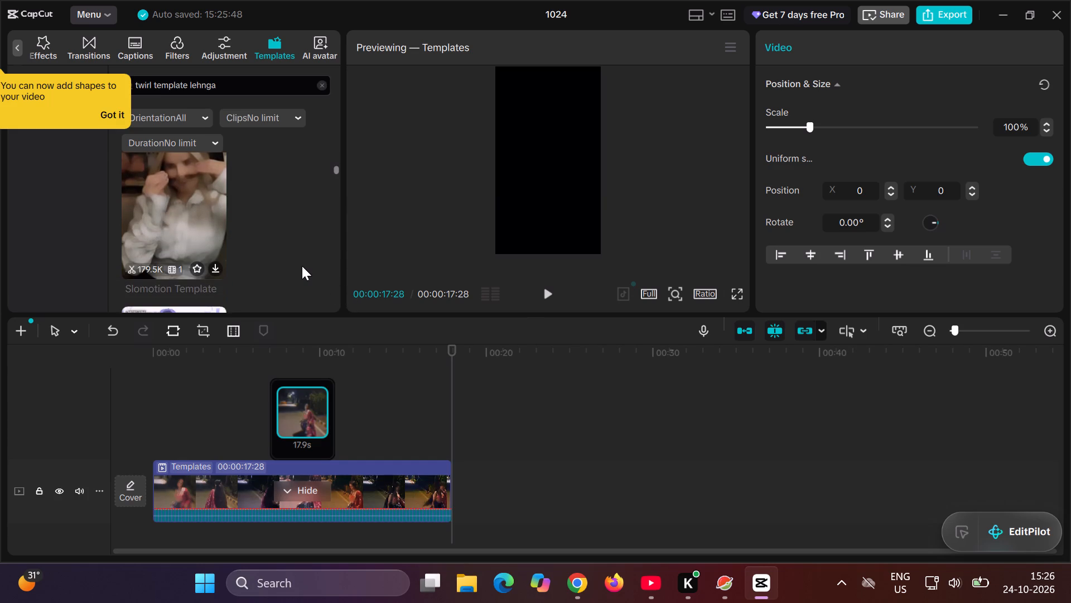
pyautogui.scroll(-1, 302, 266)
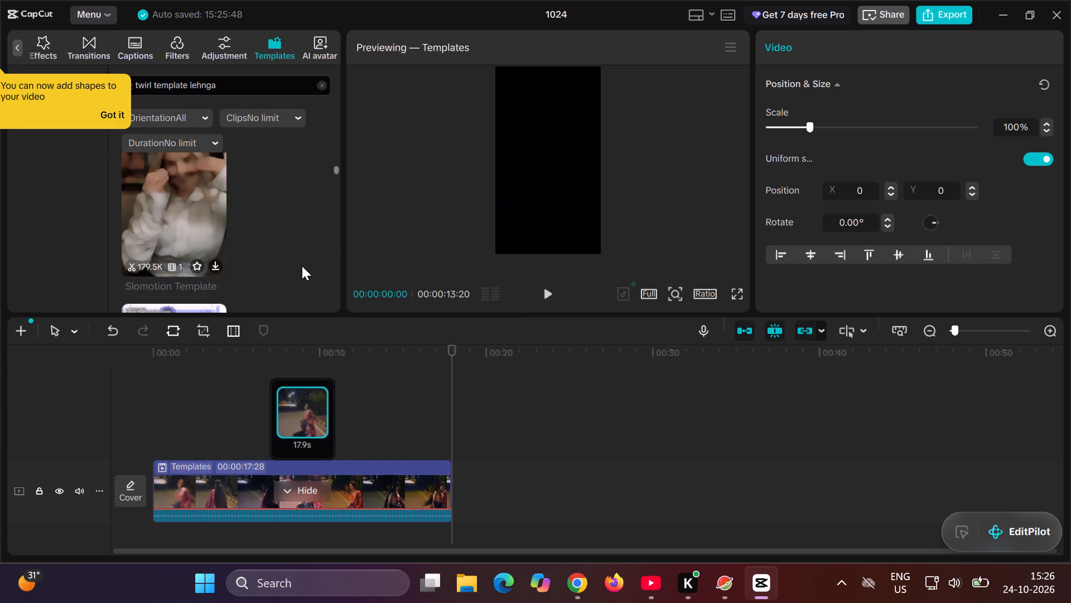
pyautogui.scroll(-1, 302, 266)
pyautogui.scroll(1, 302, 266)
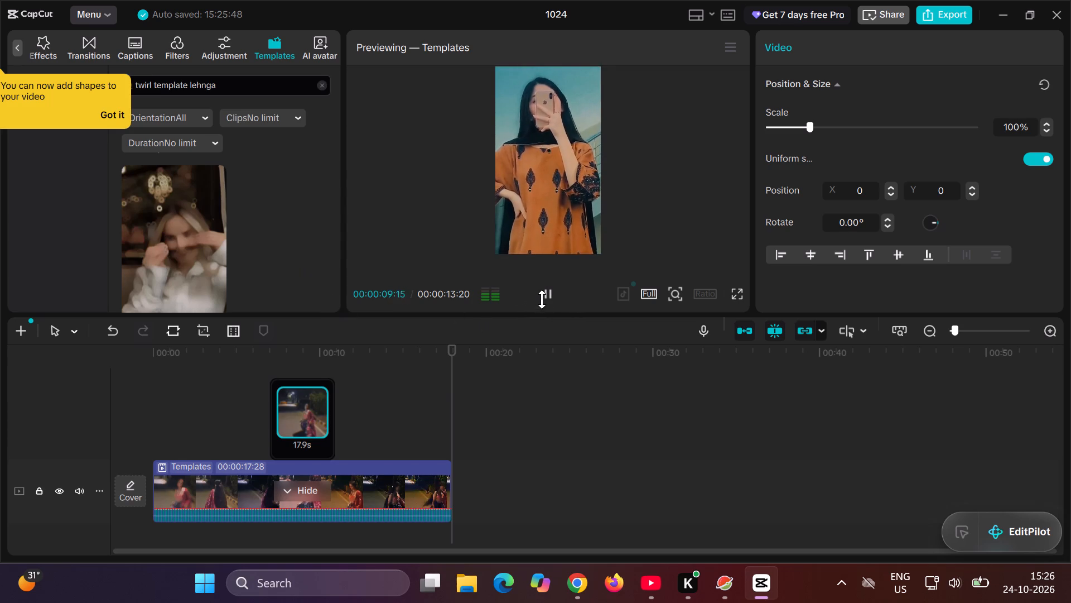
# Delete the SlowMo template clip from the timeline.
pyautogui.rightClick(348, 496)
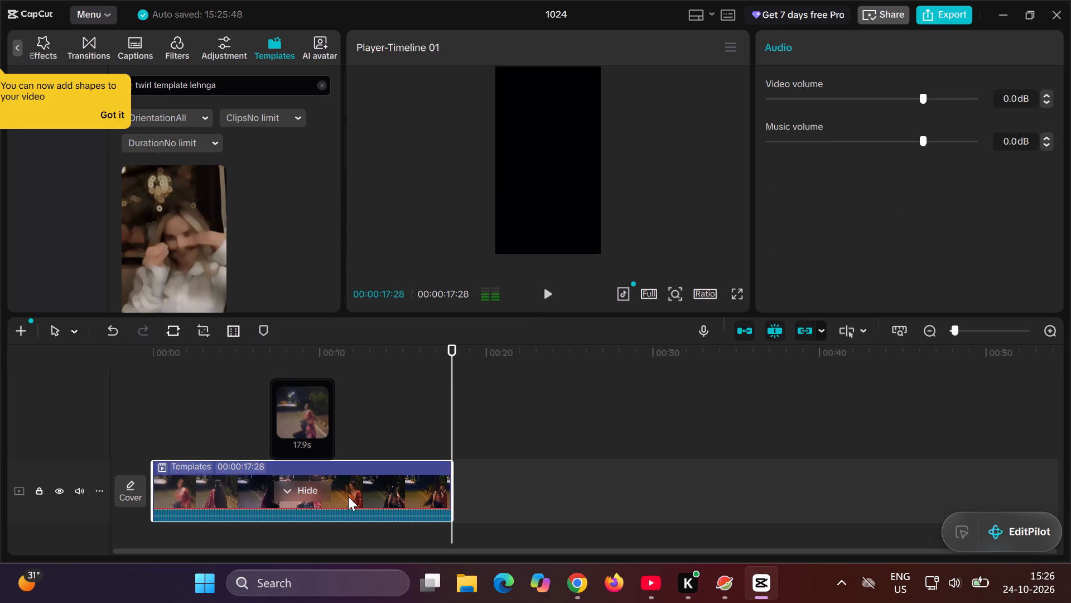
pyautogui.click(408, 144)
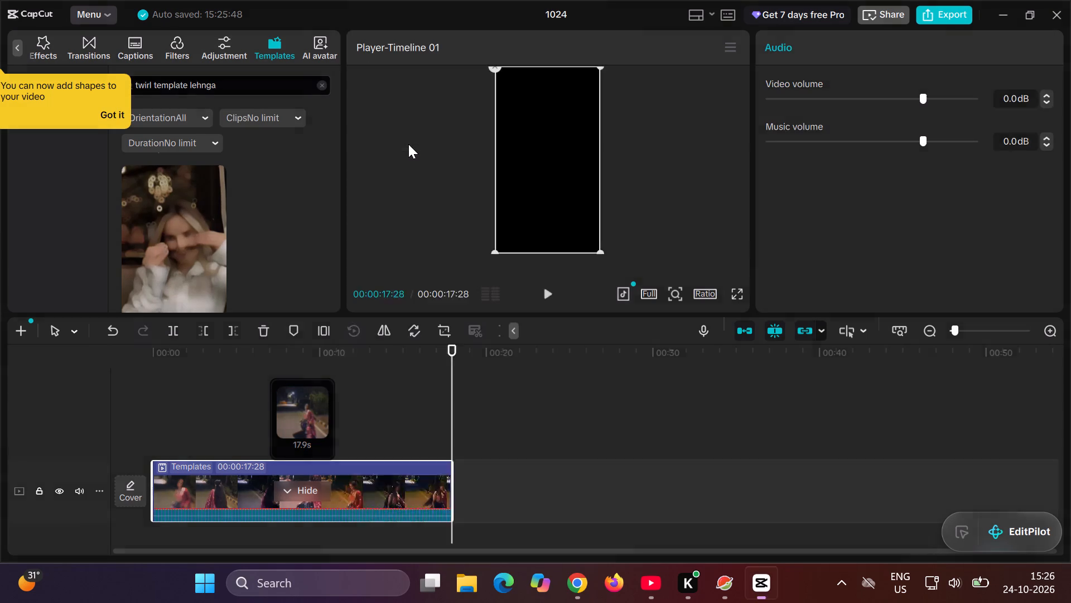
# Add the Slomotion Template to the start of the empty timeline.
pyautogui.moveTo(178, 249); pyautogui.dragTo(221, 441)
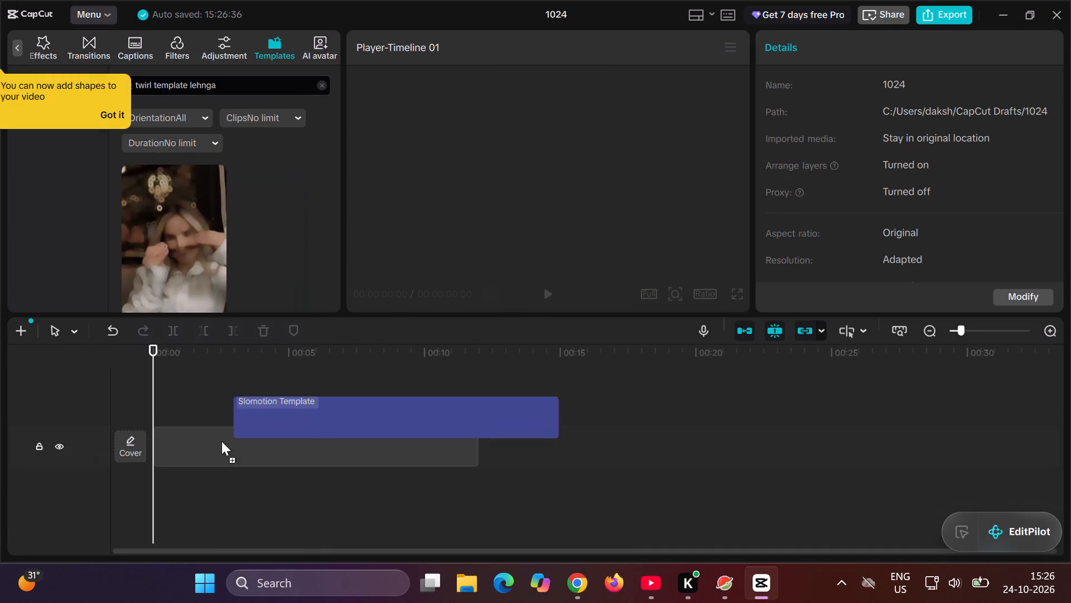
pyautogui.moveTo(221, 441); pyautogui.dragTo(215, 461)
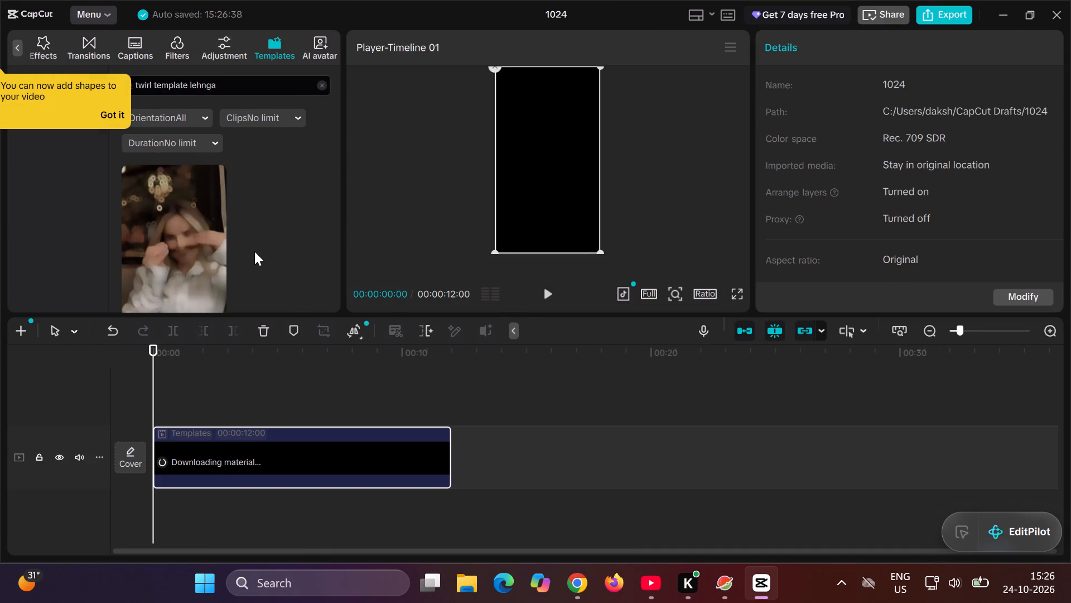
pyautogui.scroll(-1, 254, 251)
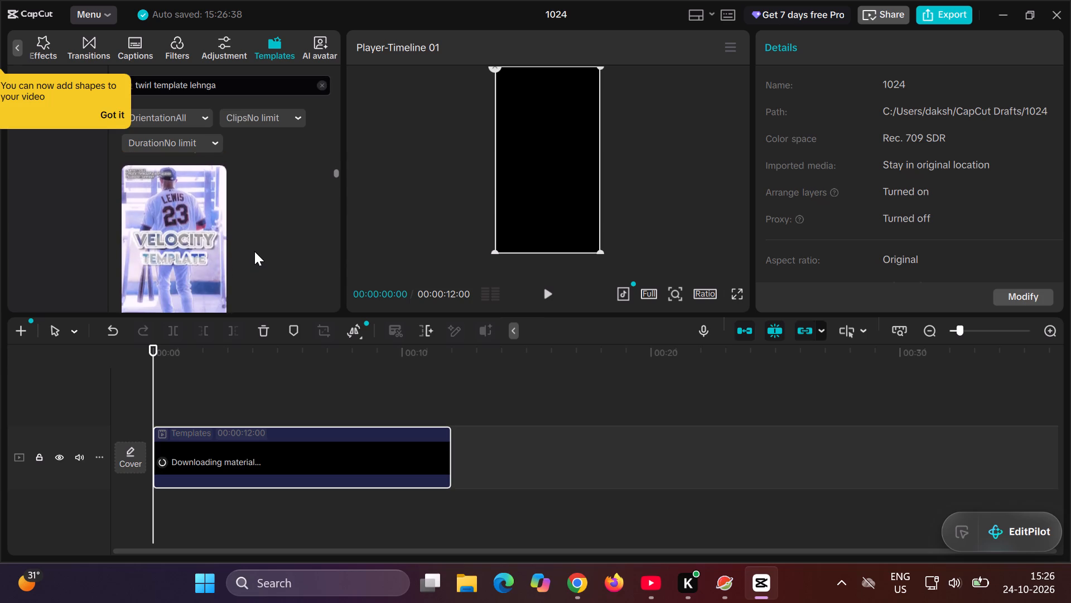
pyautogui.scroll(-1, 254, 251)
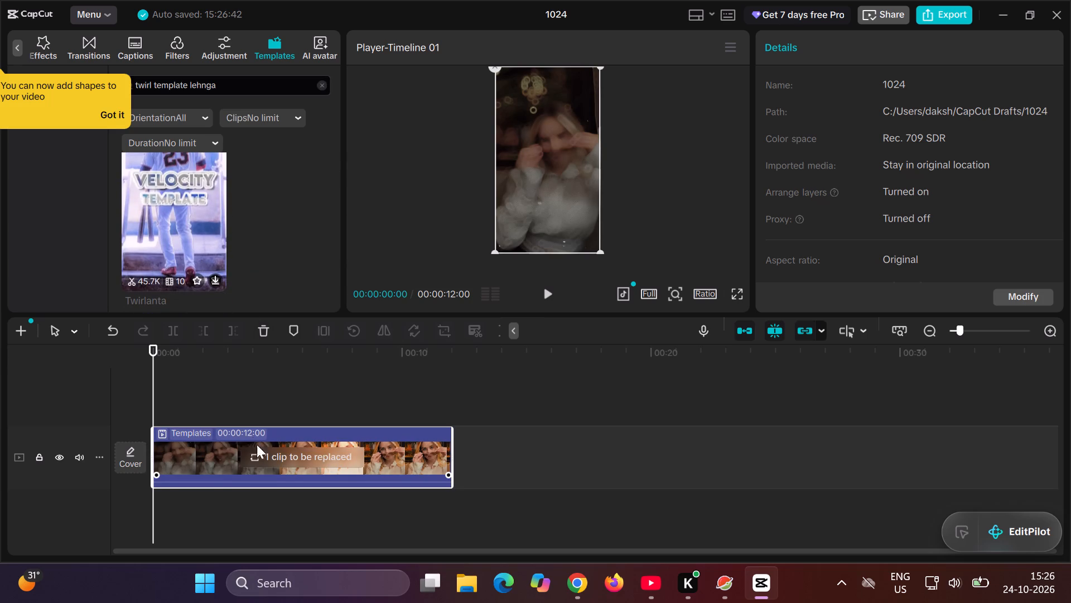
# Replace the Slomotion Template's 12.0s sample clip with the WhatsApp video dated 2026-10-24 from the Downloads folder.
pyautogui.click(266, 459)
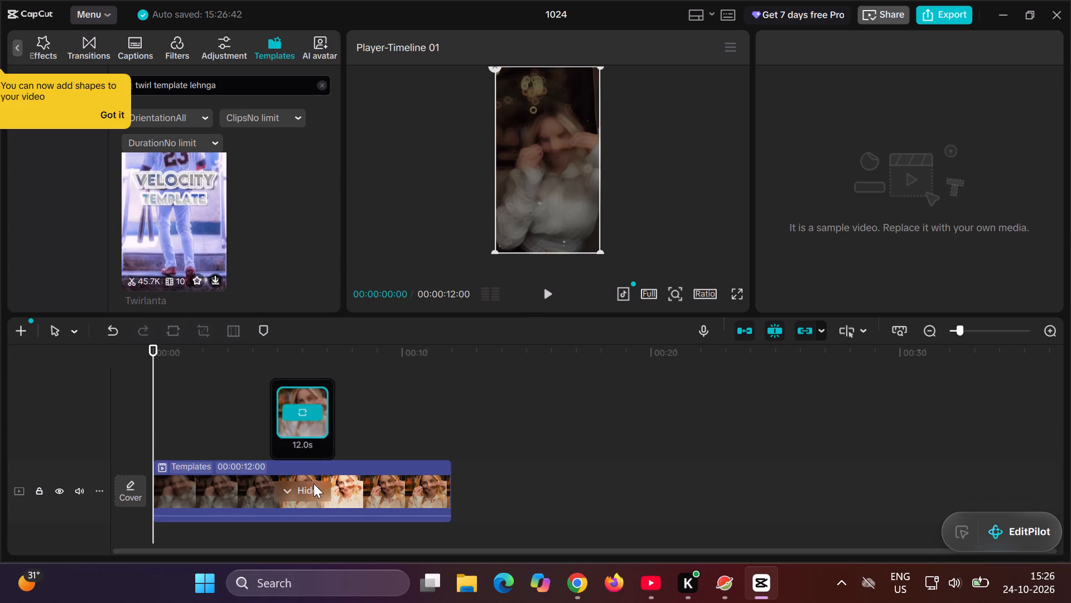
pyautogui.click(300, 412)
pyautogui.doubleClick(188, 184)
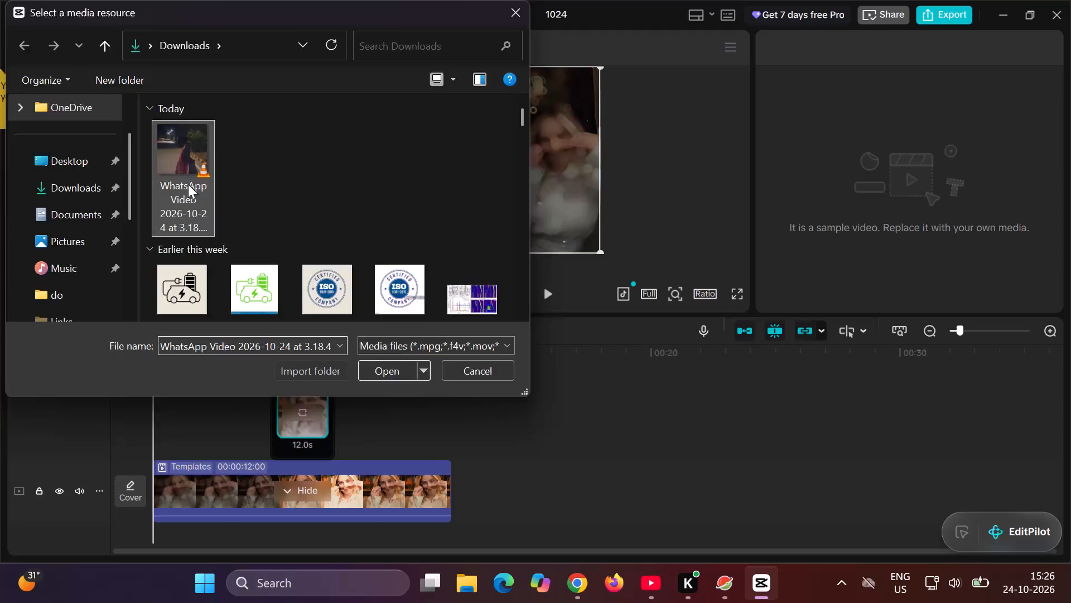
# Play the Slomotion Template edit with the WhatsApp video.
pyautogui.click(548, 293)
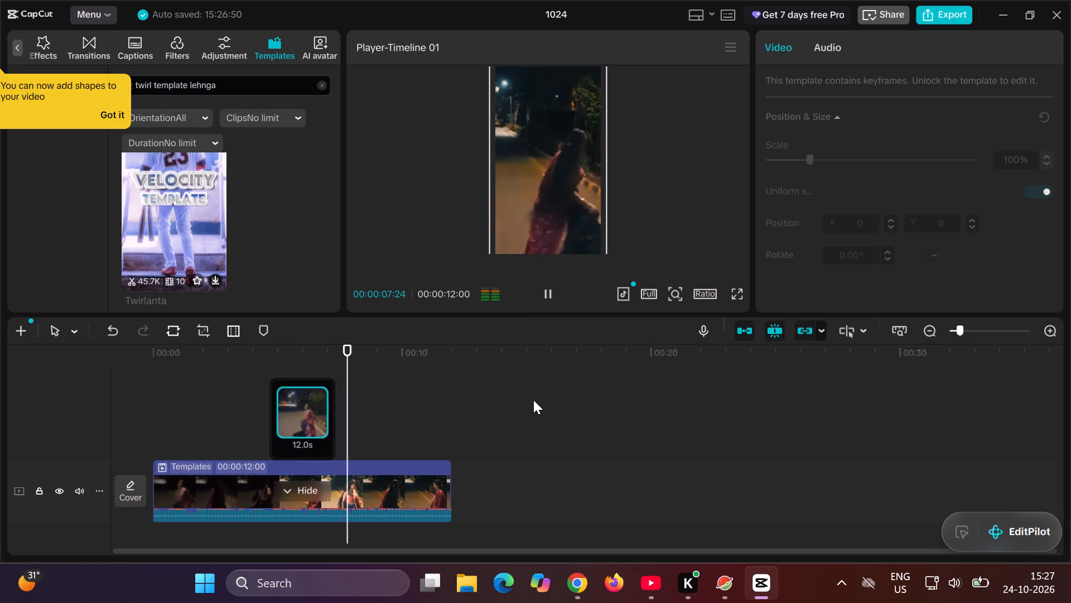
# Preview the Twirlanta velocity template from the template results.
pyautogui.scroll(1, 533, 400)
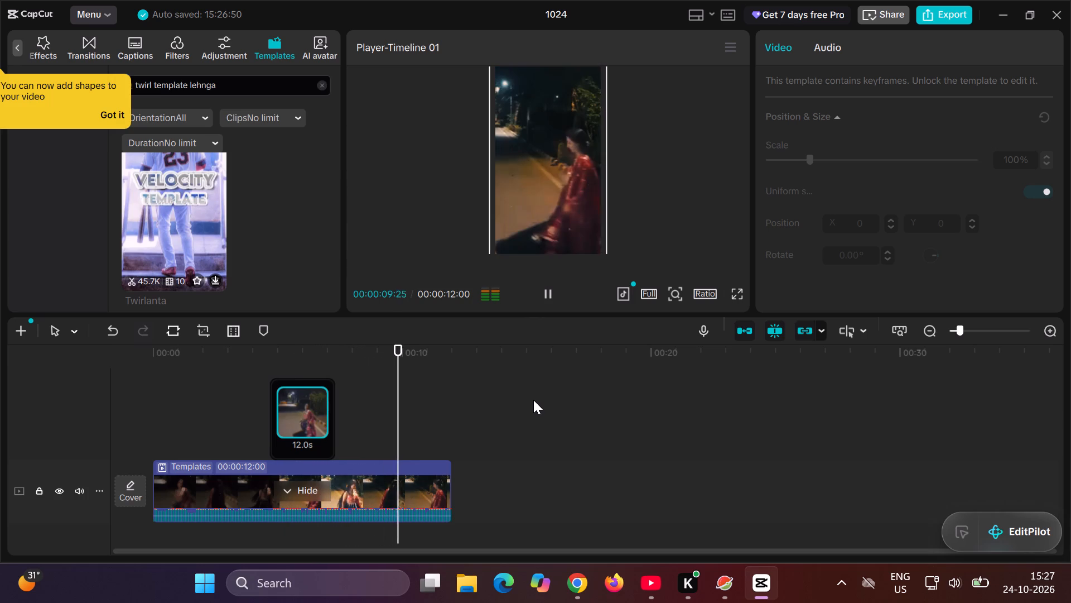
pyautogui.click(200, 224)
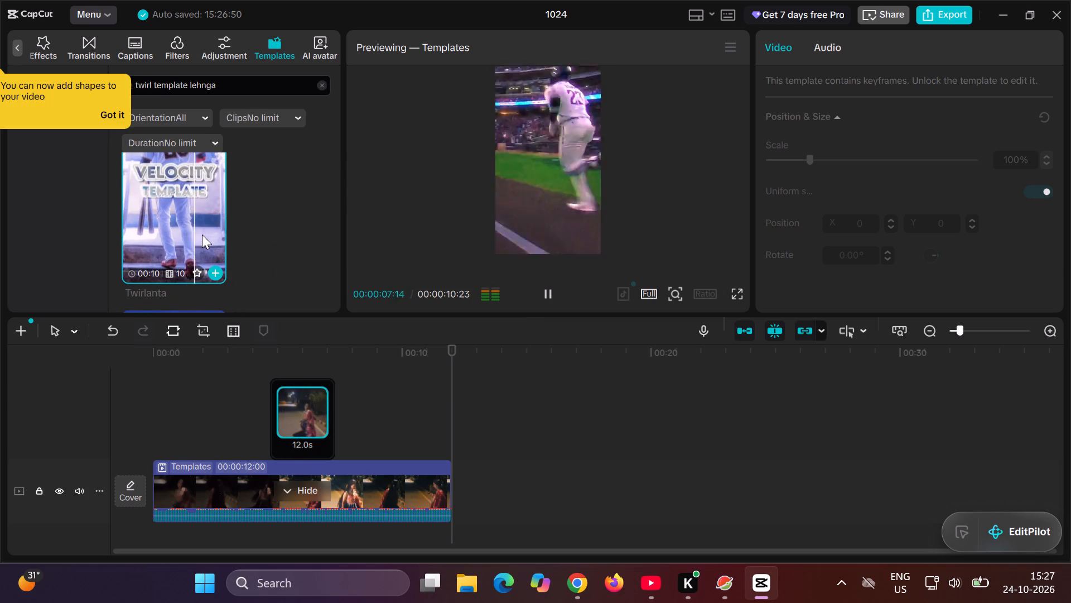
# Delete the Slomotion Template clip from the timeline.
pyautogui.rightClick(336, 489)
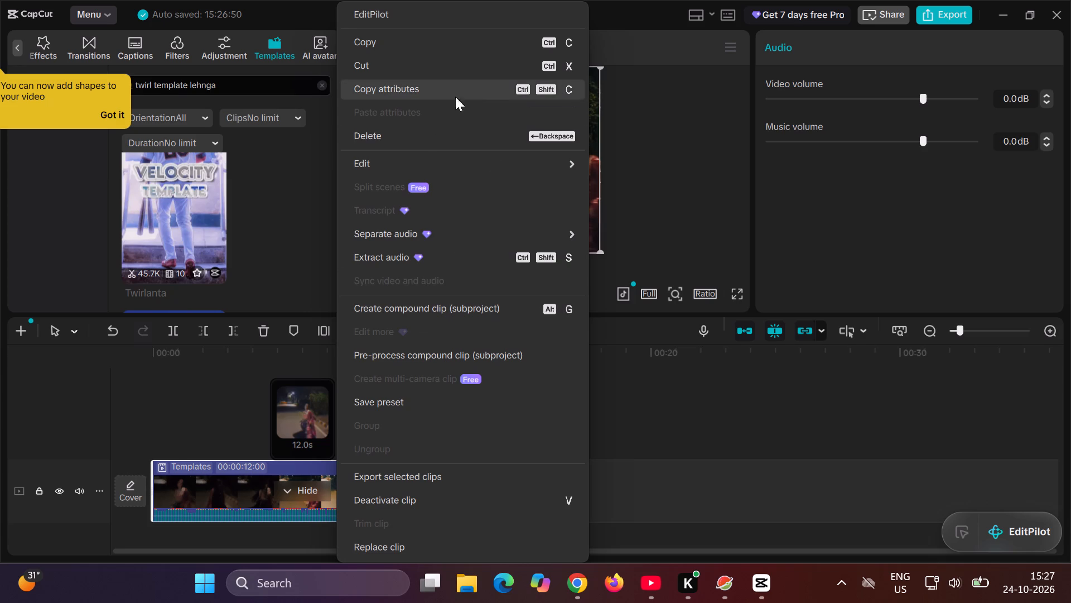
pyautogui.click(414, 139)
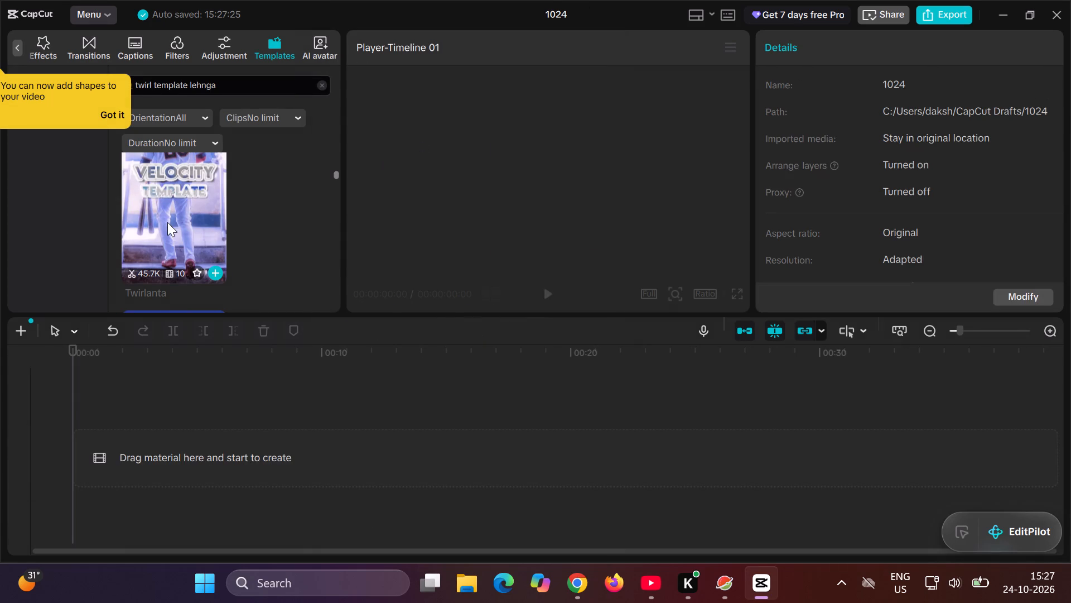
# Add the Twirlanta template to the empty timeline.
pyautogui.click(214, 266)
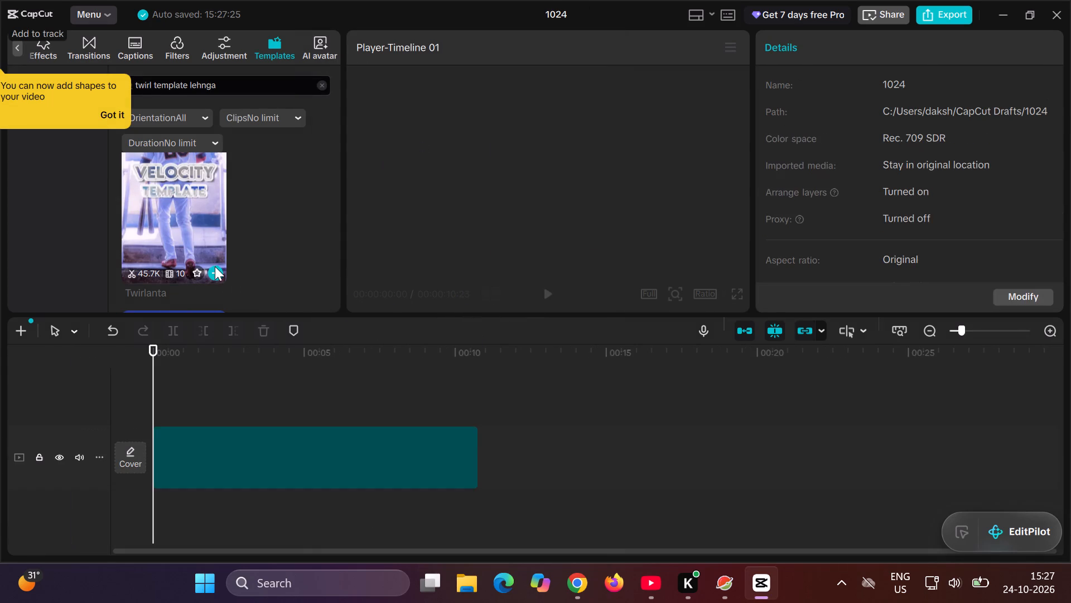
pyautogui.scroll(-1, 274, 246)
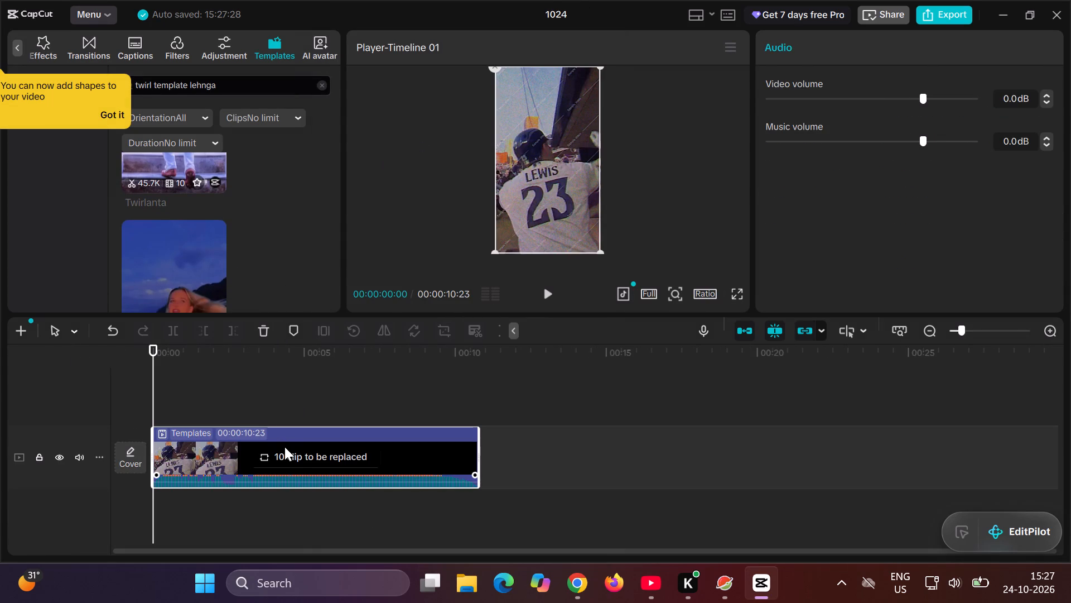
# Open the Twirlanta template's clip slots and replace the first five sample clips with the WhatsApp video from Downloads.
pyautogui.click(292, 466)
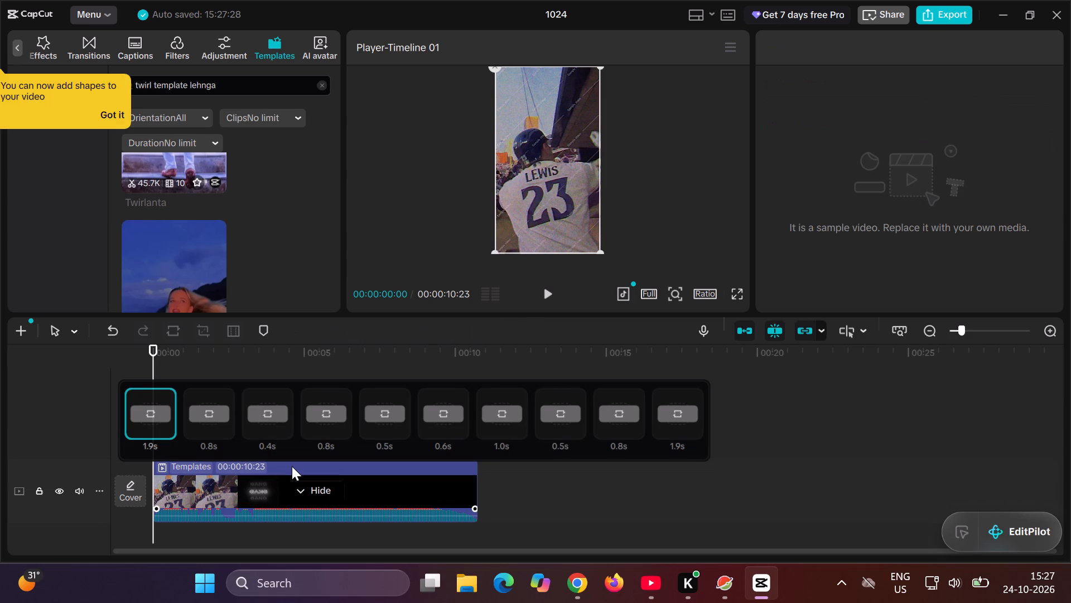
pyautogui.click(152, 417)
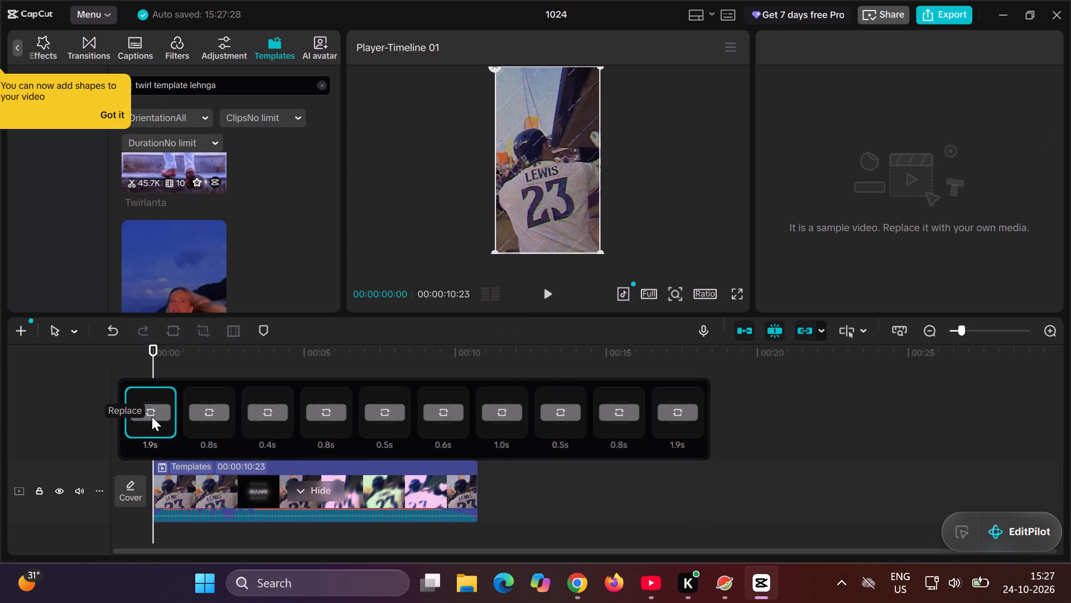
pyautogui.doubleClick(174, 196)
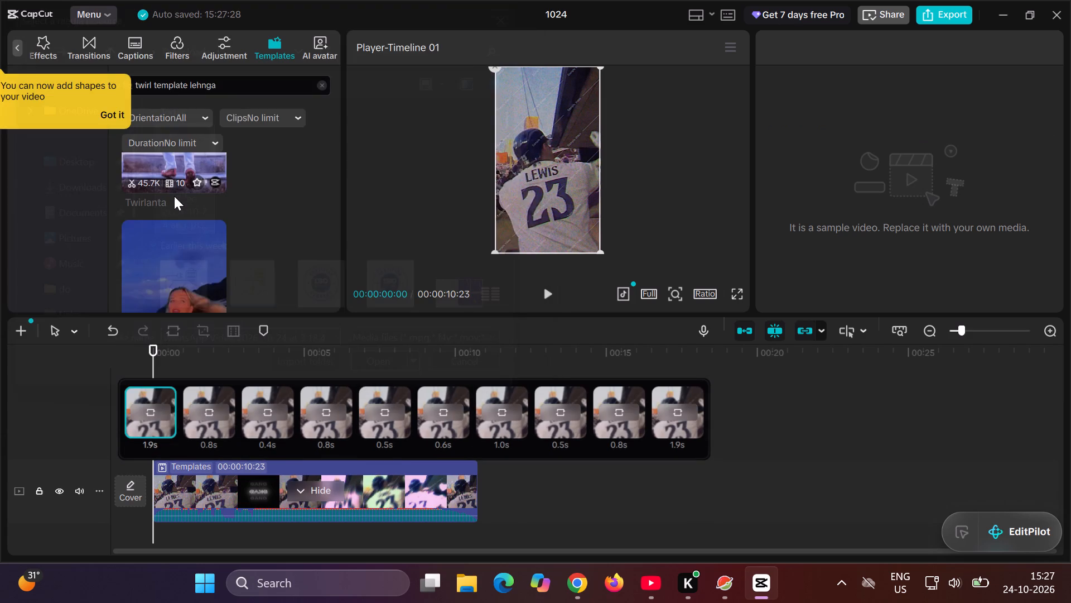
pyautogui.click(215, 415)
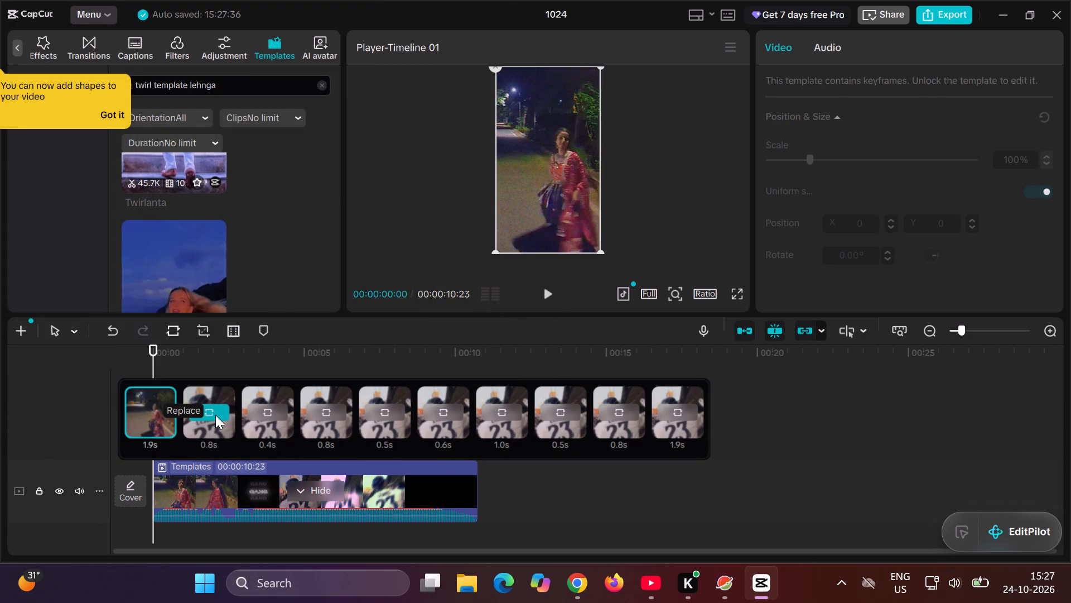
pyautogui.doubleClick(203, 161)
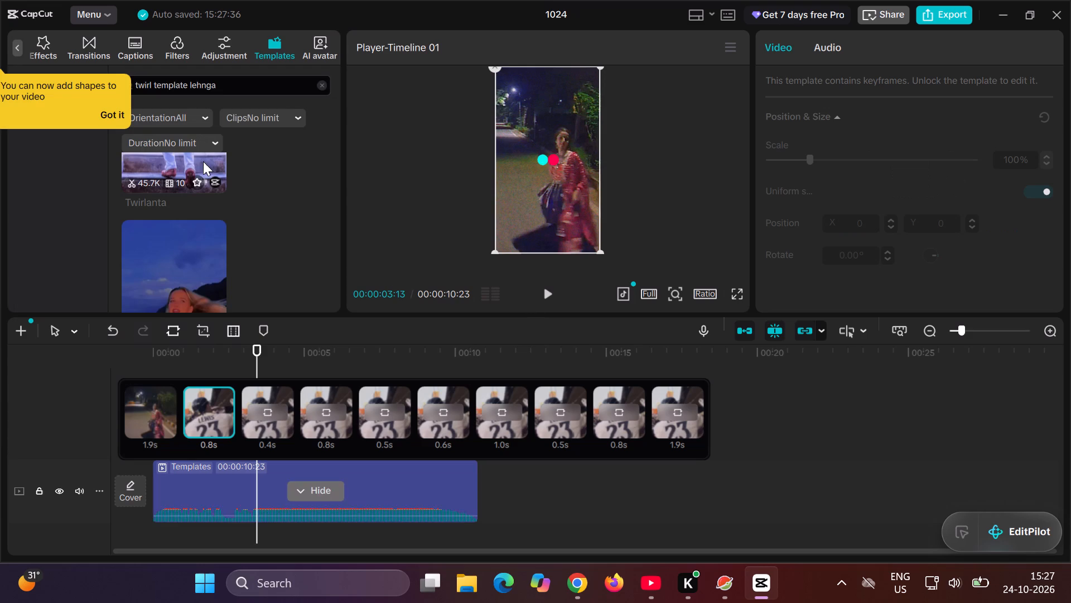
pyautogui.click(271, 410)
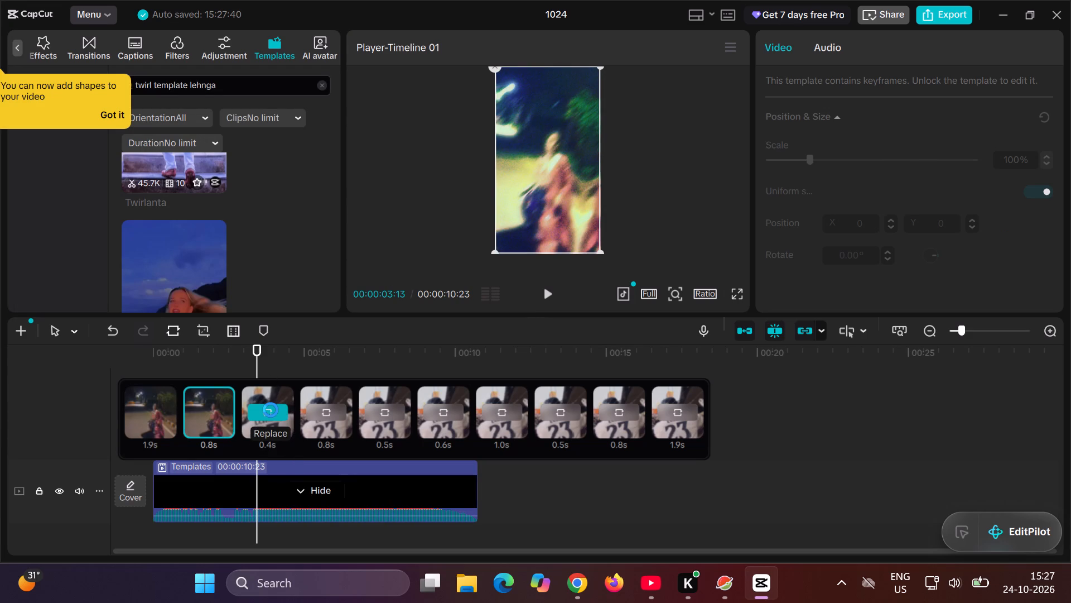
pyautogui.doubleClick(179, 169)
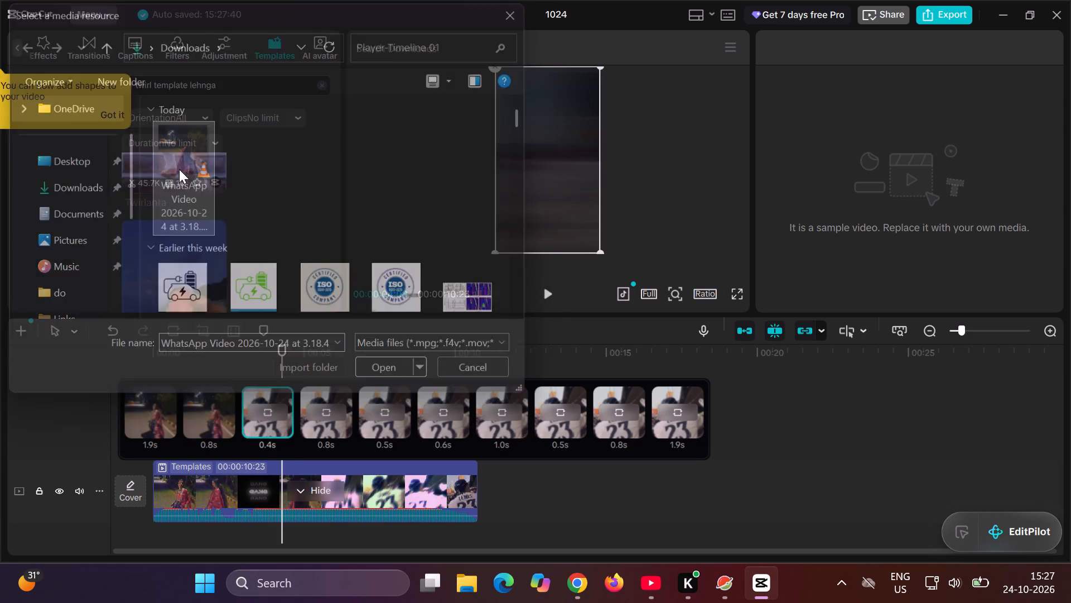
pyautogui.click(312, 417)
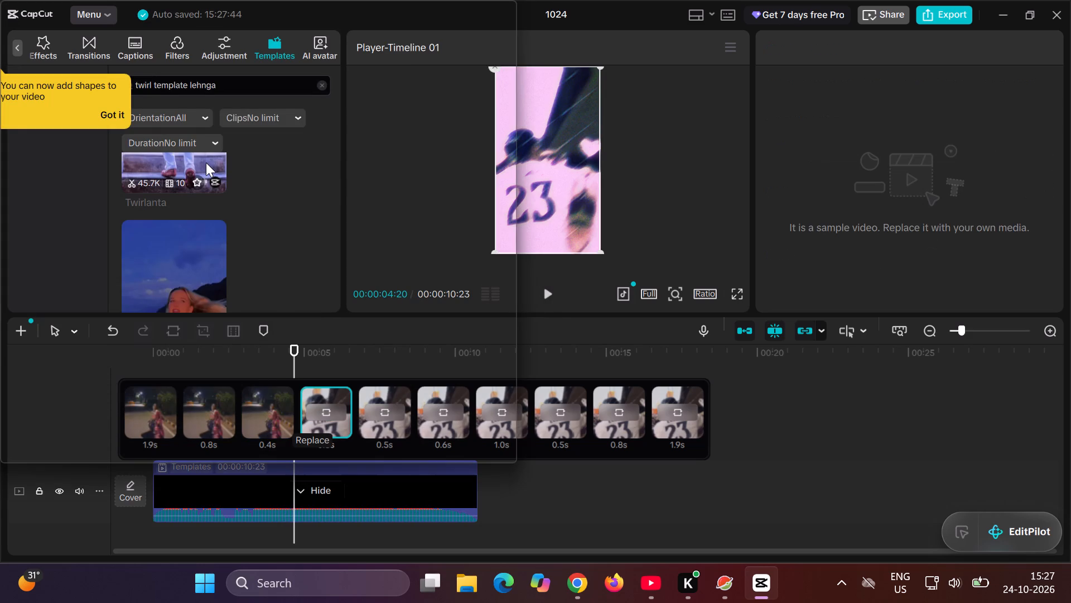
pyautogui.doubleClick(194, 171)
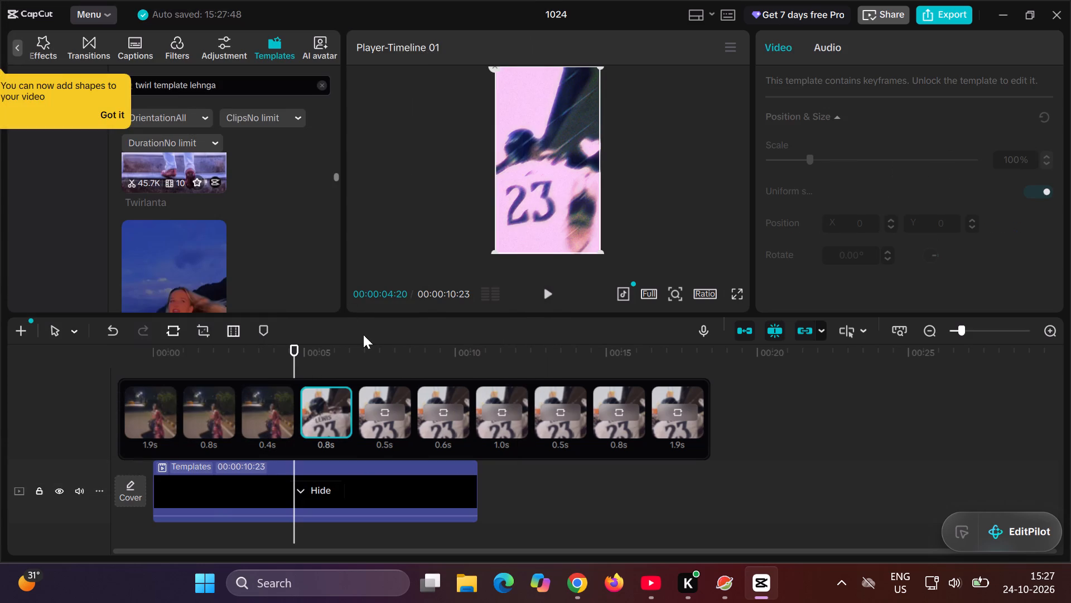
pyautogui.doubleClick(385, 417)
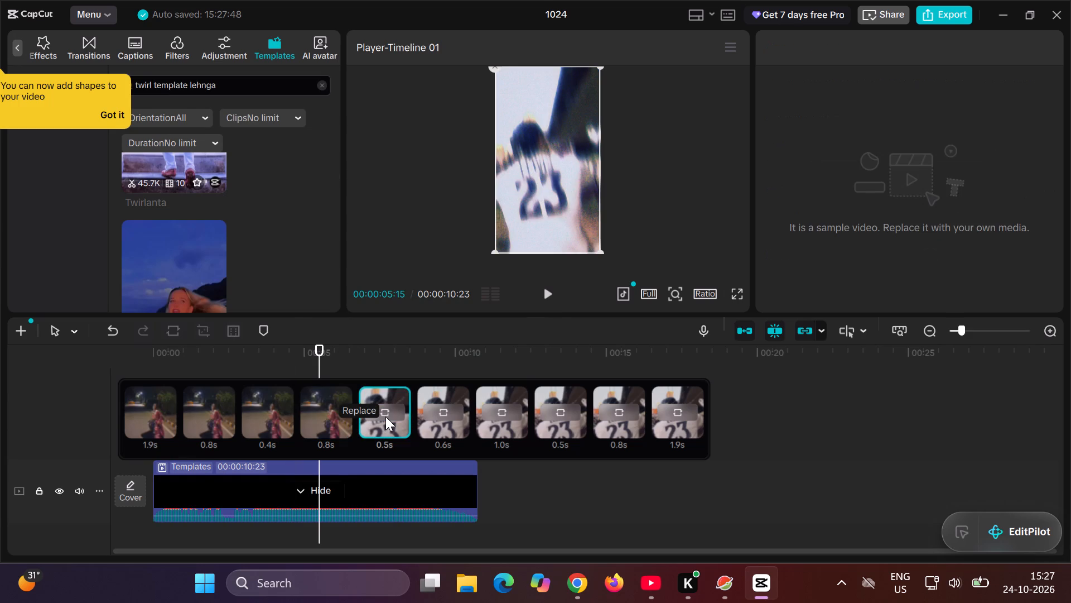
pyautogui.doubleClick(182, 164)
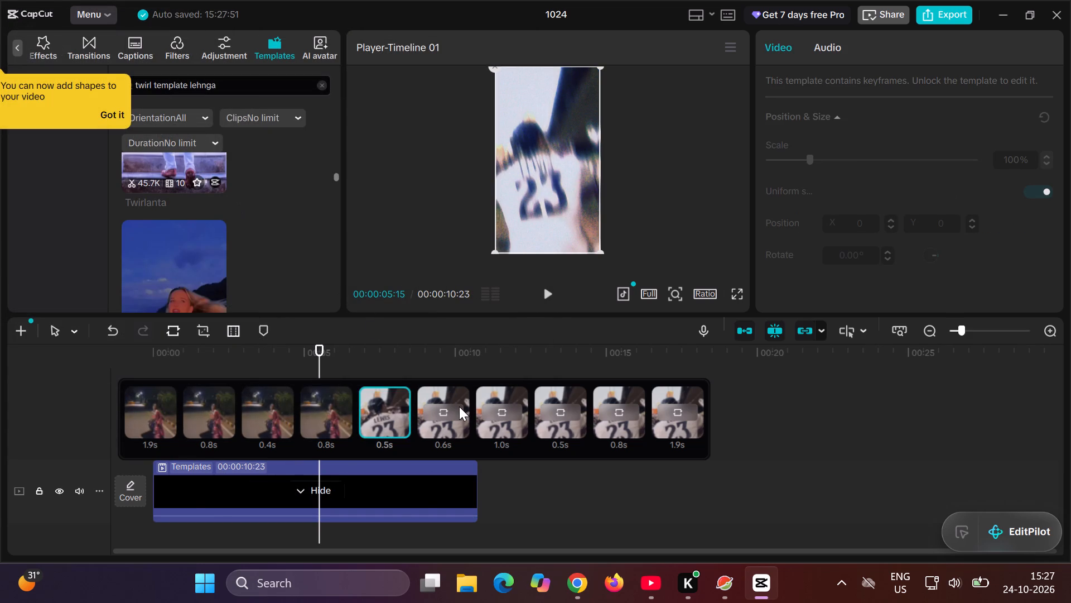
# Replace the template's remaining five sample clips, from the 0.6s slot through the final 1.9s slot, with the same WhatsApp video.
pyautogui.click(446, 417)
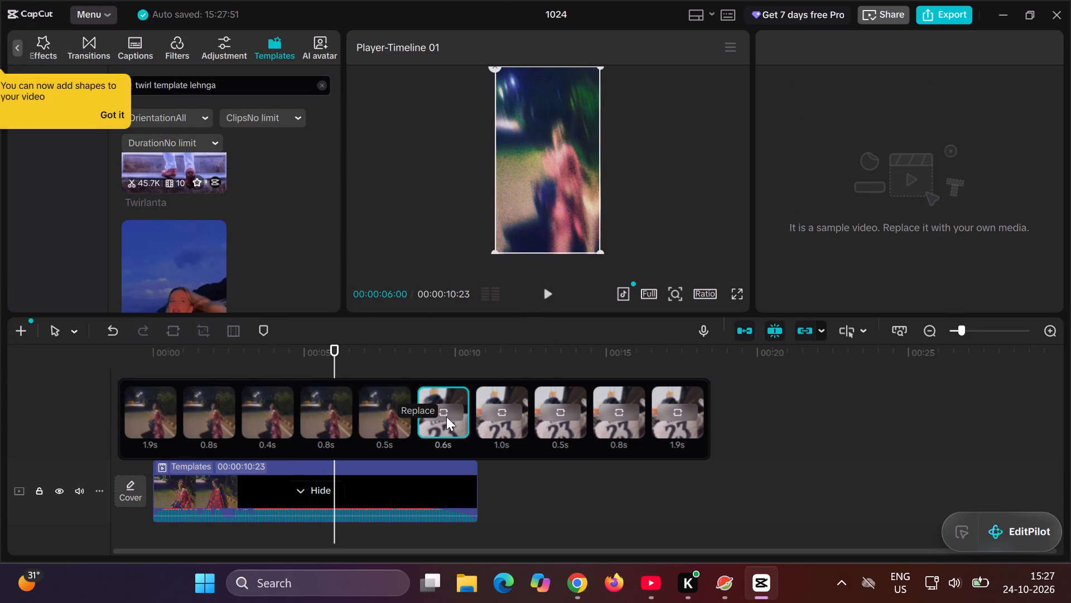
pyautogui.scroll(4, 196, 167)
pyautogui.doubleClick(196, 167)
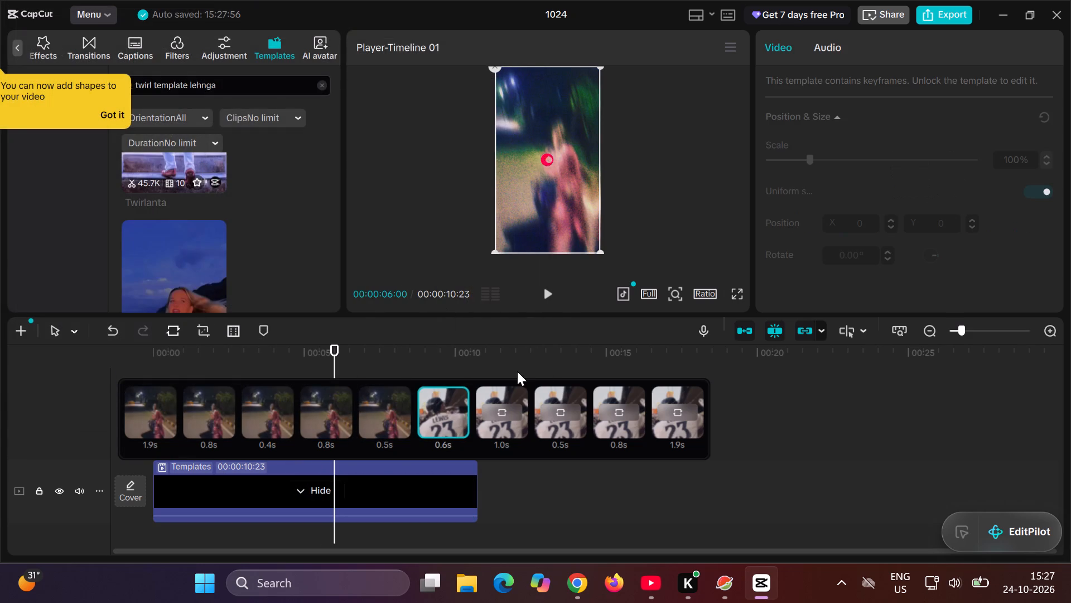
pyautogui.doubleClick(510, 408)
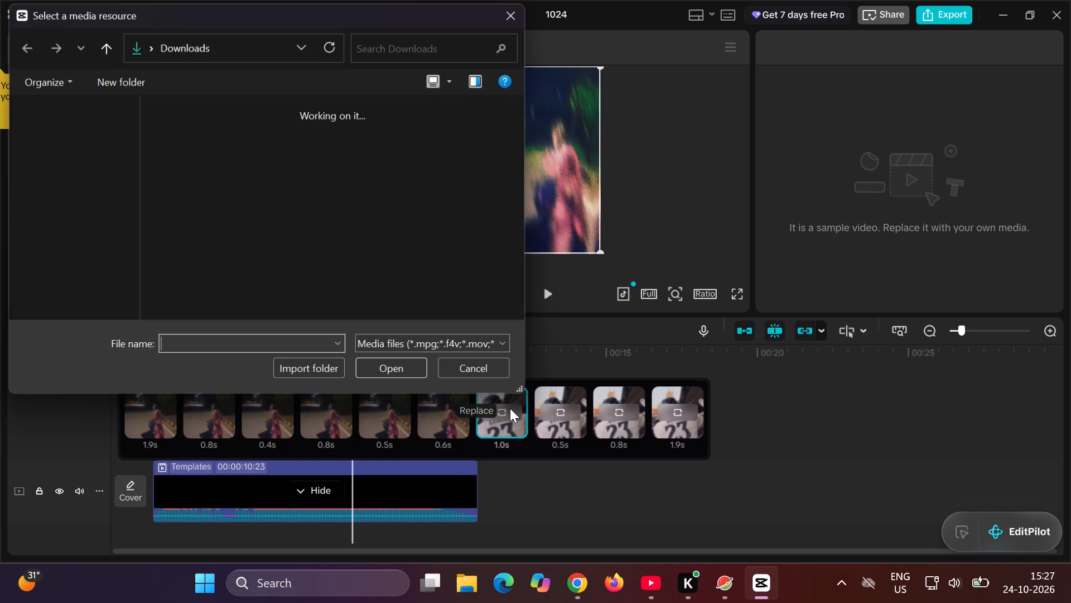
pyautogui.doubleClick(200, 161)
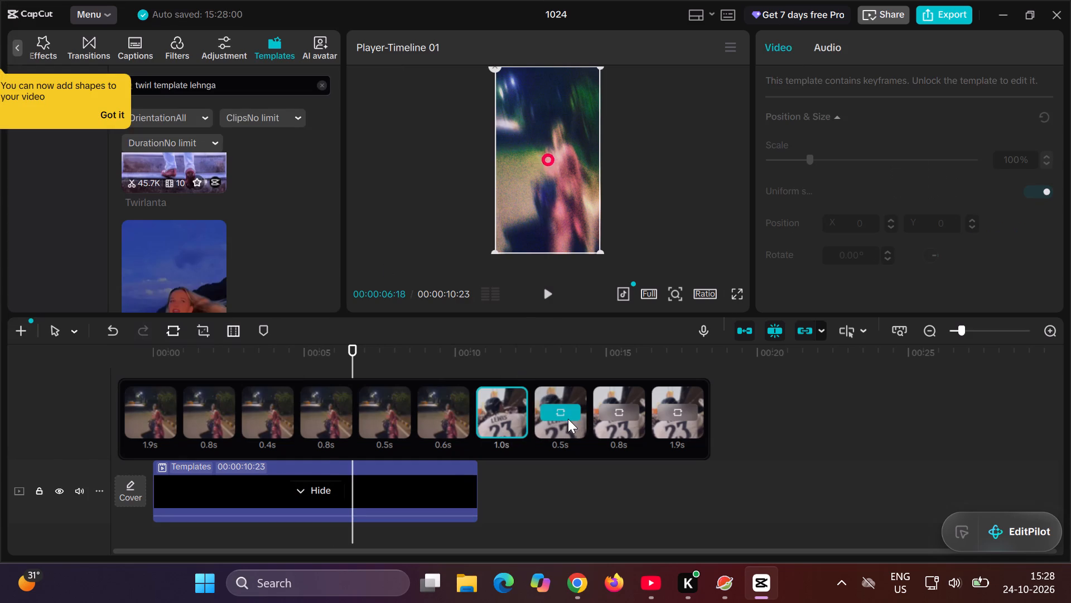
pyautogui.doubleClick(568, 419)
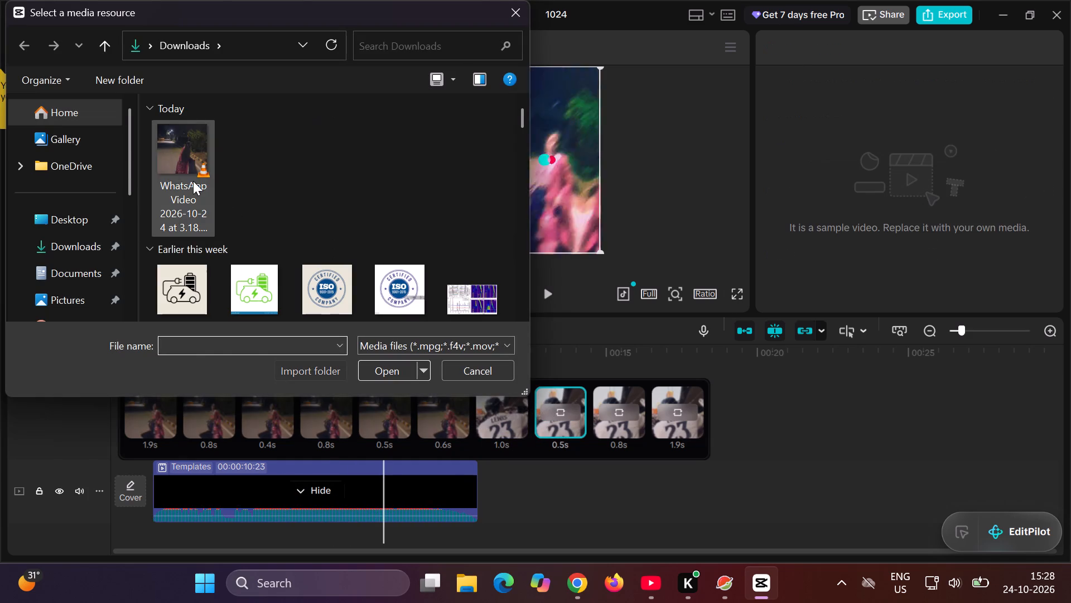
pyautogui.doubleClick(193, 181)
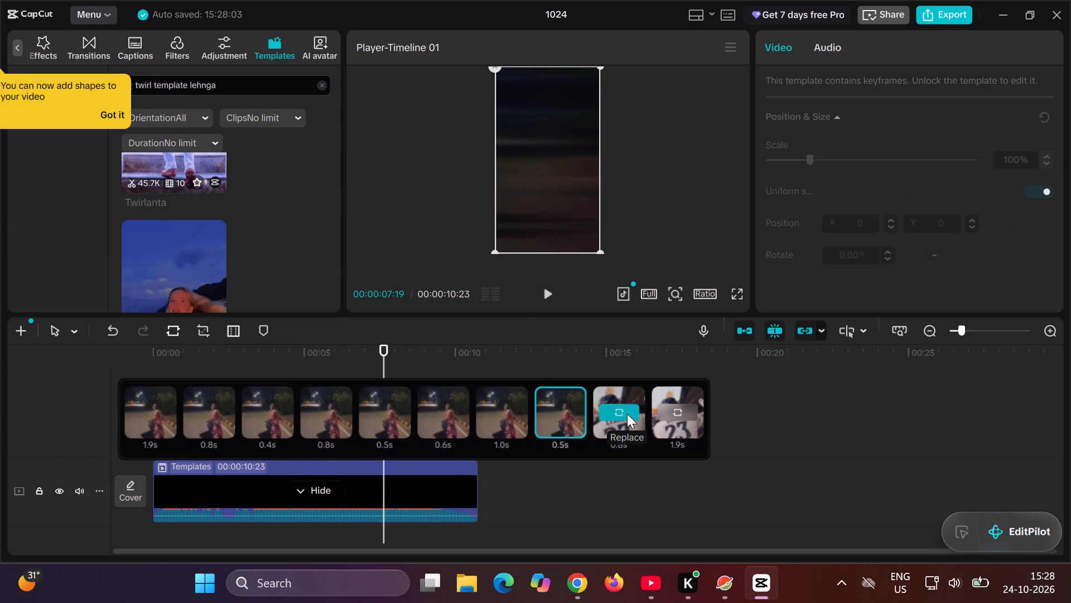
pyautogui.doubleClick(627, 414)
pyautogui.doubleClick(179, 161)
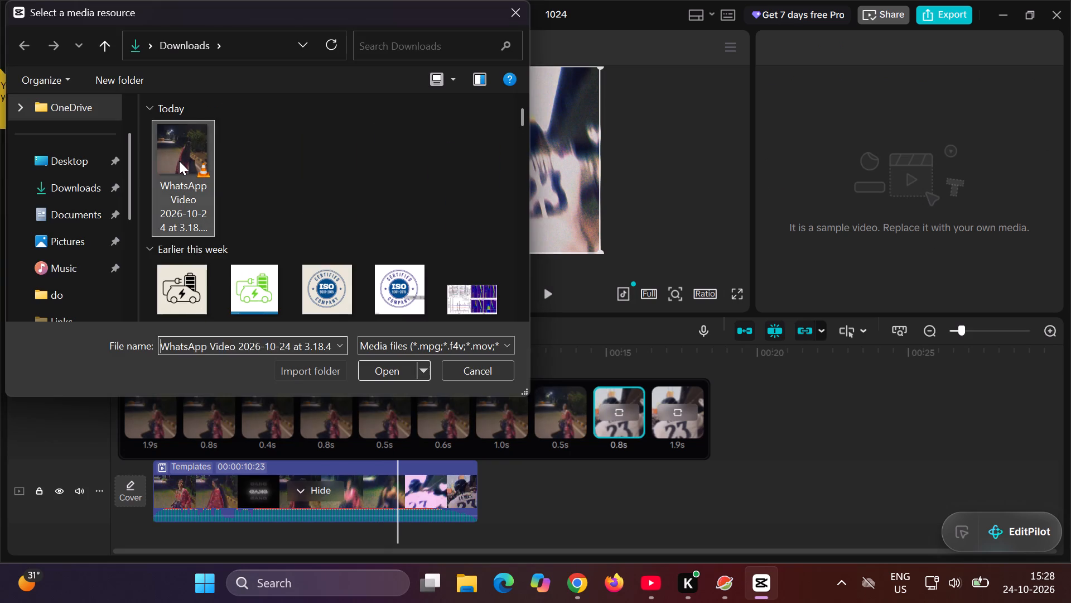
pyautogui.click(111, 114)
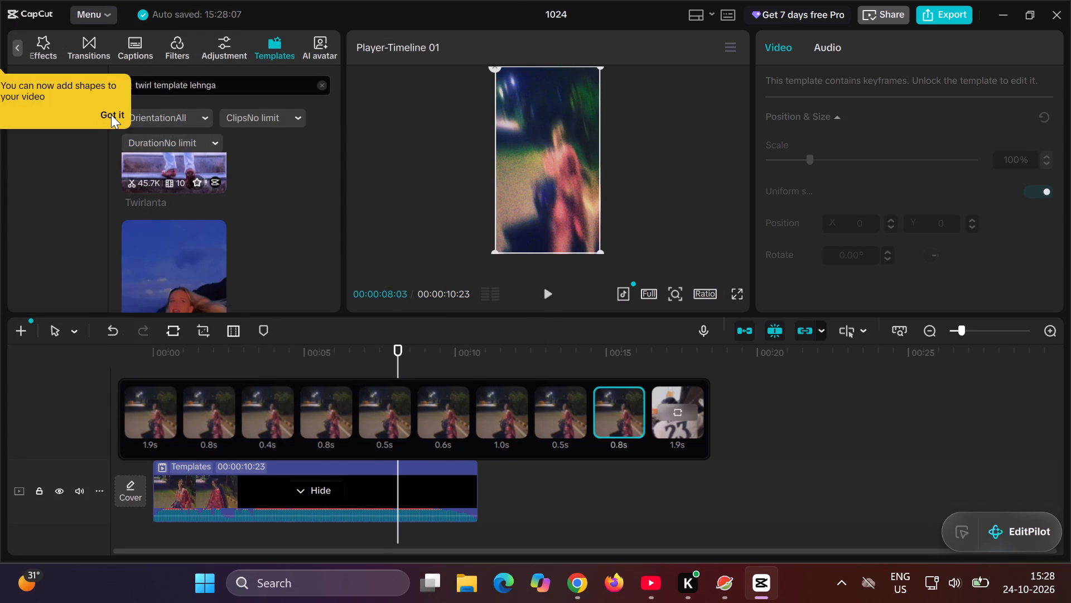
pyautogui.click(676, 407)
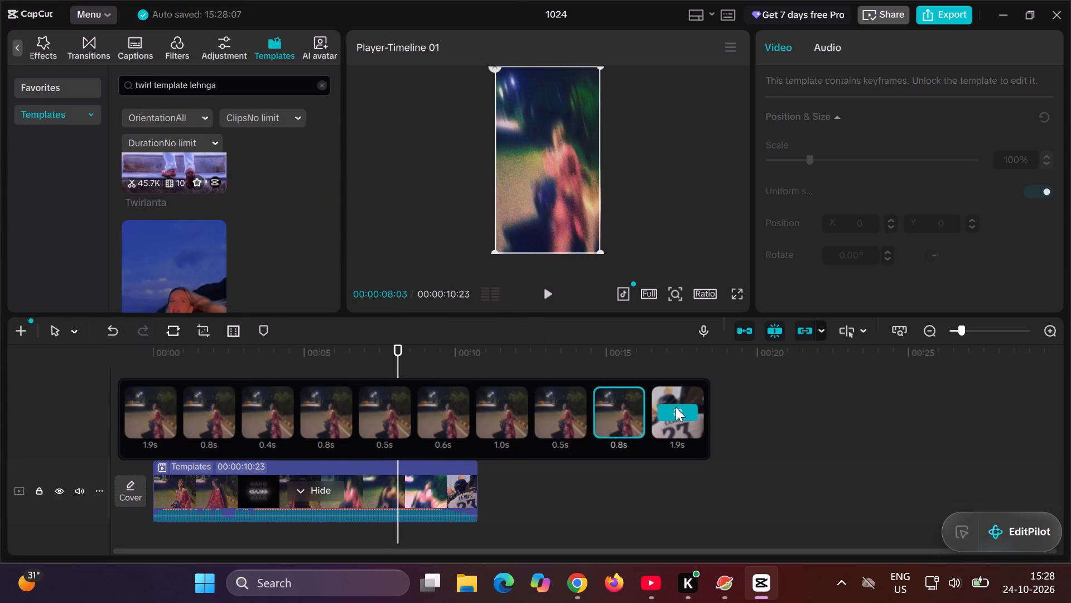
pyautogui.doubleClick(181, 180)
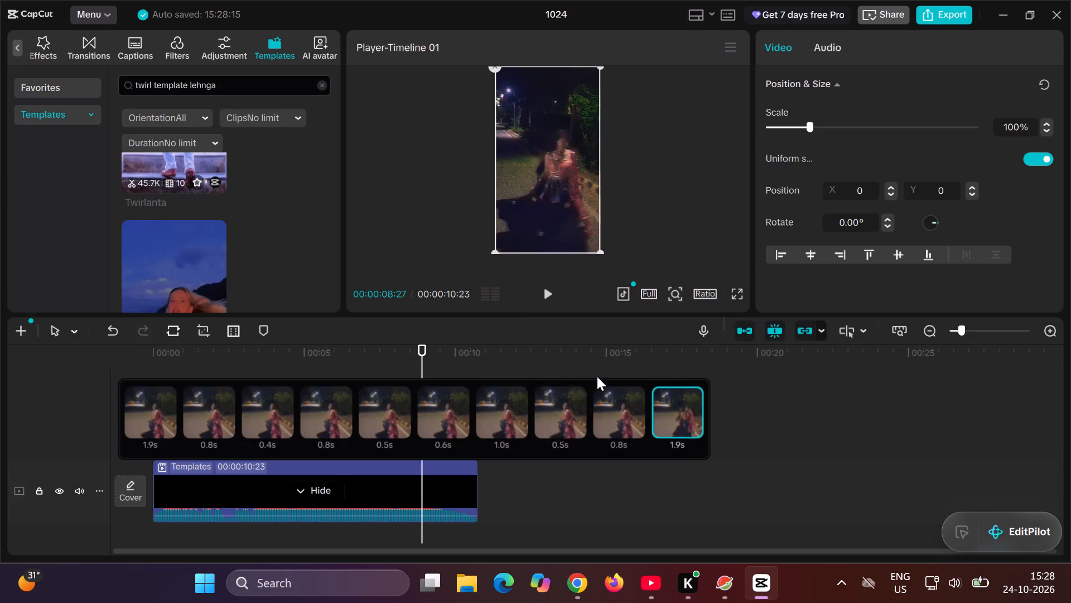
# Play the Twirlanta template edit with the WhatsApp video from the beginning.
pyautogui.hscroll(4, 445, 423)
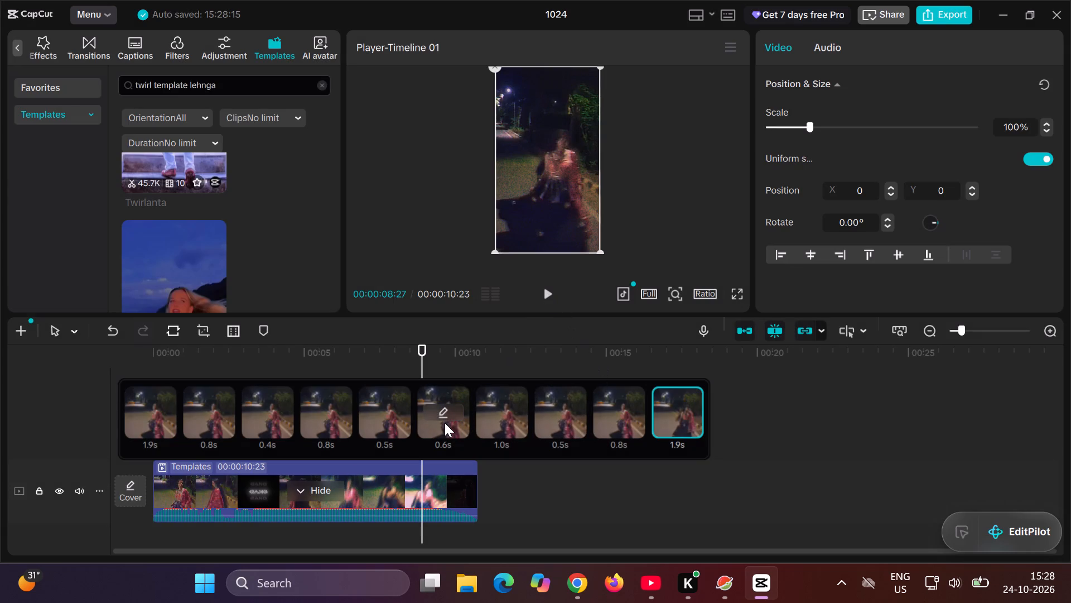
pyautogui.click(547, 288)
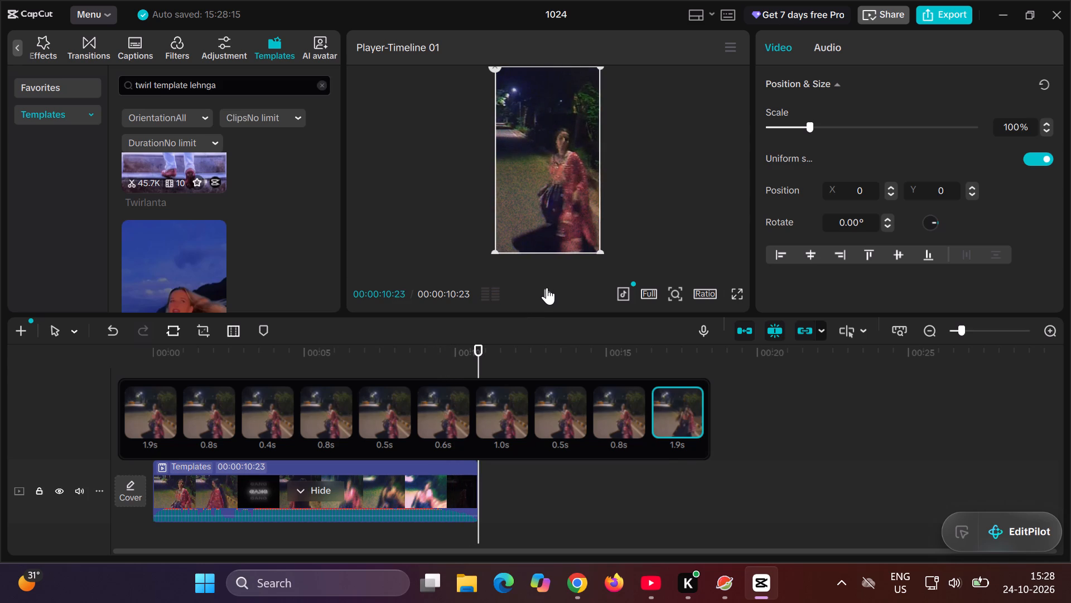
pyautogui.click(547, 288)
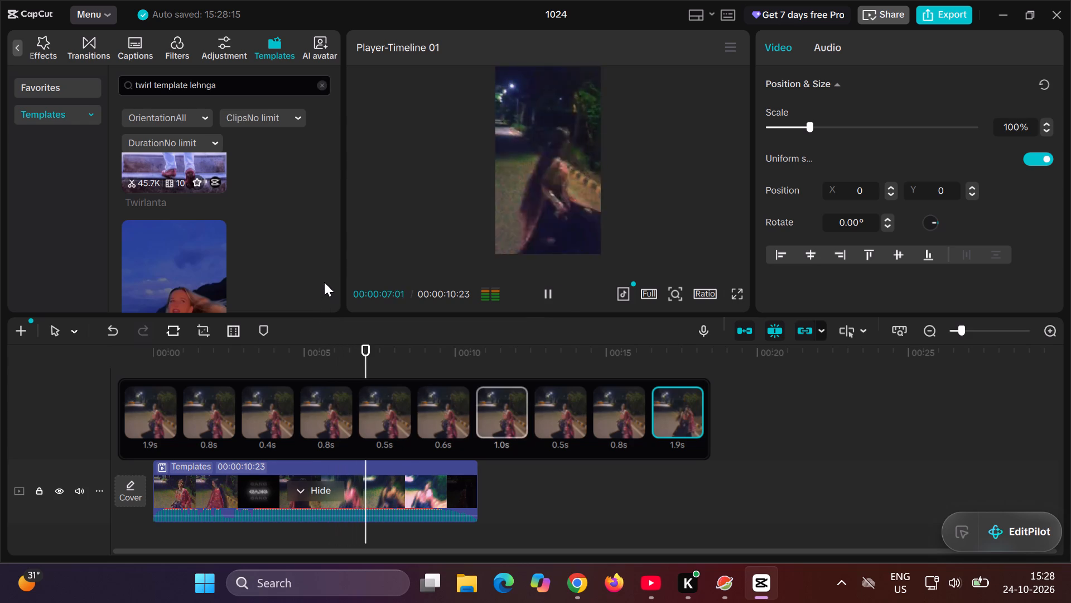
# Browse the template results below Twirlanta and select the Dress/Twirl/Sunset template for preview.
pyautogui.scroll(-1, 324, 282)
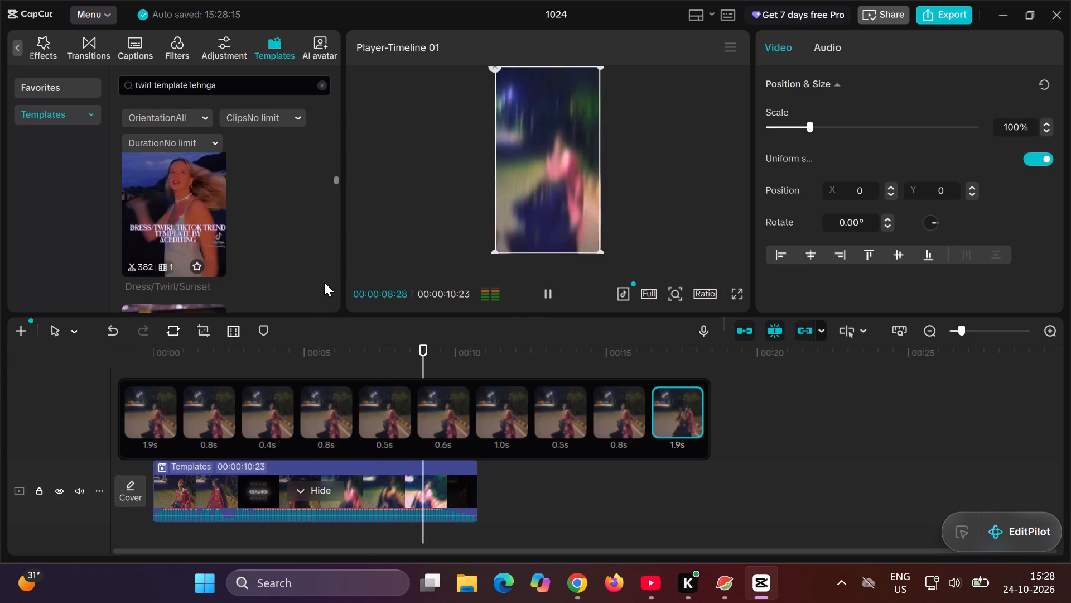
pyautogui.scroll(-1, 324, 282)
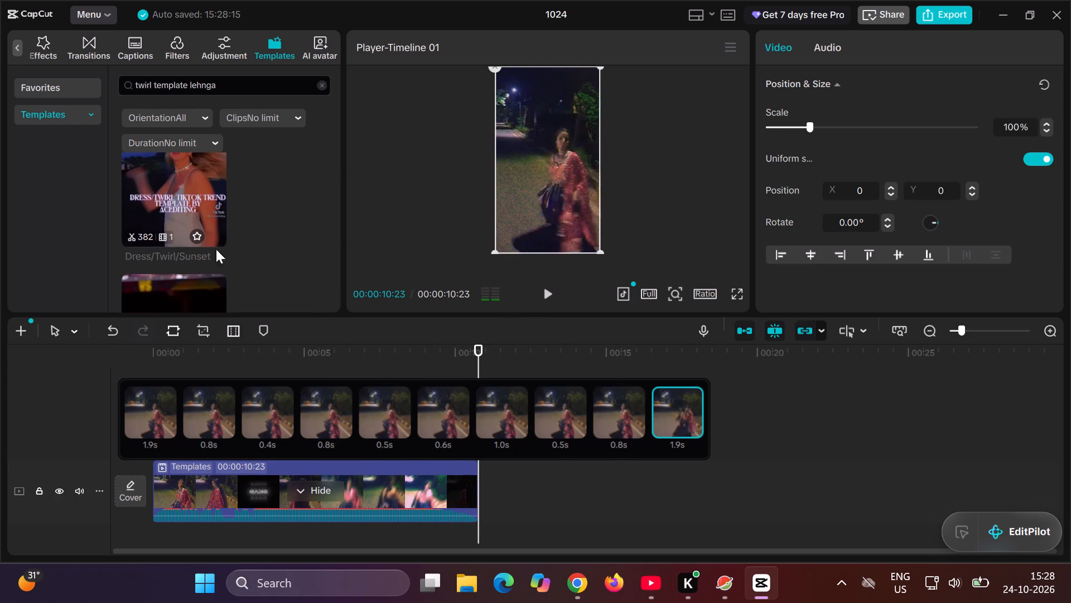
pyautogui.scroll(1, 219, 203)
pyautogui.click(171, 198)
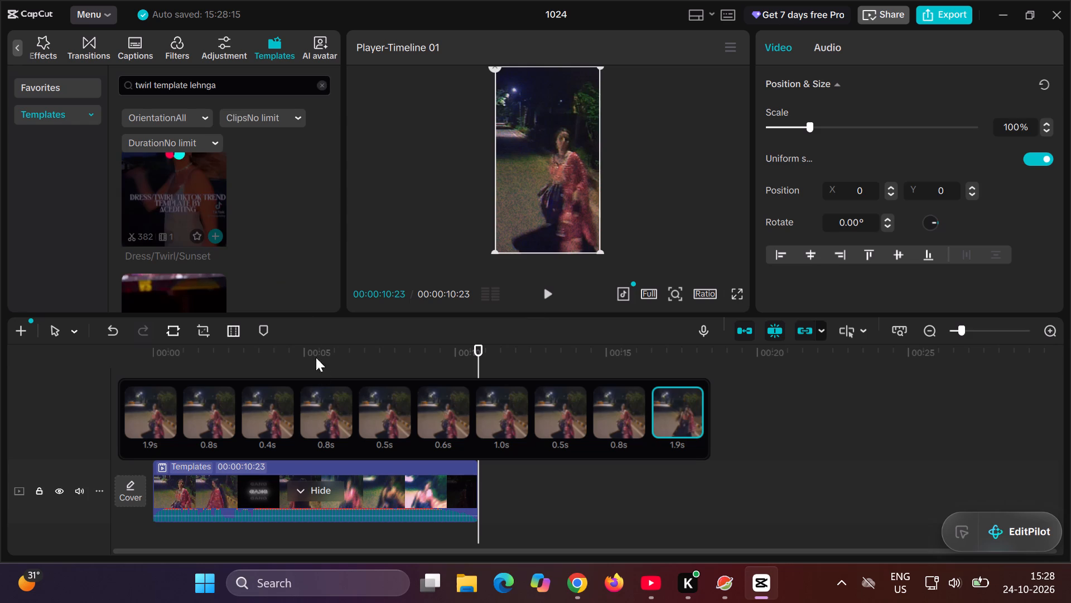
# Delete the Twirlanta template clip from the timeline.
pyautogui.rightClick(322, 494)
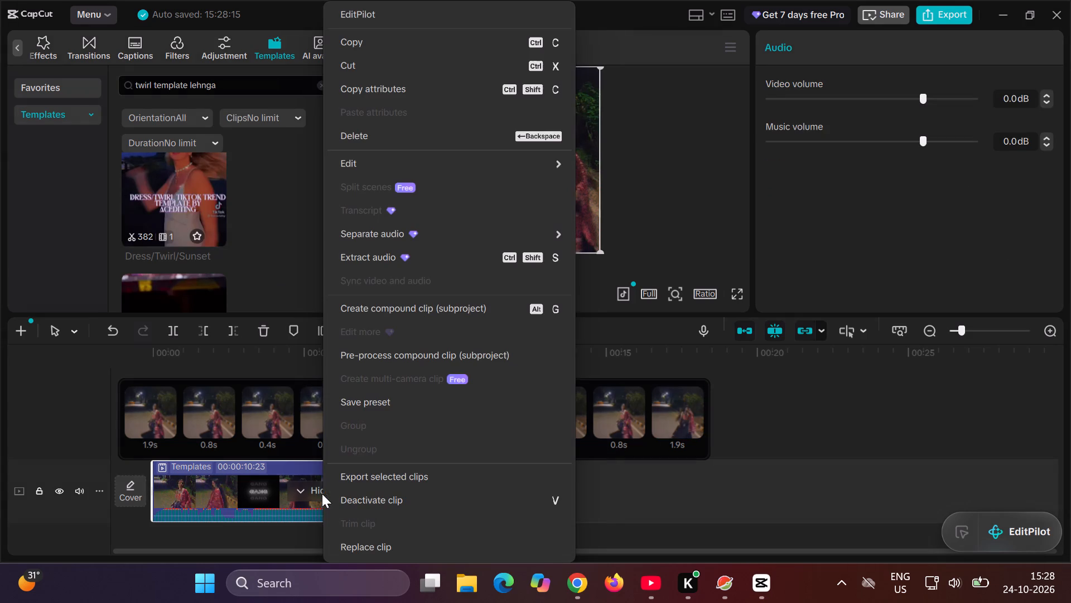
pyautogui.click(385, 137)
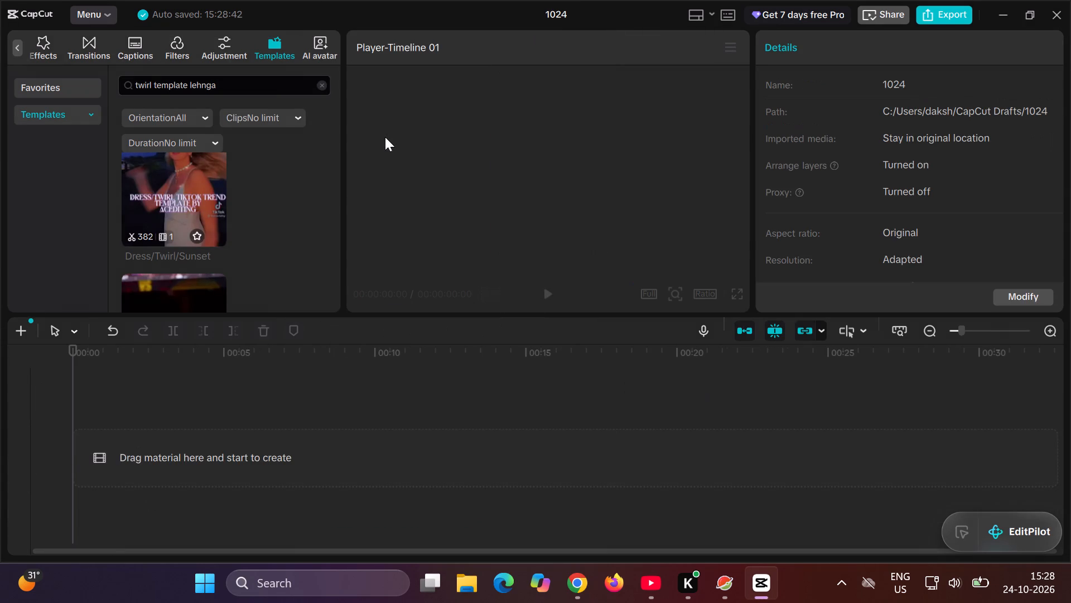
# Add the Dress/Twirl/Sunset template to the empty timeline.
pyautogui.click(191, 192)
pyautogui.click(216, 234)
pyautogui.scroll(1, 216, 234)
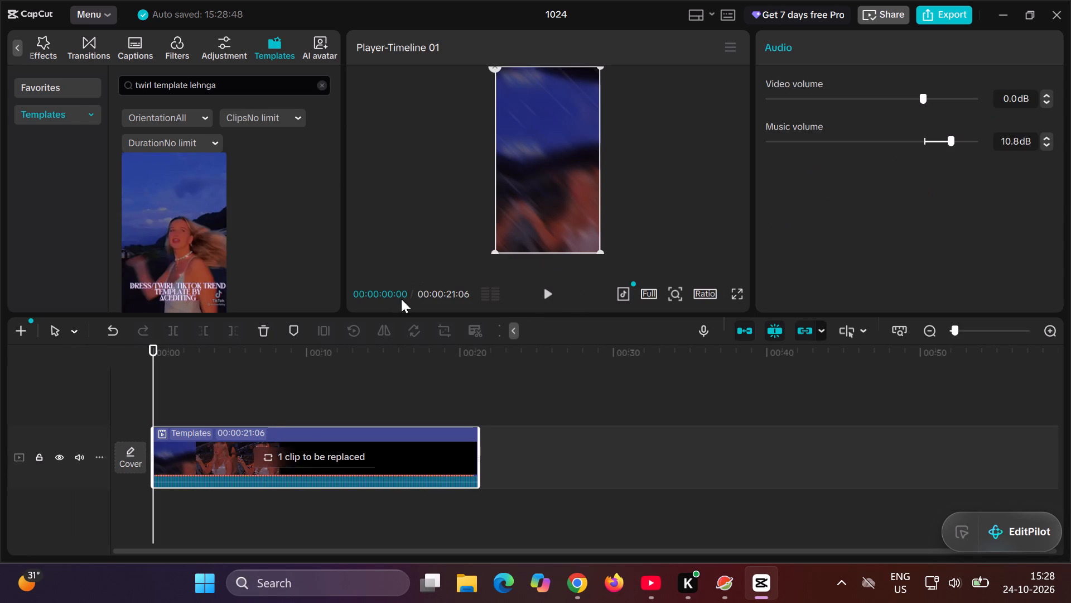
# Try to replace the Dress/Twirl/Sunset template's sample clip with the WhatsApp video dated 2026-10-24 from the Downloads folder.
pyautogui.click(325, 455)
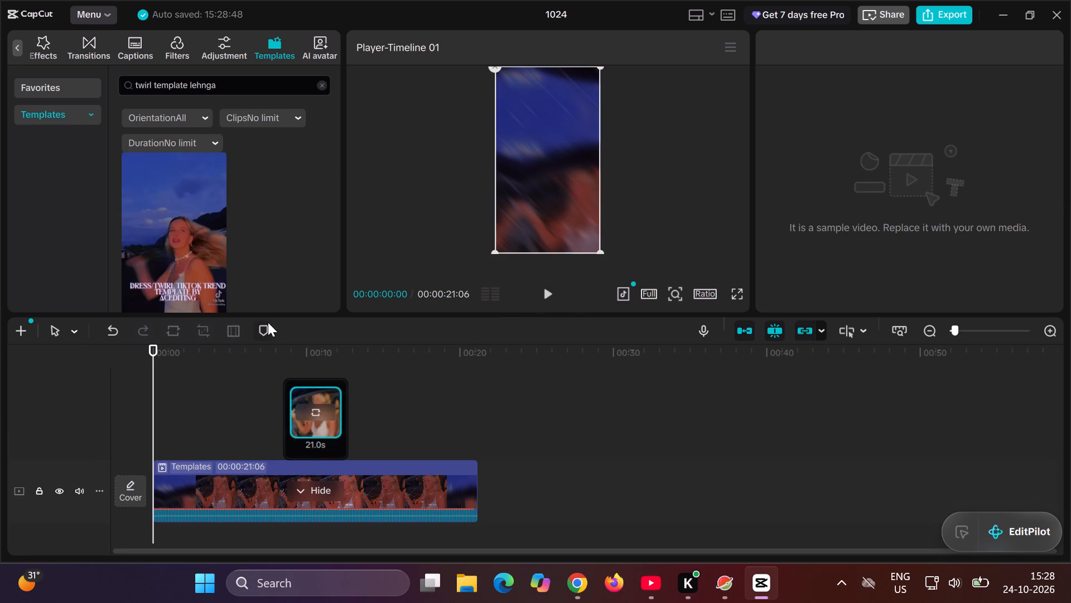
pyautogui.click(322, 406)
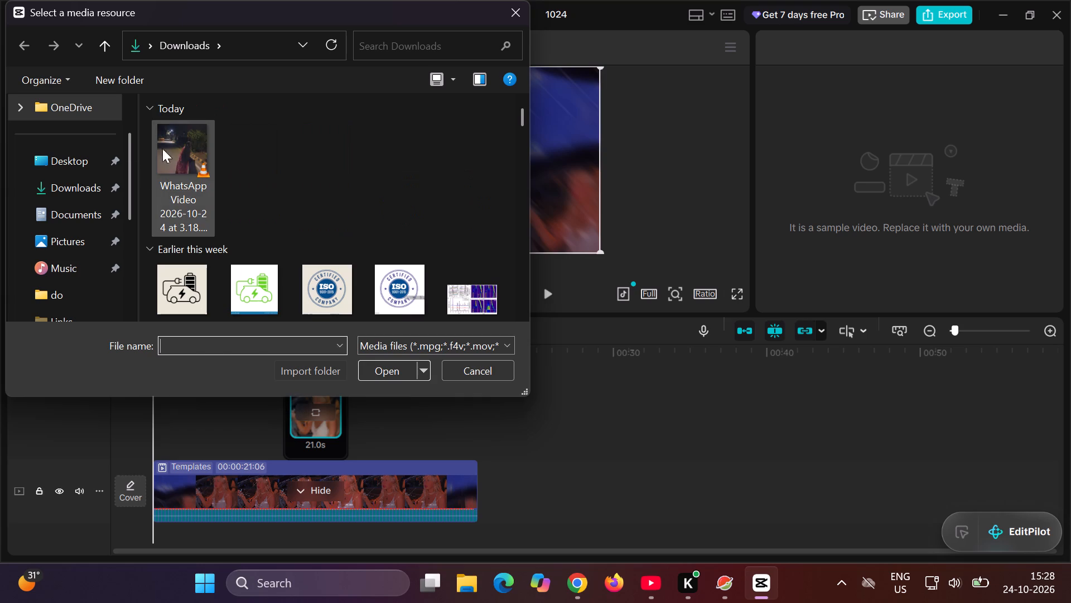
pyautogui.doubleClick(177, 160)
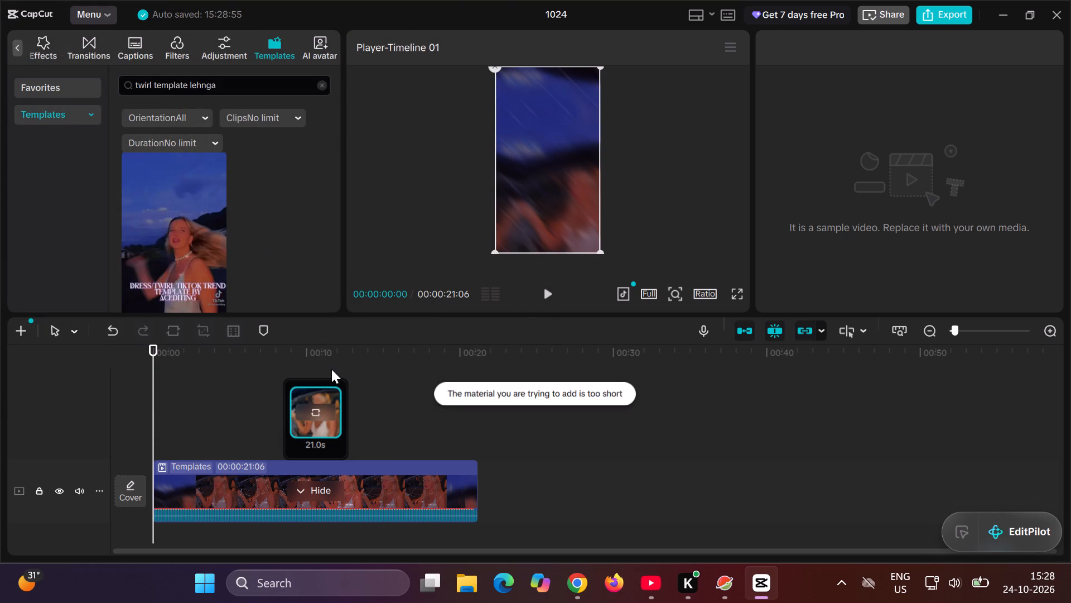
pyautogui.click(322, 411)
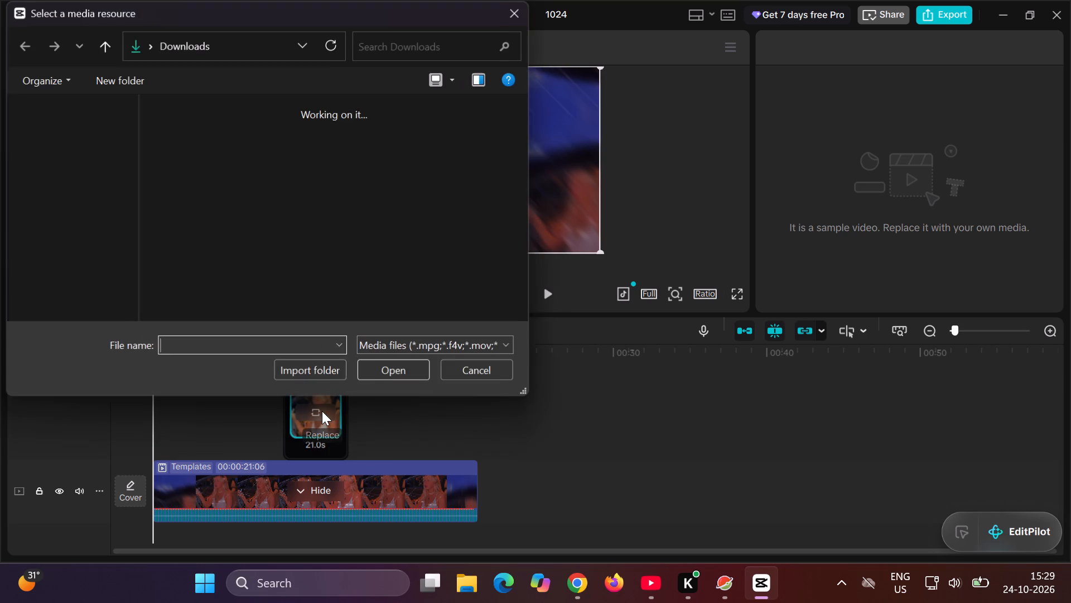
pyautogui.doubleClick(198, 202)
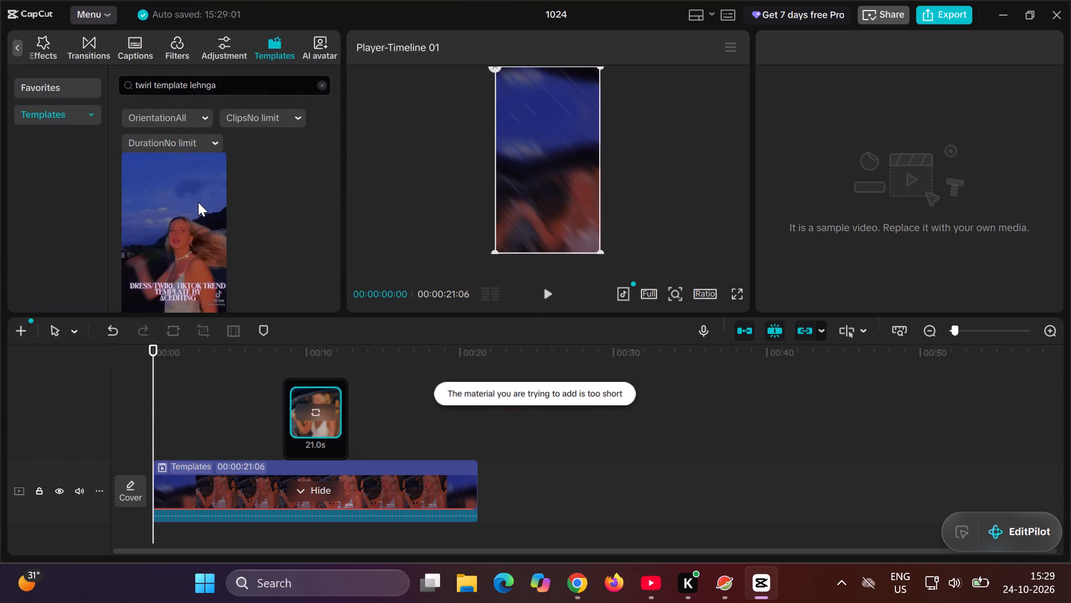
# Find the mainu lehenga template further down the results, preview it, and add it to the start of the timeline.
pyautogui.scroll(-1, 251, 202)
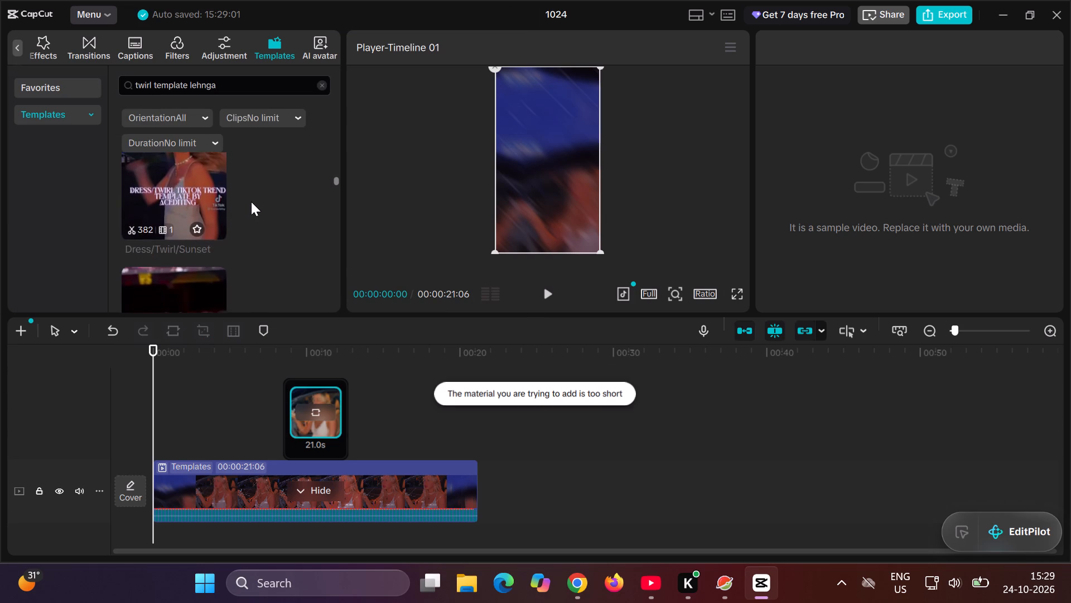
pyautogui.scroll(-1, 251, 202)
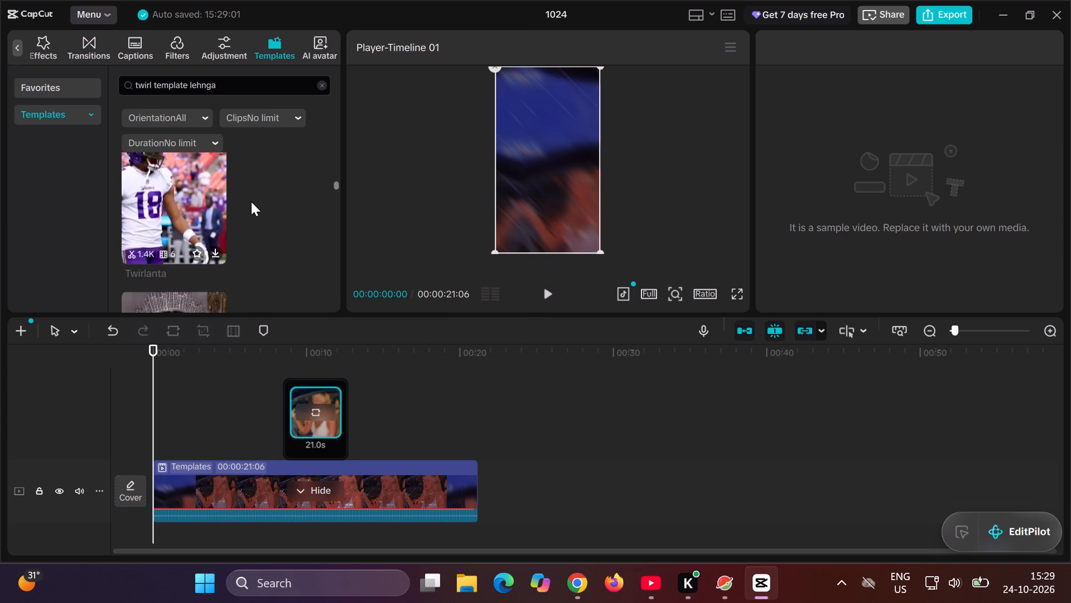
pyautogui.scroll(-1, 243, 203)
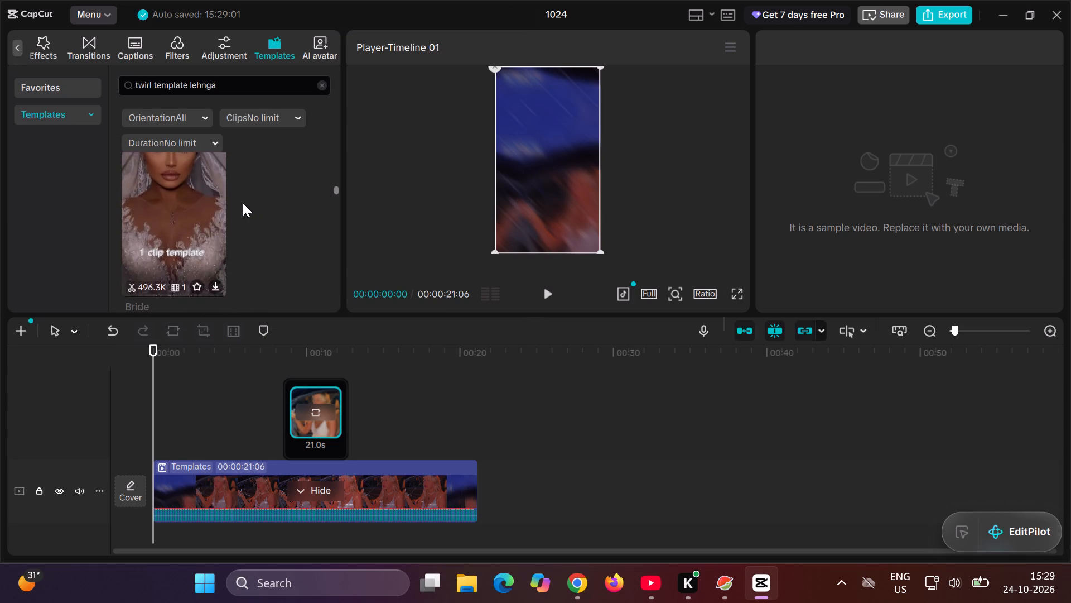
pyautogui.scroll(-2, 243, 203)
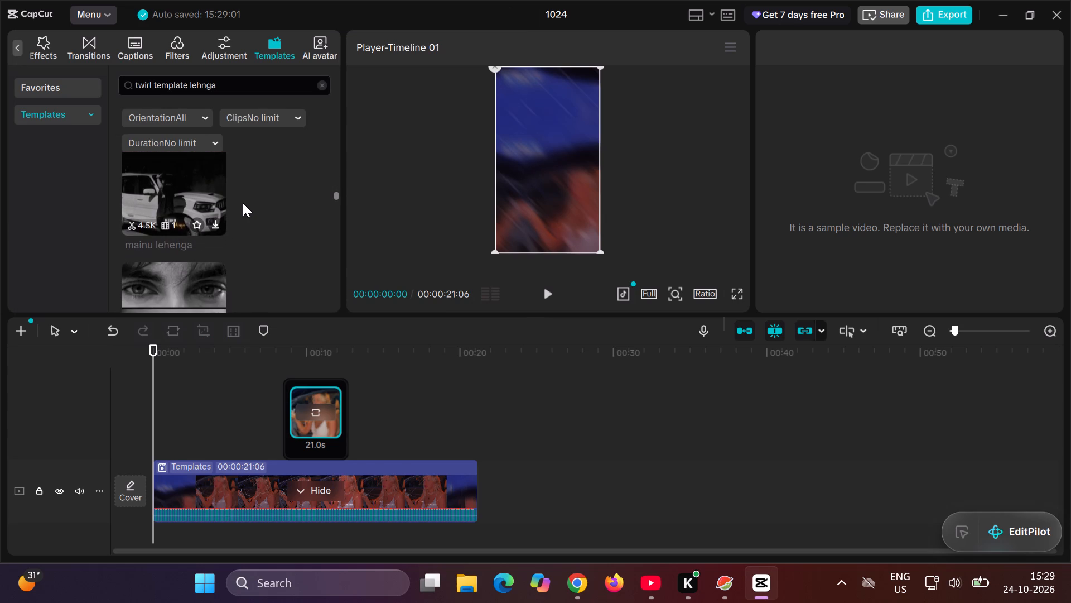
pyautogui.scroll(-1, 243, 203)
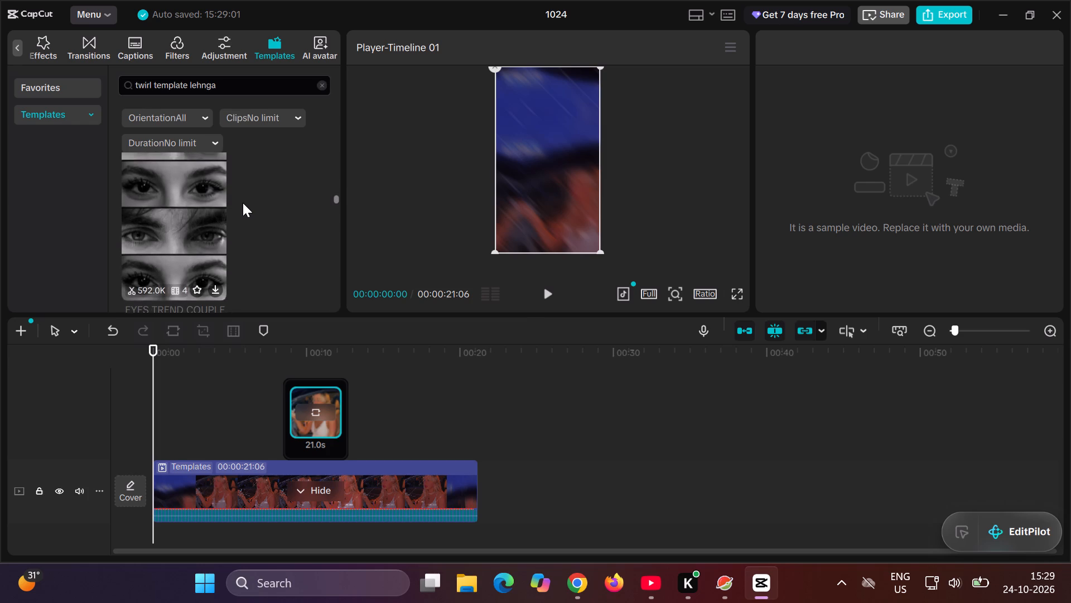
pyautogui.scroll(-1, 243, 203)
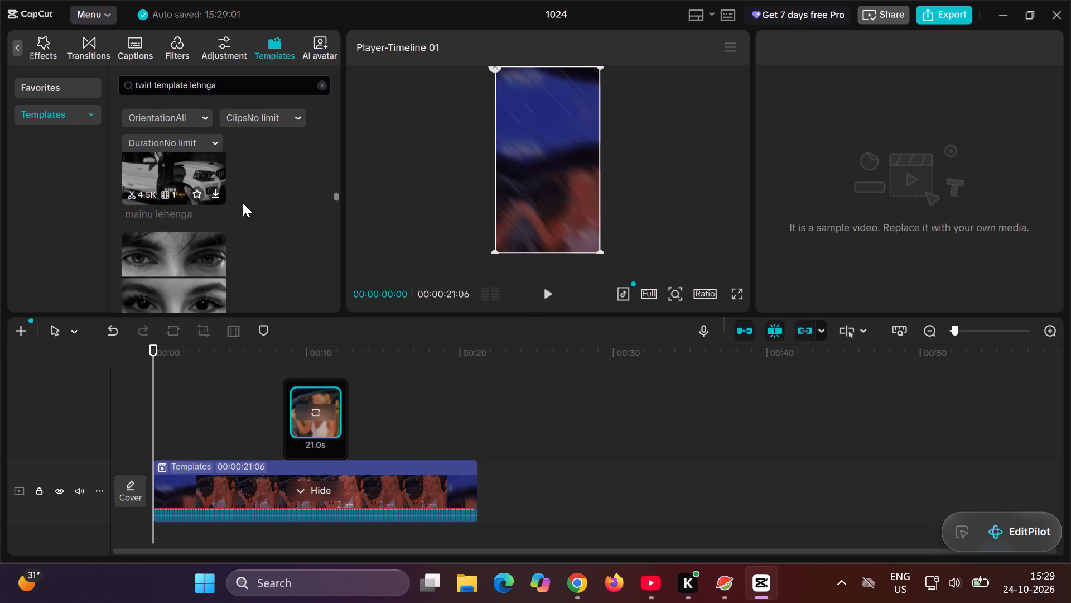
pyautogui.scroll(-1, 243, 203)
pyautogui.click(151, 236)
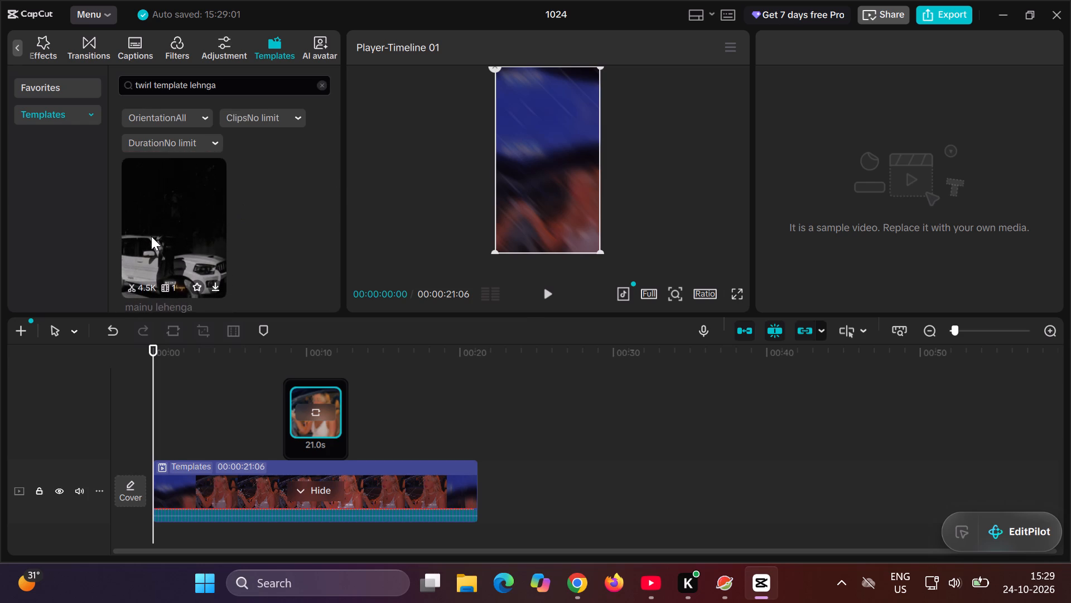
pyautogui.click(163, 225)
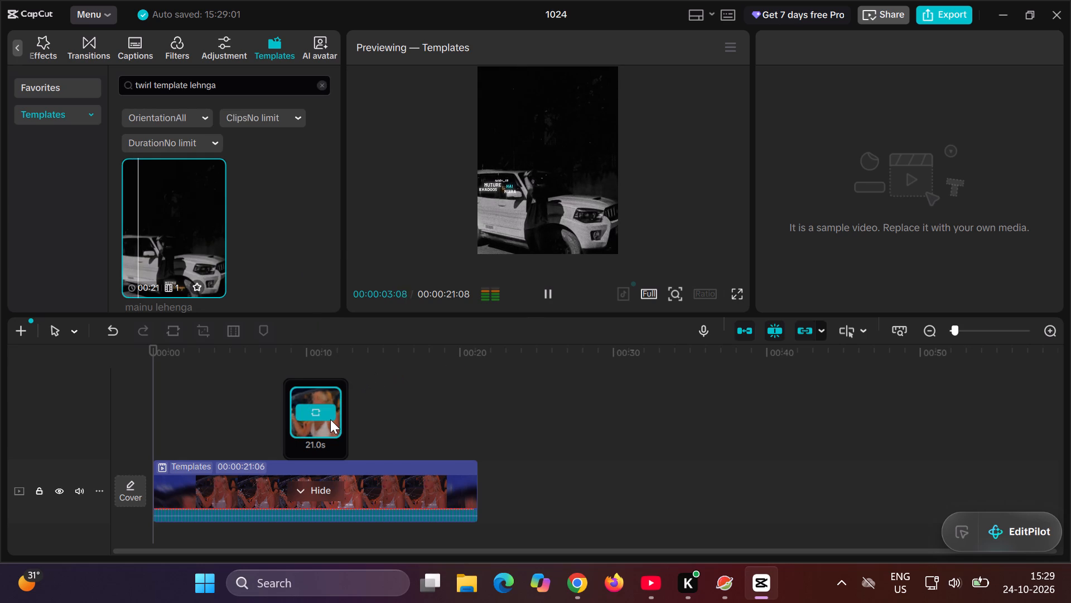
pyautogui.click(210, 285)
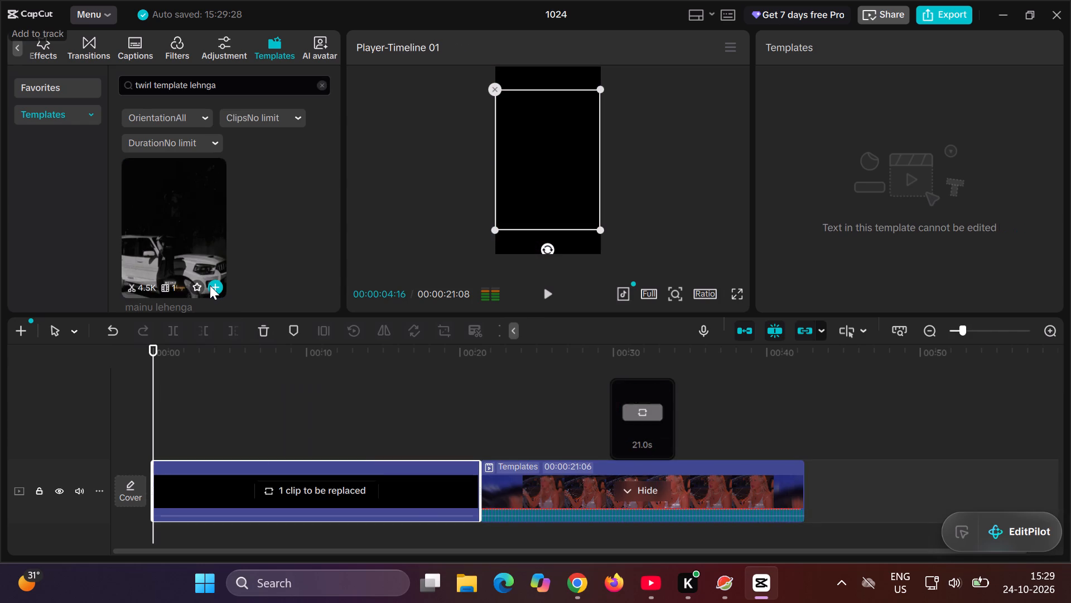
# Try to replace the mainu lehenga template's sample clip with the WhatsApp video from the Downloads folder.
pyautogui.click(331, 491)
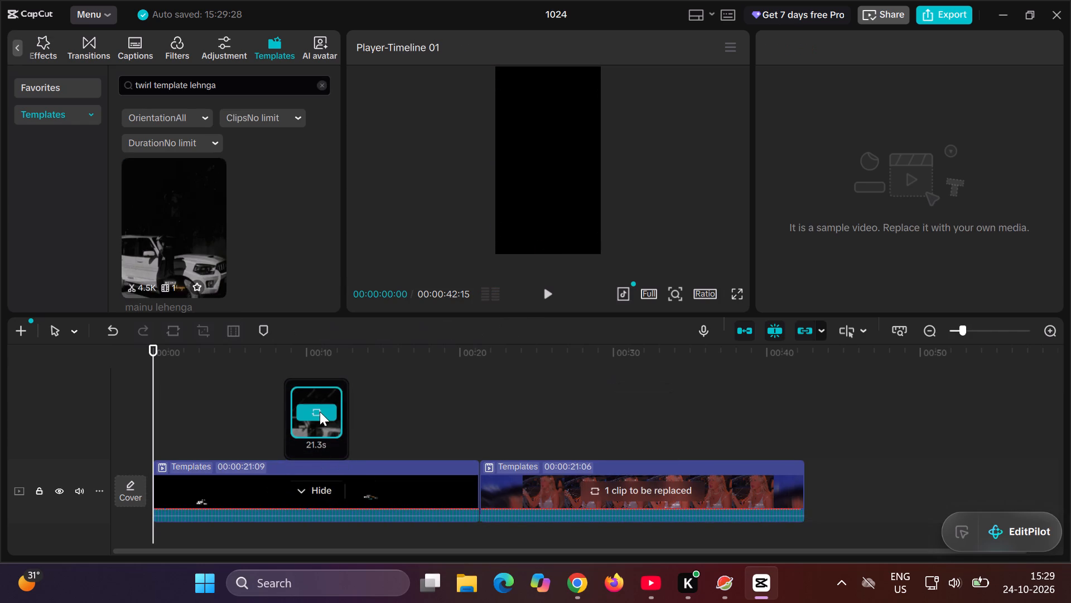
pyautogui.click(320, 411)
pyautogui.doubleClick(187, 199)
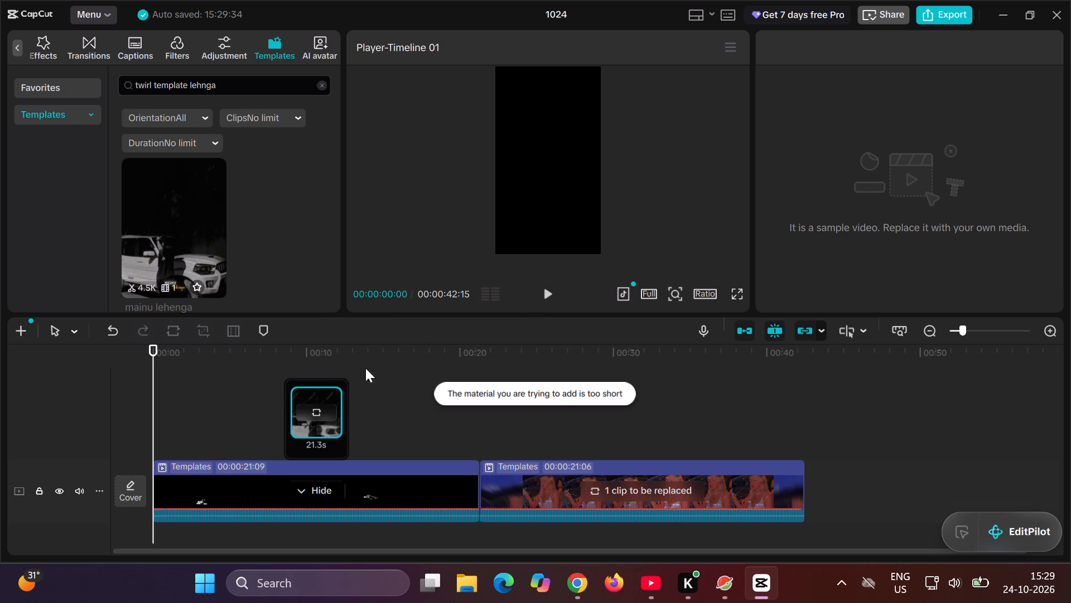
# Browse the template results below mainu lehenga and select the MOST Slomotion template for preview.
pyautogui.scroll(-1, 288, 238)
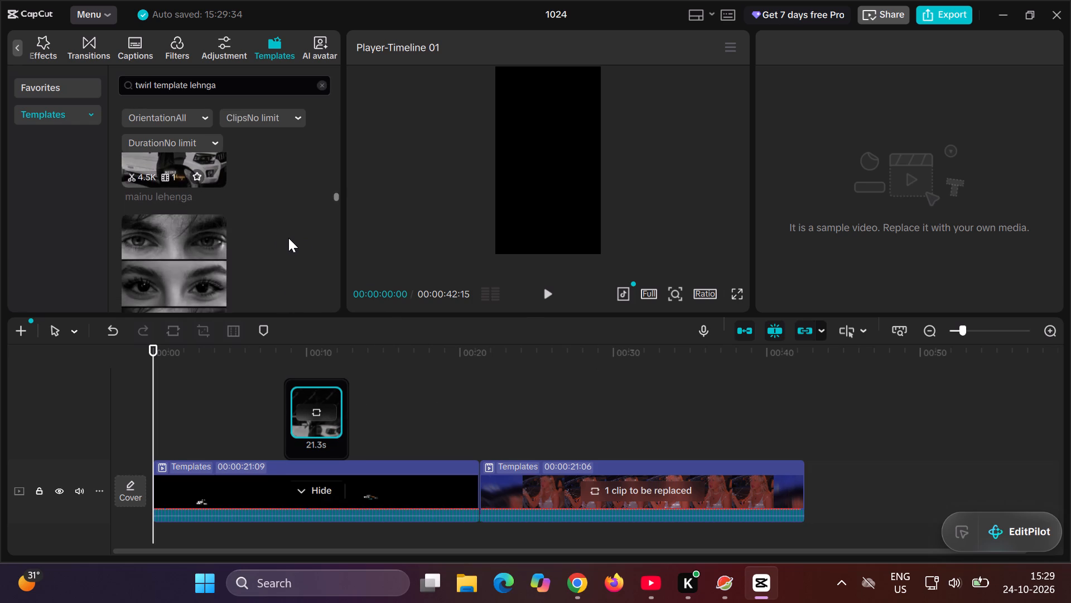
pyautogui.scroll(-2, 288, 238)
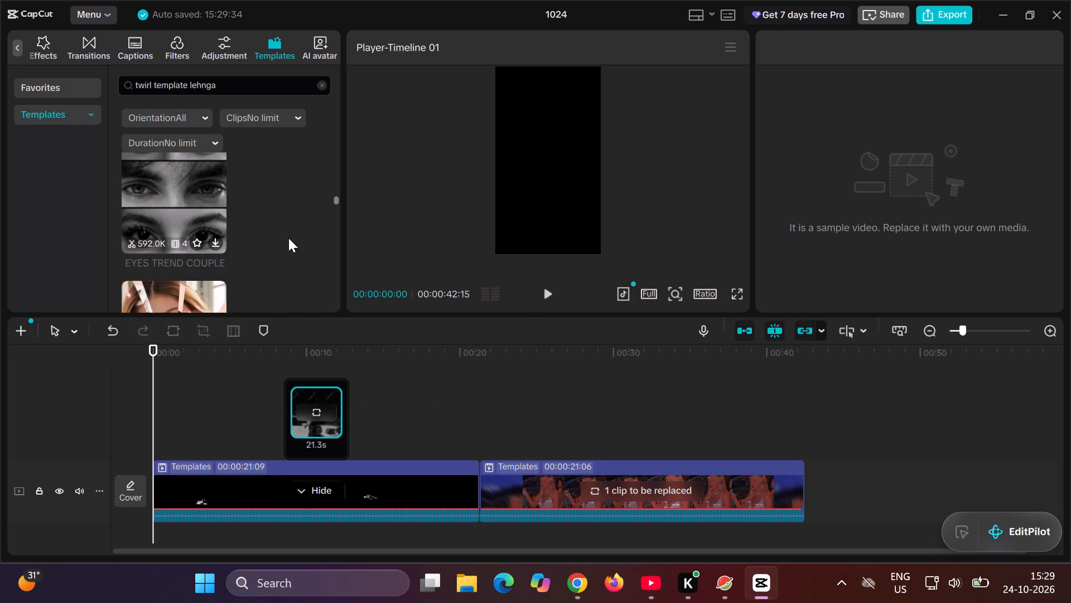
pyautogui.scroll(-1, 288, 238)
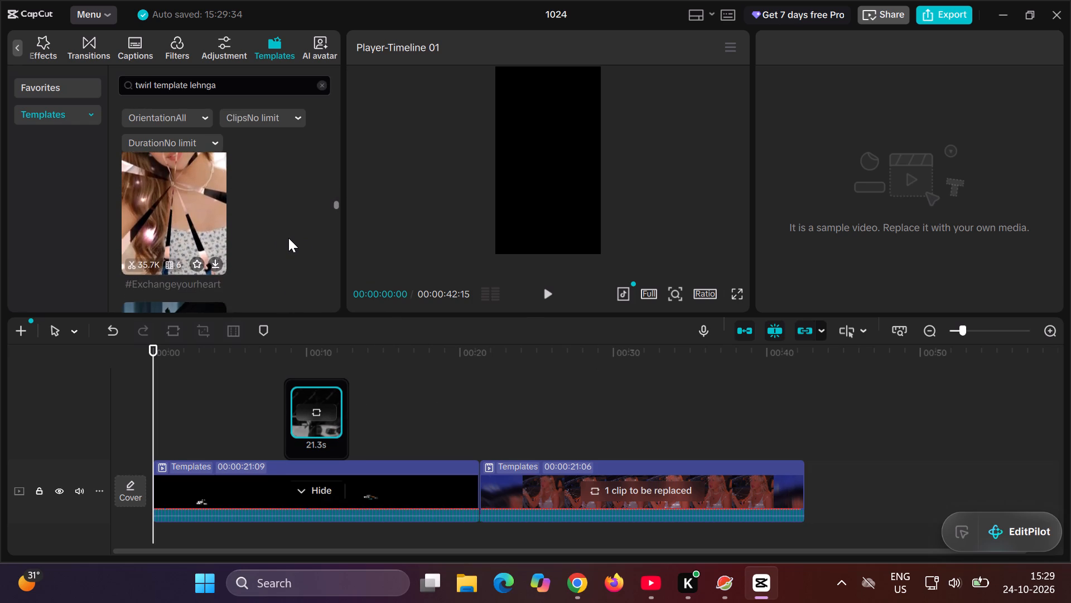
pyautogui.scroll(-2, 288, 238)
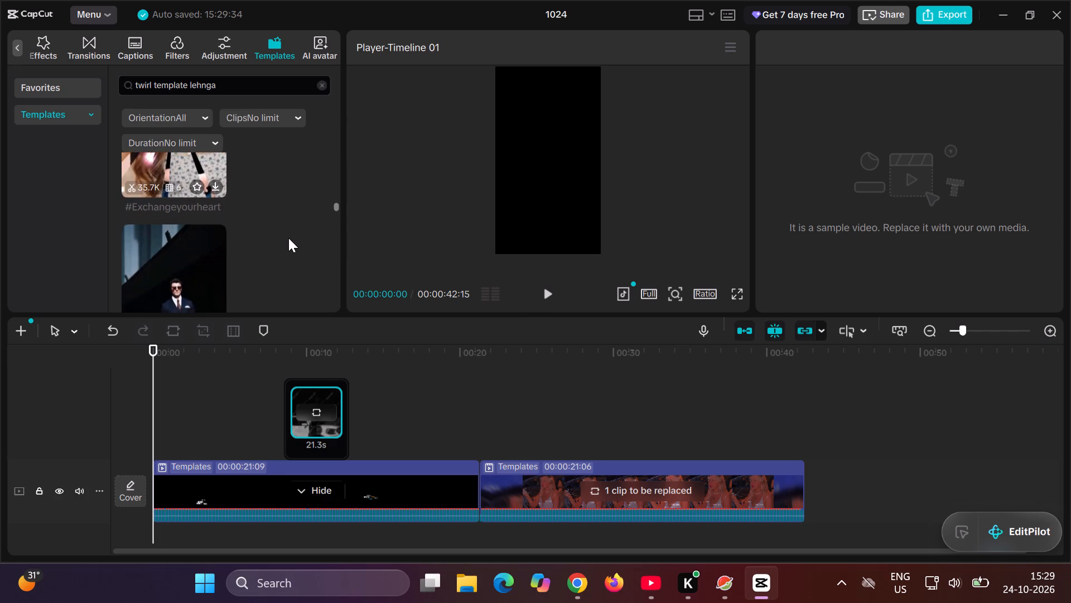
pyautogui.scroll(-2, 288, 238)
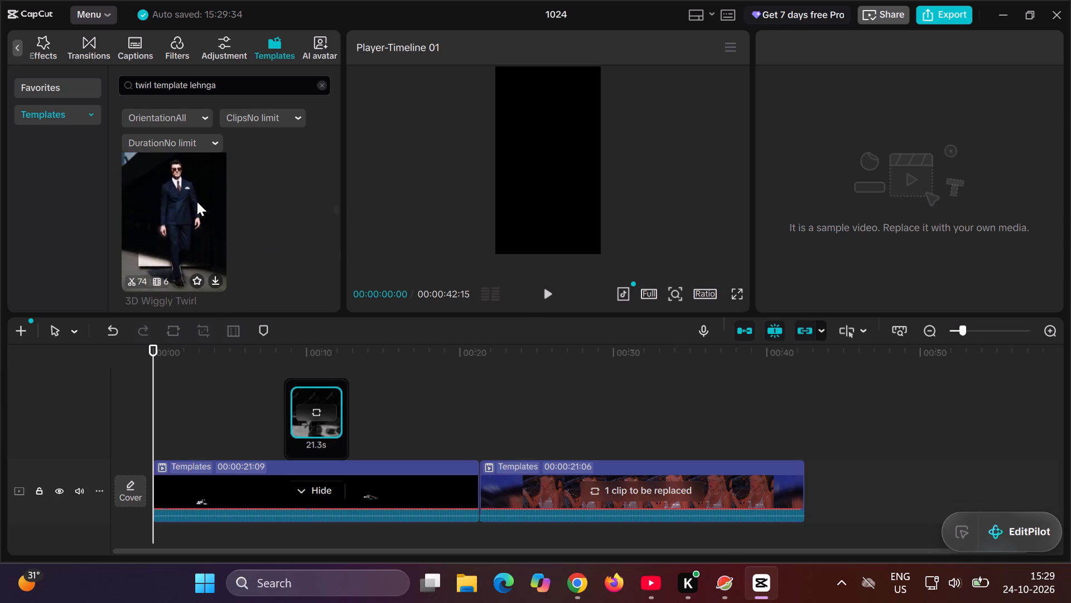
pyautogui.scroll(-1, 197, 202)
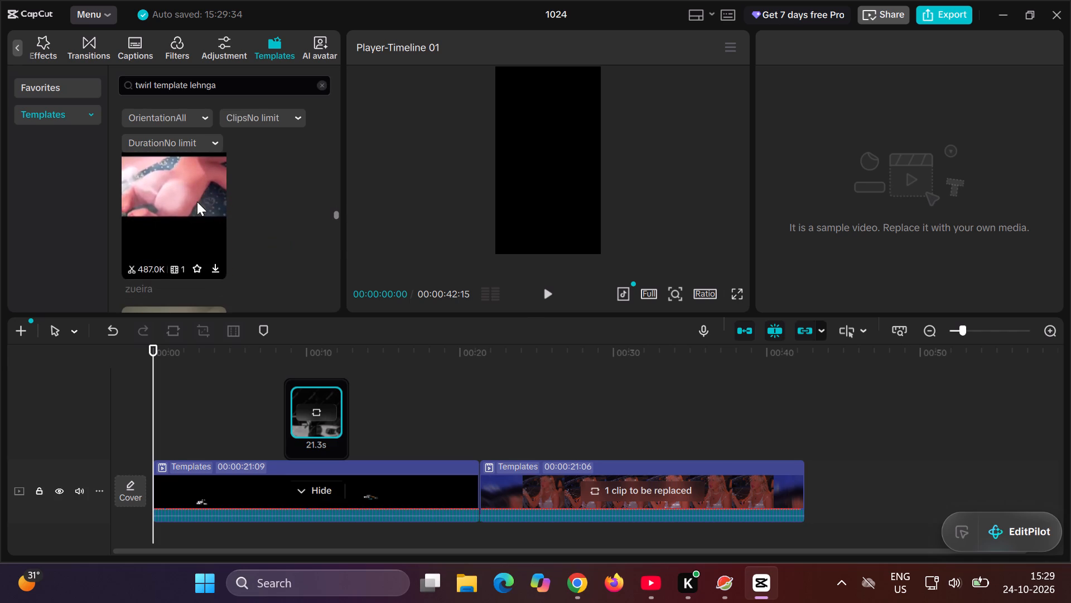
pyautogui.scroll(-1, 197, 202)
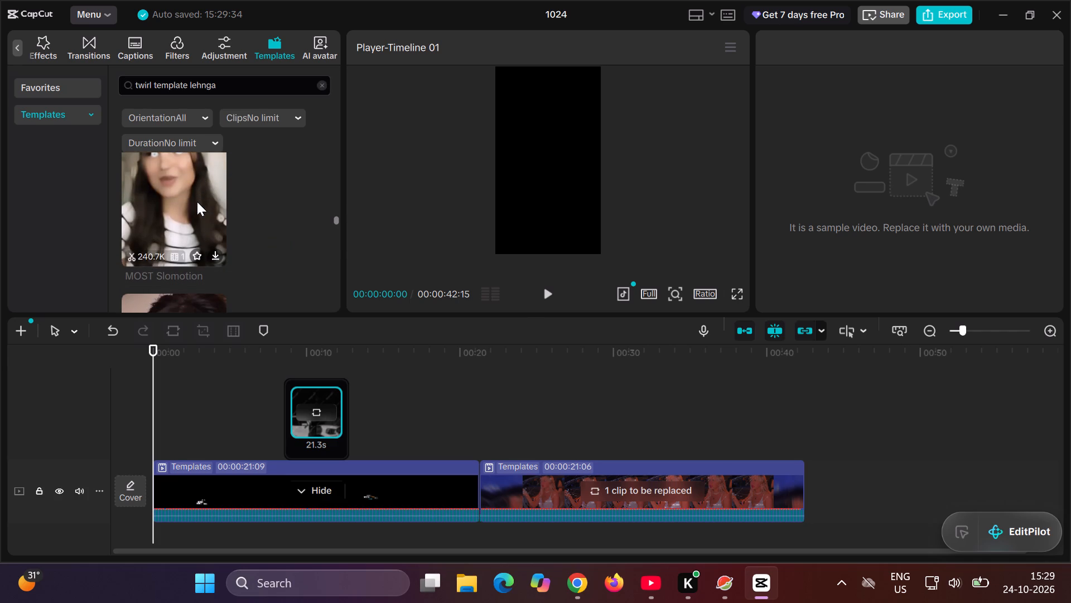
pyautogui.scroll(-2, 197, 202)
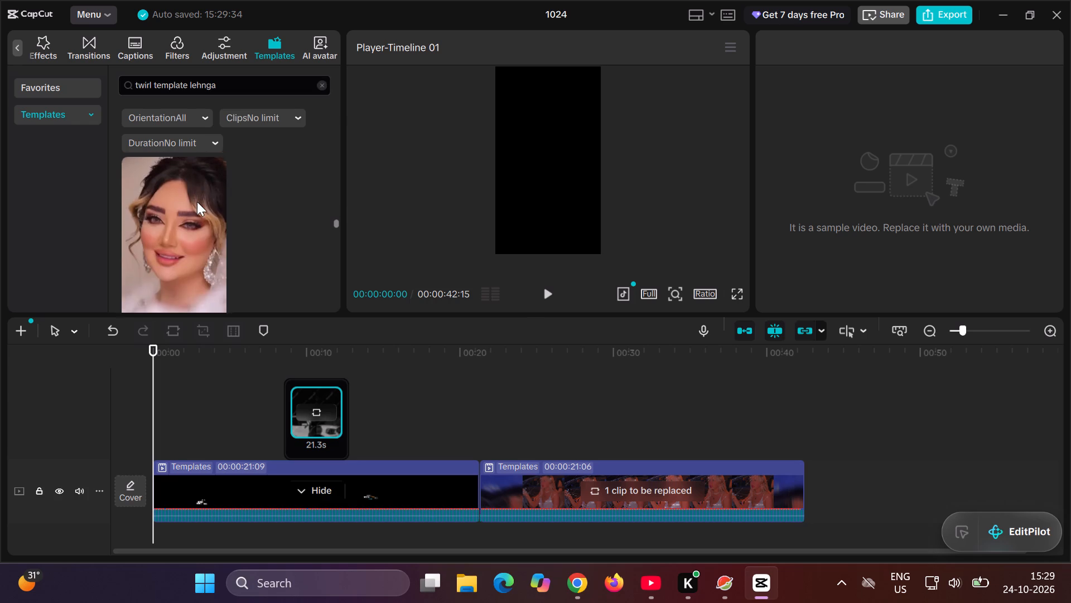
pyautogui.scroll(-1, 197, 202)
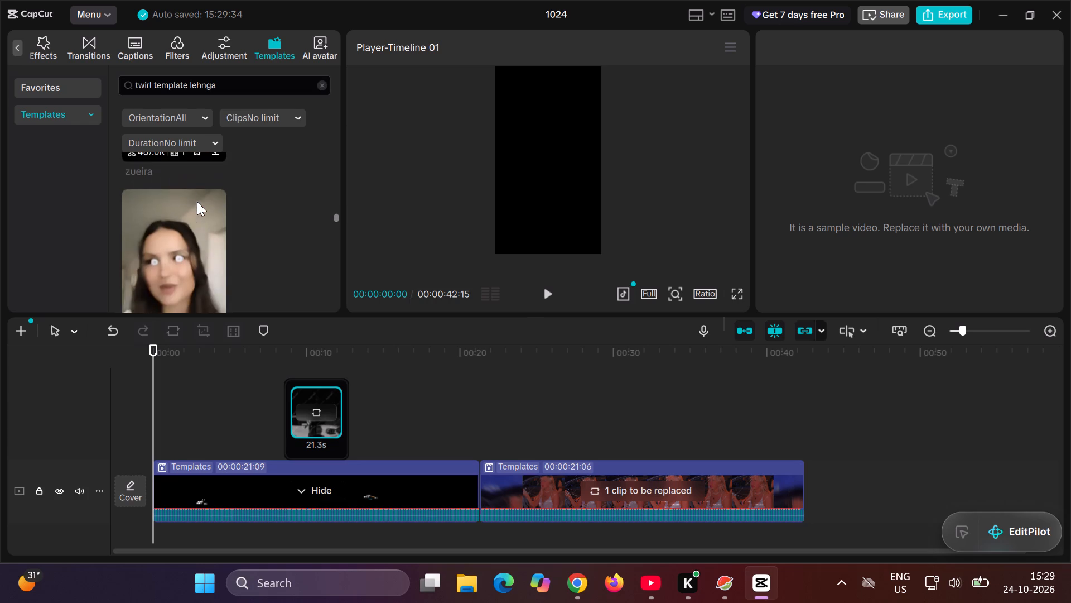
pyautogui.scroll(-1, 197, 202)
pyautogui.click(185, 228)
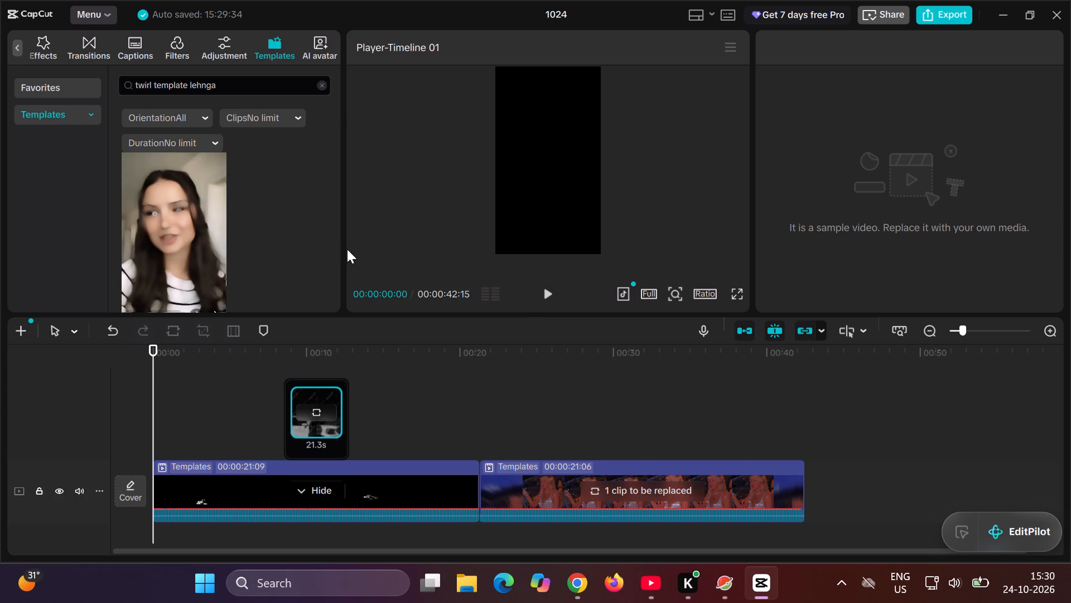
pyautogui.click(189, 240)
# Browse the template results around MOST Slomotion, including bride template and zueira, and try to download the MOST Slomotion template.
pyautogui.scroll(-1, 229, 232)
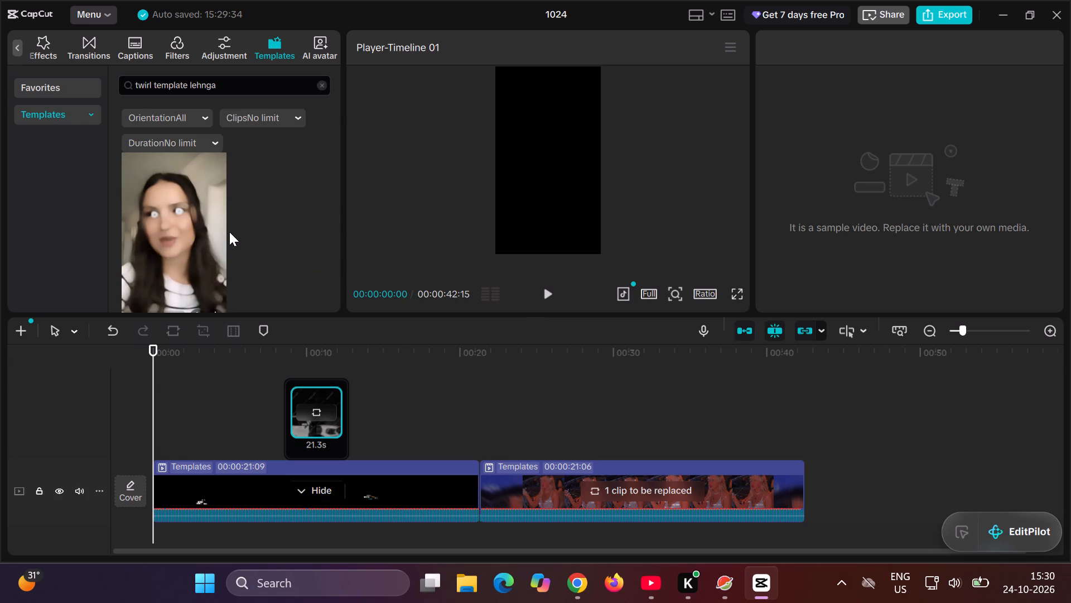
pyautogui.scroll(-2, 229, 232)
pyautogui.scroll(-4, 114, 358)
pyautogui.scroll(-2, 220, 248)
pyautogui.scroll(2, 220, 248)
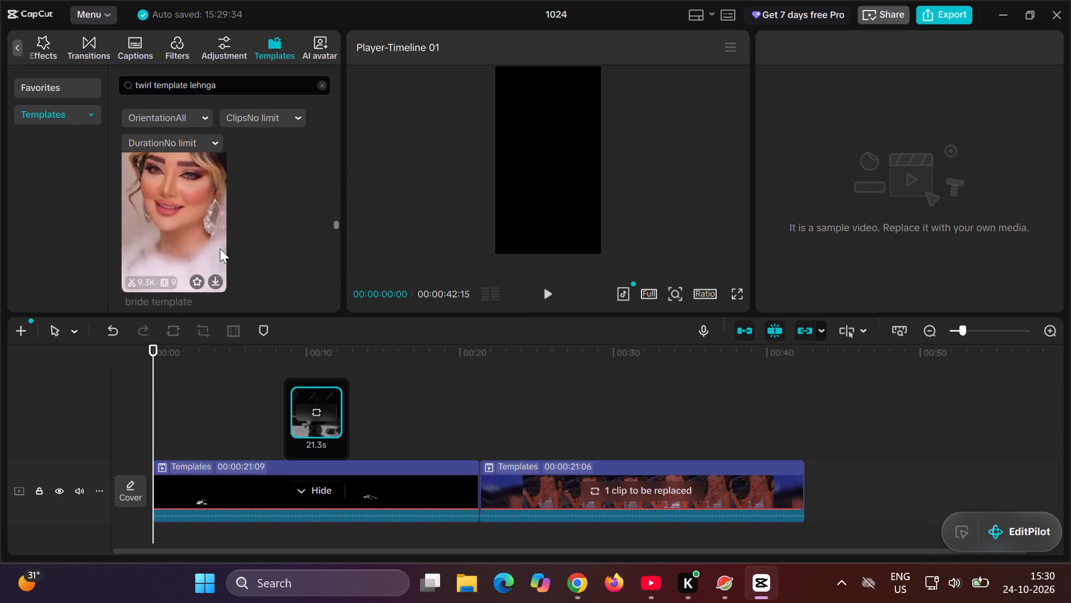
pyautogui.scroll(1, 220, 248)
pyautogui.scroll(-1, 220, 248)
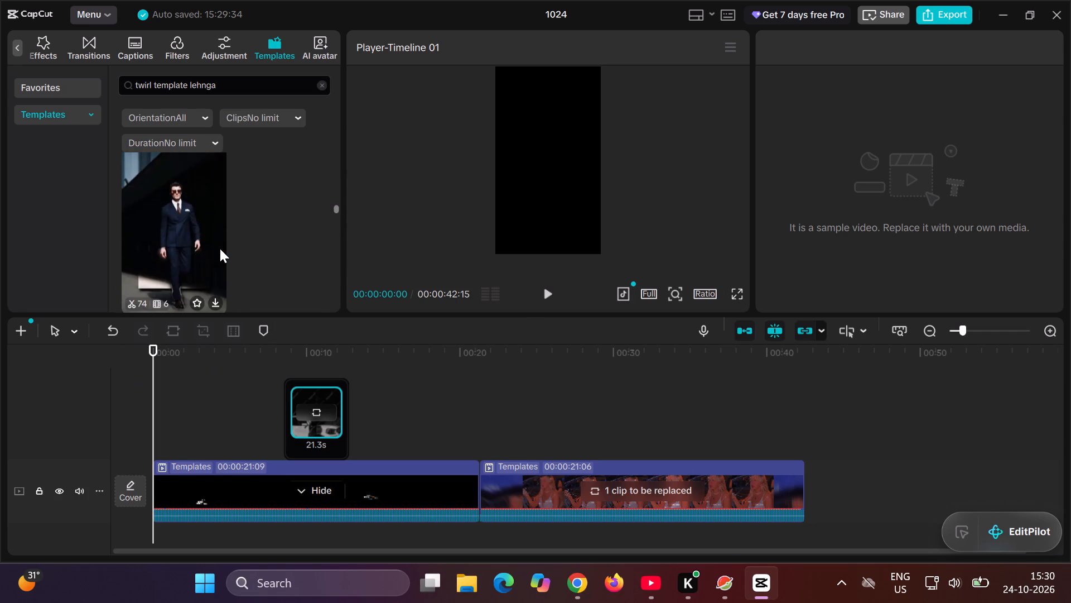
pyautogui.scroll(-2, 220, 248)
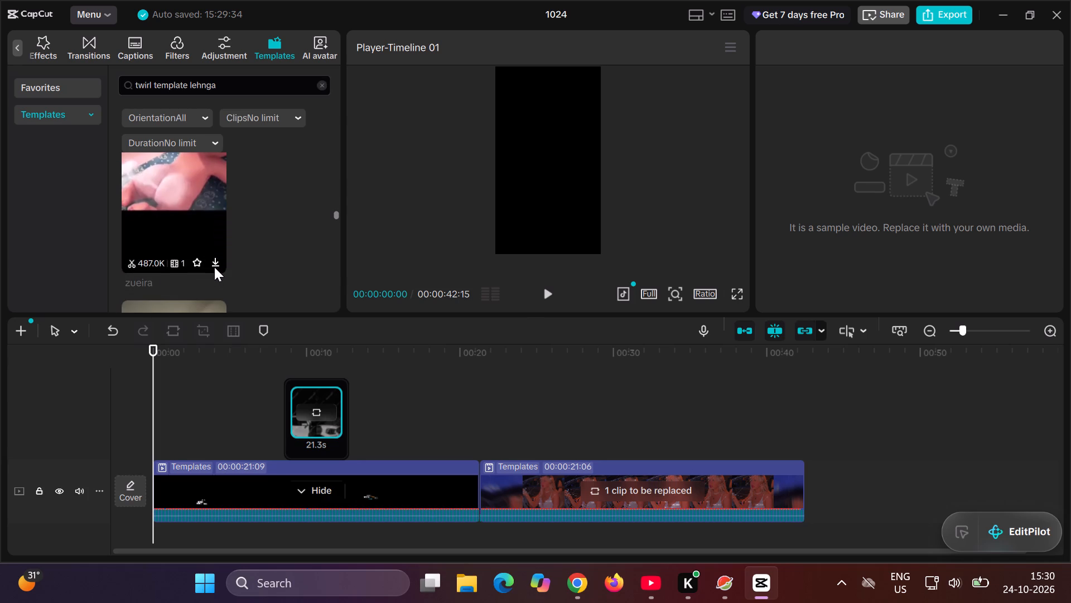
pyautogui.scroll(-1, 214, 267)
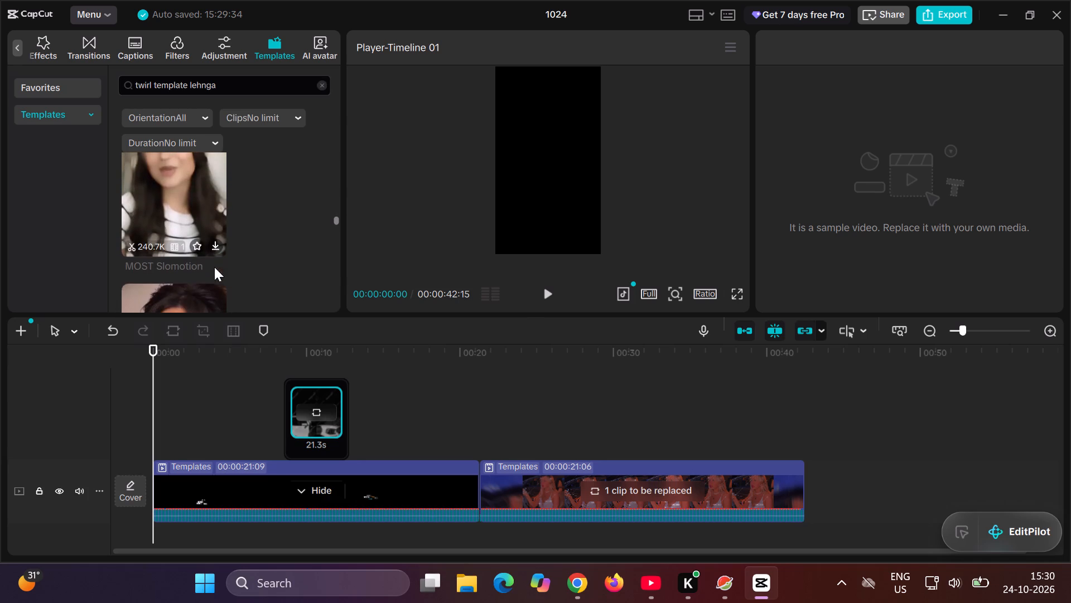
pyautogui.click(217, 247)
# Filter the twirl template lehnga results to templates with 1 clip and select Slomotion Template for preview.
pyautogui.click(287, 110)
pyautogui.click(267, 173)
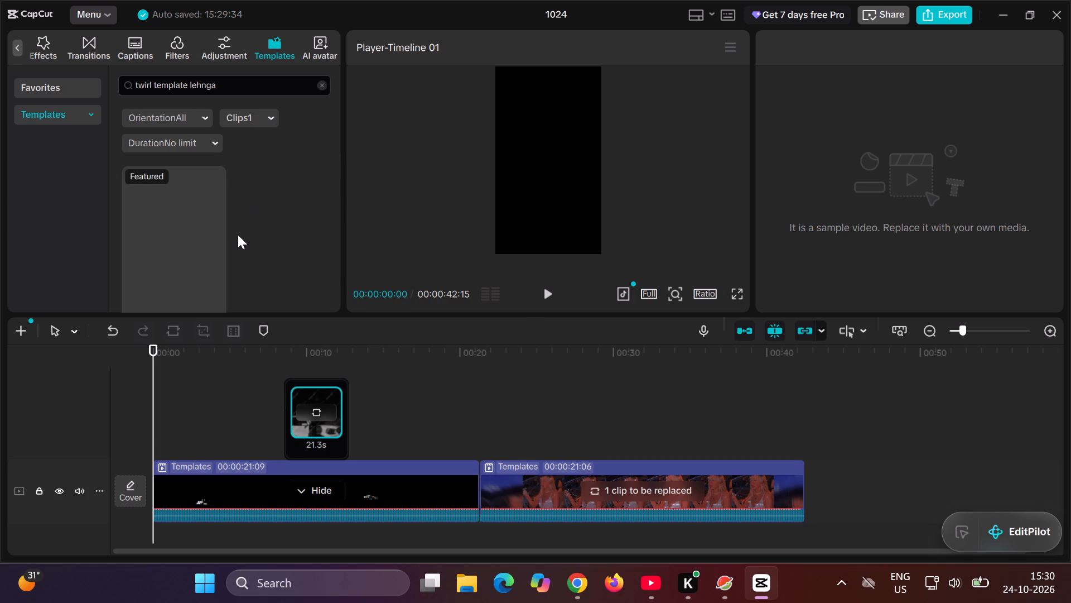
pyautogui.scroll(-1, 271, 223)
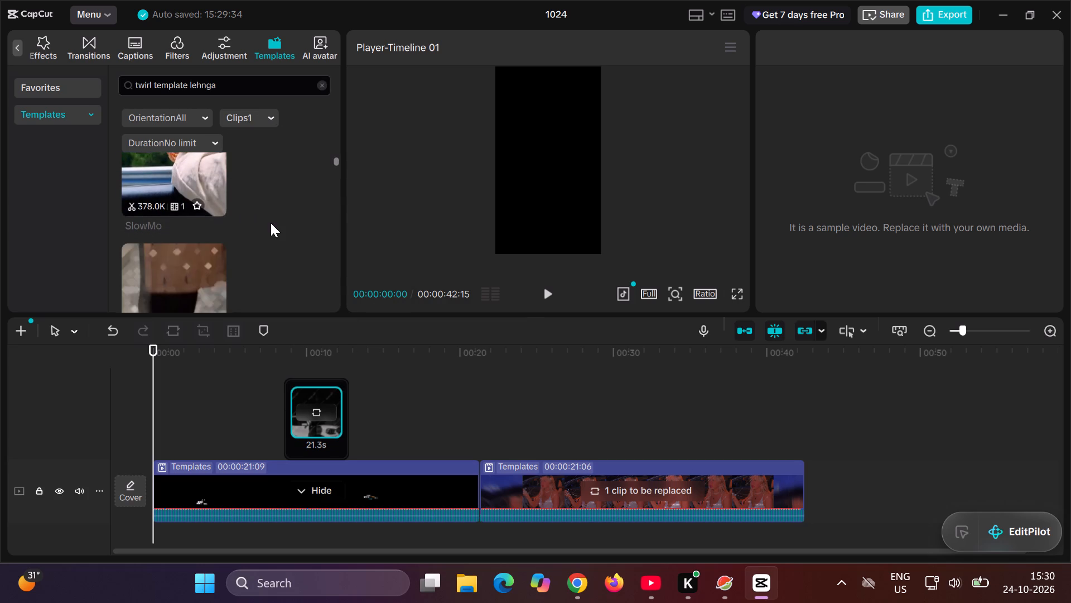
pyautogui.scroll(-2, 271, 223)
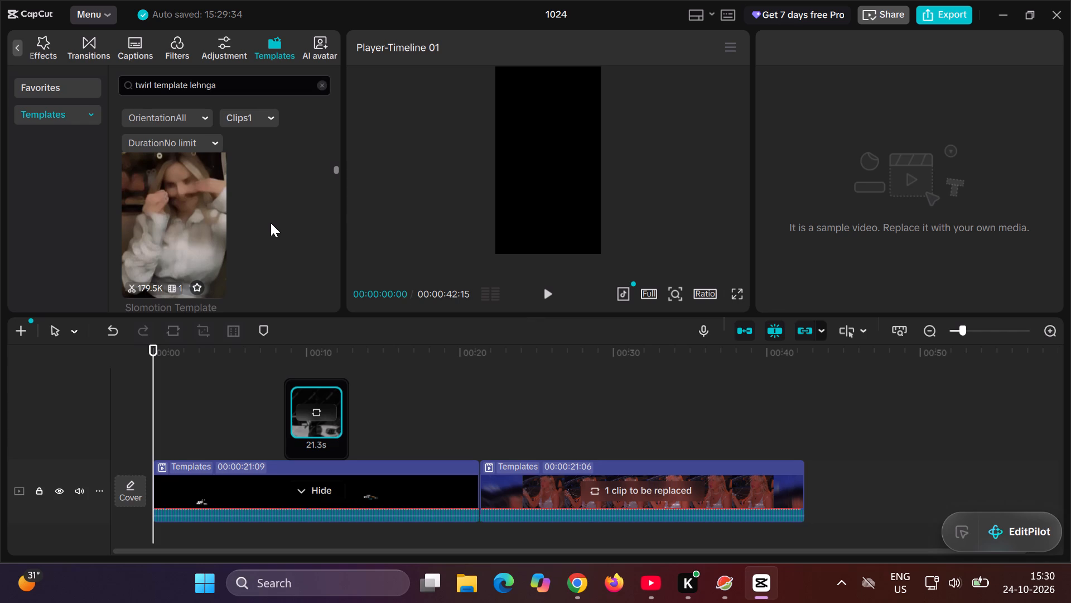
pyautogui.scroll(-1, 271, 223)
pyautogui.click(163, 232)
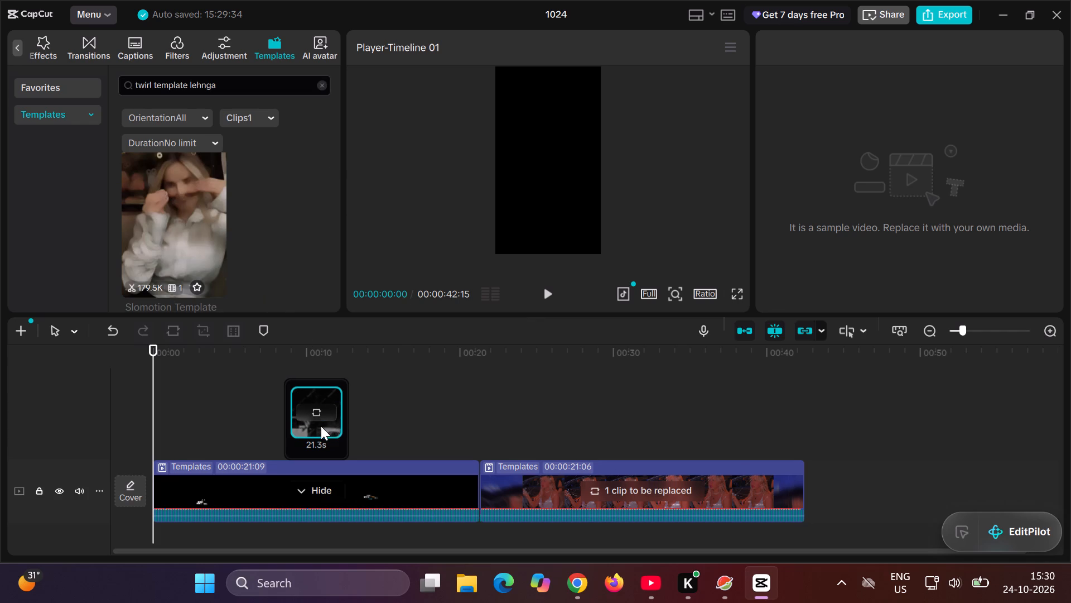
# Delete the mainu lehenga template and the remaining Dress/Twirl/Sunset template from the timeline.
pyautogui.rightClick(347, 495)
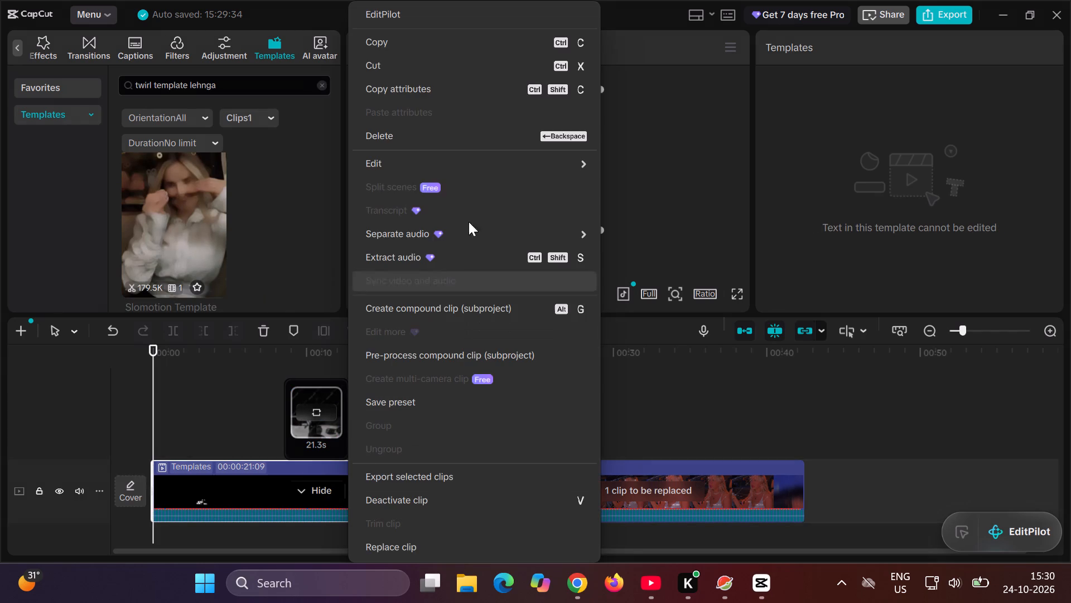
pyautogui.click(460, 138)
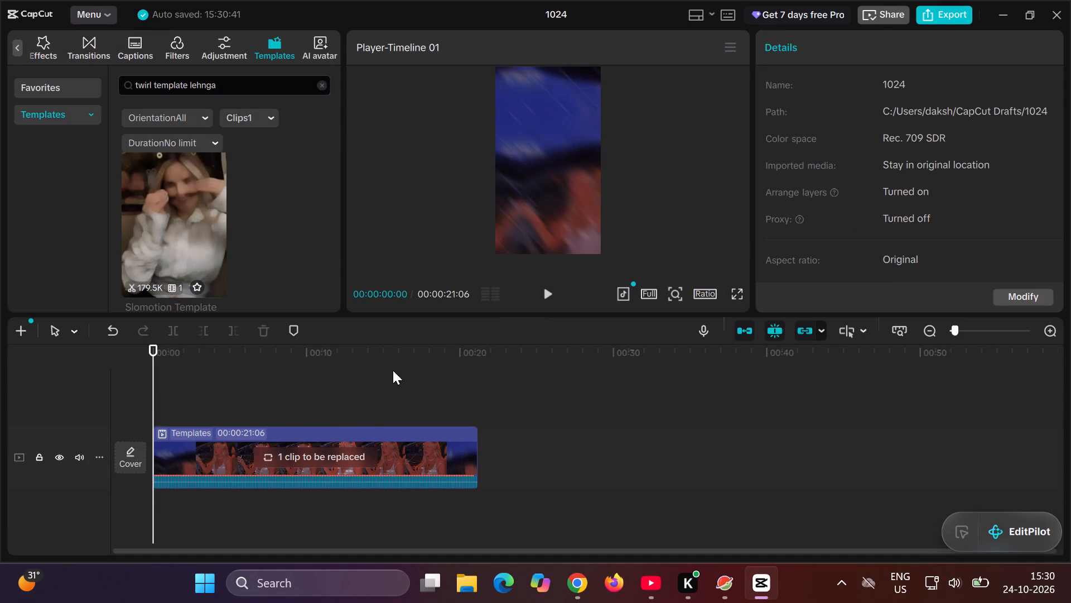
pyautogui.rightClick(366, 450)
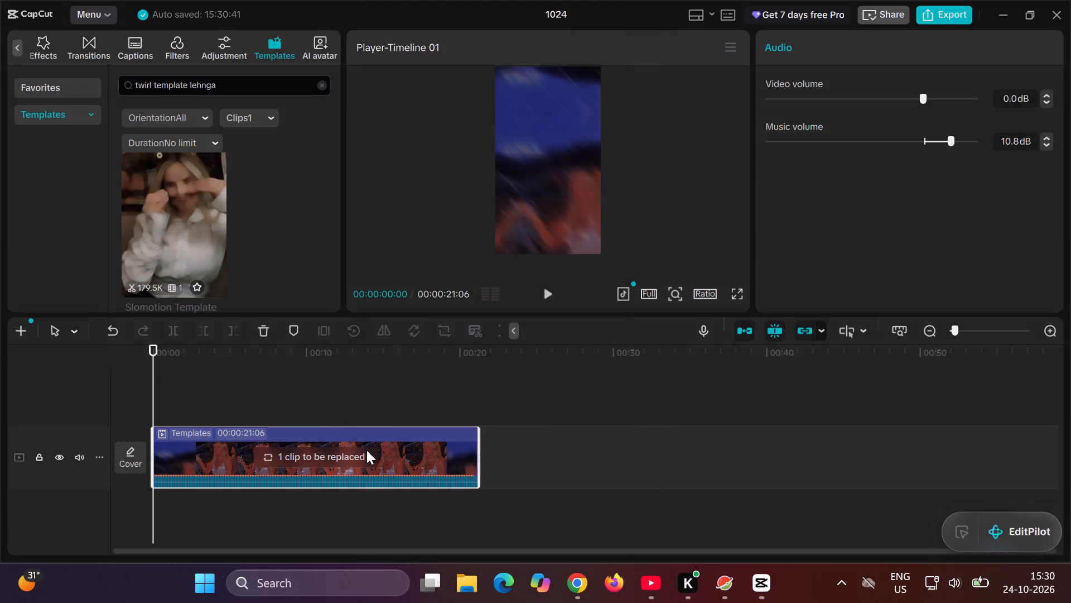
# Delete the remaining 21-second template from the timeline.
pyautogui.click(483, 149)
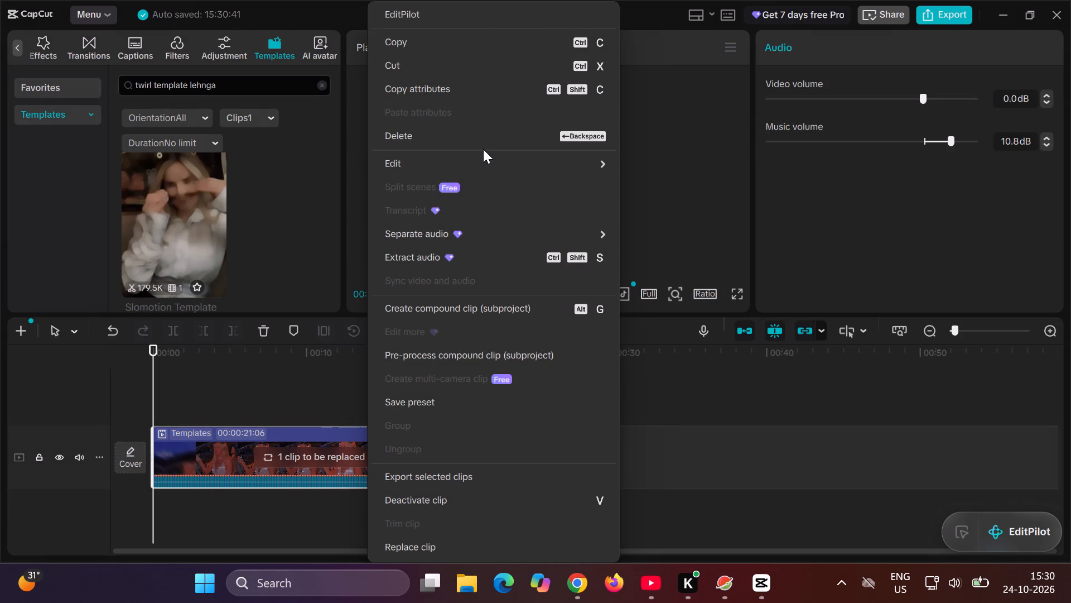
pyautogui.click(484, 146)
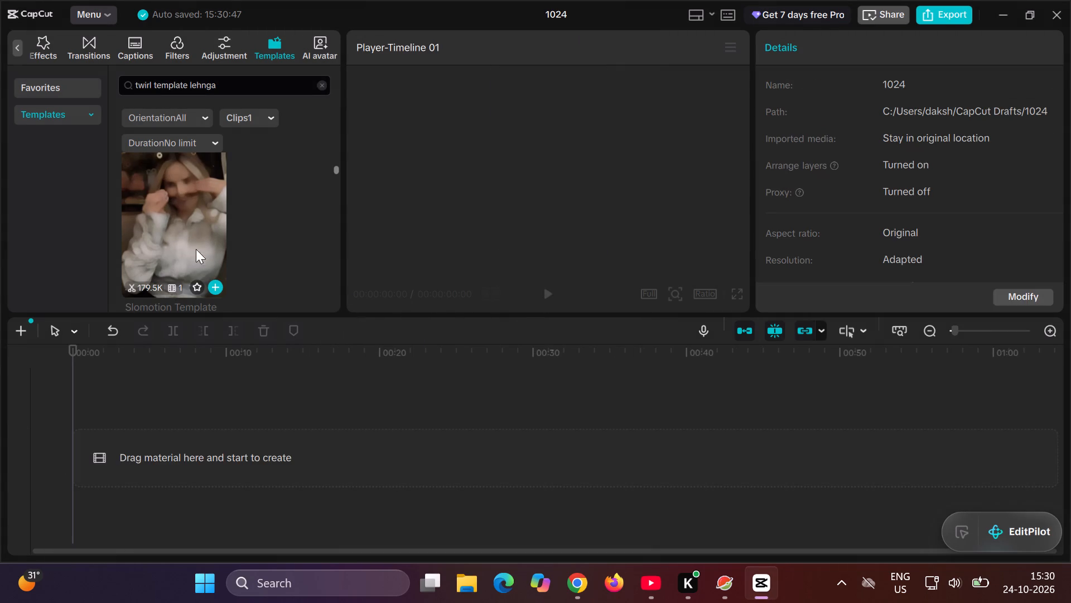
# Add Slomotion Template to the empty timeline and replace its sample clip with the WhatsApp video from Downloads.
pyautogui.click(212, 289)
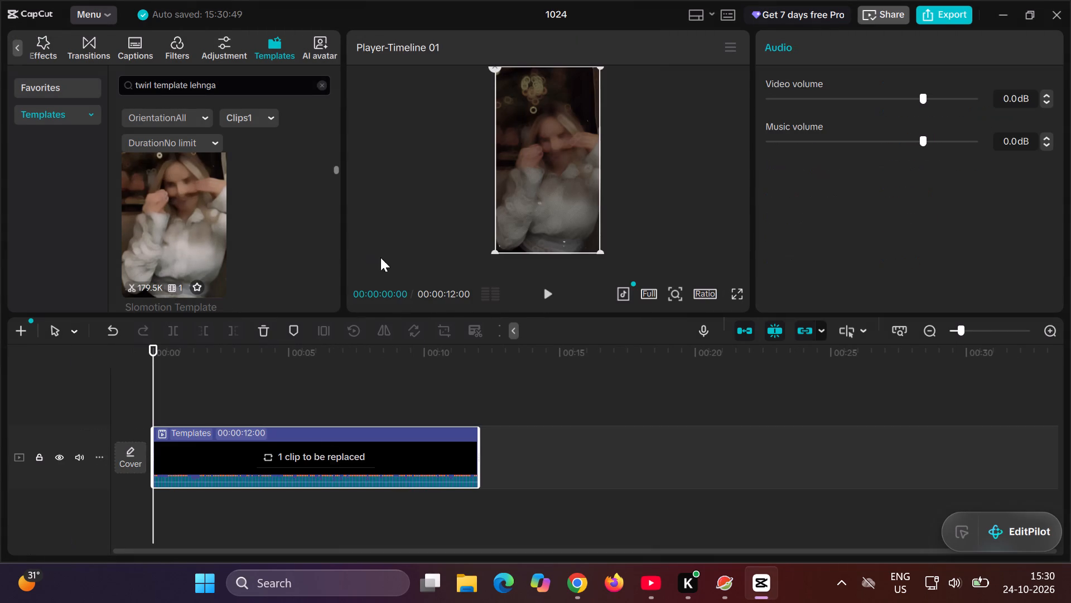
pyautogui.click(283, 458)
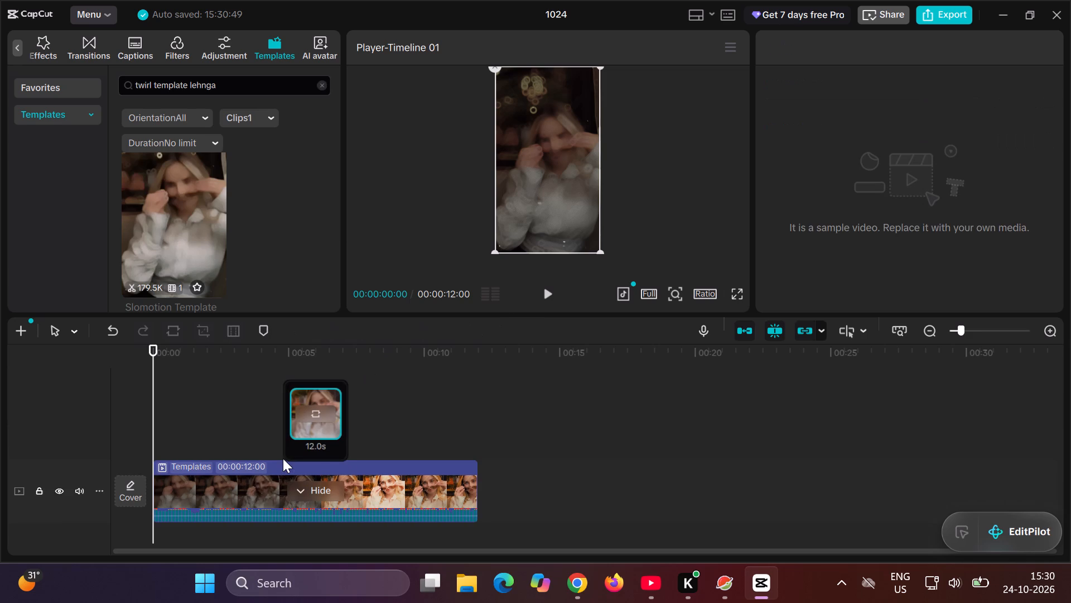
pyautogui.click(315, 407)
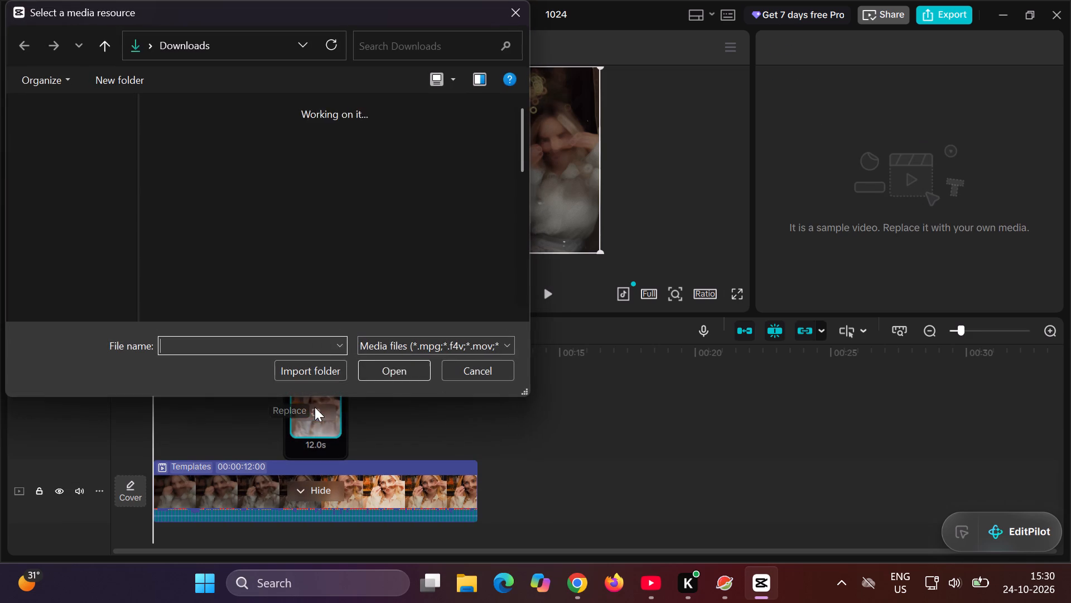
pyautogui.click(180, 191)
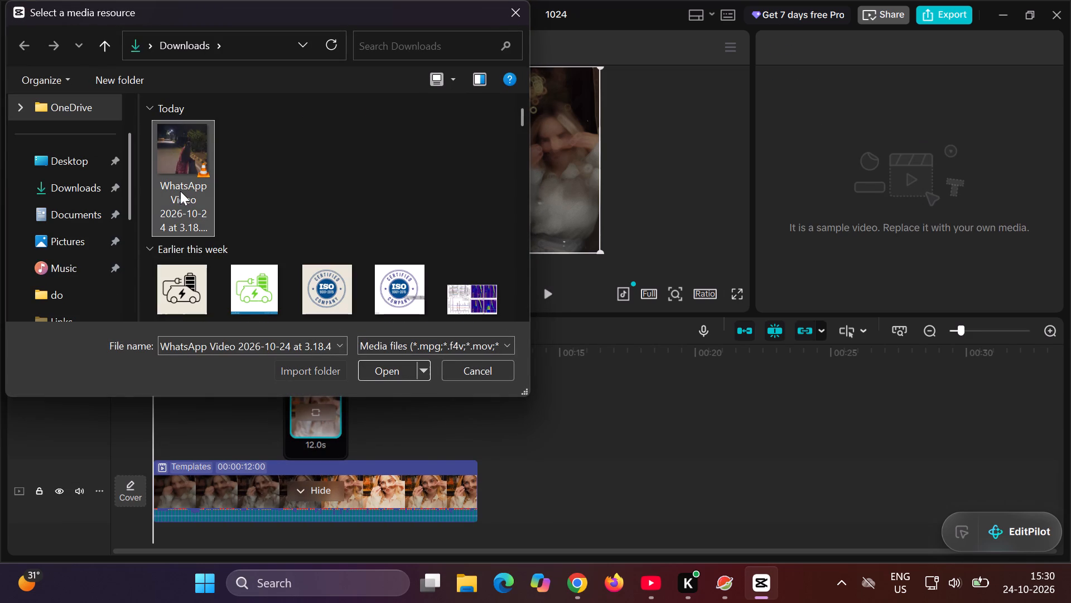
pyautogui.click(382, 376)
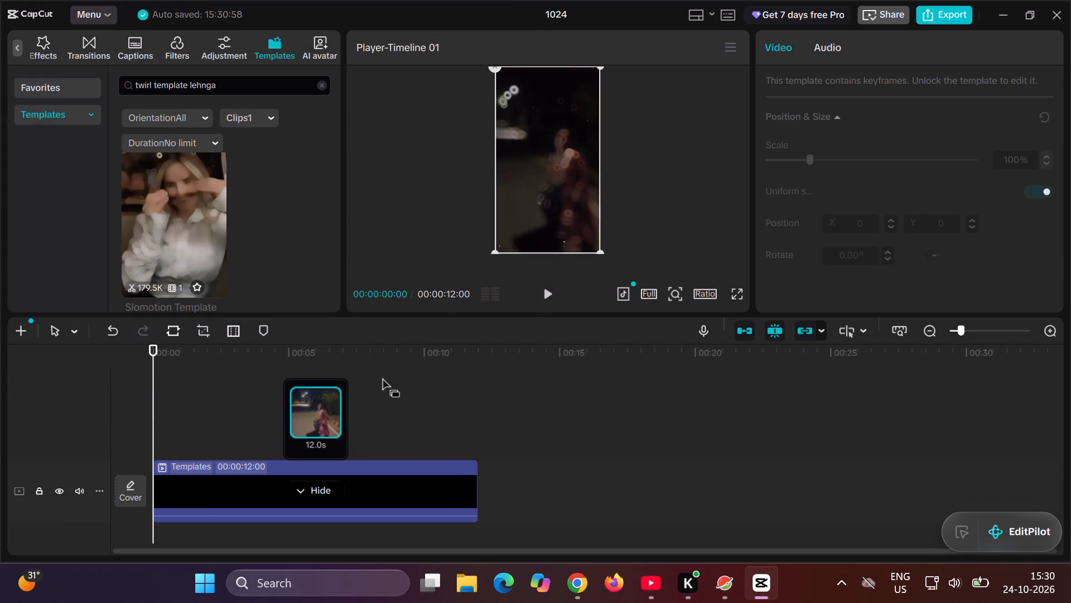
# Play the filled Slomotion Template while browsing the 1-clip template results past Dress/Twirl/Sunset and Bride.
pyautogui.click(551, 296)
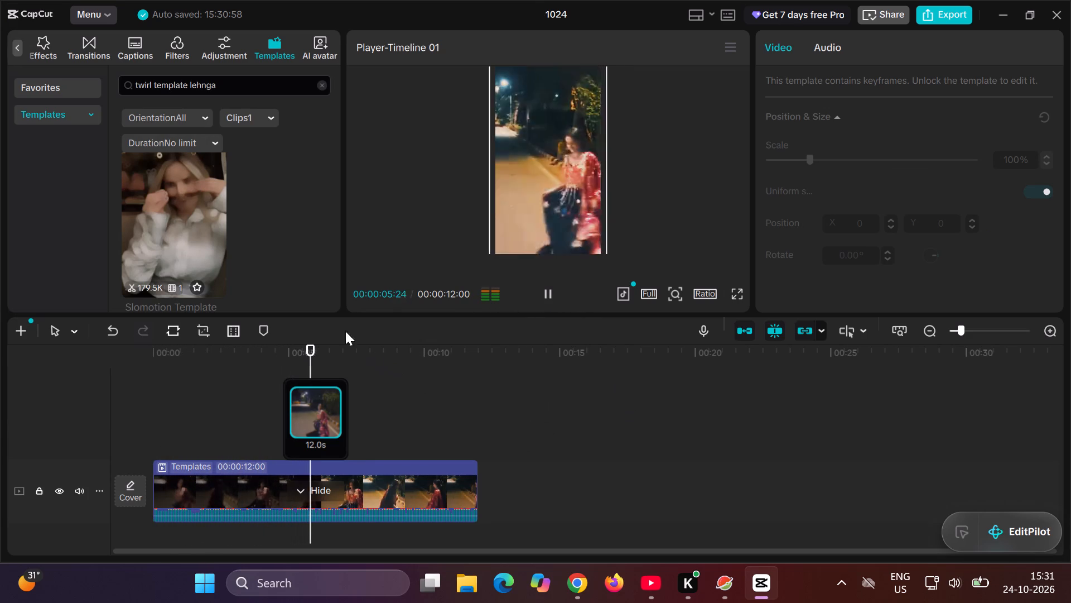
pyautogui.scroll(-1, 295, 267)
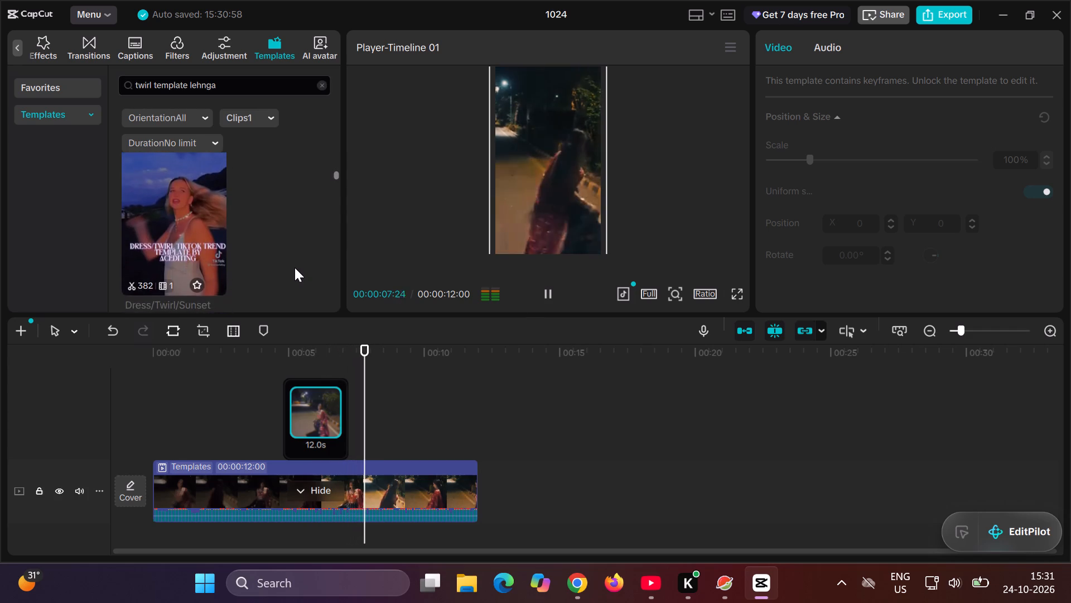
pyautogui.scroll(-2, 295, 267)
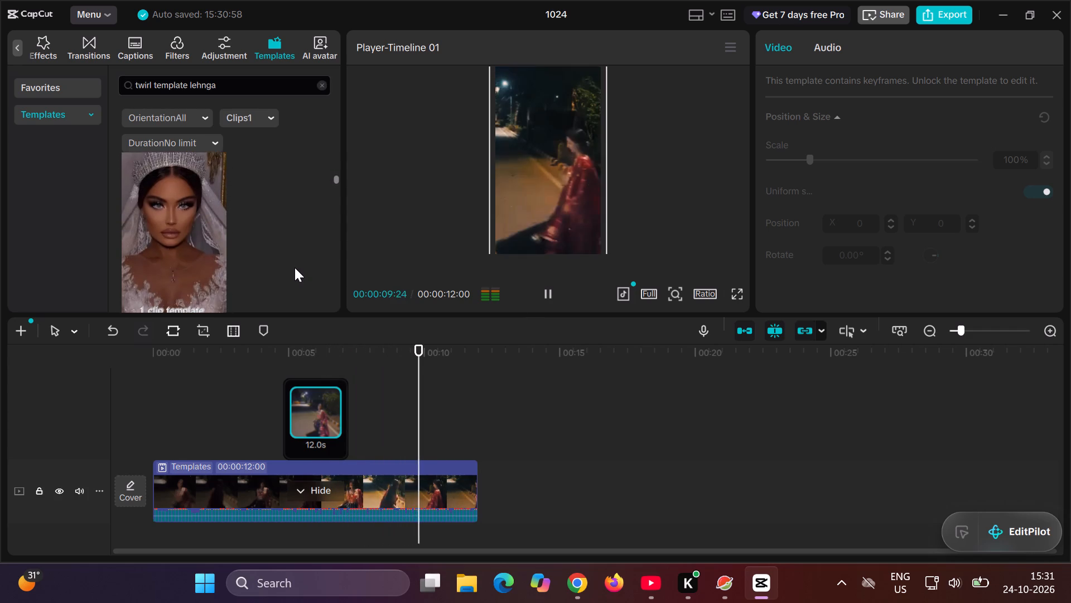
pyautogui.scroll(-1, 295, 267)
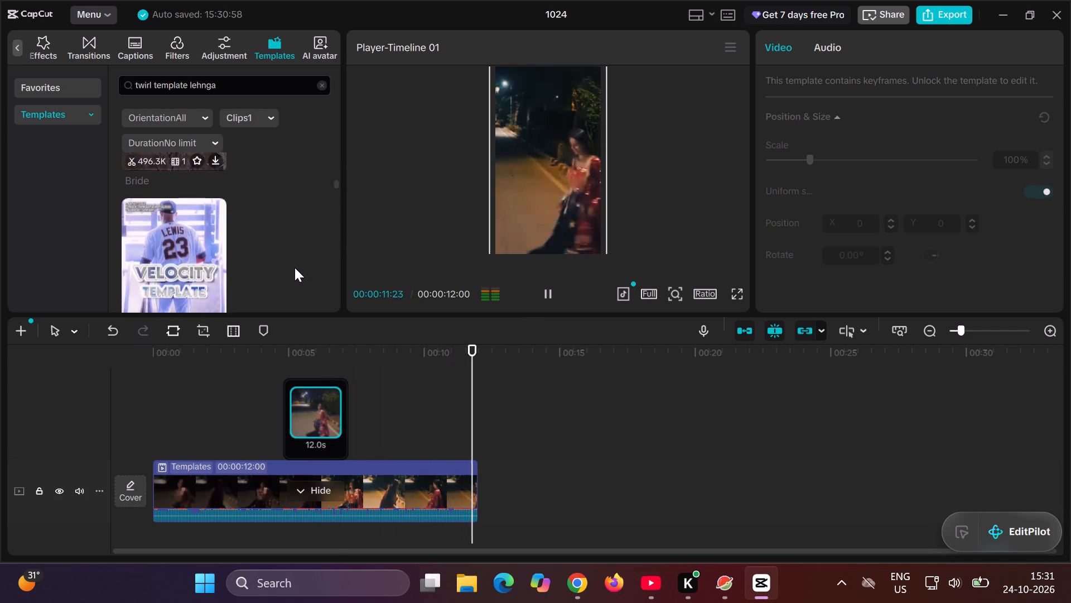
# Examine the template results below Bride for another suitable twirl or slow-motion template.
pyautogui.scroll(-1, 295, 267)
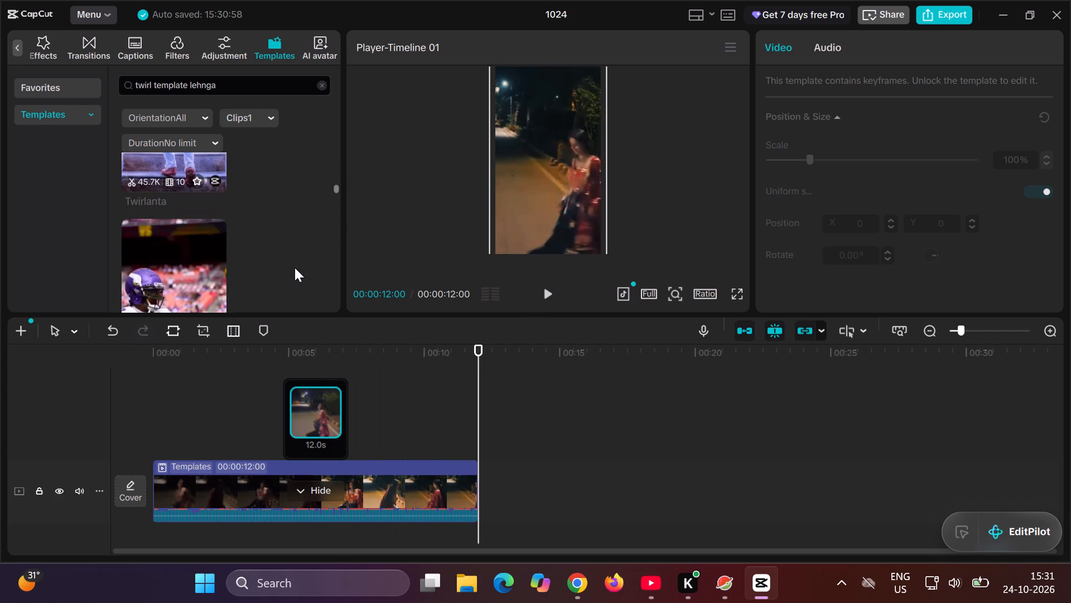
pyautogui.scroll(-2, 295, 267)
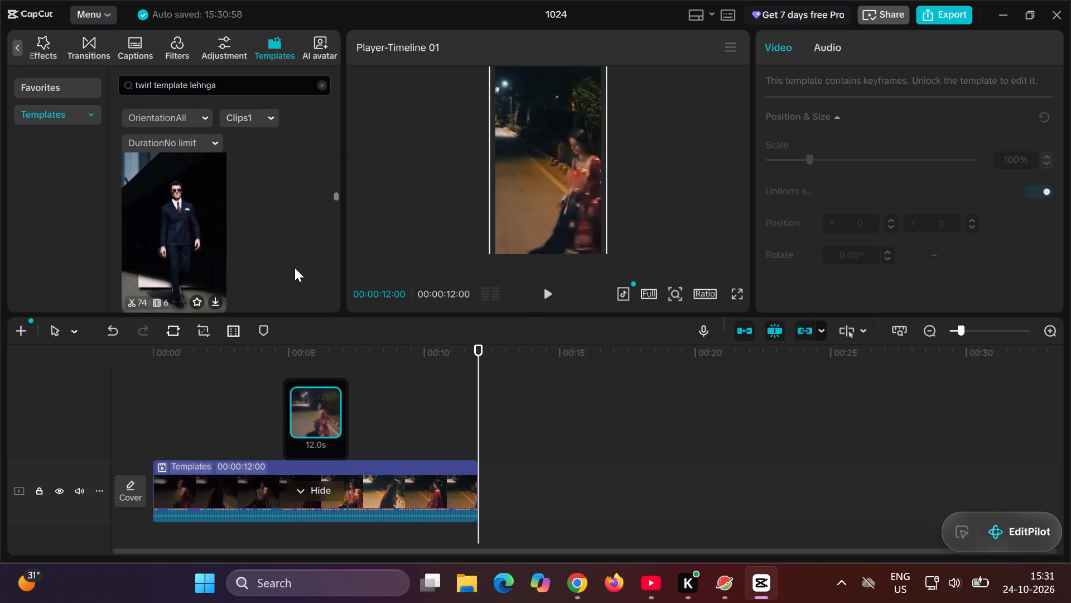
pyautogui.scroll(-2, 295, 267)
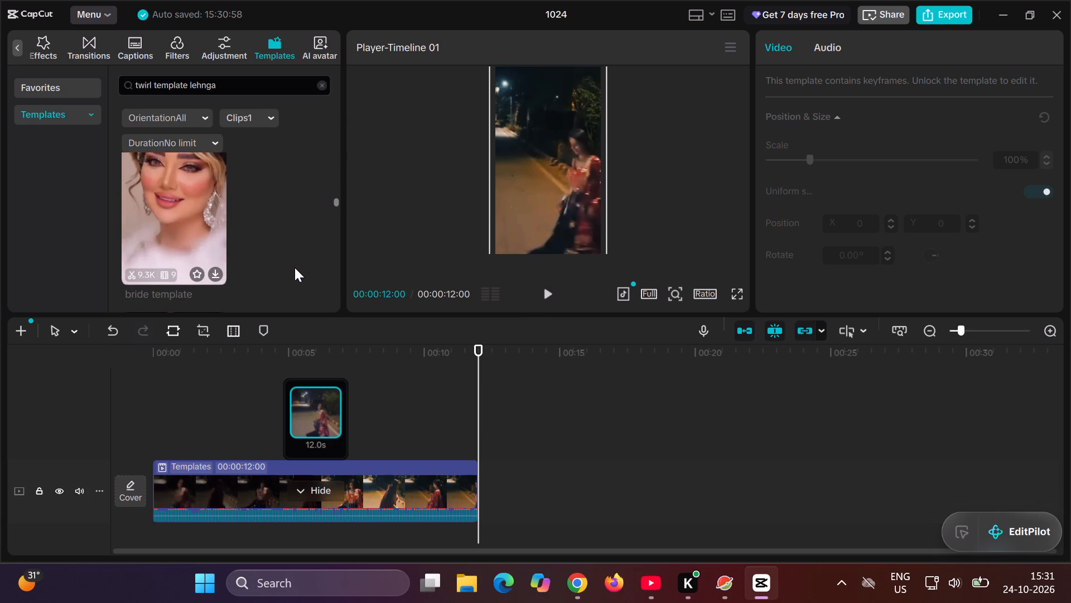
pyautogui.scroll(-1, 295, 267)
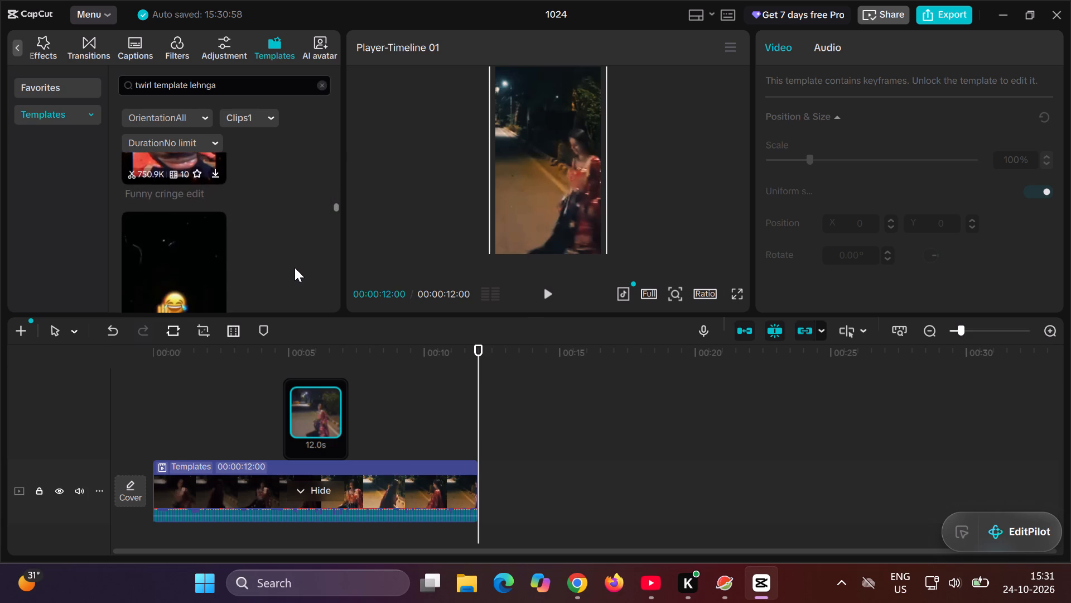
pyautogui.scroll(-1, 295, 267)
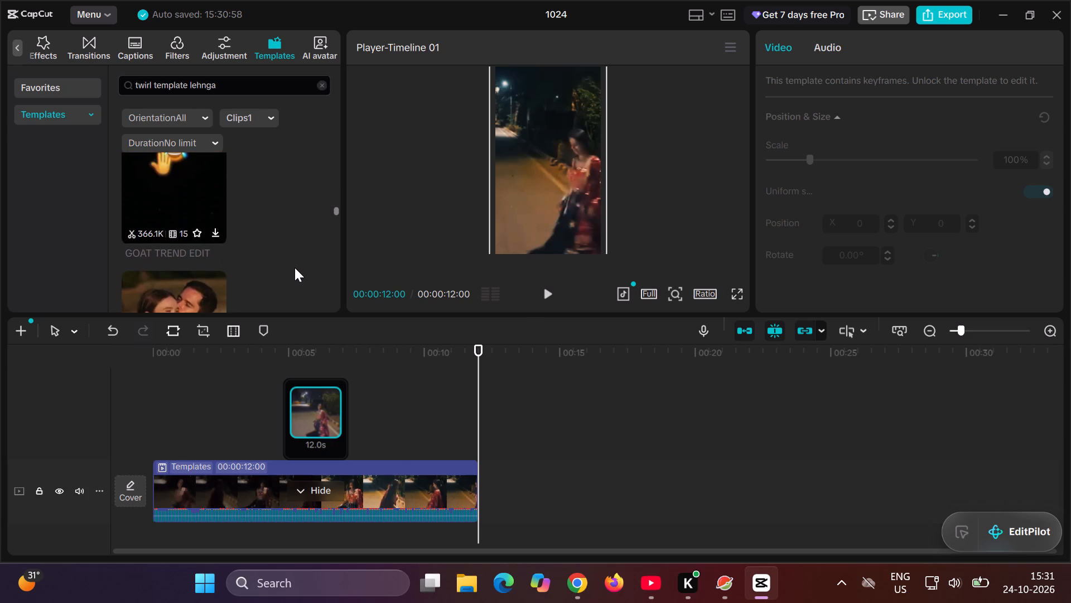
pyautogui.scroll(-1, 295, 267)
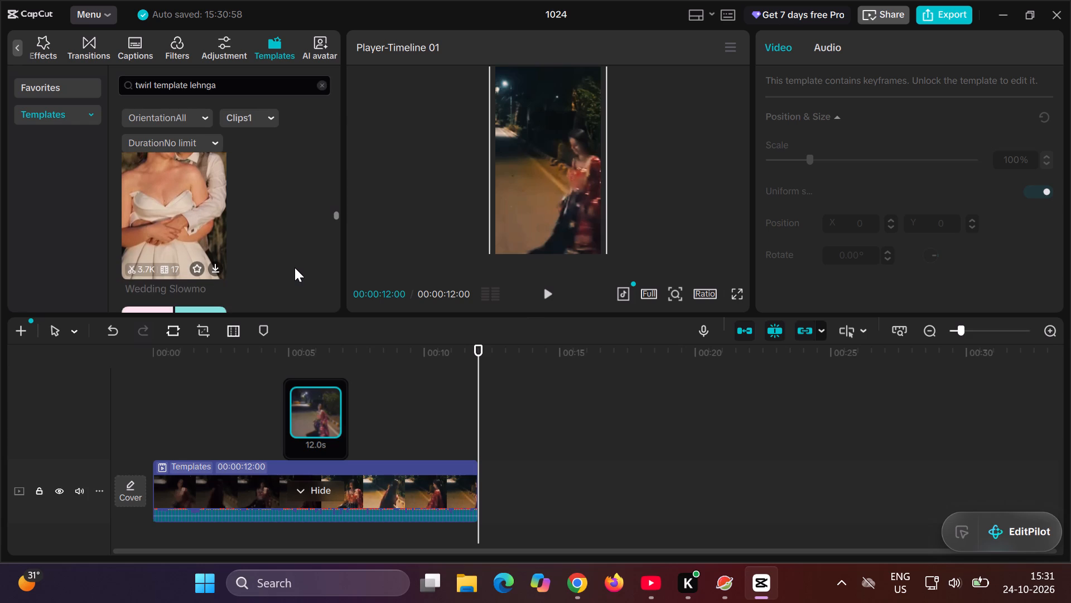
pyautogui.scroll(-2, 295, 267)
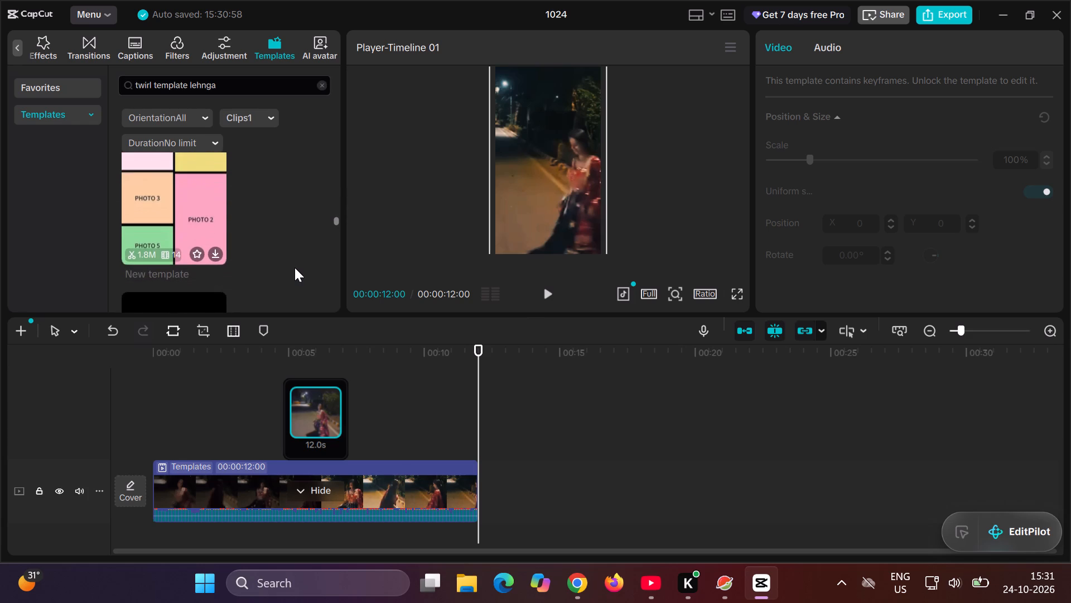
pyautogui.scroll(-2, 295, 267)
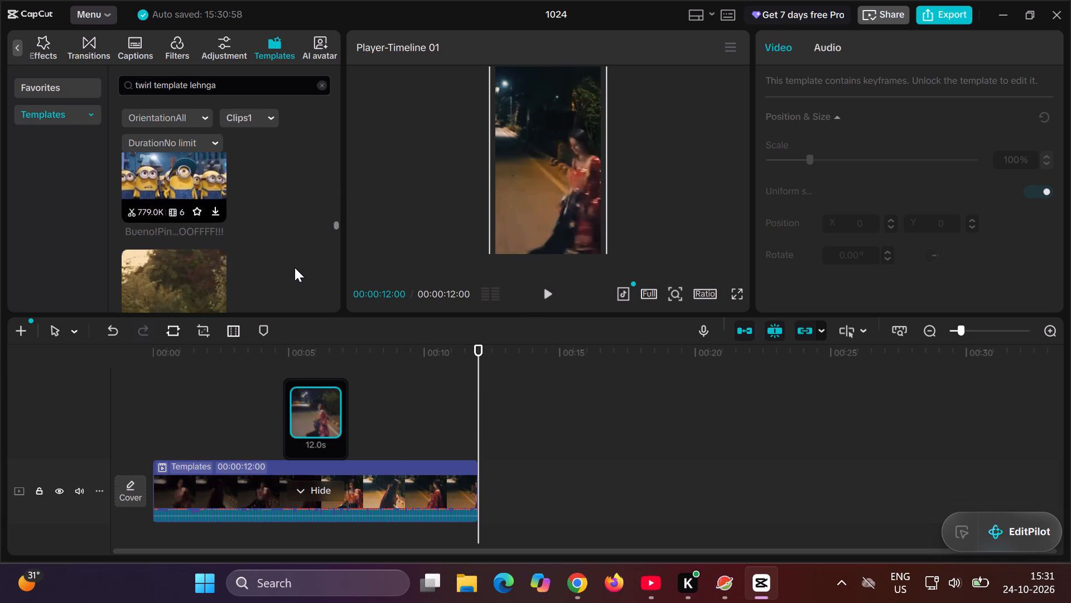
pyautogui.scroll(-1, 295, 267)
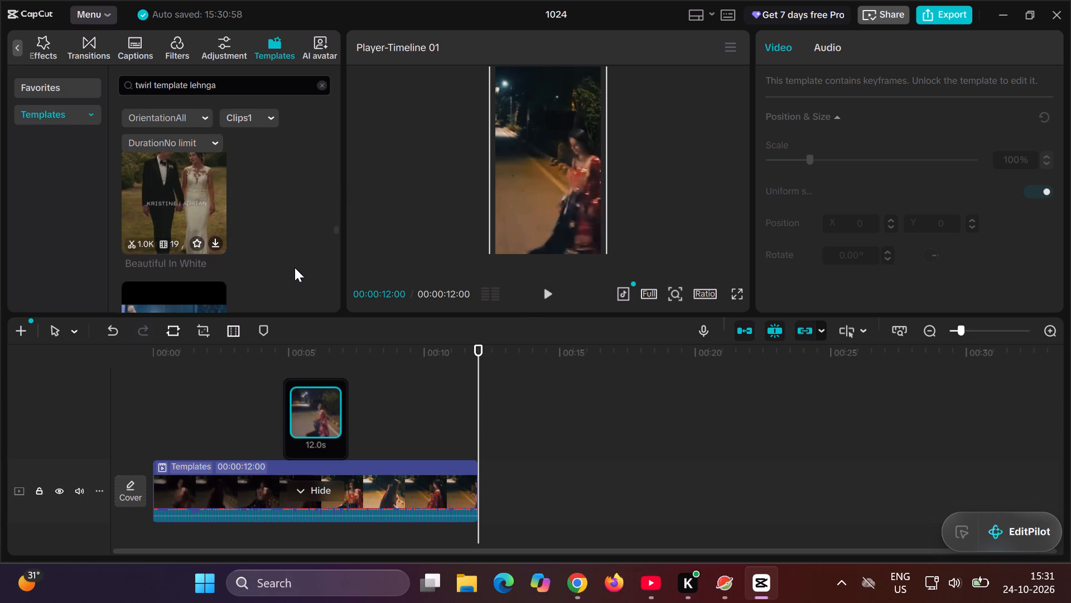
pyautogui.scroll(-1, 286, 265)
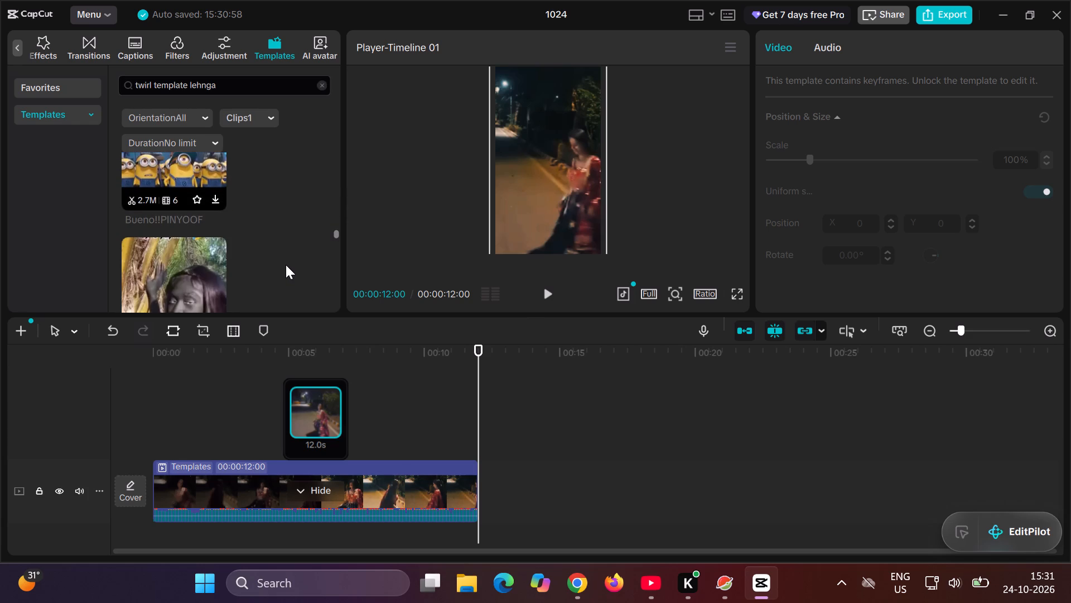
pyautogui.scroll(-1, 286, 265)
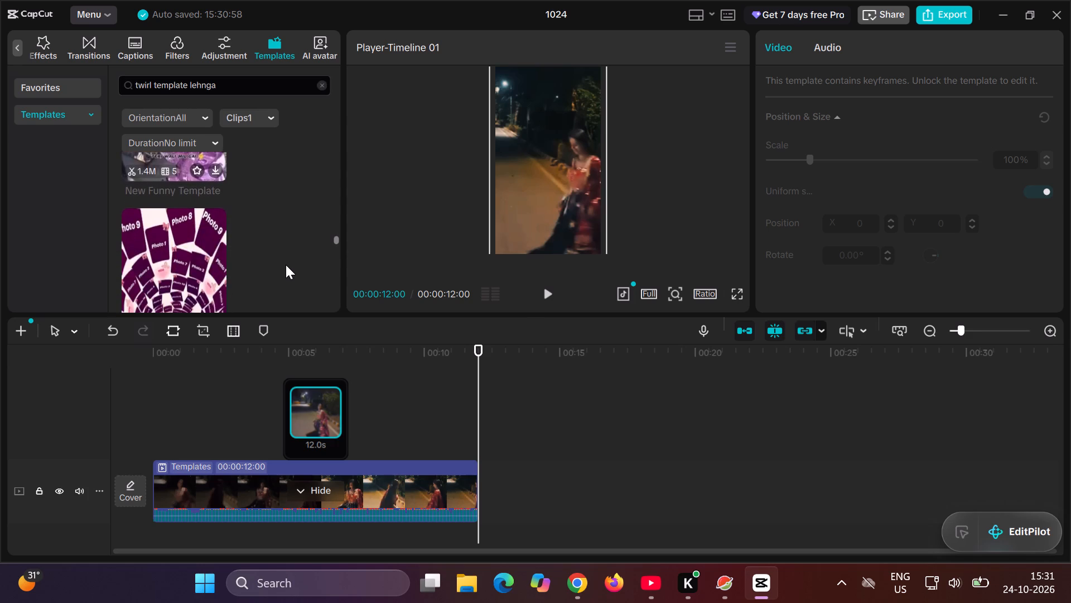
pyautogui.scroll(-2, 286, 265)
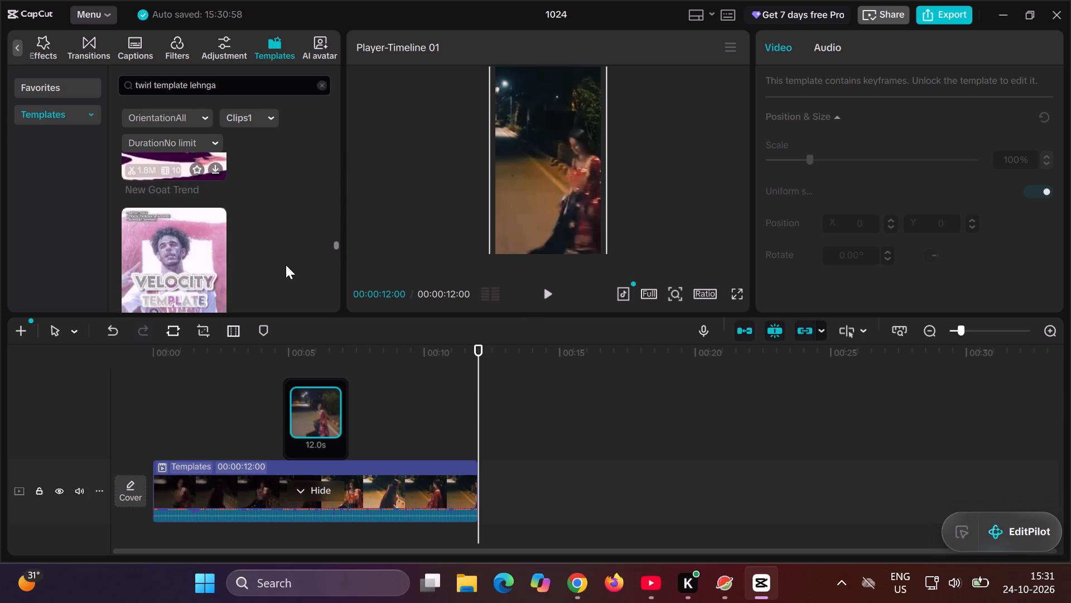
pyautogui.scroll(-1, 286, 265)
pyautogui.scroll(1, 286, 265)
pyautogui.scroll(-1, 286, 265)
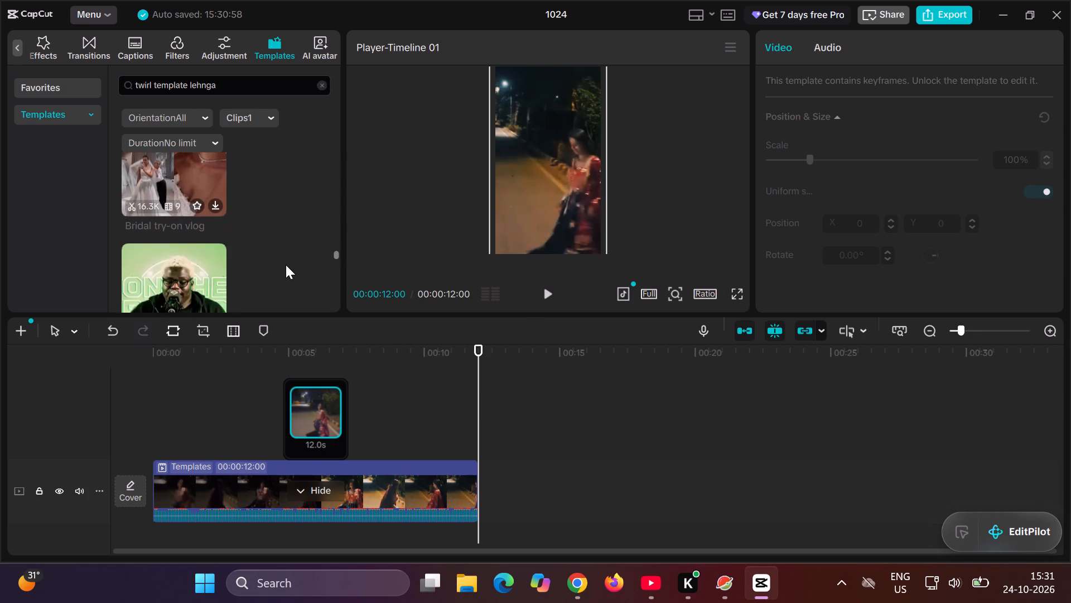
pyautogui.scroll(-1, 286, 265)
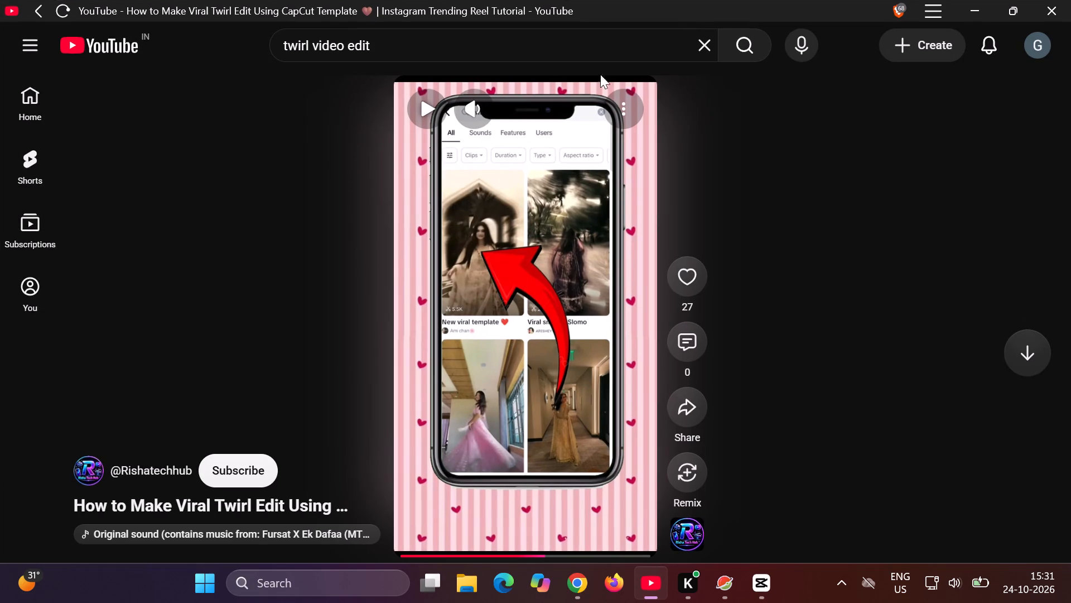
# Switch to YouTube and search again for twirl video edit.
pyautogui.click(738, 43)
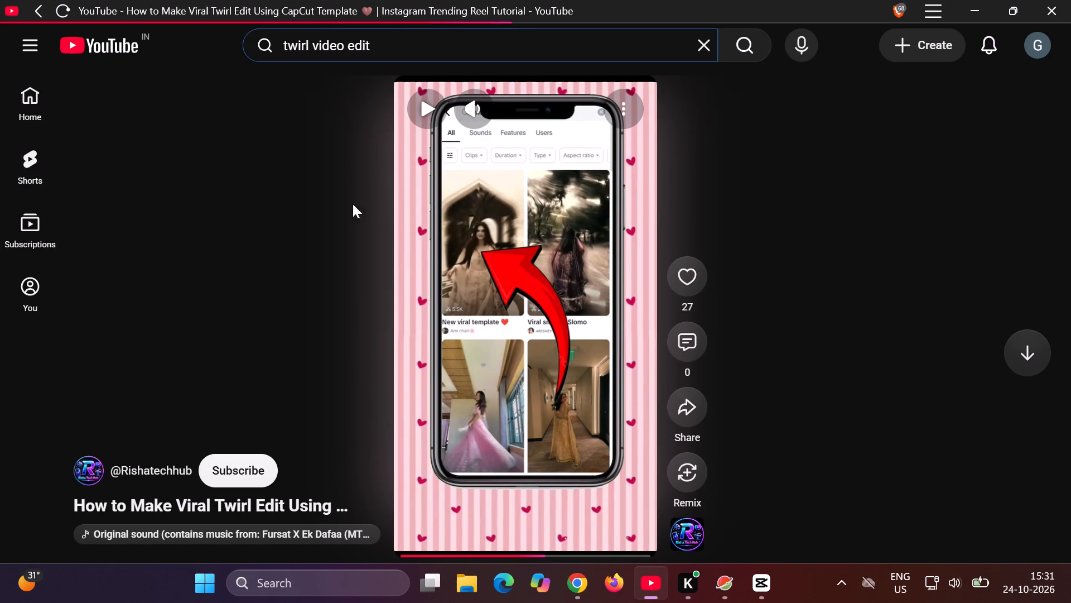
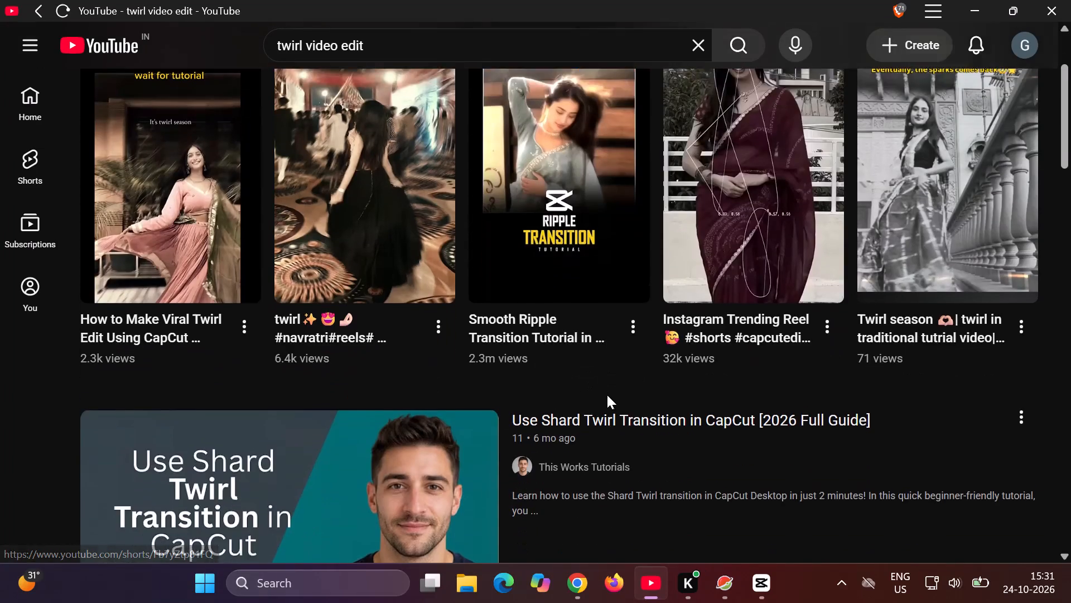
# Watch the Twirl season traditional twirl short from the search results and return to the results.
pyautogui.scroll(1, 607, 395)
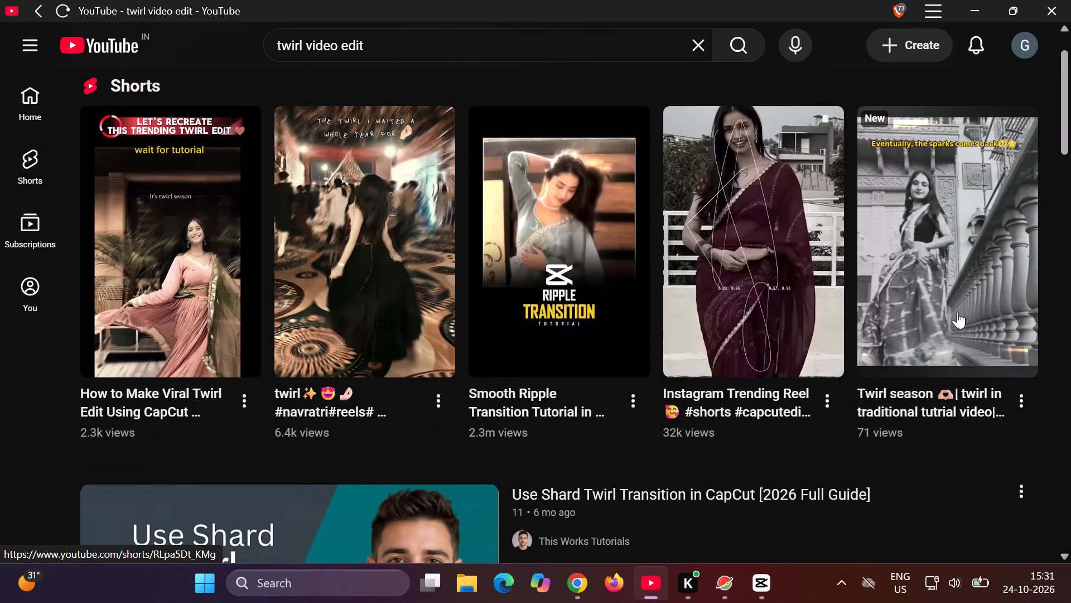
pyautogui.click(927, 320)
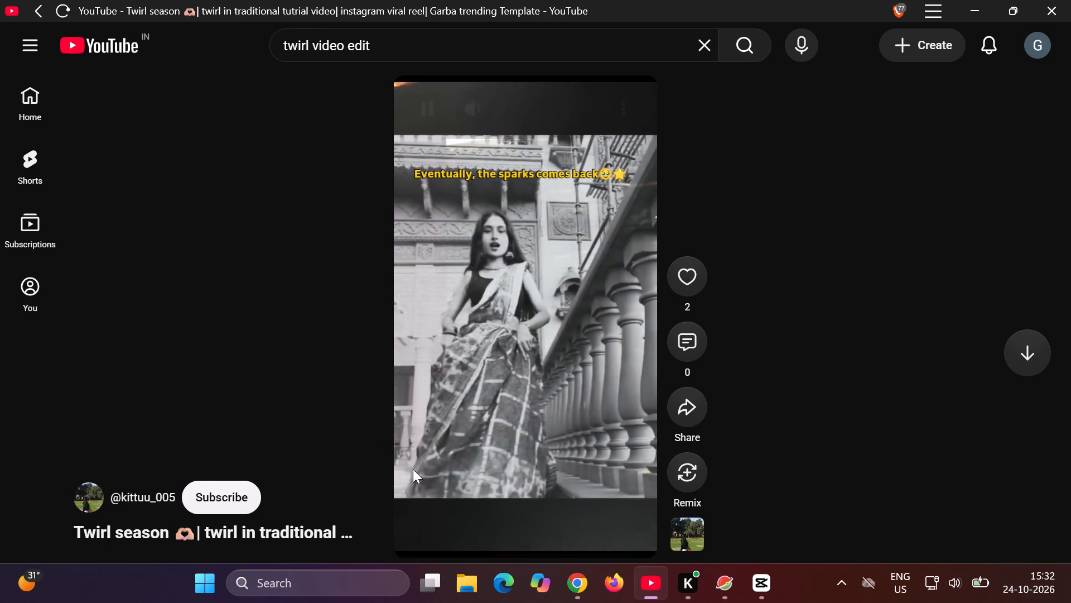
pyautogui.click(41, 13)
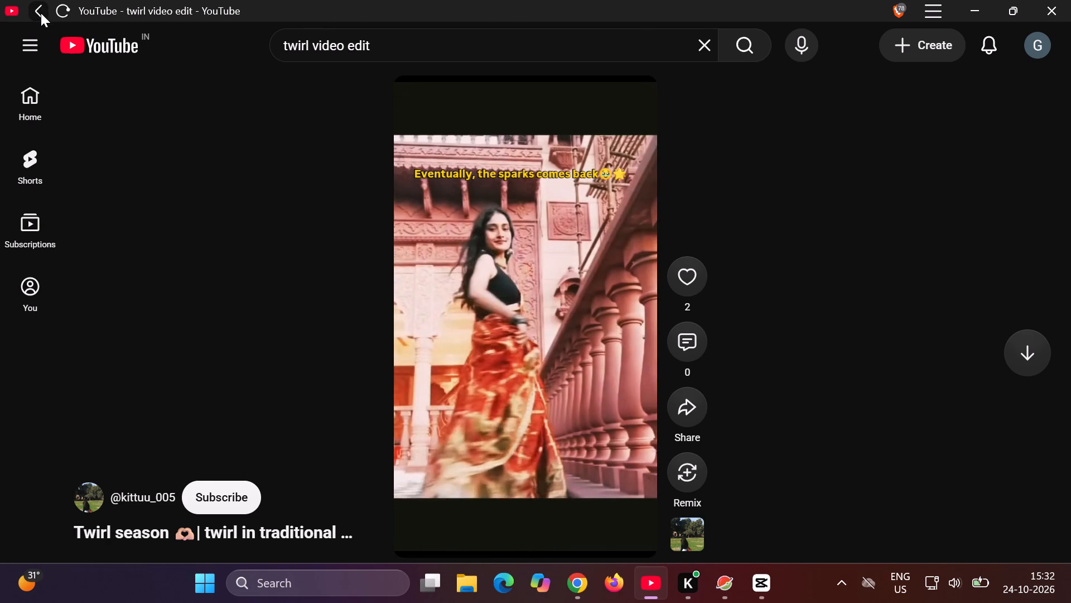
# Open the Use Shard Twirl Transition in CapCut [2026 Full Guide] video and skip through its transition demonstration.
pyautogui.scroll(-4, 8, 410)
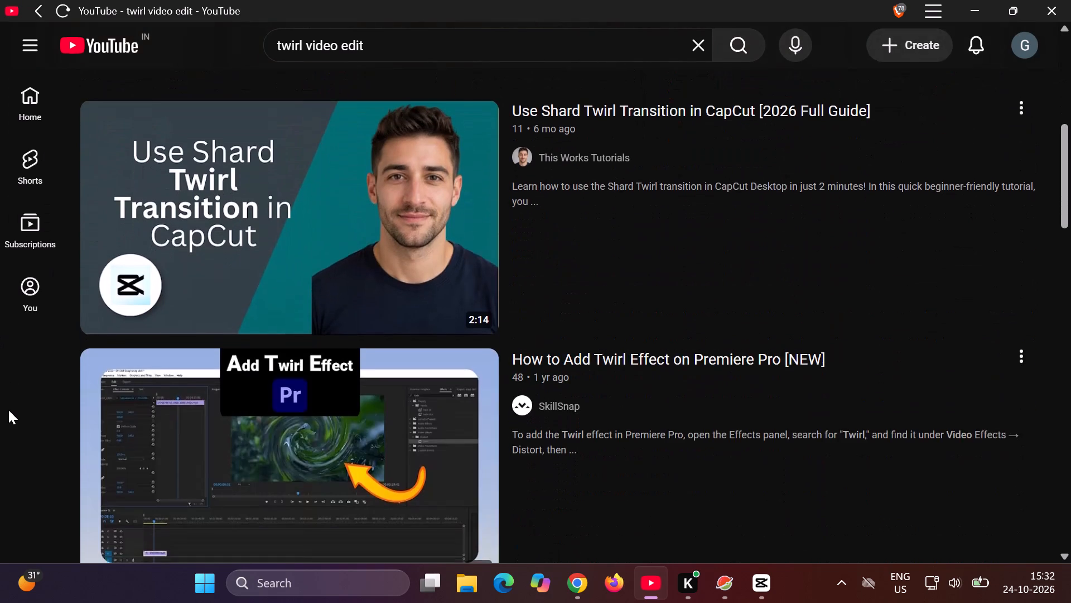
pyautogui.scroll(-1, 8, 410)
pyautogui.scroll(1, 8, 410)
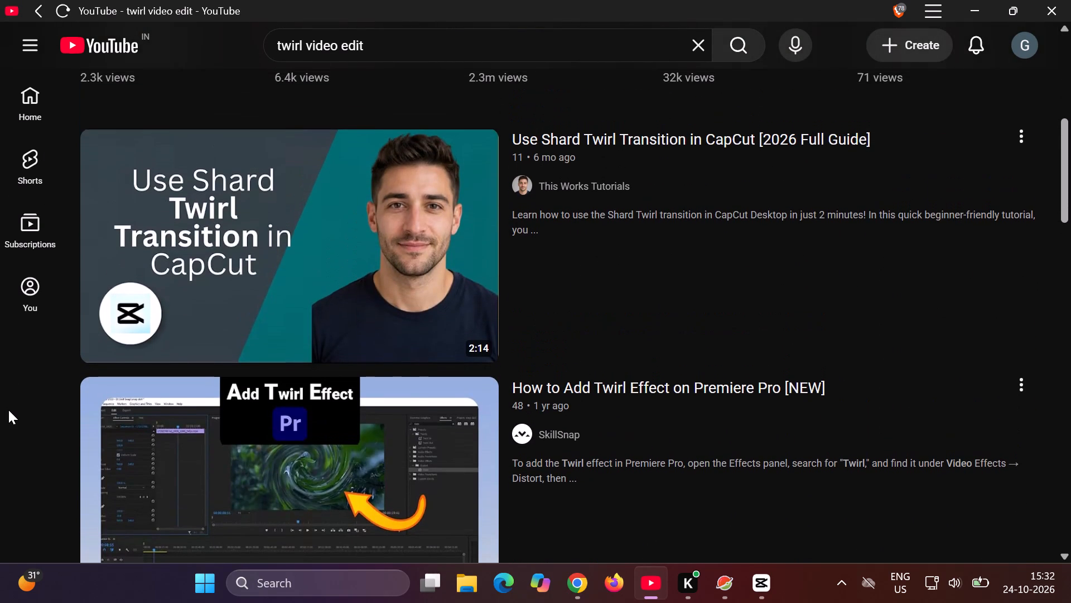
pyautogui.click(179, 285)
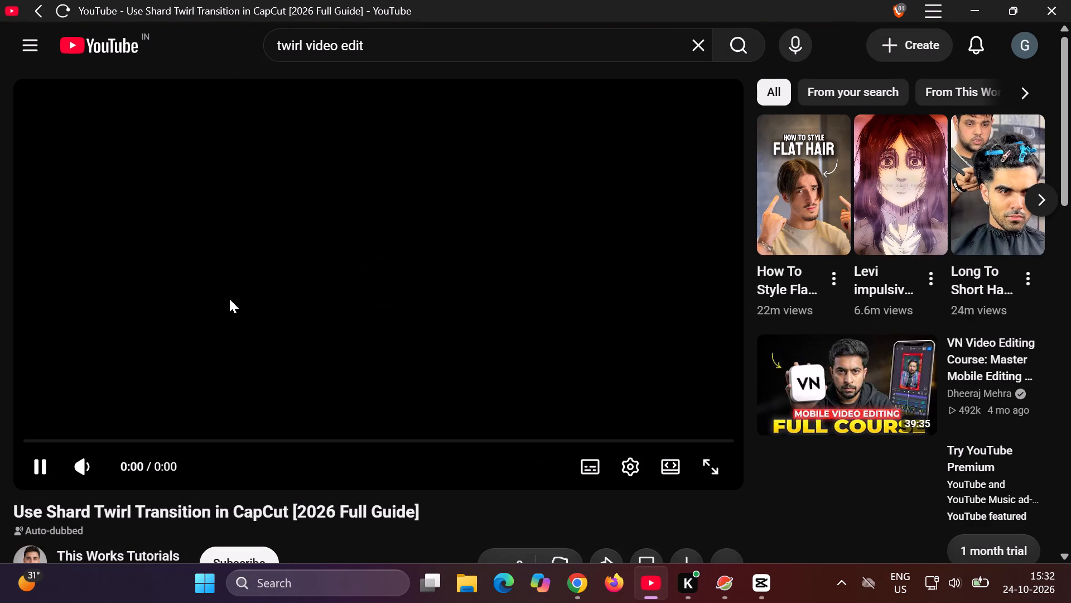
pyautogui.press('Right')
pyautogui.press('Right')
pyautogui.press('Right')
pyautogui.press('Right')
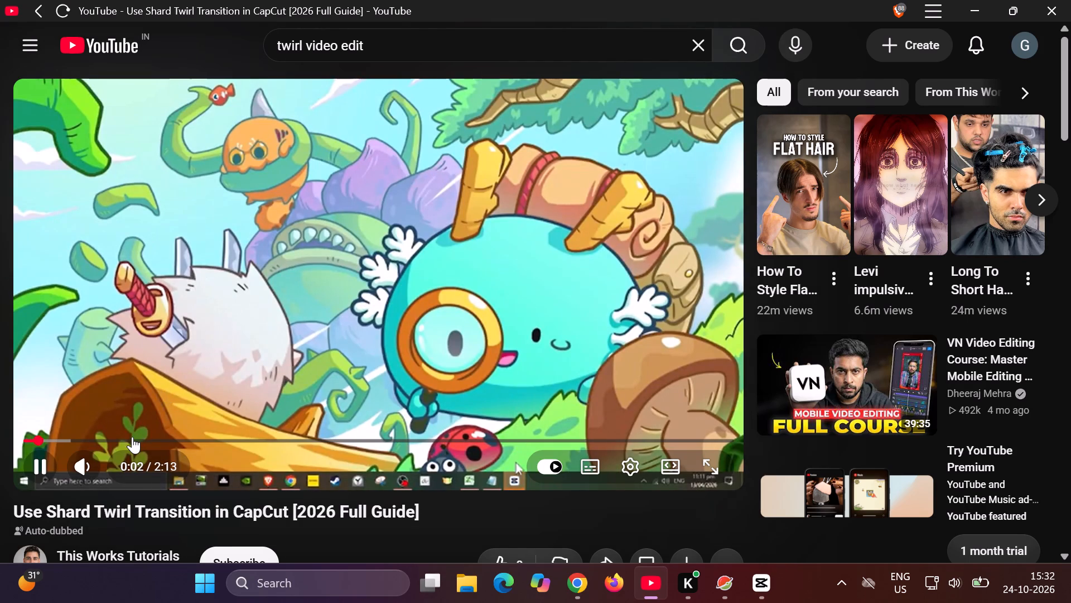
pyautogui.click(132, 438)
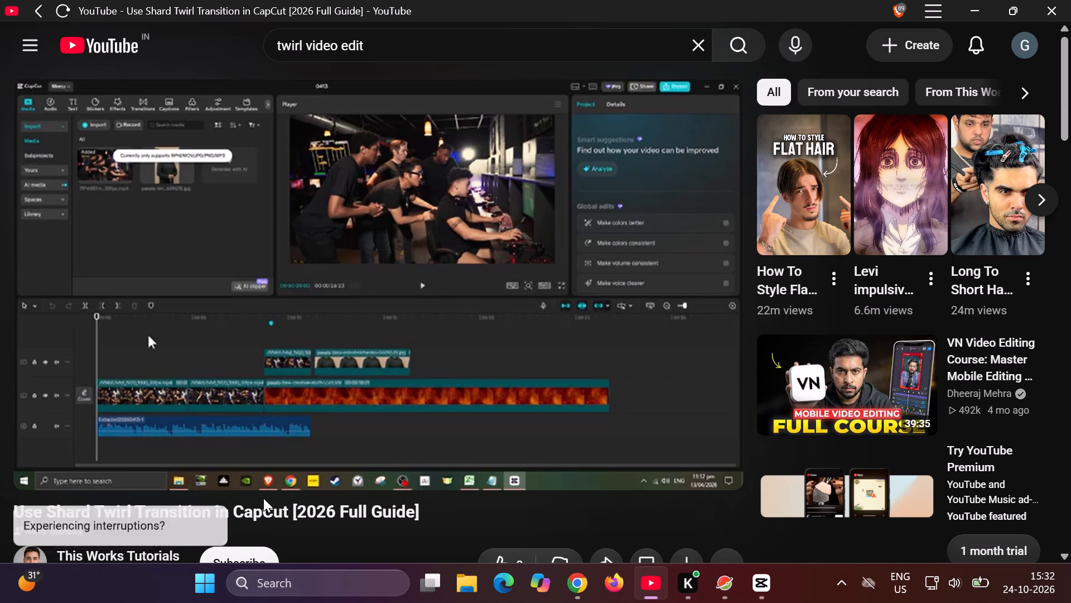
pyautogui.press('Right')
pyautogui.press('Right')
pyautogui.press('Right')
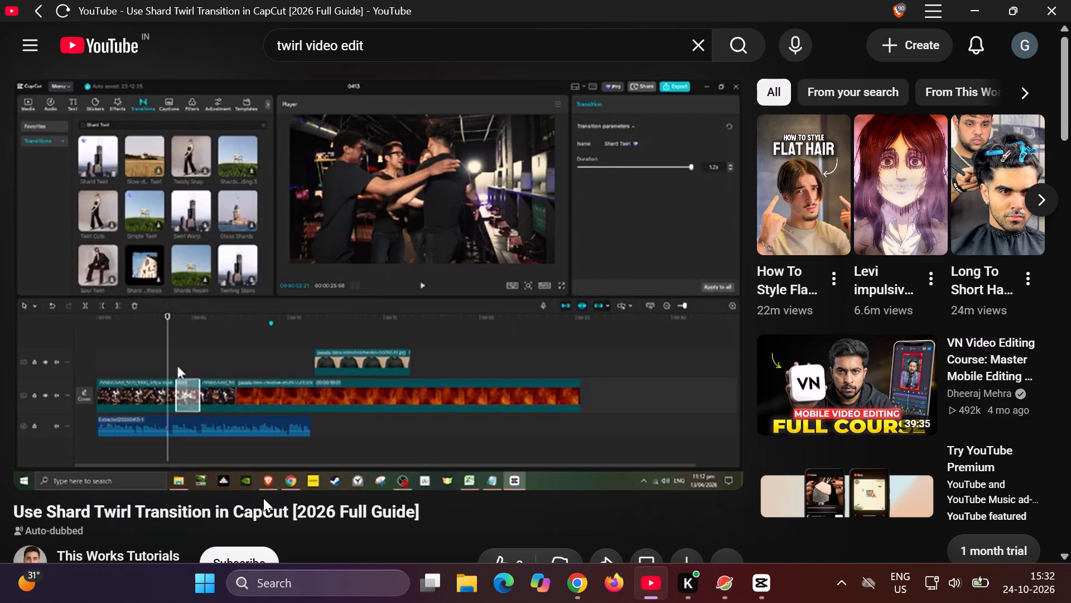
pyautogui.press('Right')
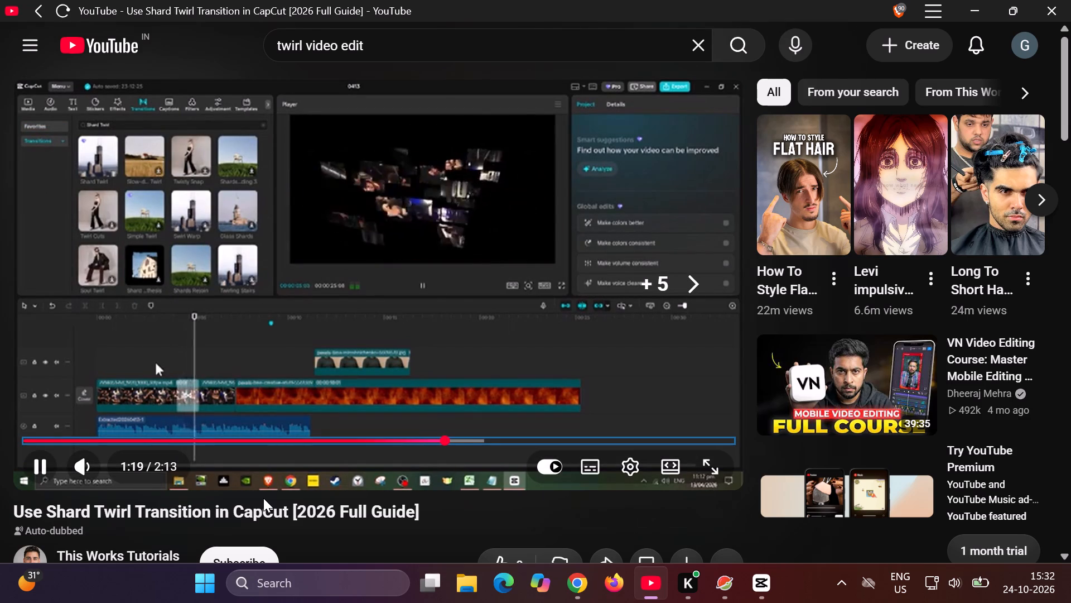
# Return from the Shard Twirl Transition tutorial to the search results and close its miniplayer.
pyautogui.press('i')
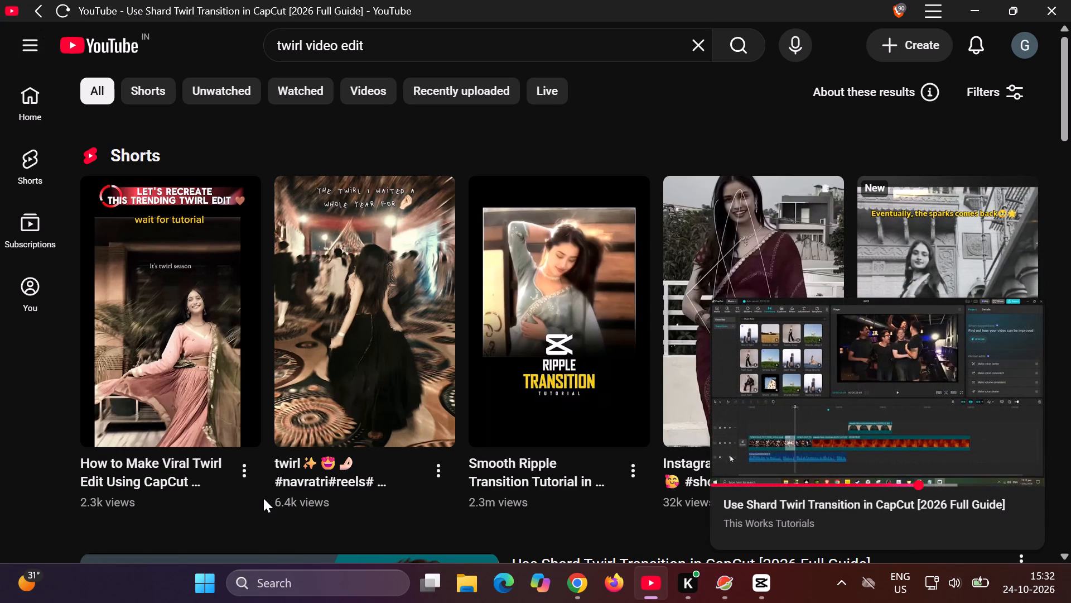
pyautogui.click(1029, 319)
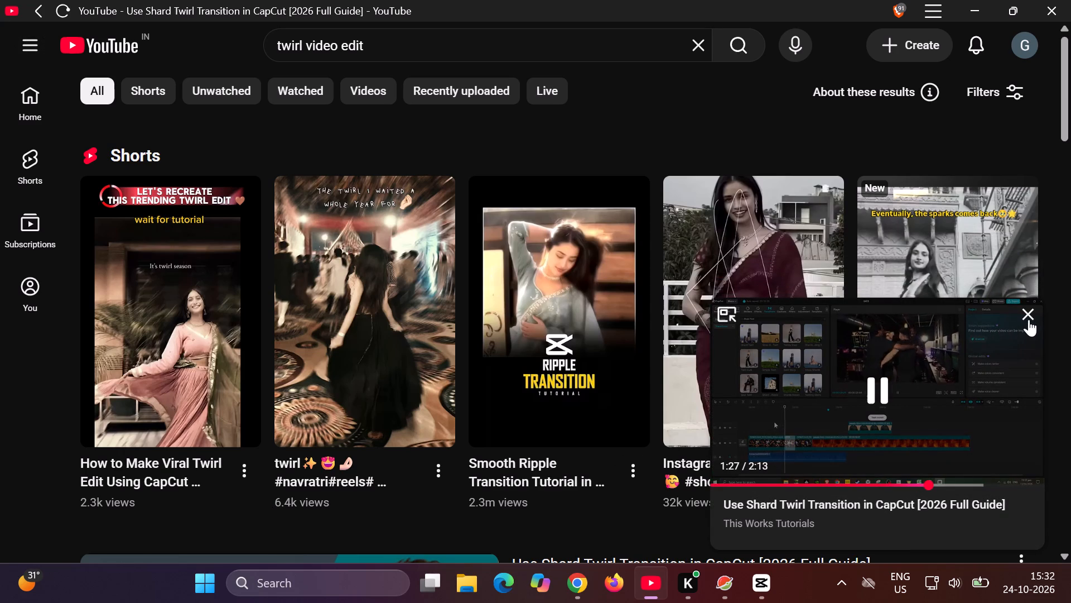
# Look through the twirl video edit results and watch the VN Template Edit | New Instagram Reels short.
pyautogui.scroll(-7, 1029, 319)
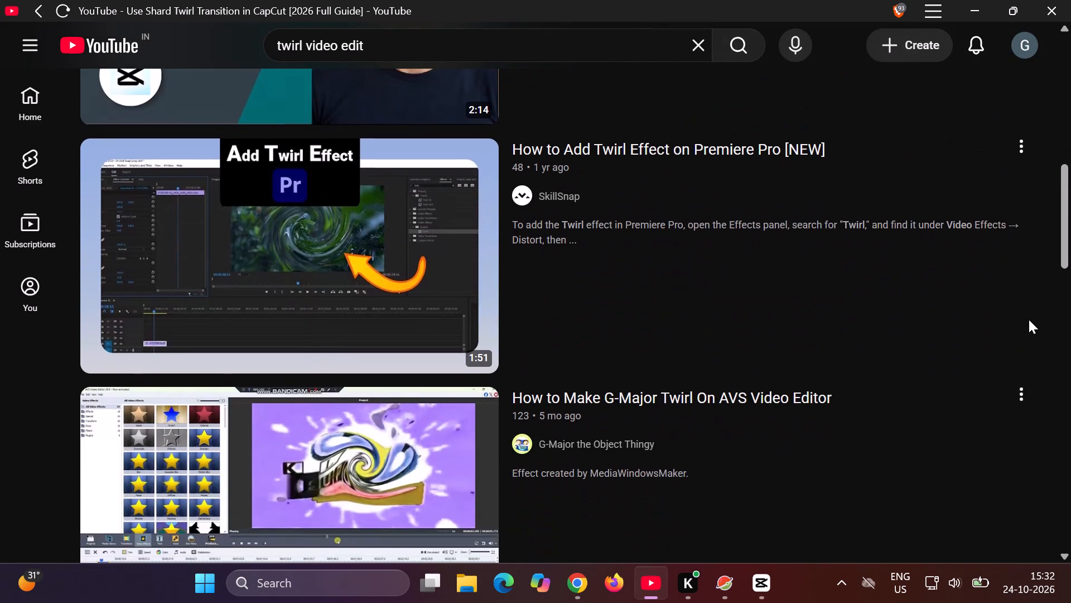
pyautogui.scroll(-1, 1029, 319)
pyautogui.scroll(1, 1029, 319)
pyautogui.scroll(-2, 1029, 319)
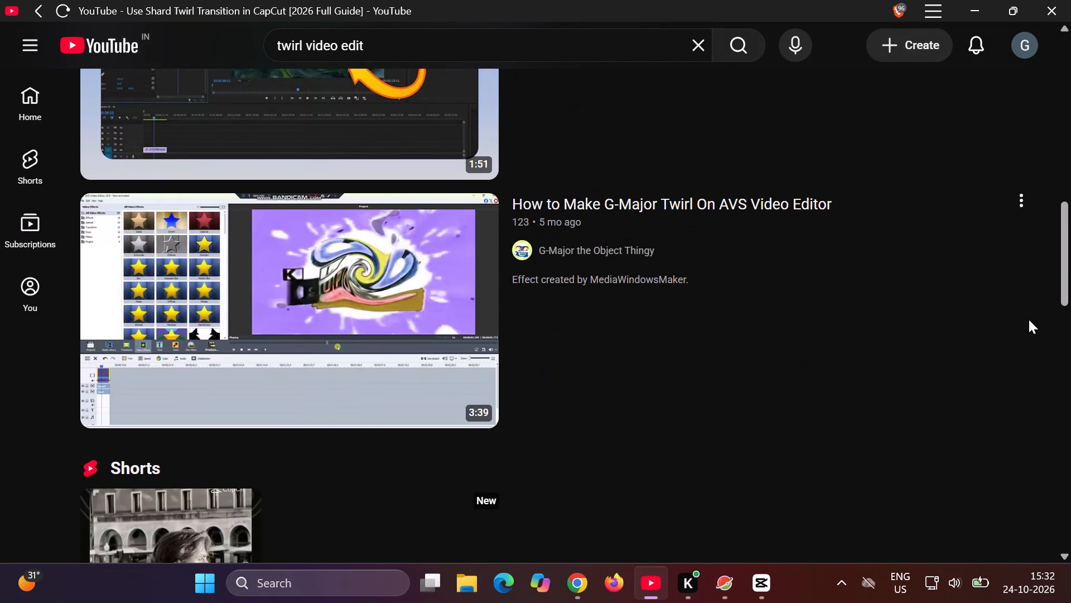
pyautogui.scroll(-4, 1029, 319)
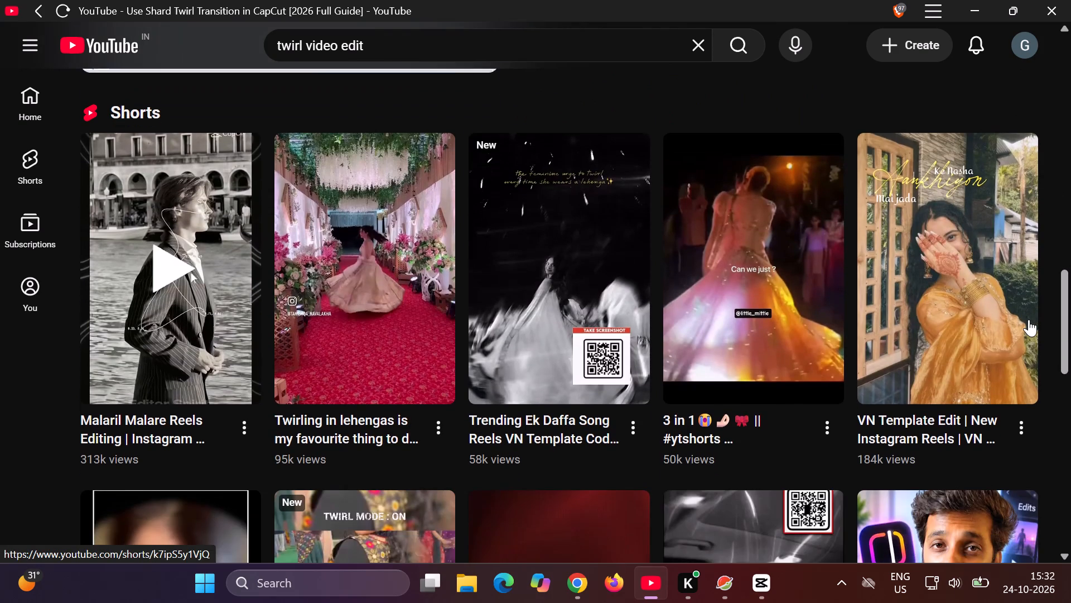
pyautogui.scroll(-1, 1029, 319)
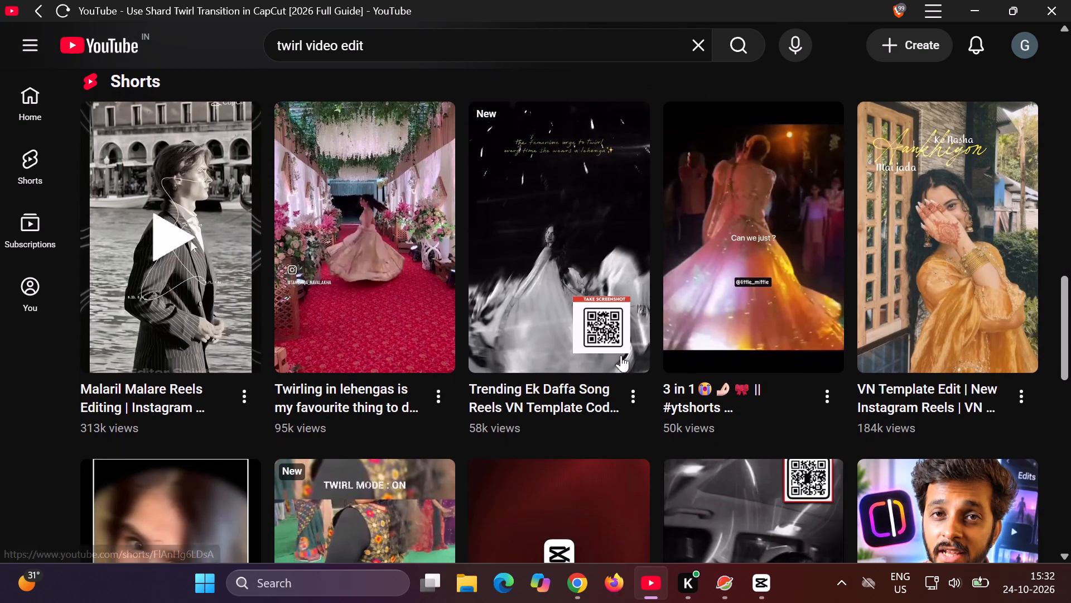
pyautogui.scroll(-1, 14, 489)
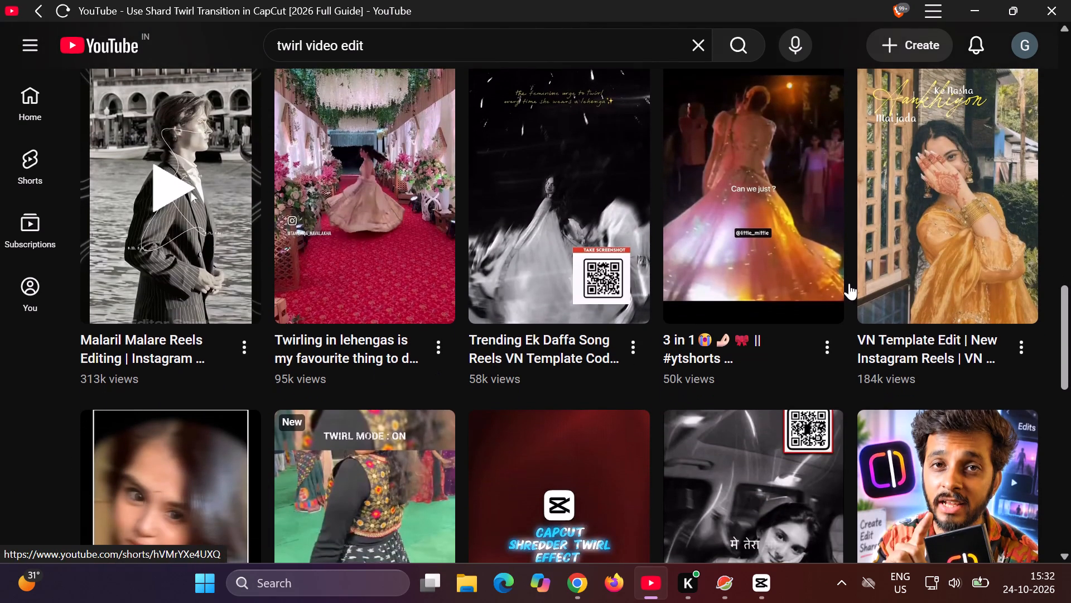
pyautogui.click(933, 270)
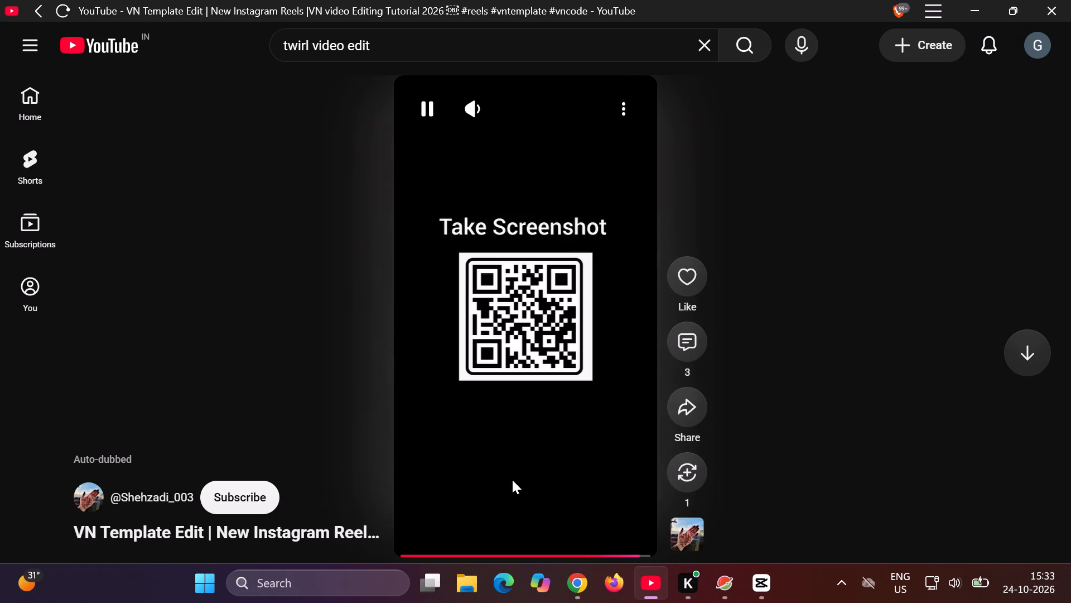
# Pause the VN Template Edit short and jump to its Take Screenshot QR code frame near the end.
pyautogui.click(500, 427)
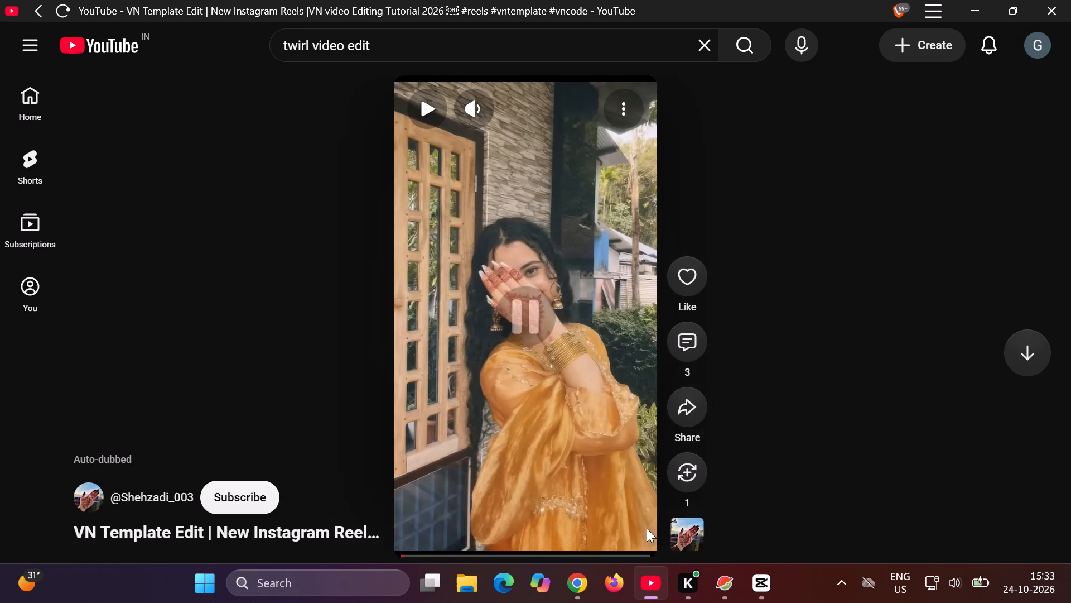
pyautogui.click(642, 552)
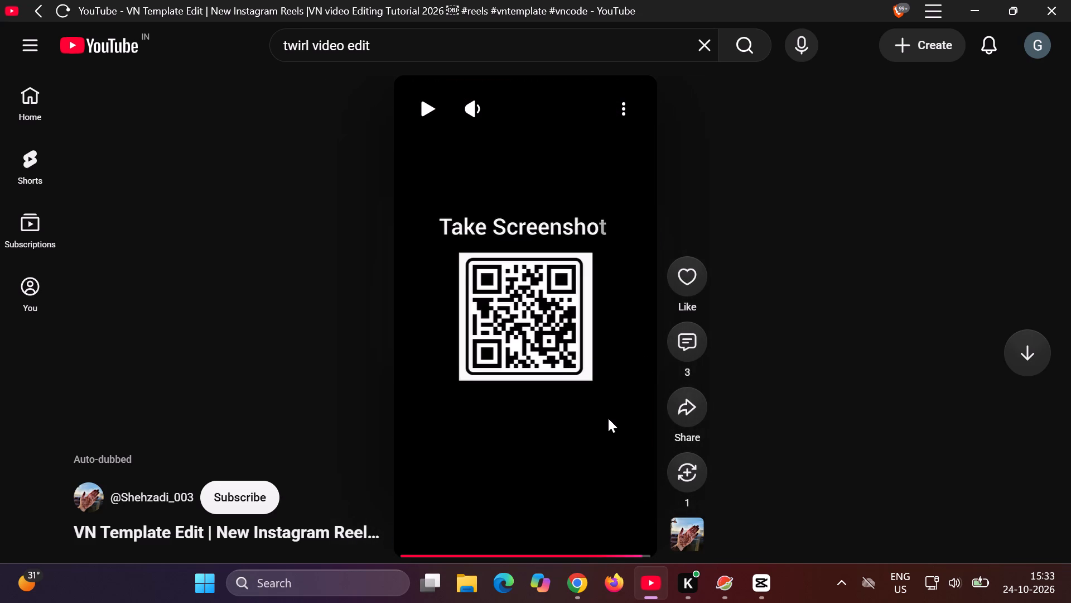
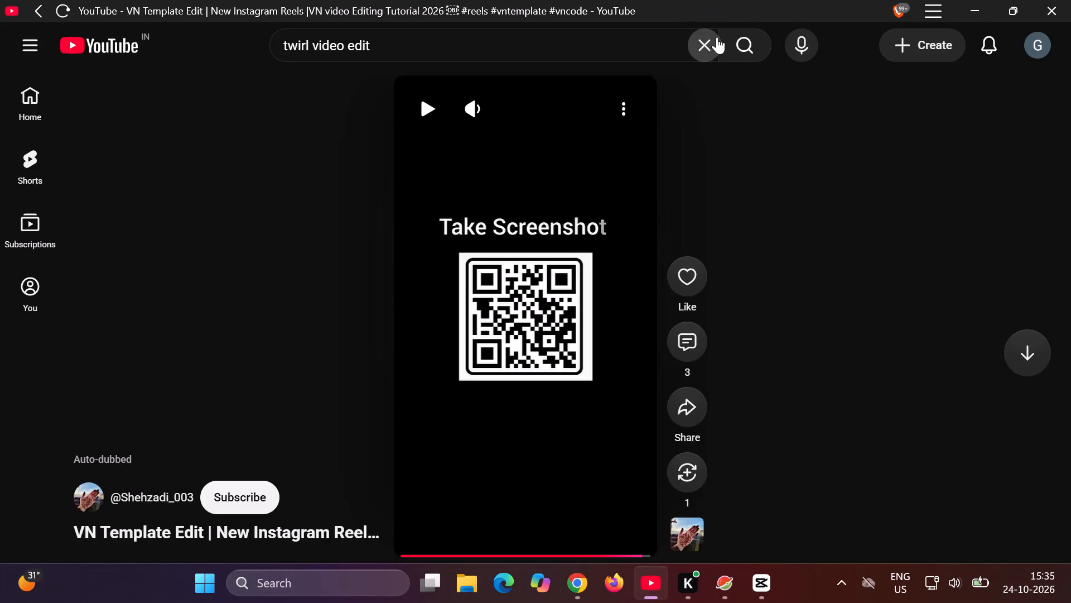
# Replace the previous video search with a search for "how to edit a video using ai".
pyautogui.click(717, 39)
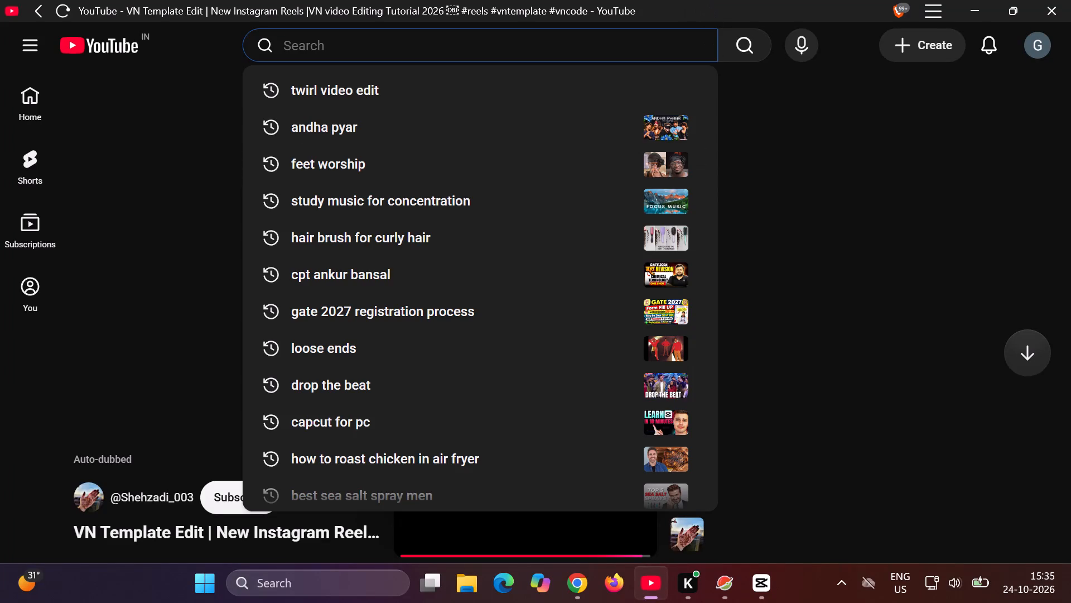
pyautogui.write('twr')
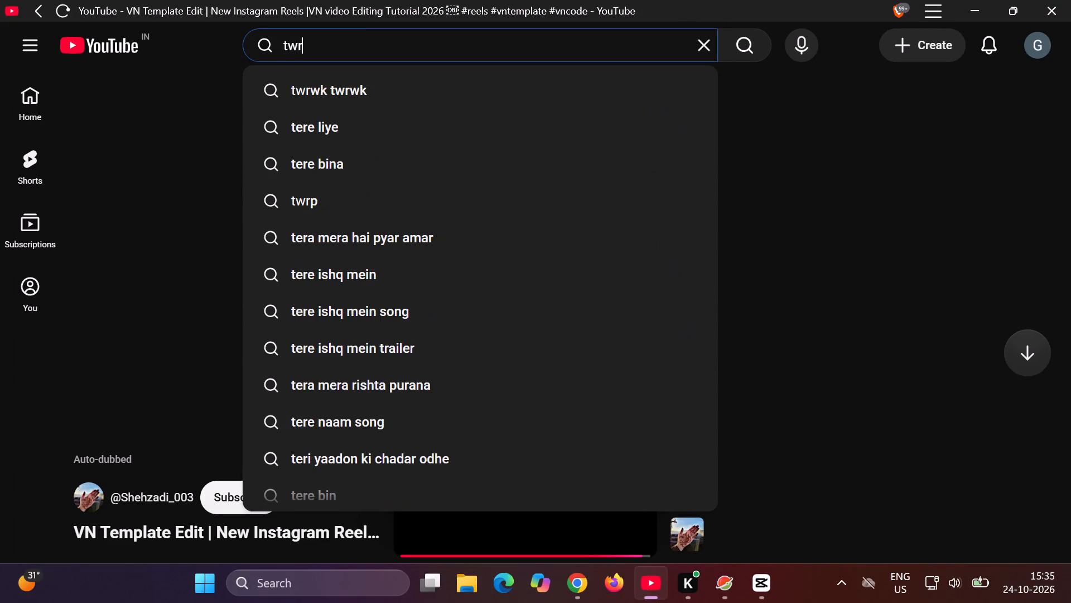
pyautogui.press('BackSpace')
pyautogui.press('BackSpace')
pyautogui.press('BackSpace')
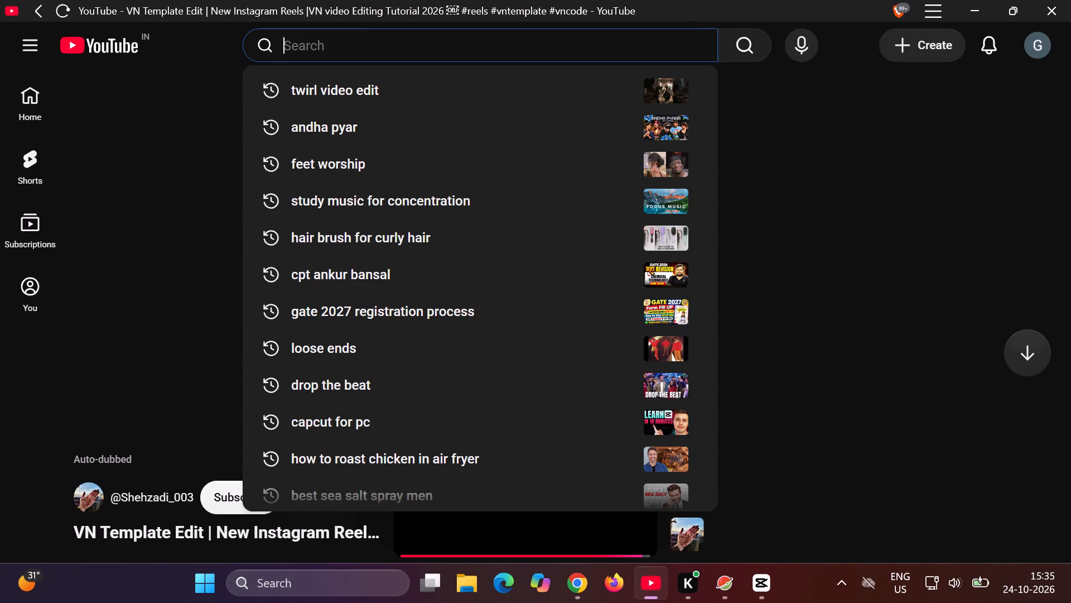
pyautogui.write('how to edit')
pyautogui.press('space')
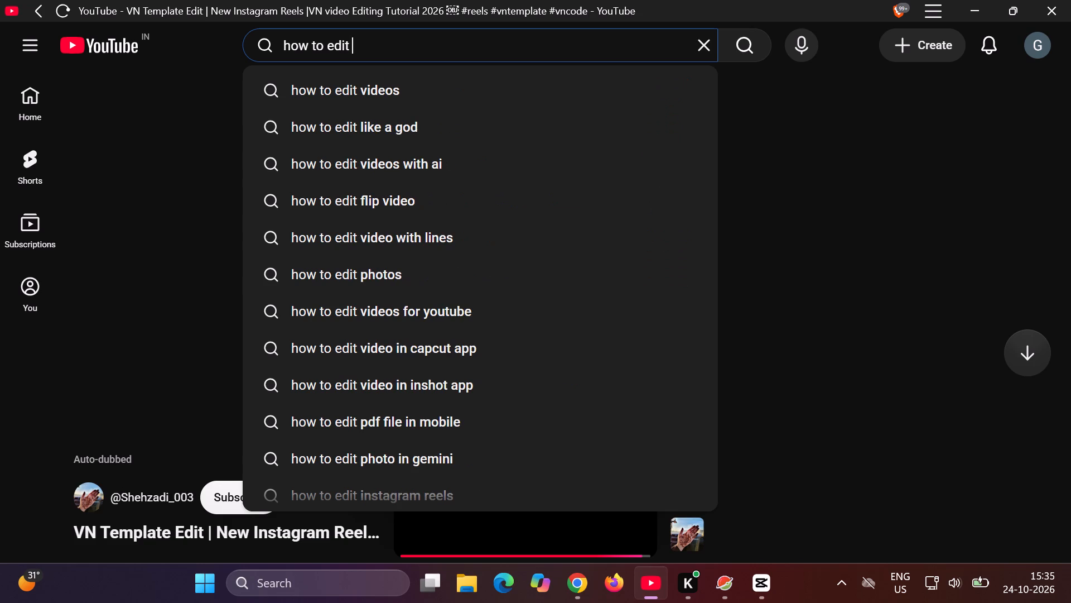
pyautogui.write('a video usin')
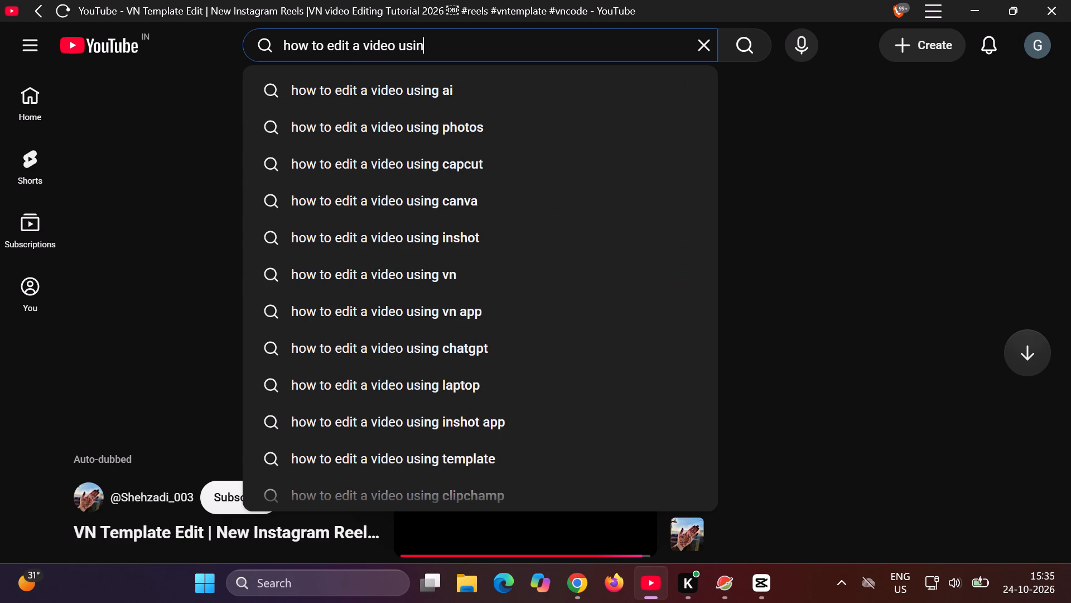
pyautogui.press('Down')
pyautogui.press('Return')
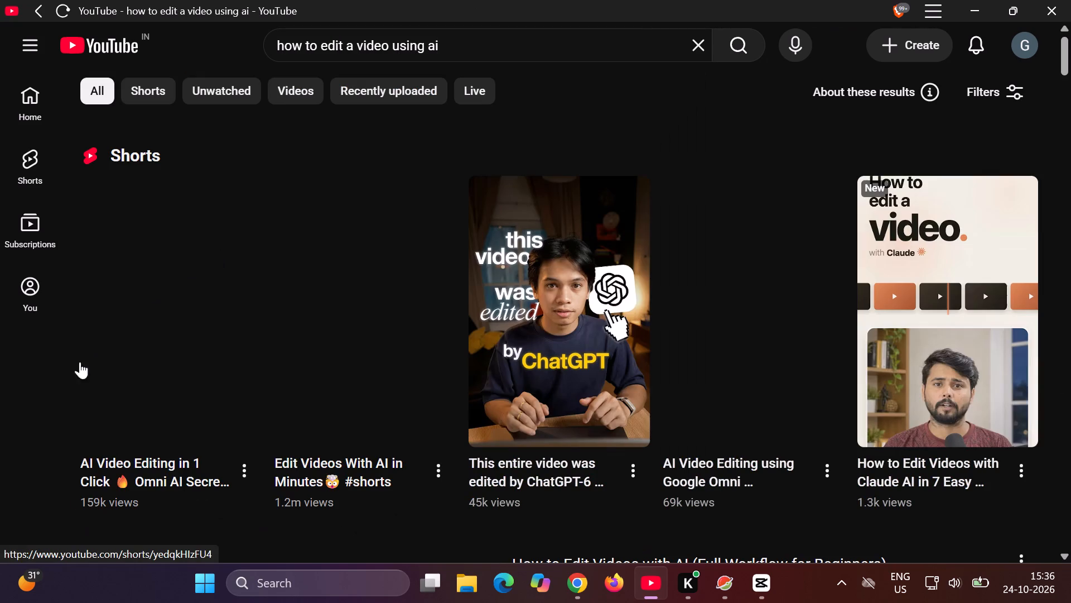
# Open the AI Video Editing in 1 Click Omni AI short and skip through it to the flow ai search part.
pyautogui.click(146, 390)
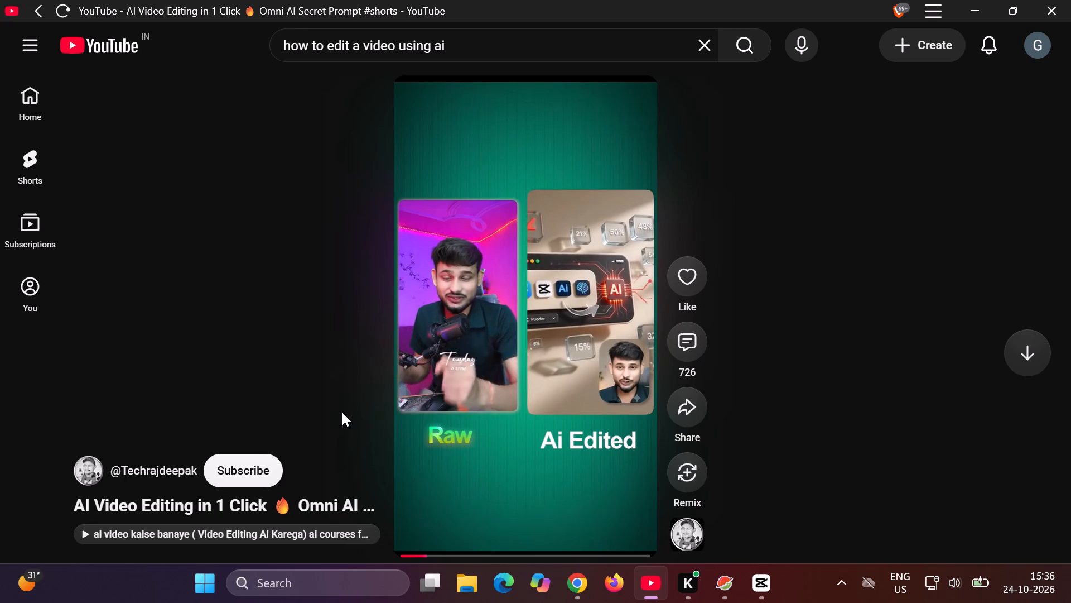
pyautogui.click(471, 561)
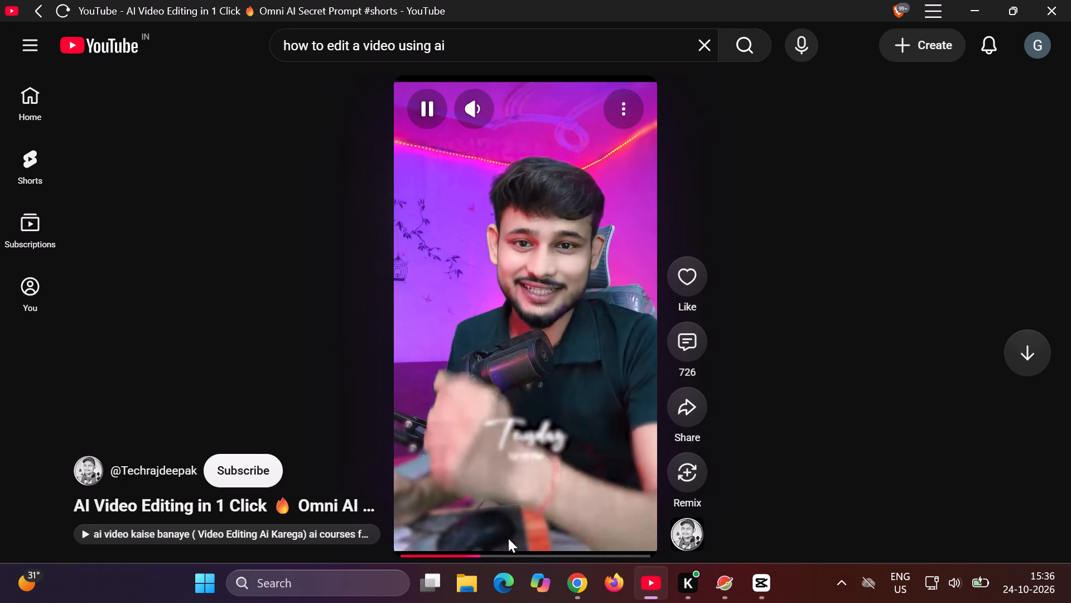
pyautogui.click(514, 552)
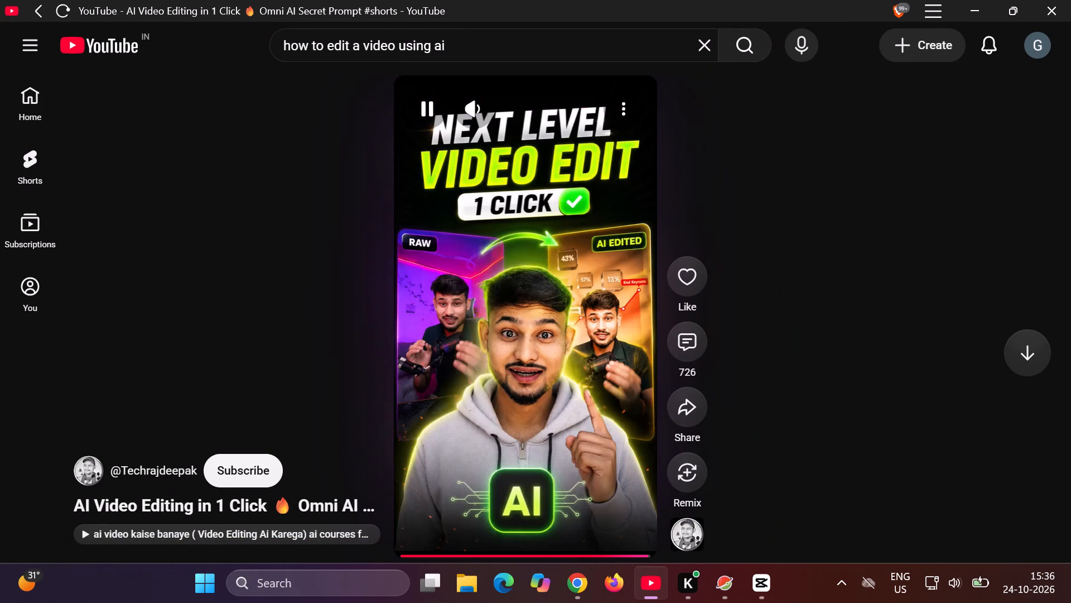
pyautogui.click(472, 551)
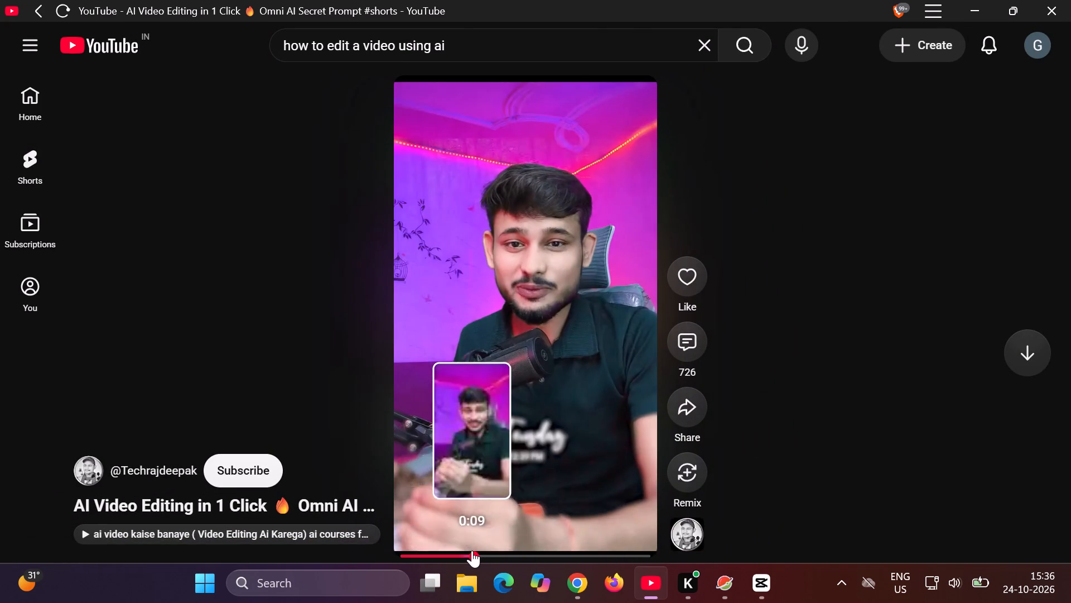
pyautogui.click(491, 554)
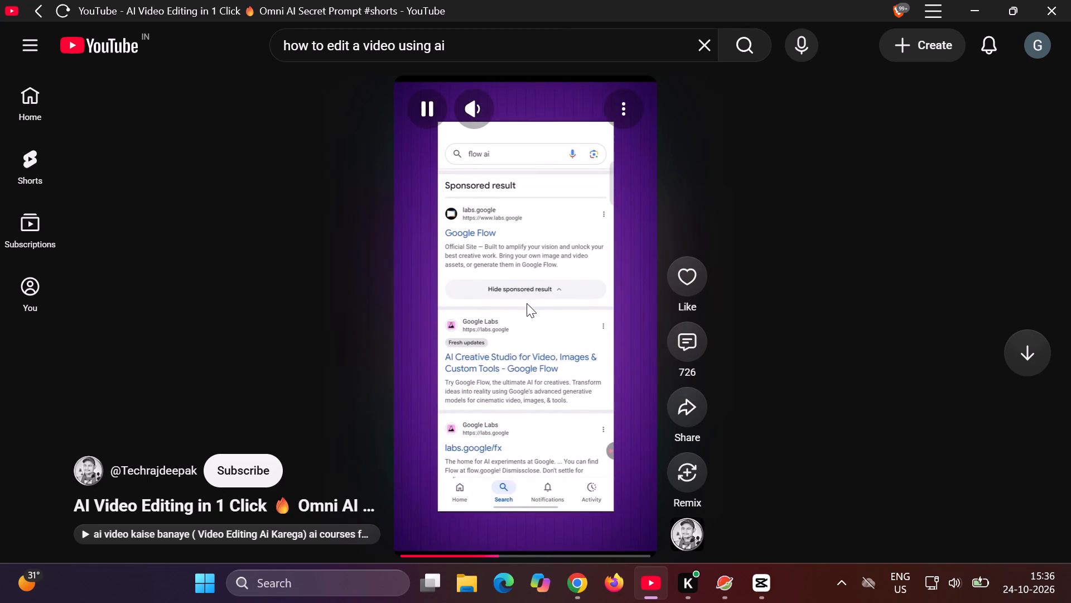
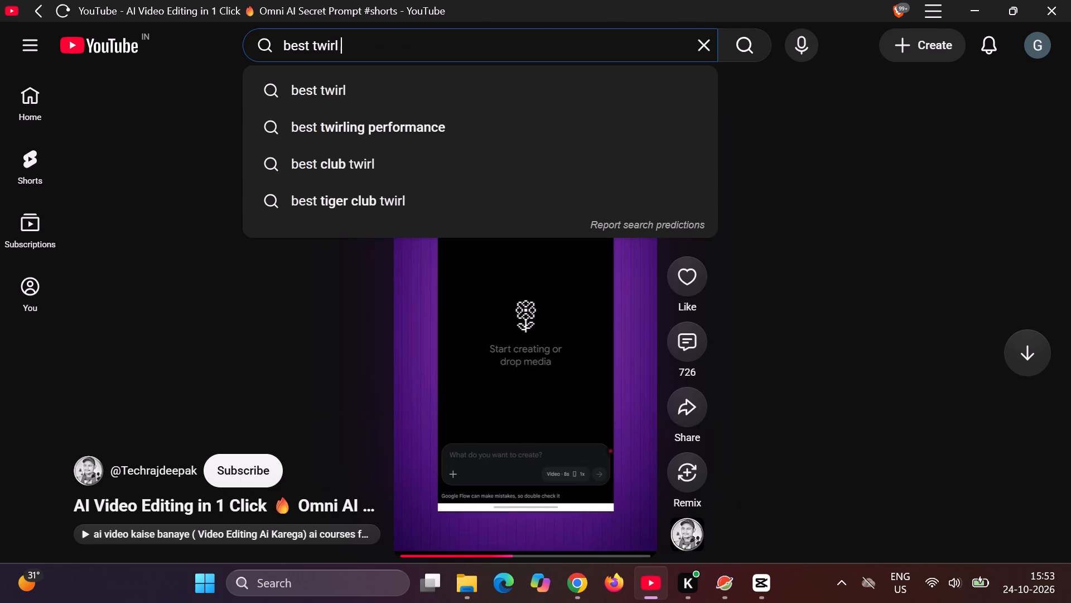
pyautogui.write('song')
pyautogui.press('Return')
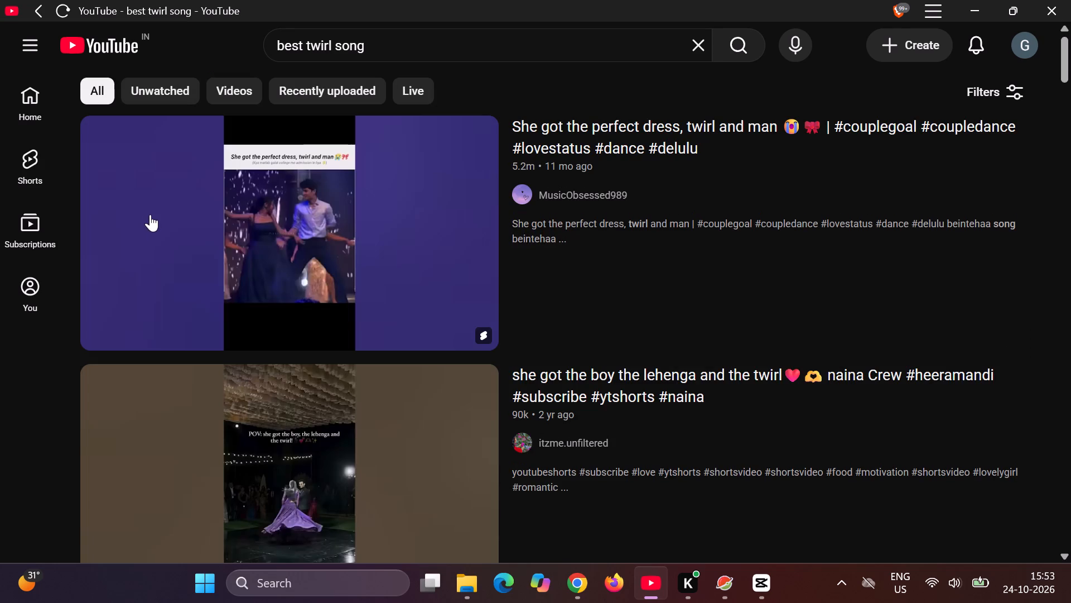
# Play the "She got the perfect dress, twirl and man" Short to hear its song, and pause it partway.
pyautogui.click(217, 214)
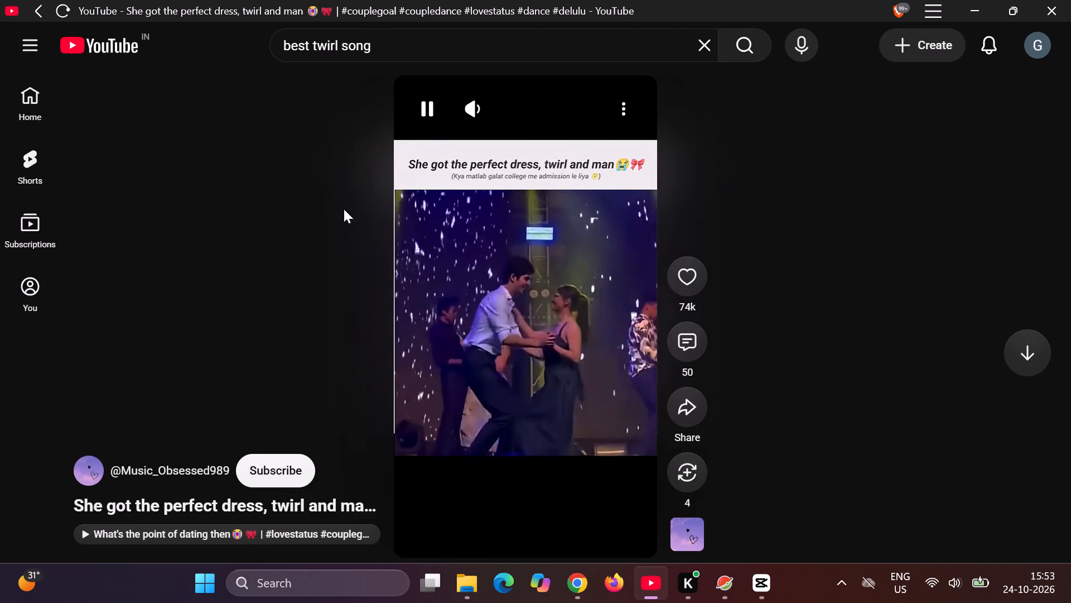
pyautogui.scroll(-1, 405, 309)
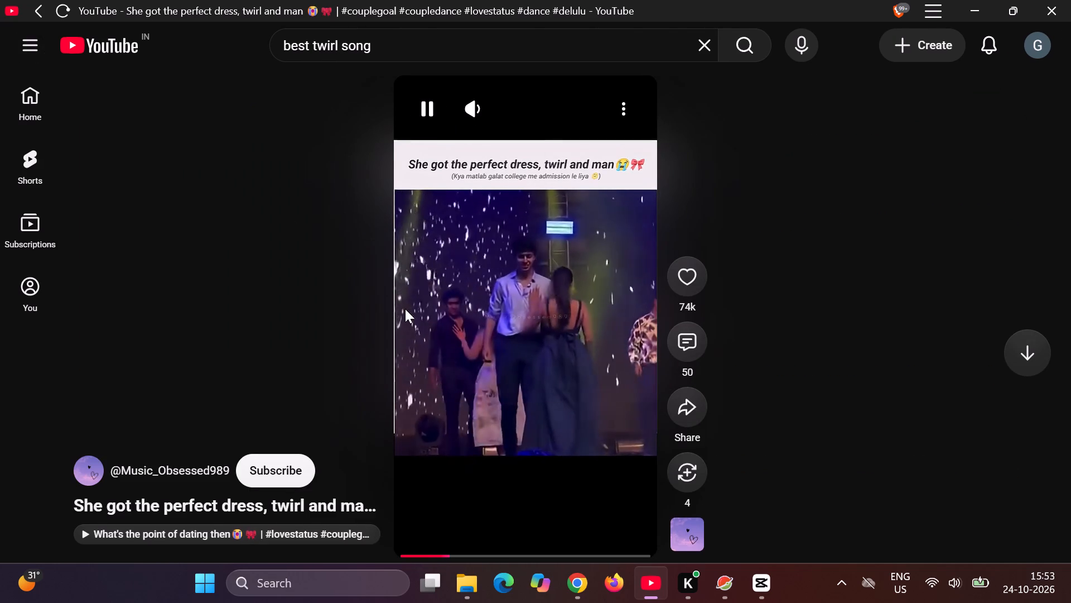
pyautogui.scroll(-1, 405, 309)
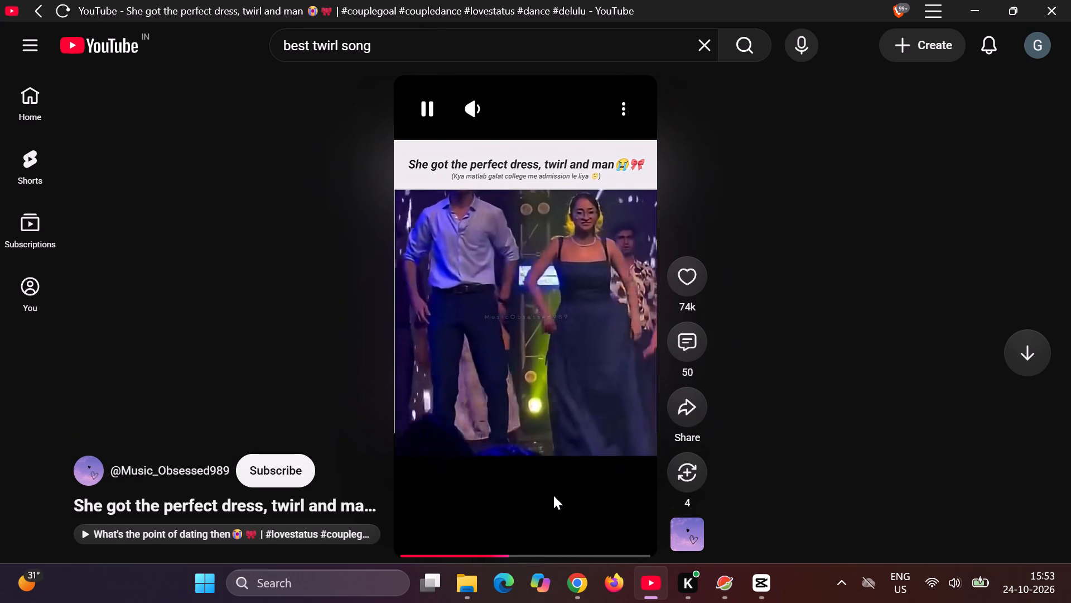
pyautogui.click(595, 442)
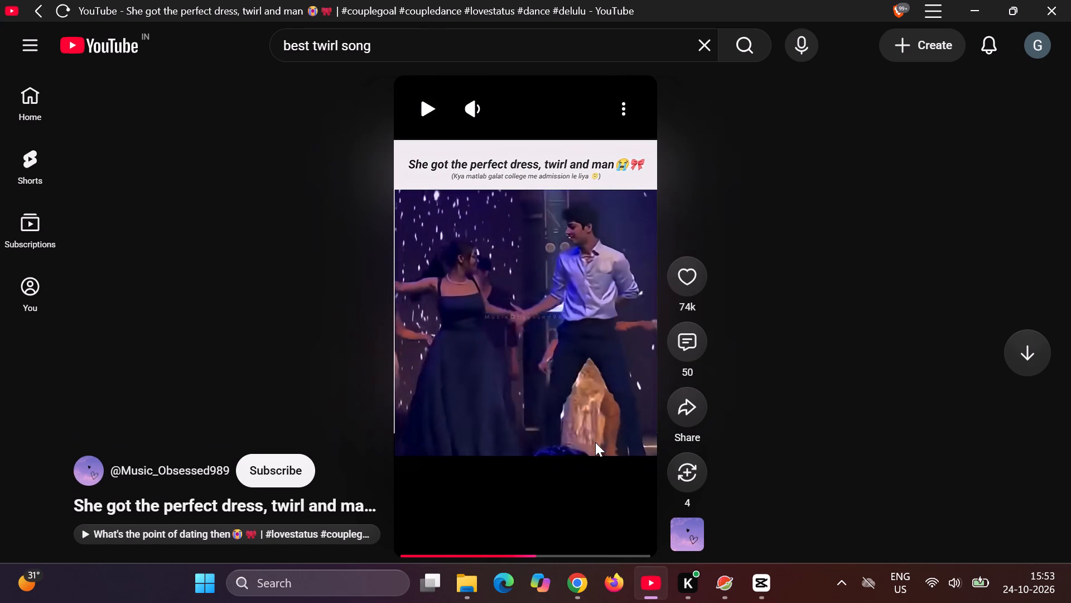
# Switch to PlanetVPN and start a connection to the free VPN server.
pyautogui.click(736, 578)
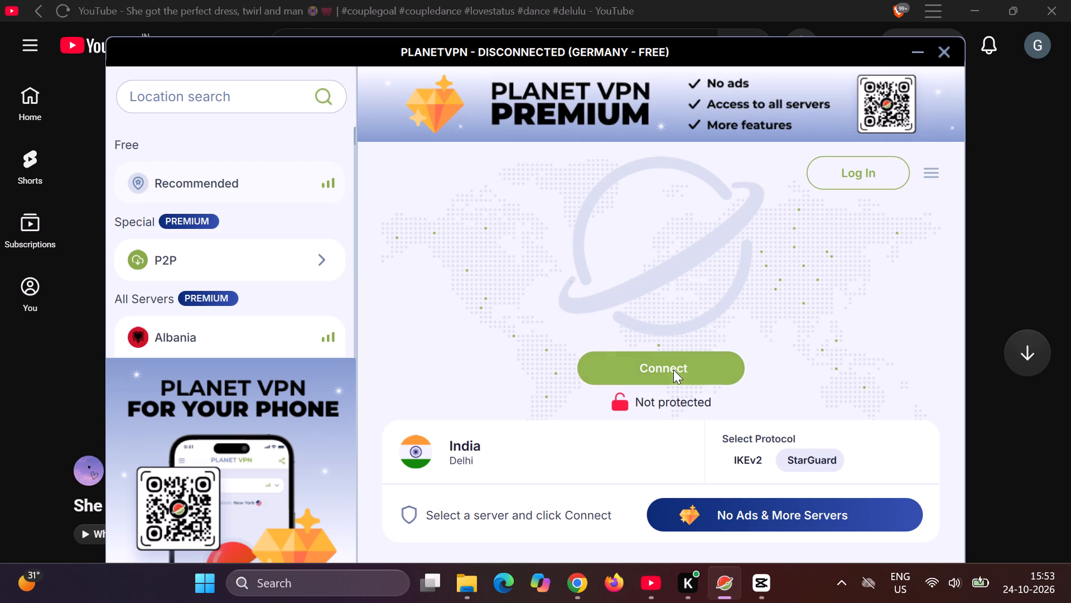
pyautogui.click(673, 370)
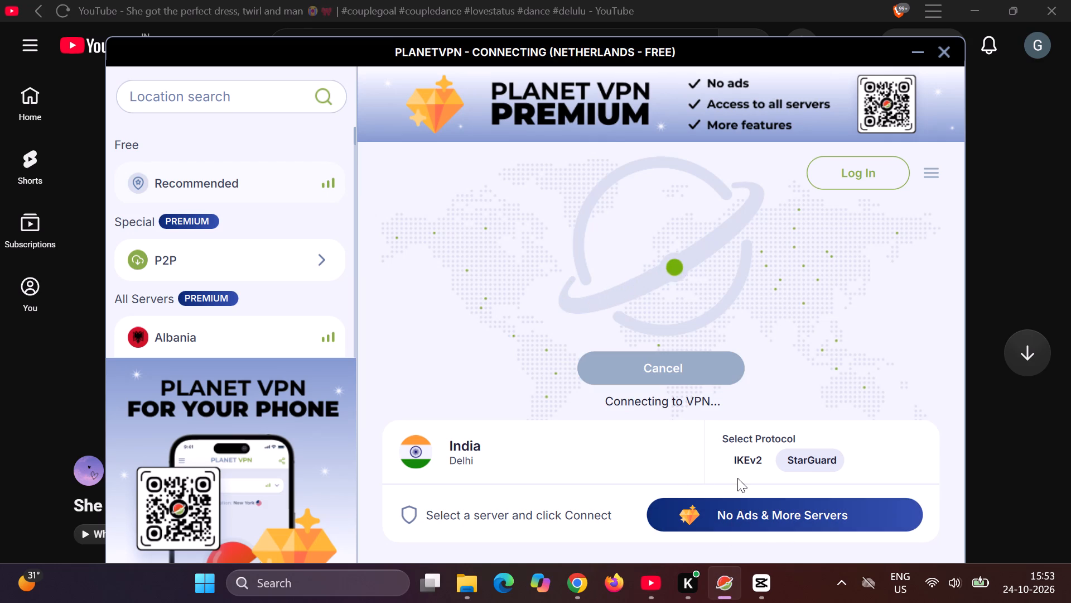
# Switch to CapCut and create a new project, leaving the 1024 project.
pyautogui.click(767, 583)
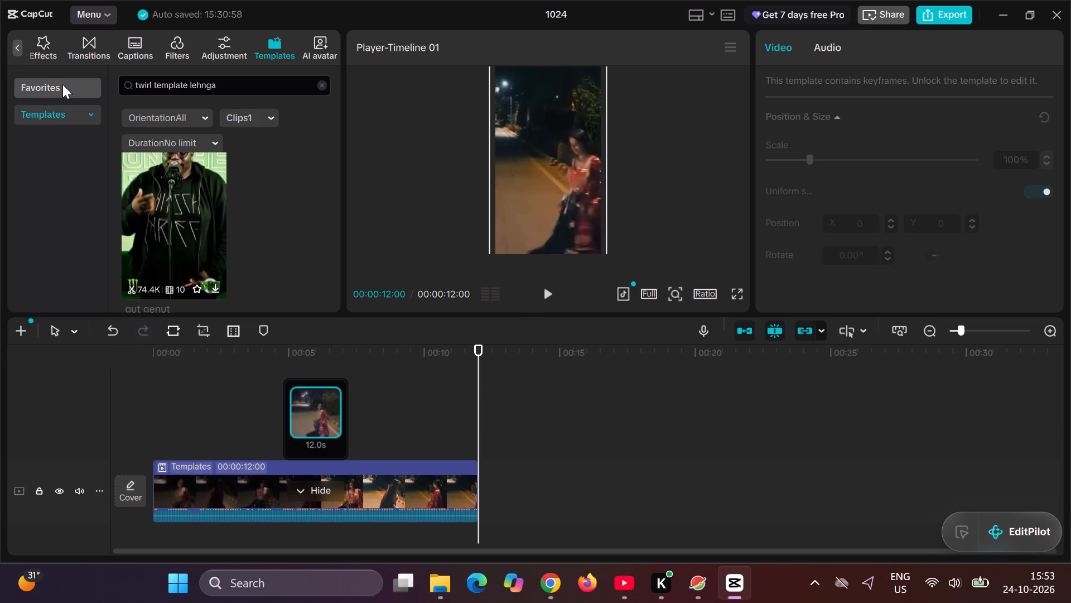
pyautogui.click(103, 14)
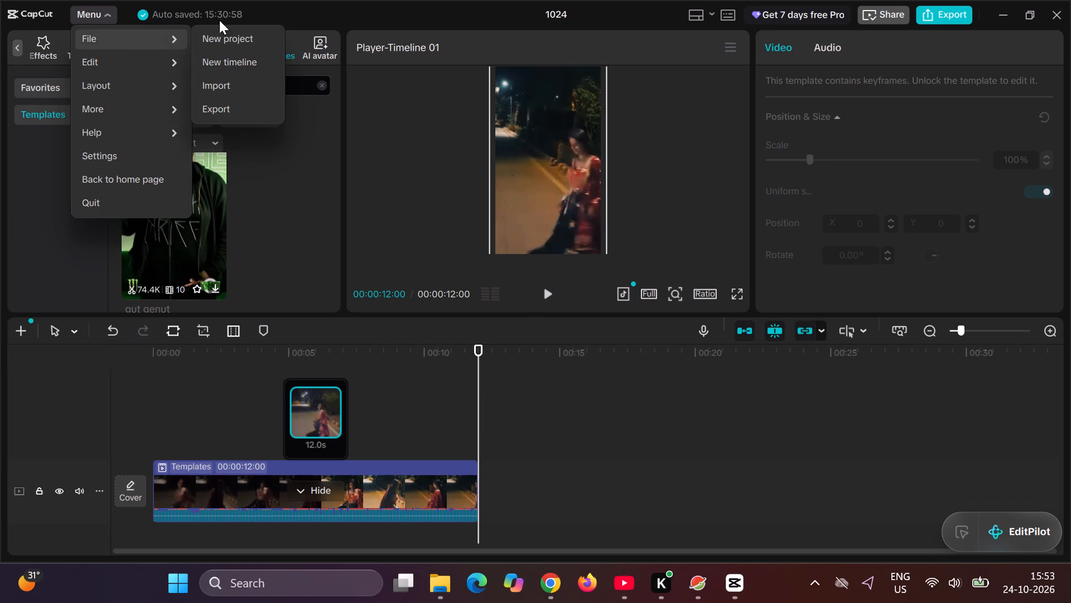
pyautogui.click(229, 38)
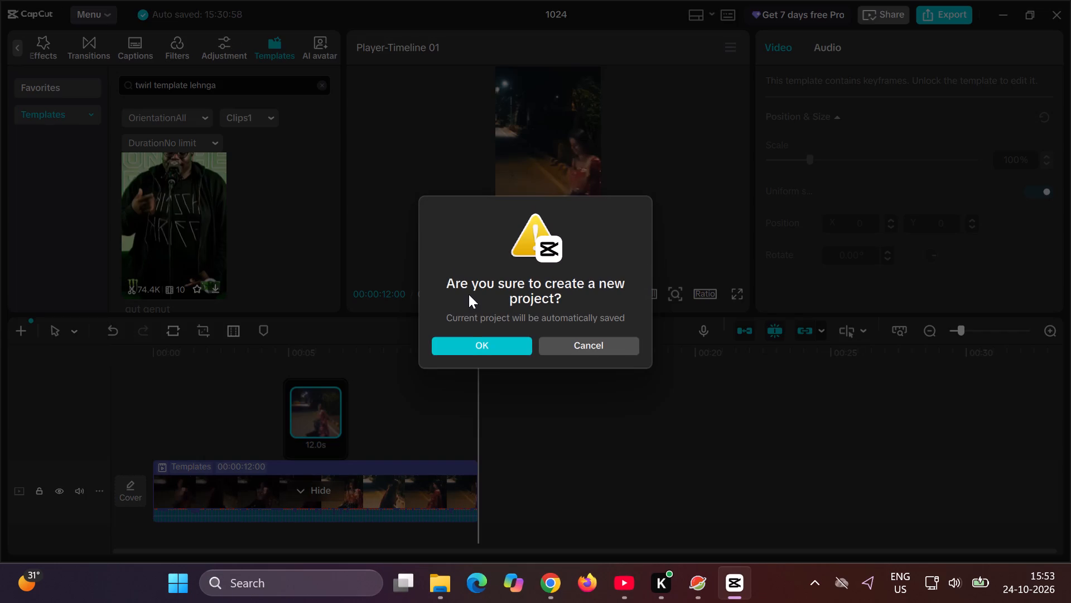
pyautogui.click(462, 344)
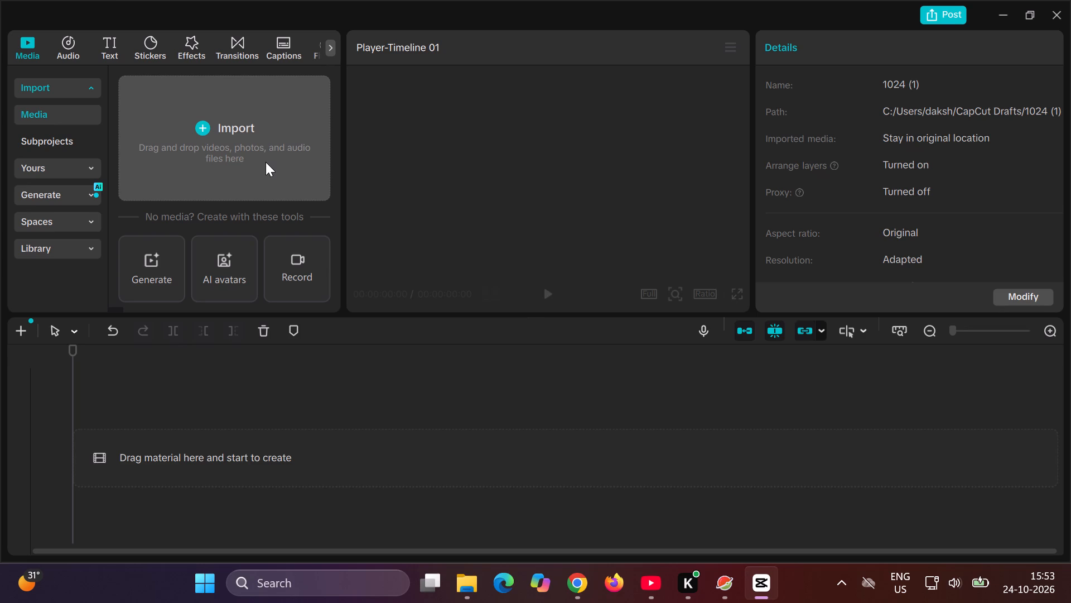
# Import the first WhatsApp video listed under Today in the Downloads folder into the project's media.
pyautogui.click(229, 140)
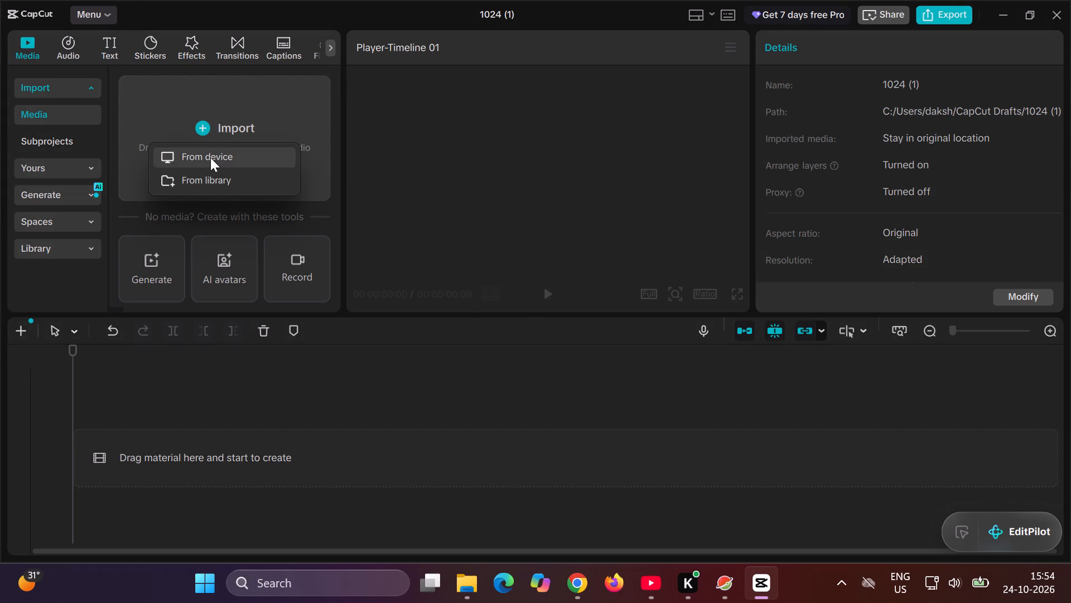
pyautogui.click(210, 157)
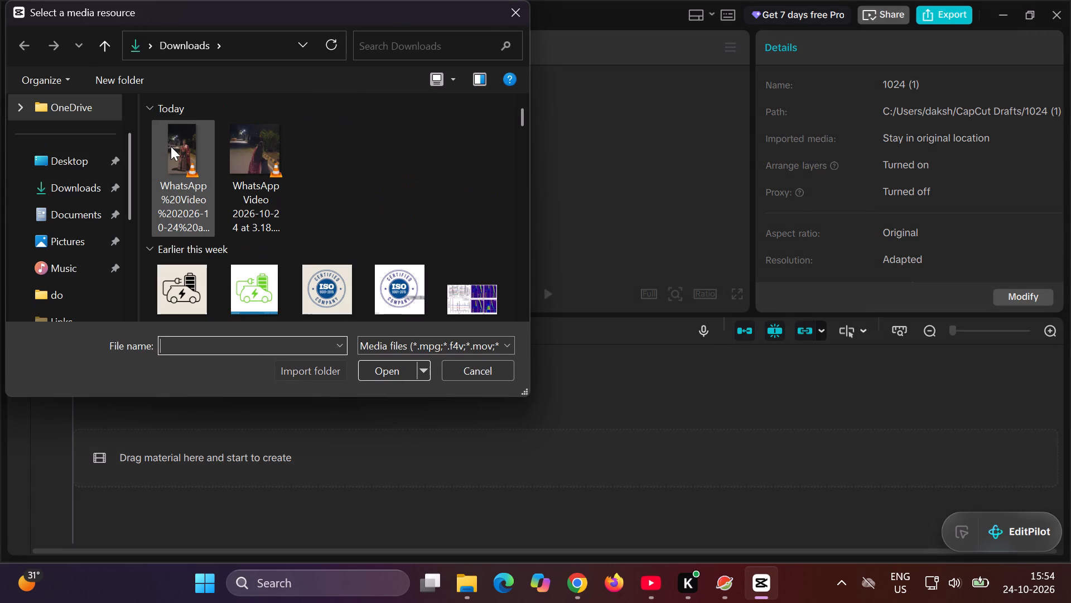
pyautogui.doubleClick(171, 146)
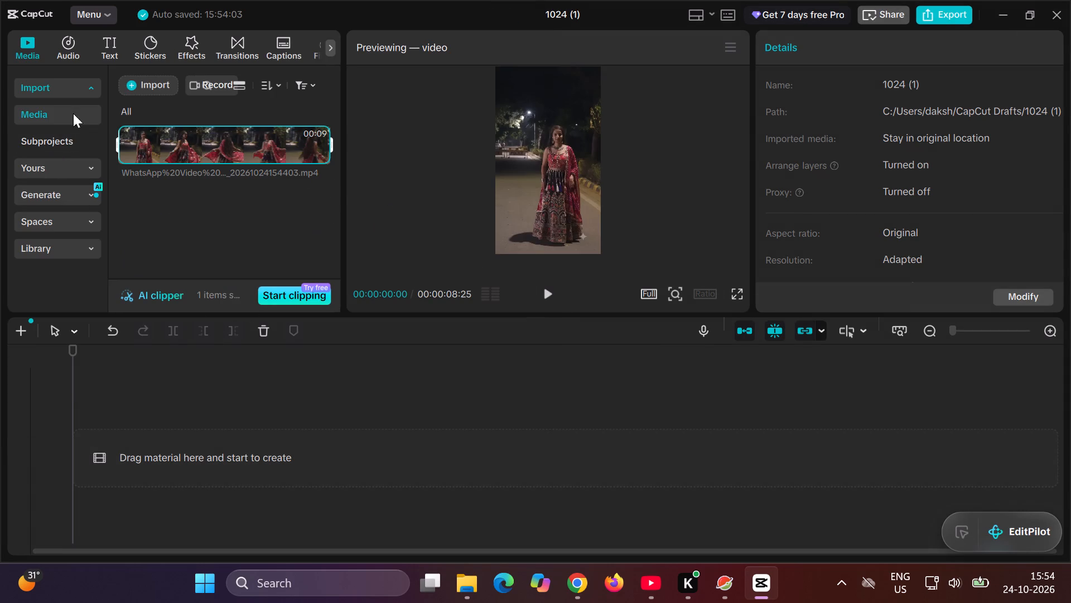
# Open the audio library's music collection and start a search for a song.
pyautogui.click(71, 37)
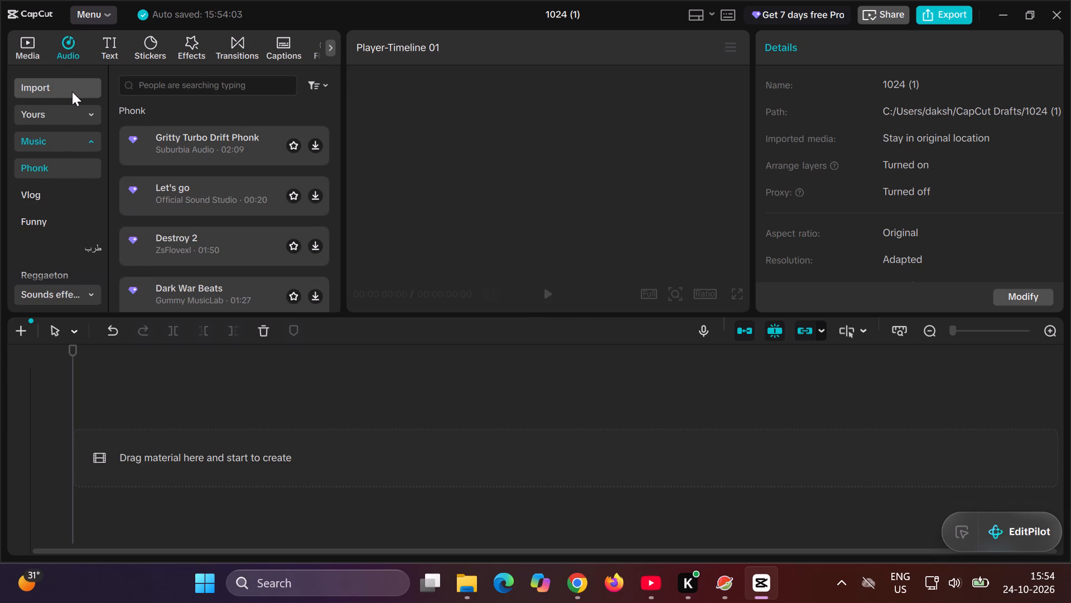
pyautogui.click(184, 88)
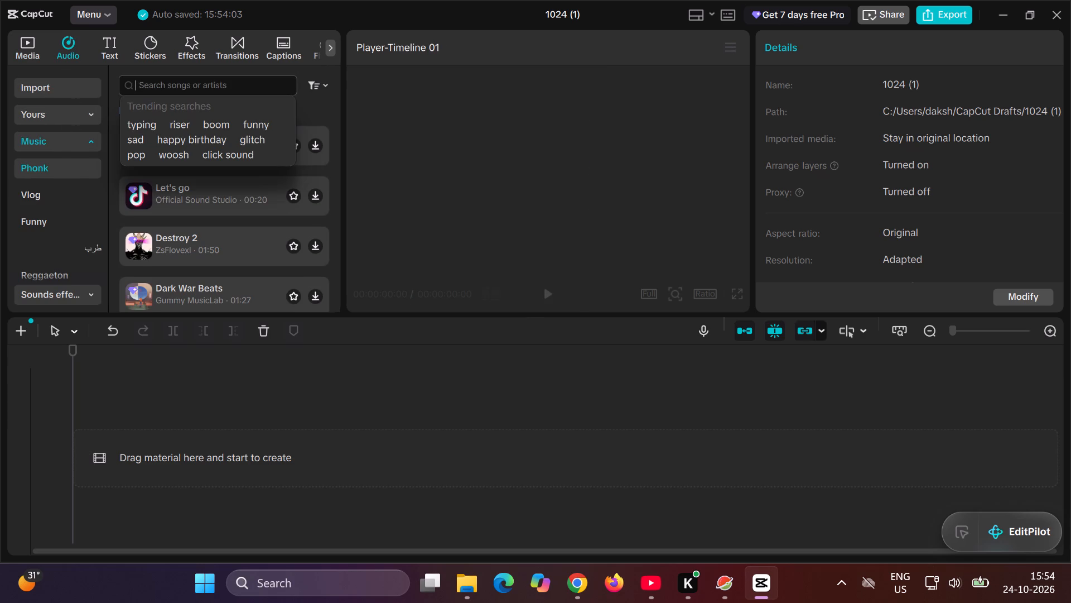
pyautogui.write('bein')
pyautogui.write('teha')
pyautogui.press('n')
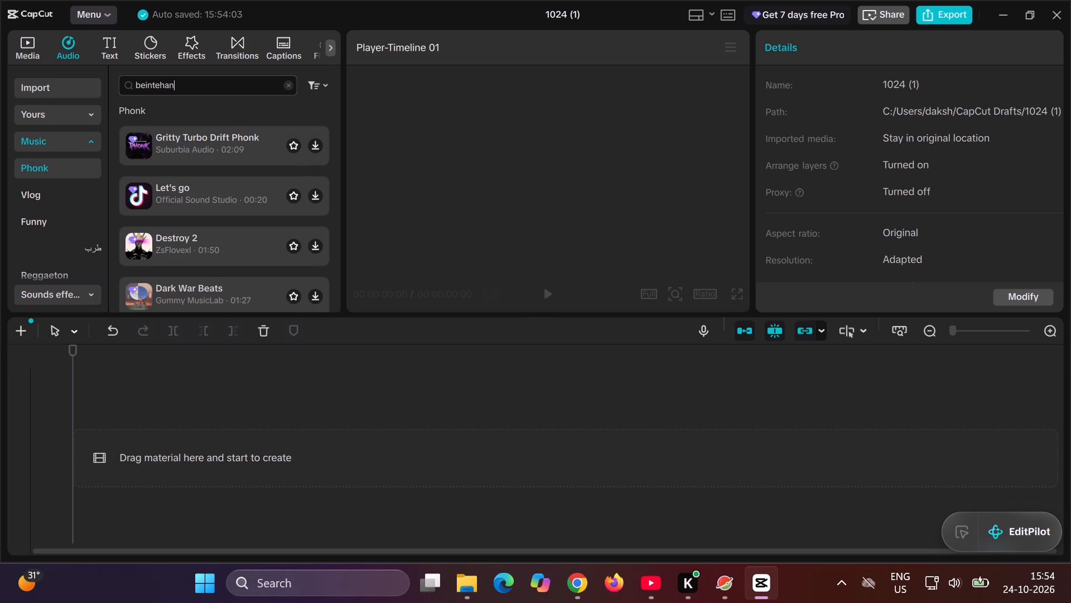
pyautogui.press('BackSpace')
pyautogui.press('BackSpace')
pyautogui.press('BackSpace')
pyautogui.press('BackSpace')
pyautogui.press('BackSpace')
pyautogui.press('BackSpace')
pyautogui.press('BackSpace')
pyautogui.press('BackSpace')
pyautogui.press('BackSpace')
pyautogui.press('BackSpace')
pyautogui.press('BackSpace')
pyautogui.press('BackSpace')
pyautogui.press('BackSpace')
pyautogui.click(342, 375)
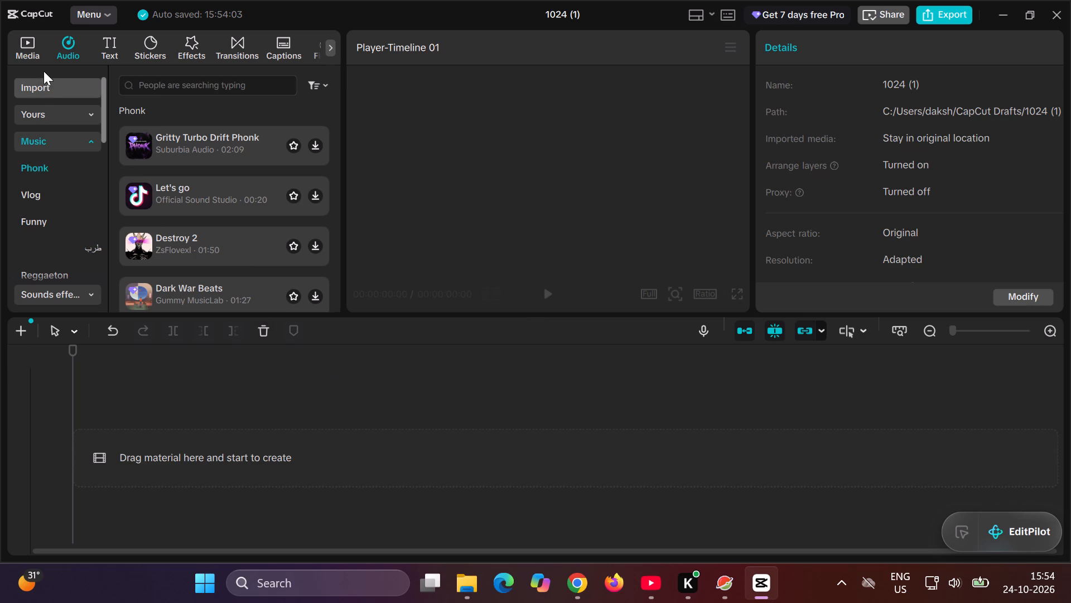
# Place the imported WhatsApp twirl video at the start of the empty timeline and start playback.
pyautogui.click(45, 86)
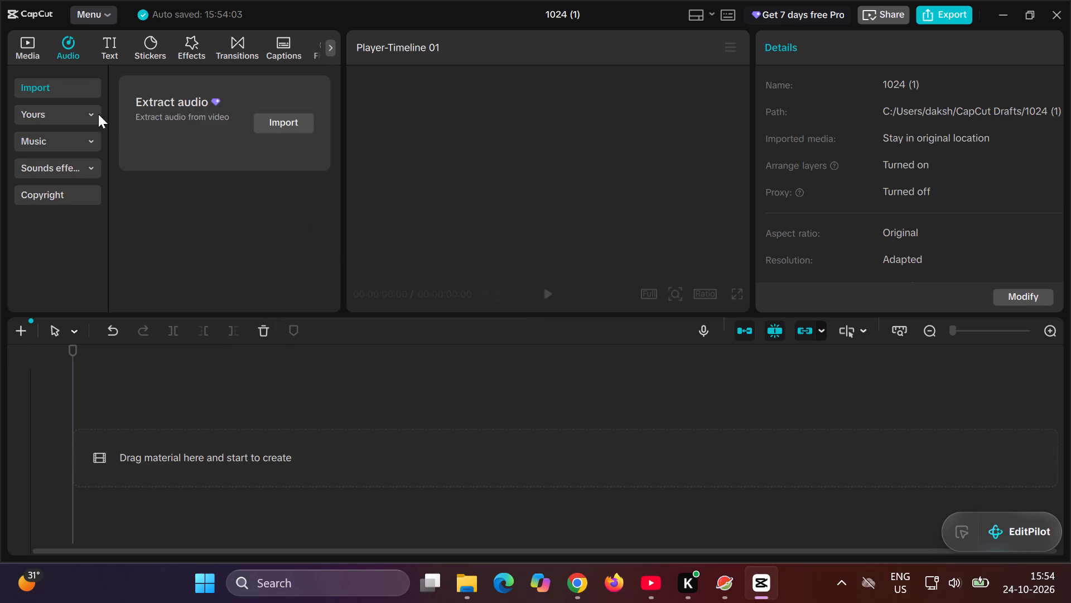
pyautogui.click(25, 35)
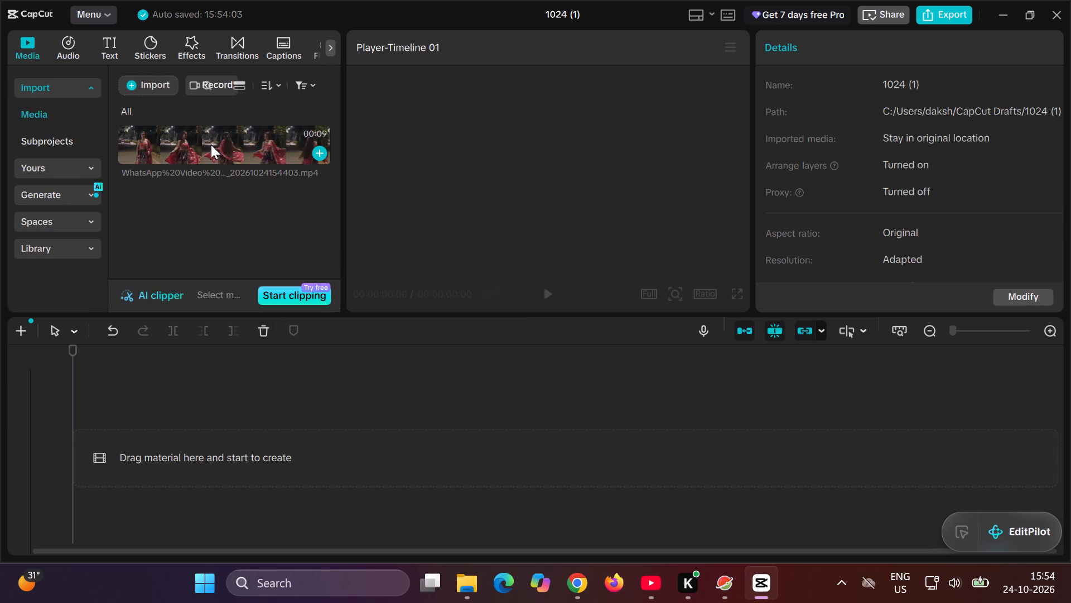
pyautogui.moveTo(211, 145); pyautogui.dragTo(231, 444)
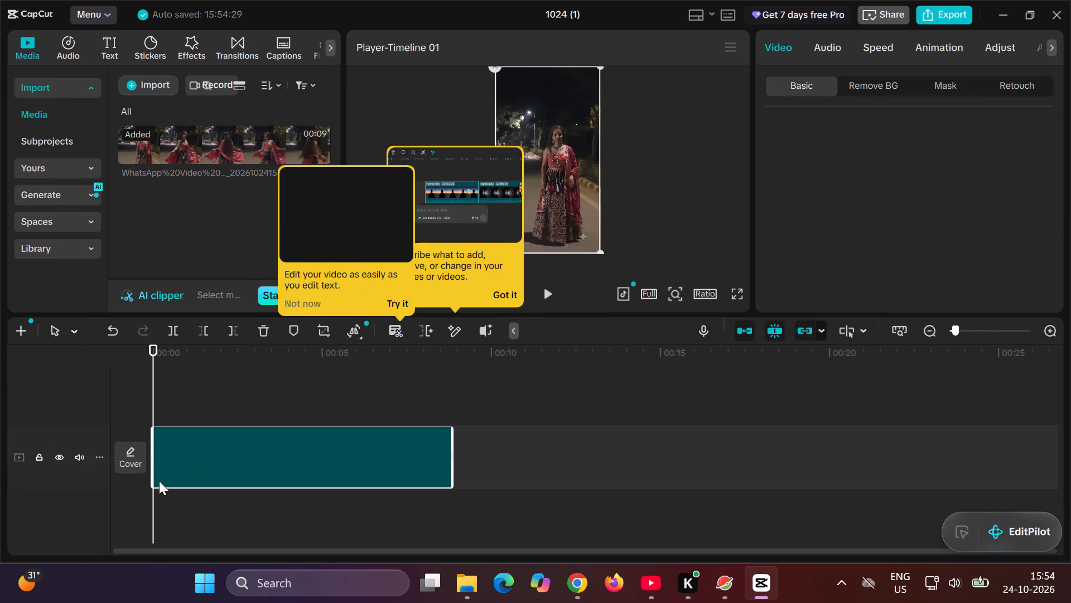
pyautogui.scroll(-1, 159, 481)
pyautogui.click(528, 381)
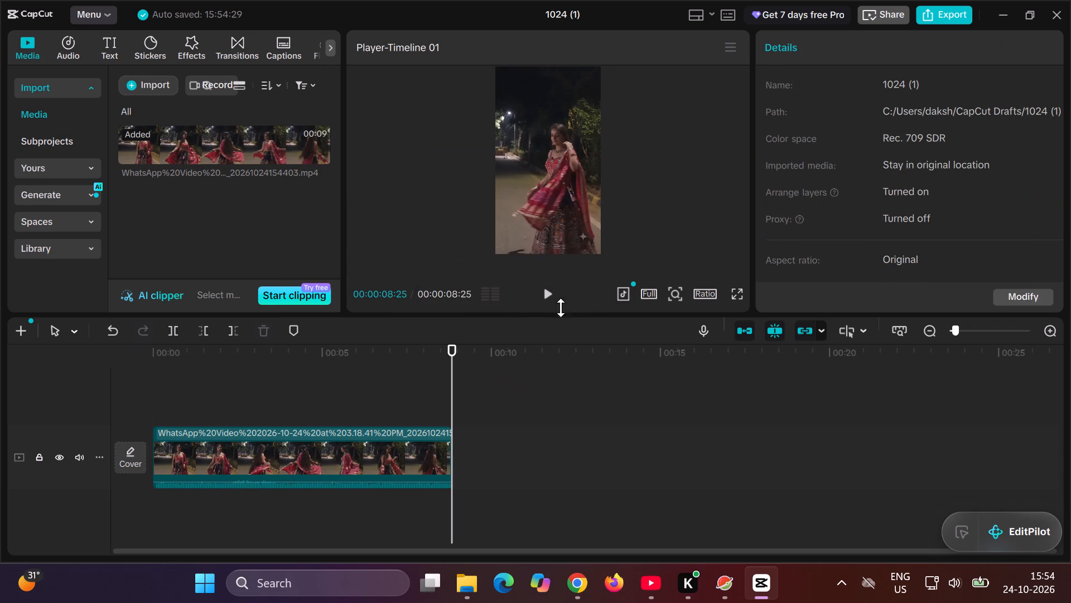
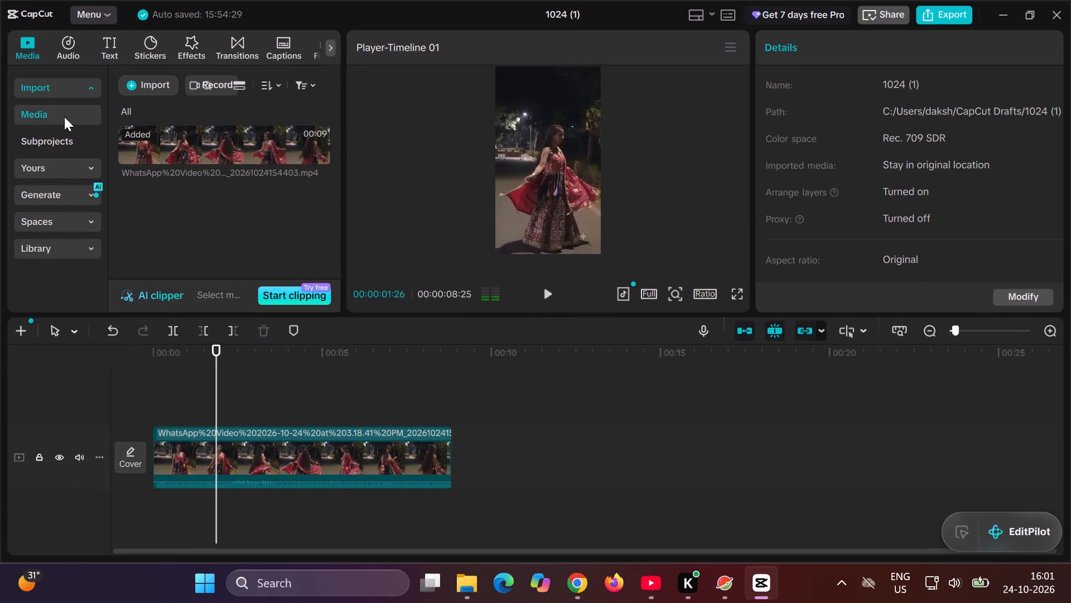
pyautogui.click(83, 458)
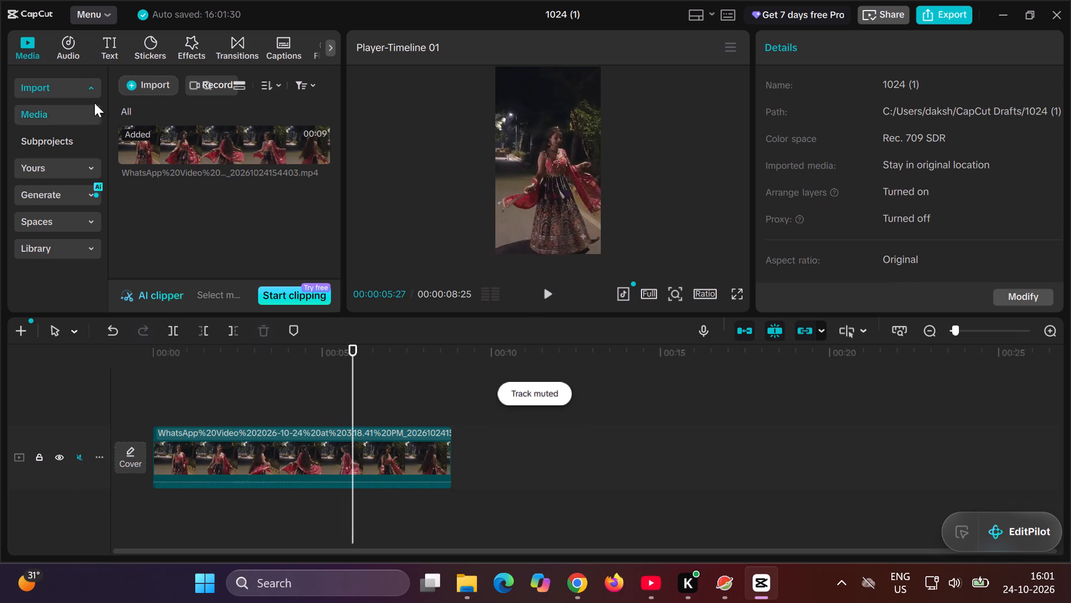
# Import the downloaded Be Intehaan song from Downloads as audio and add it to the timeline at the end of the twirl clip.
pyautogui.click(71, 59)
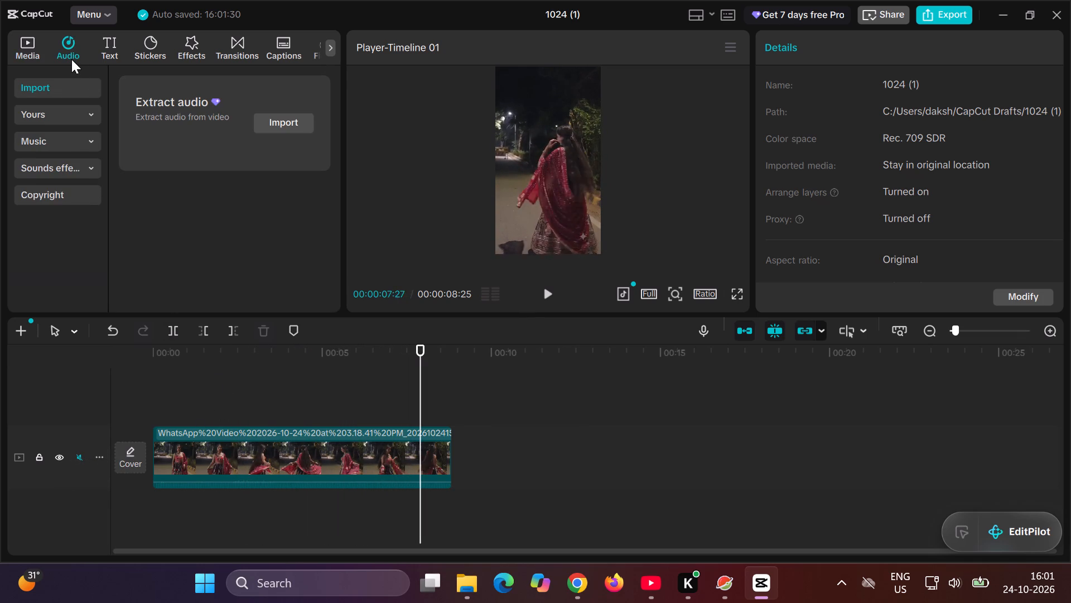
pyautogui.click(57, 118)
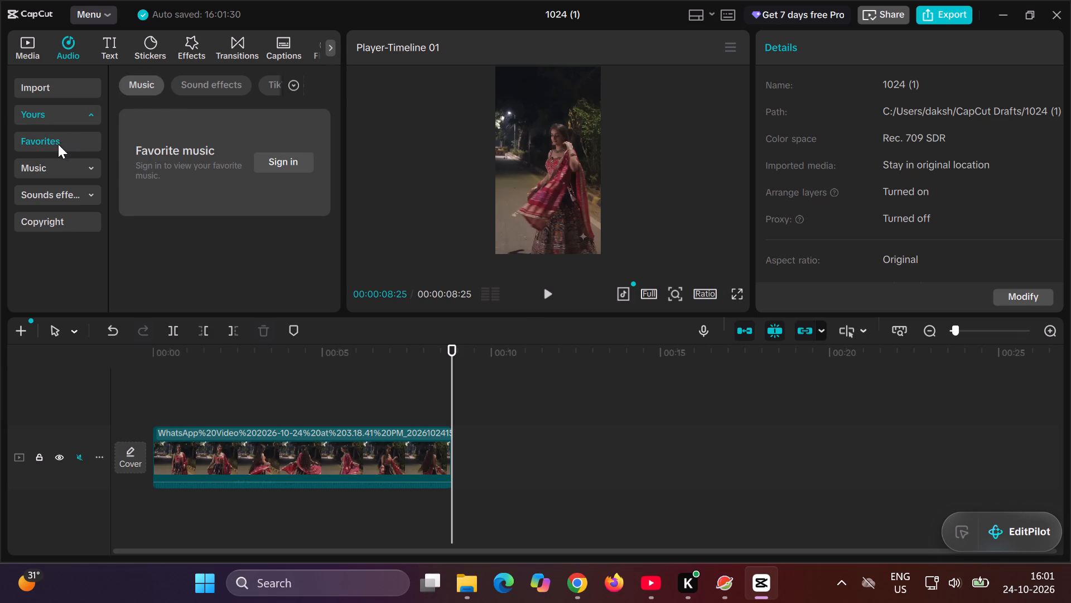
pyautogui.click(46, 169)
pyautogui.click(51, 87)
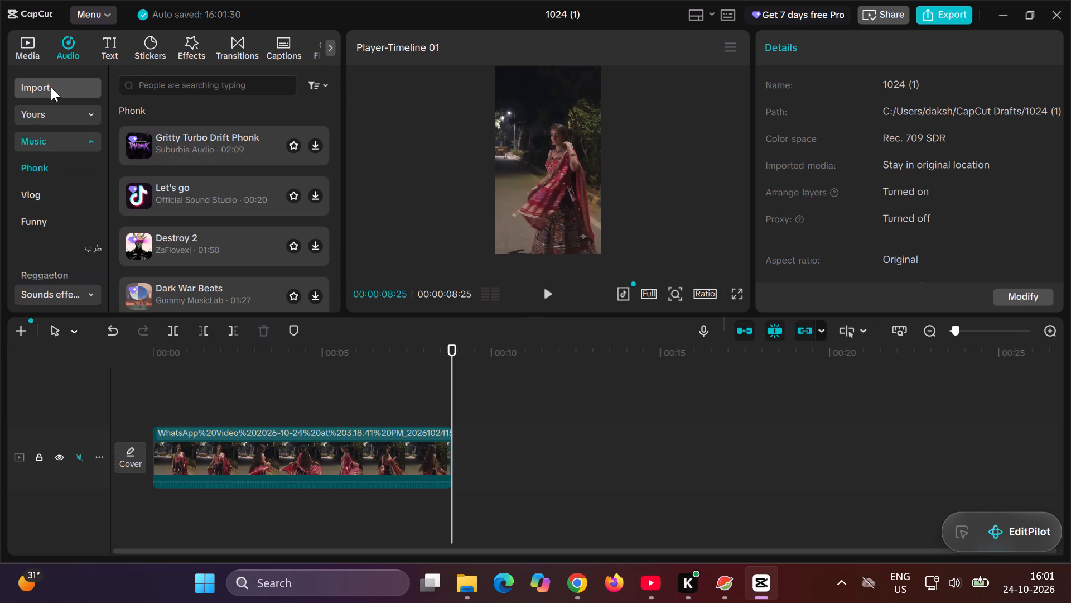
pyautogui.click(292, 125)
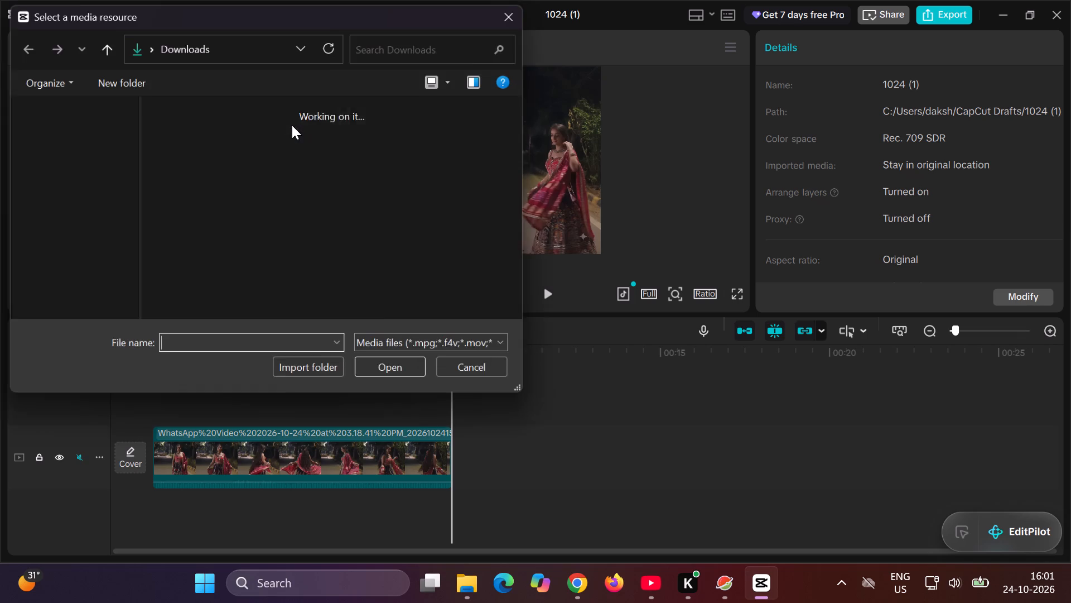
pyautogui.doubleClick(196, 164)
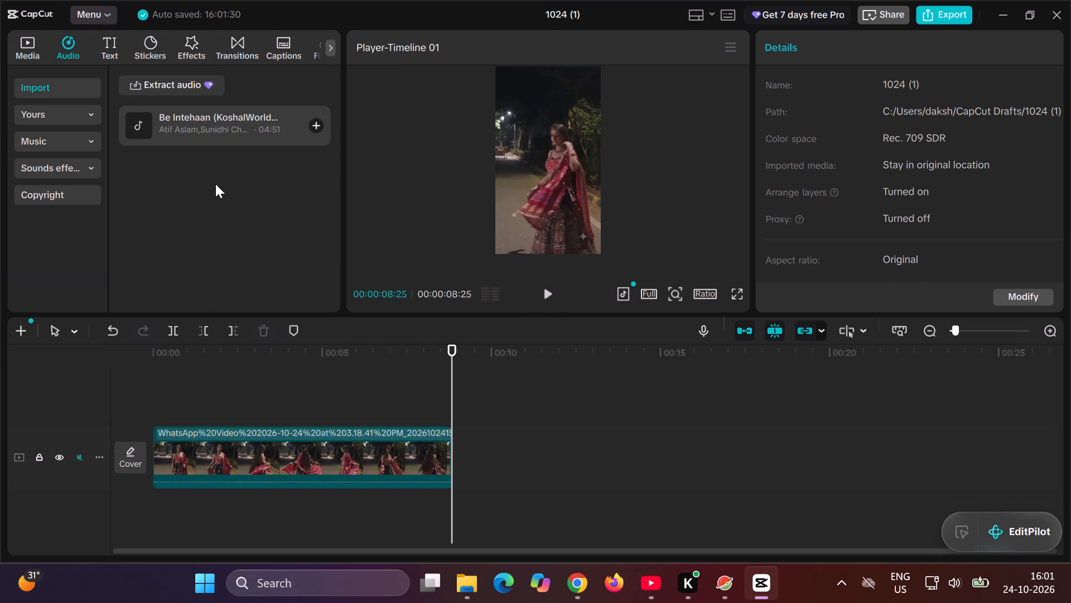
pyautogui.click(316, 126)
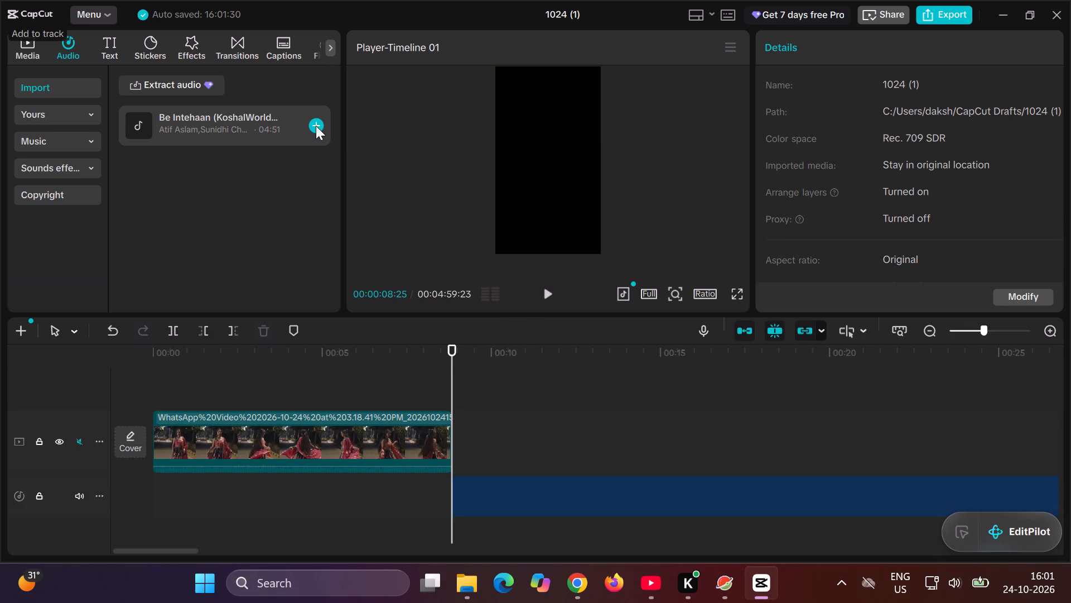
# Play the opening of the Be Intehaan track from about 00:10, listening for a section that suits the twirl.
pyautogui.click(555, 291)
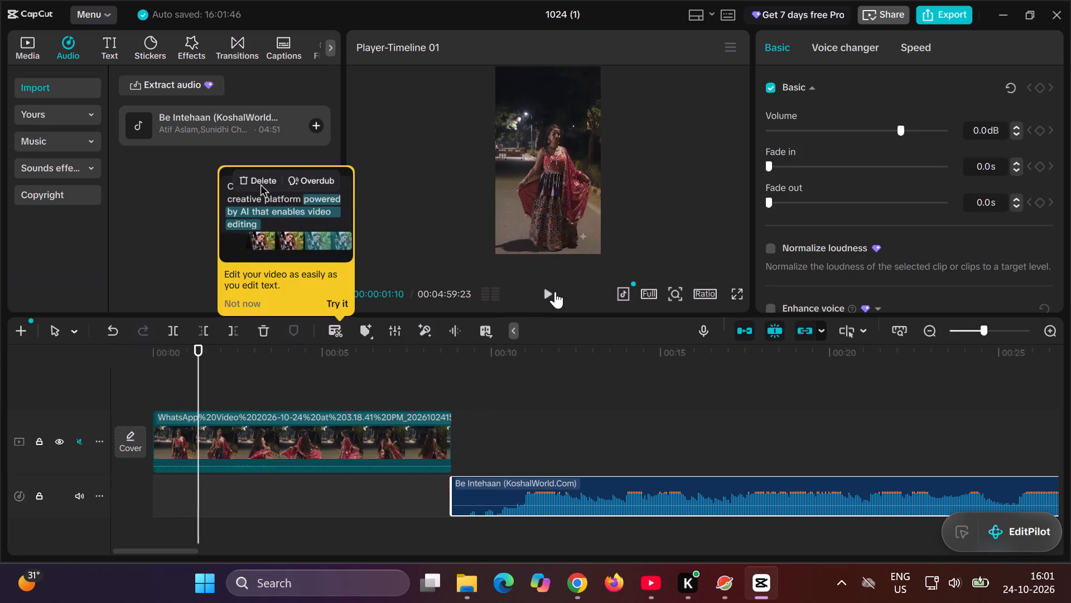
pyautogui.click(488, 483)
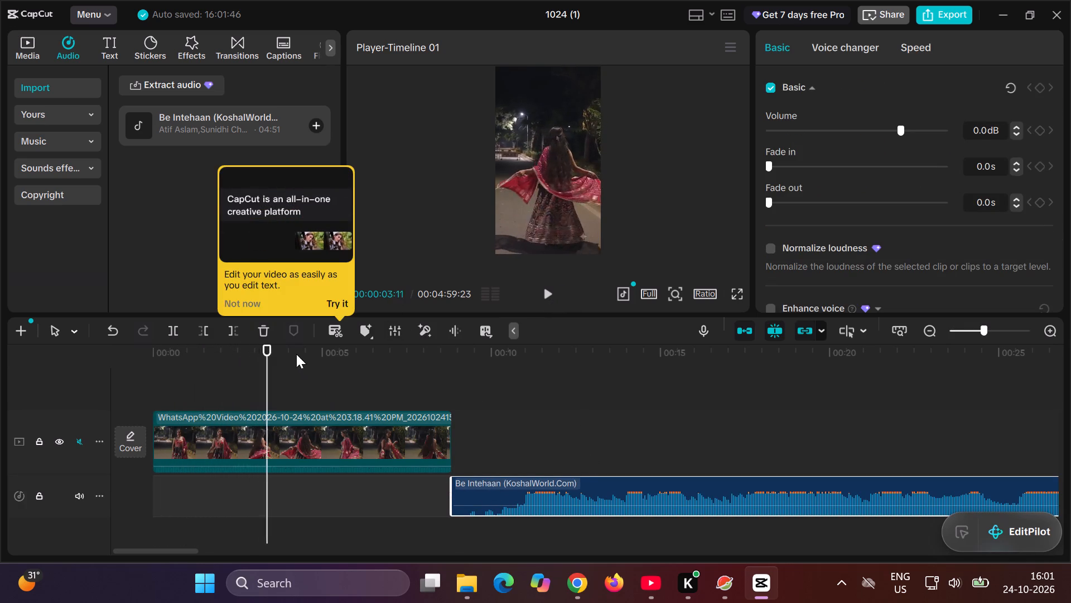
pyautogui.moveTo(279, 349); pyautogui.dragTo(498, 346)
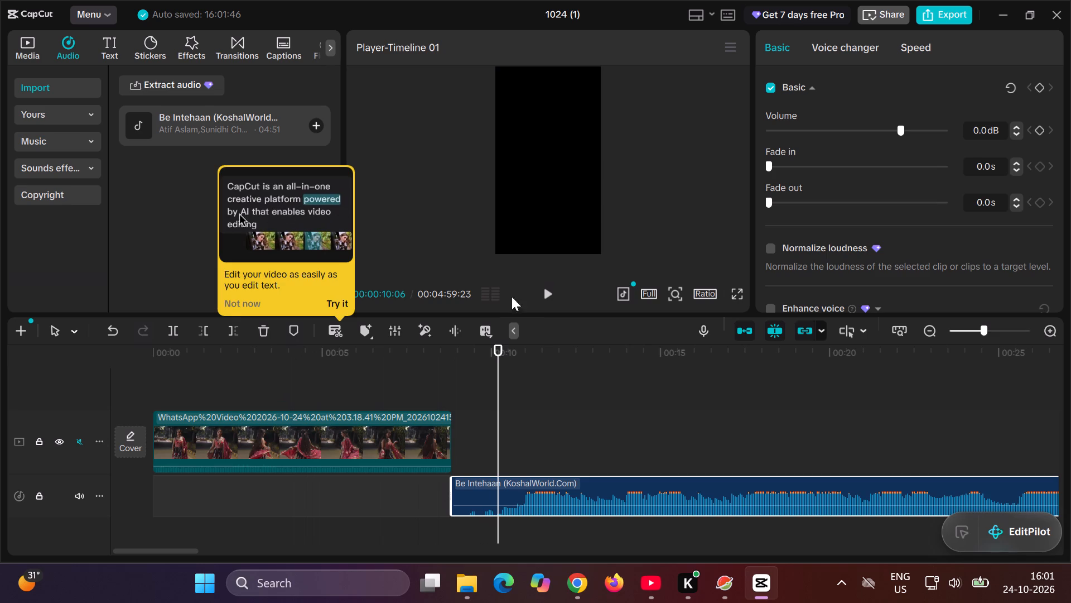
pyautogui.click(544, 288)
pyautogui.hscroll(-1, 596, 449)
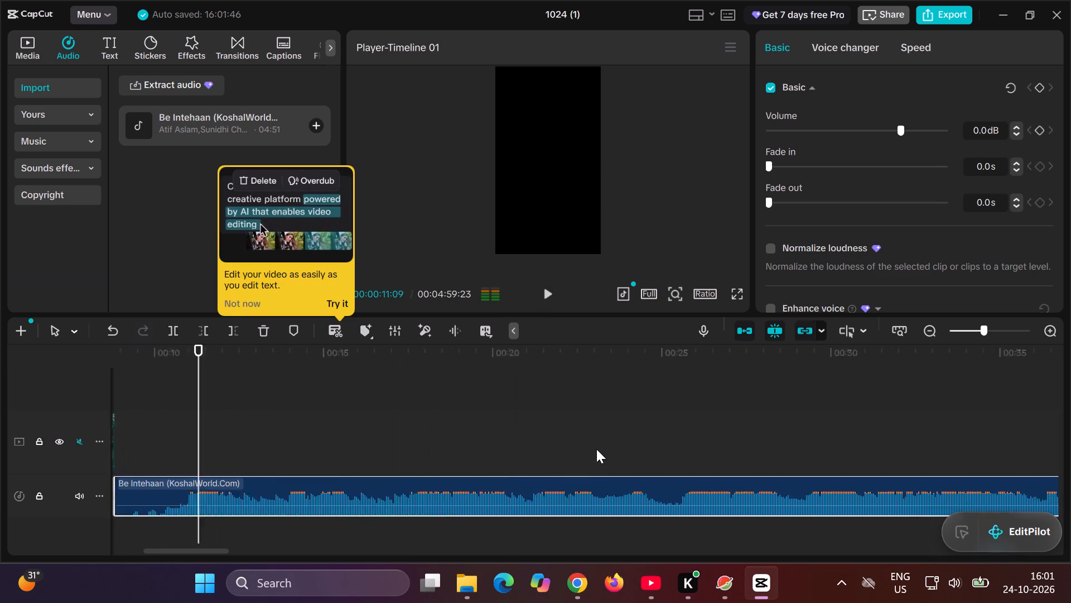
pyautogui.hscroll(-2, 596, 449)
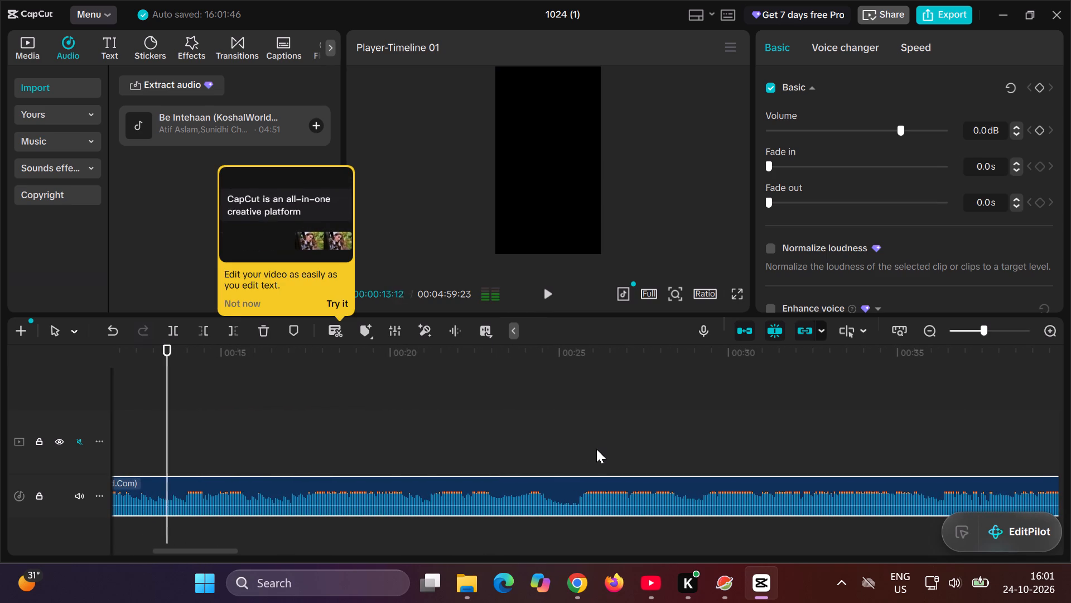
pyautogui.hscroll(-1, 572, 450)
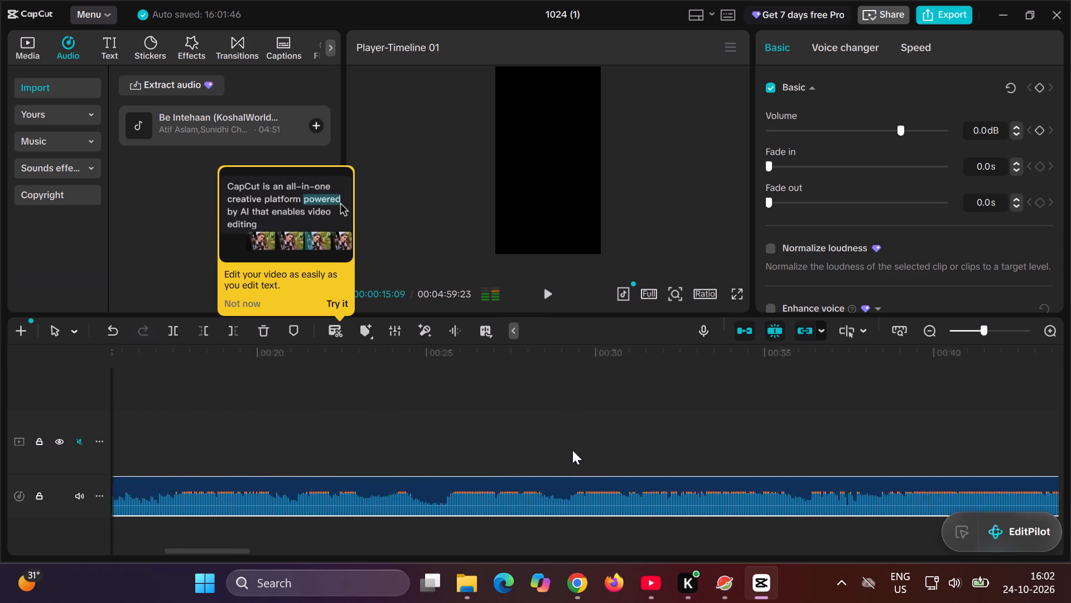
pyautogui.hscroll(-1, 572, 450)
pyautogui.click(445, 492)
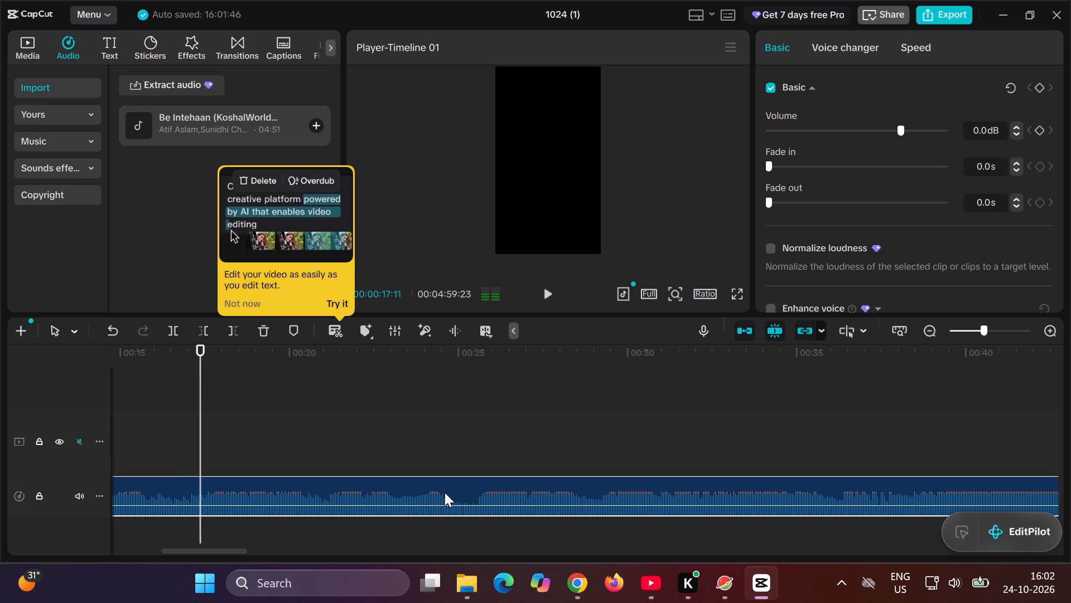
# Skip ahead in the Be Intehaan track to about 00:37 and listen for a suitable section.
pyautogui.moveTo(243, 355); pyautogui.dragTo(292, 357)
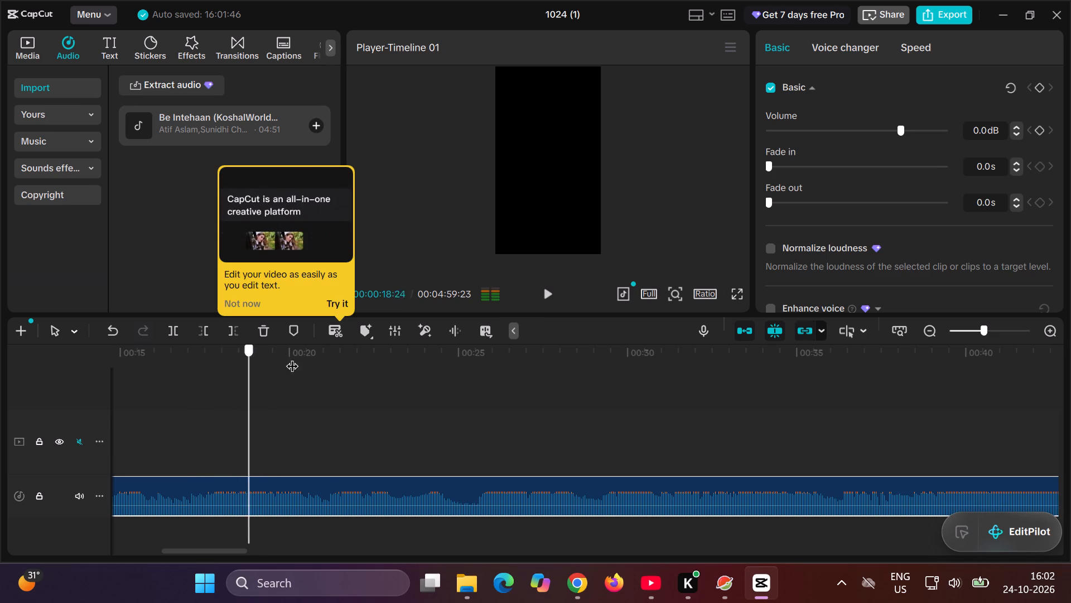
pyautogui.moveTo(292, 357); pyautogui.dragTo(559, 360)
pyautogui.moveTo(559, 360); pyautogui.dragTo(893, 359)
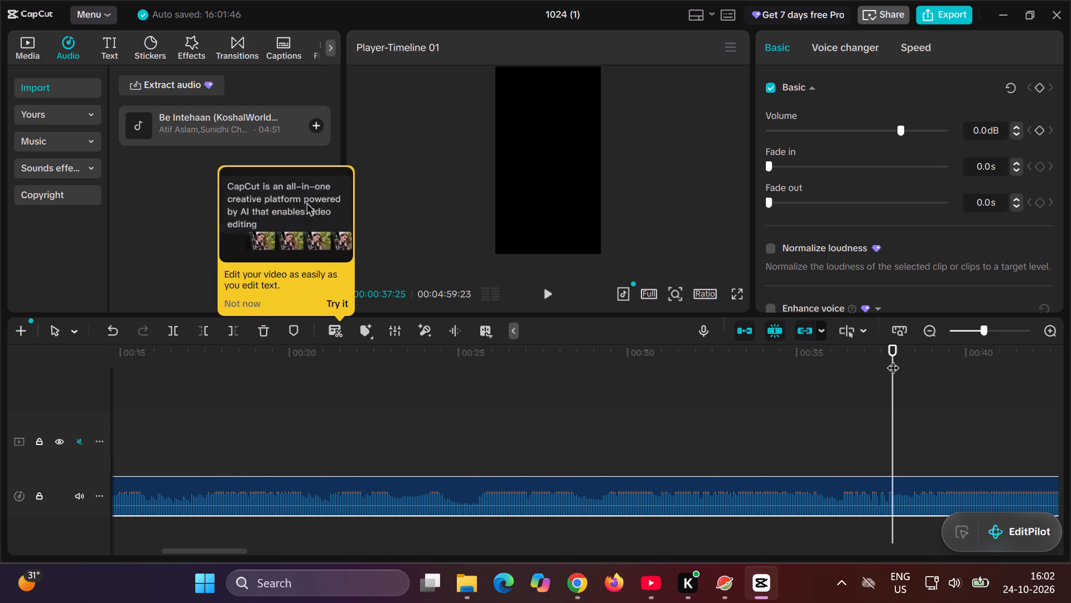
pyautogui.press('space')
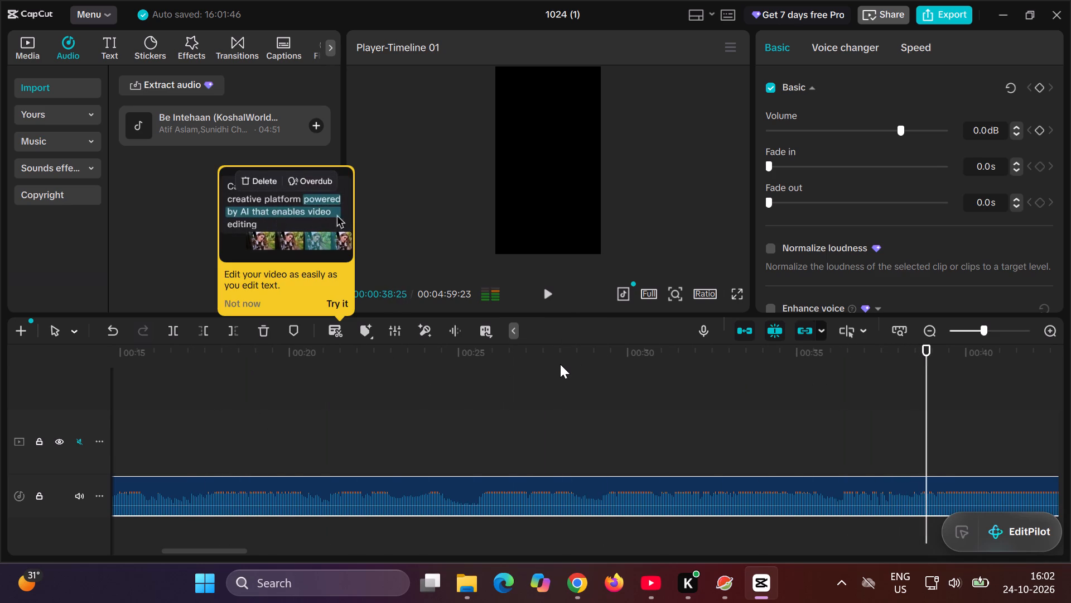
pyautogui.hscroll(-2, 560, 364)
pyautogui.scroll(1, 674, 400)
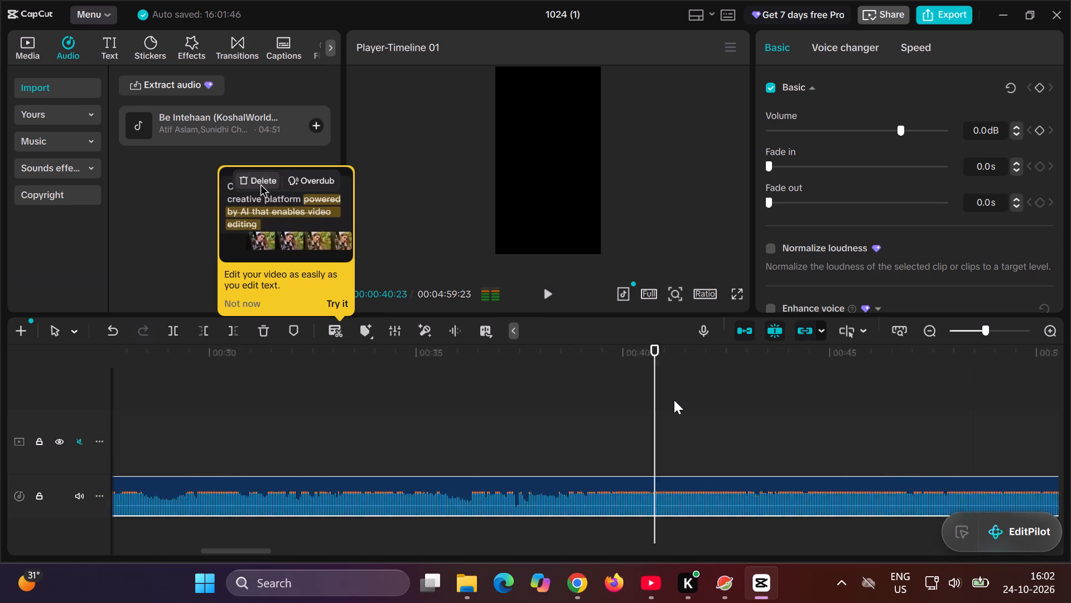
pyautogui.scroll(1, 674, 400)
pyautogui.hscroll(-2, 674, 400)
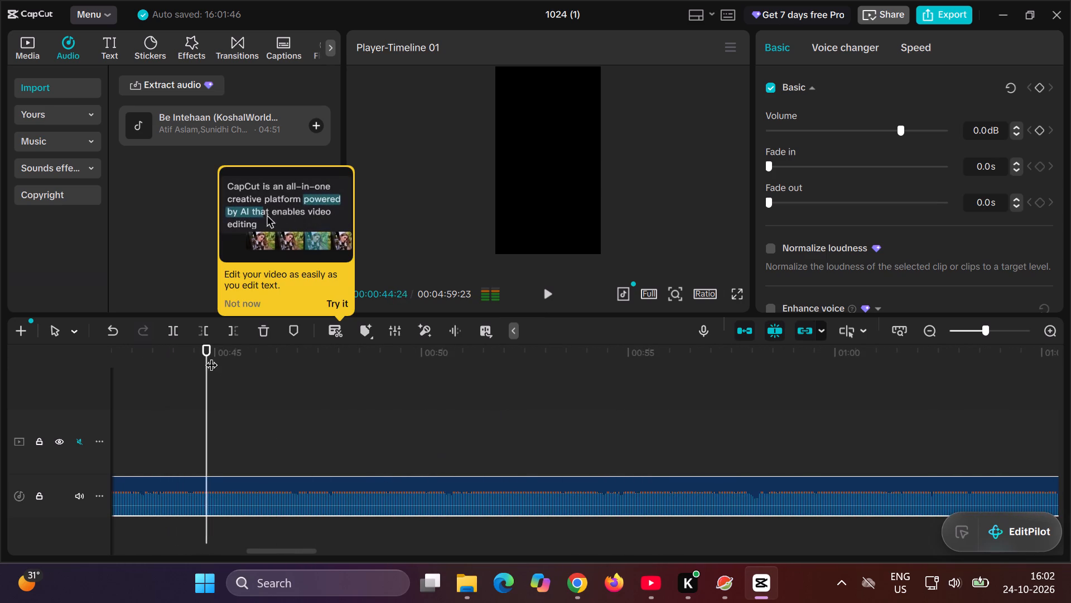
# Listen to the Be Intehaan track from about 01:00, and again from the beat following the quiet gap near 01:25.
pyautogui.moveTo(215, 351); pyautogui.dragTo(845, 405)
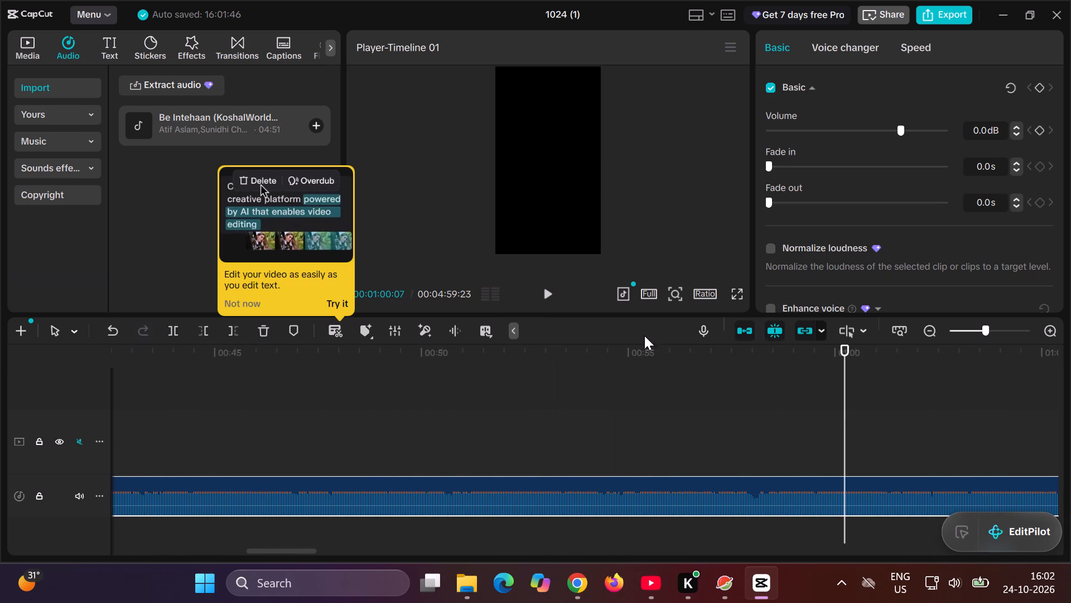
pyautogui.press('space')
pyautogui.hscroll(-1, 620, 409)
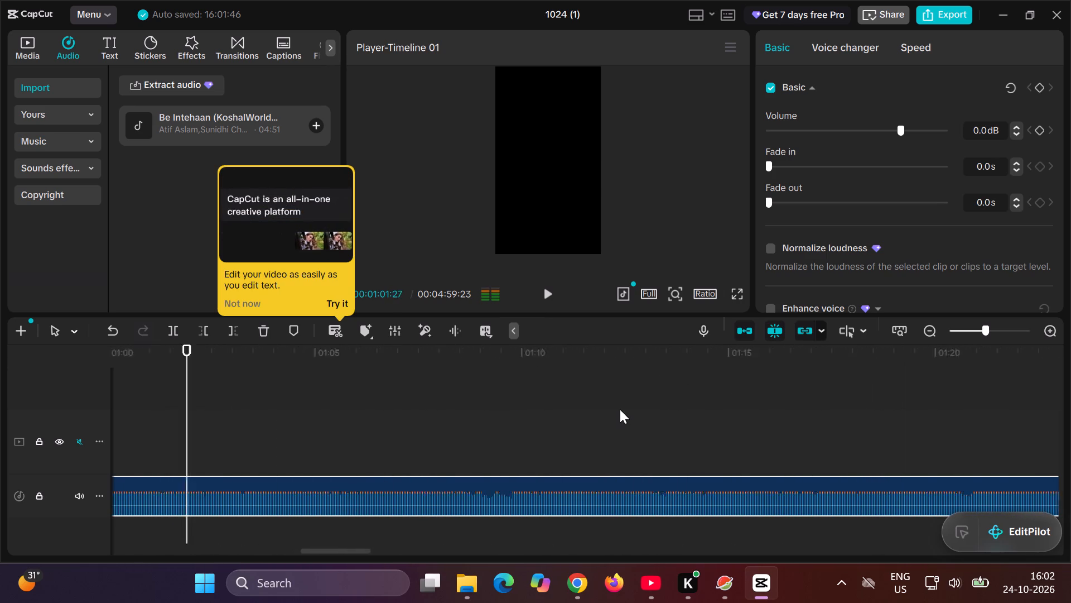
pyautogui.hscroll(-2, 620, 409)
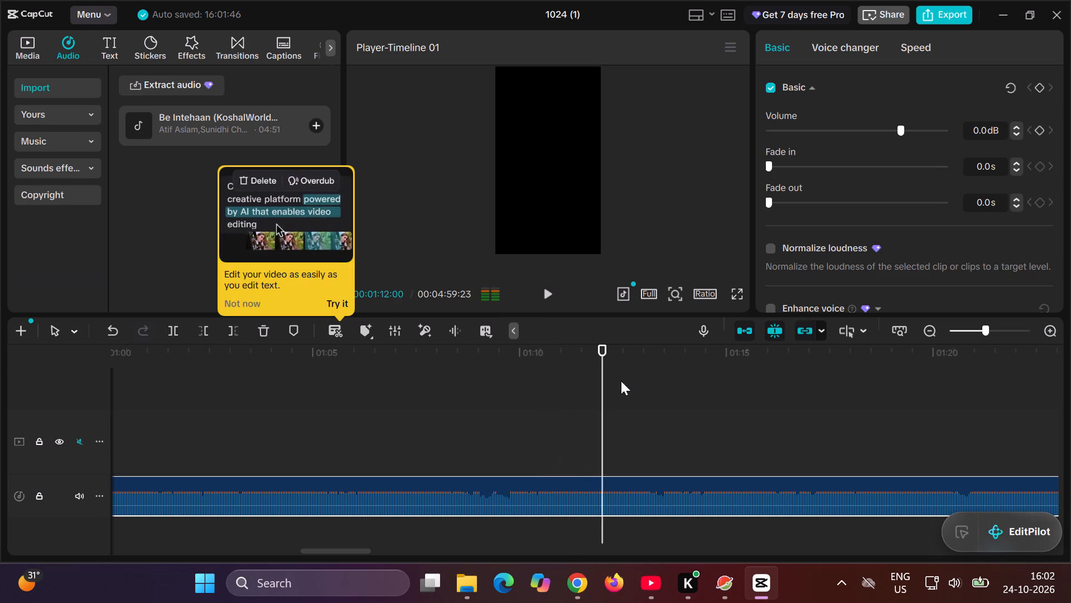
pyautogui.moveTo(618, 346); pyautogui.dragTo(1053, 395)
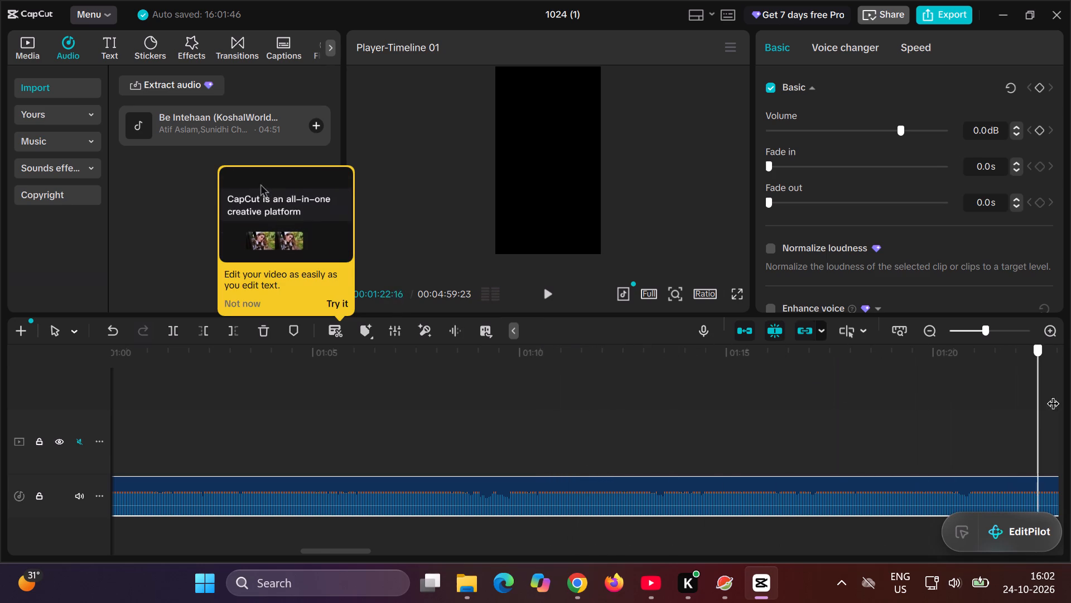
pyautogui.moveTo(1053, 395); pyautogui.dragTo(1038, 389)
pyautogui.click(384, 426)
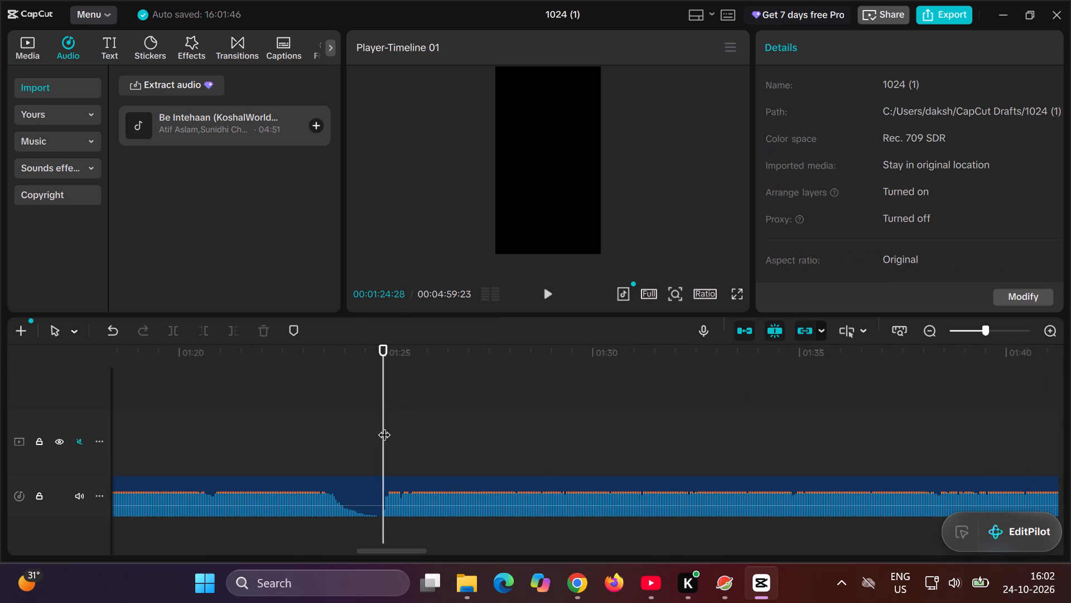
pyautogui.press('space')
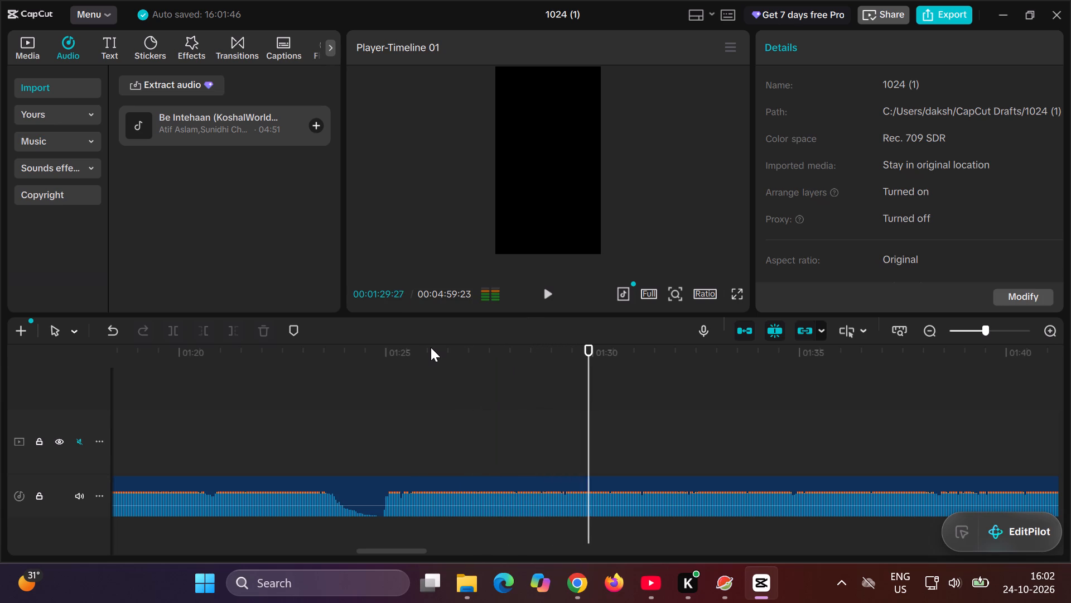
pyautogui.press('space')
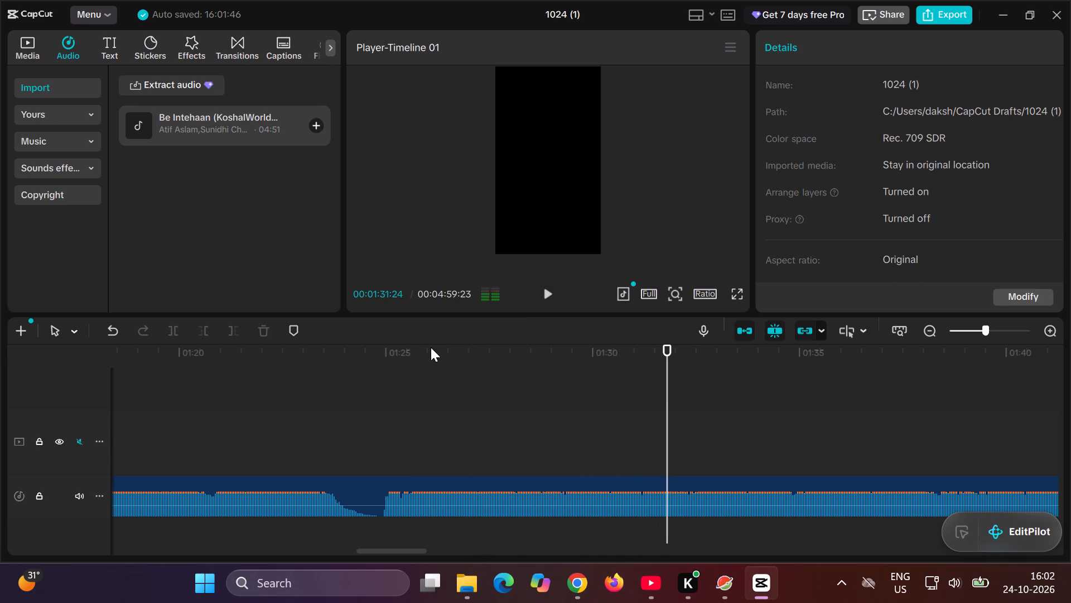
# Split the Be Intehaan track at 00:01:24:01, within the quiet gap, and delete the part before the cut.
pyautogui.click(369, 494)
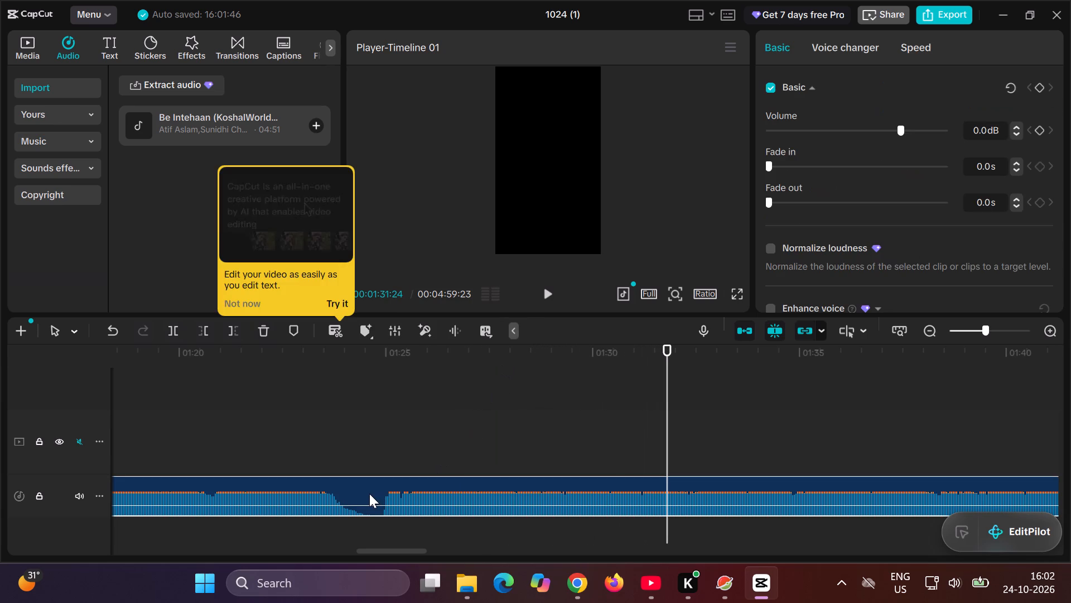
pyautogui.click(351, 491)
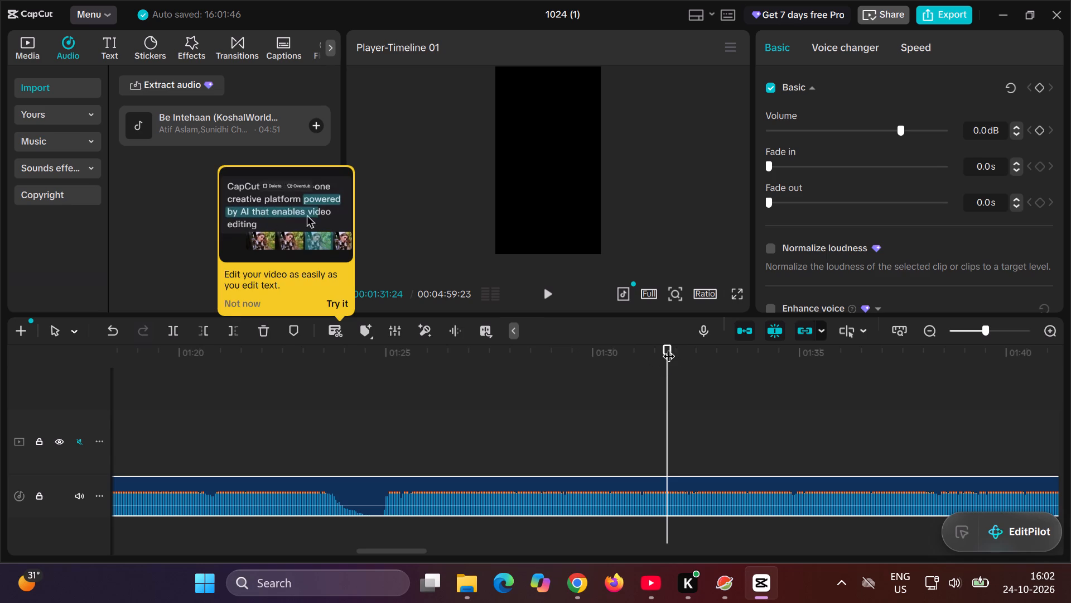
pyautogui.moveTo(666, 347); pyautogui.dragTo(345, 379)
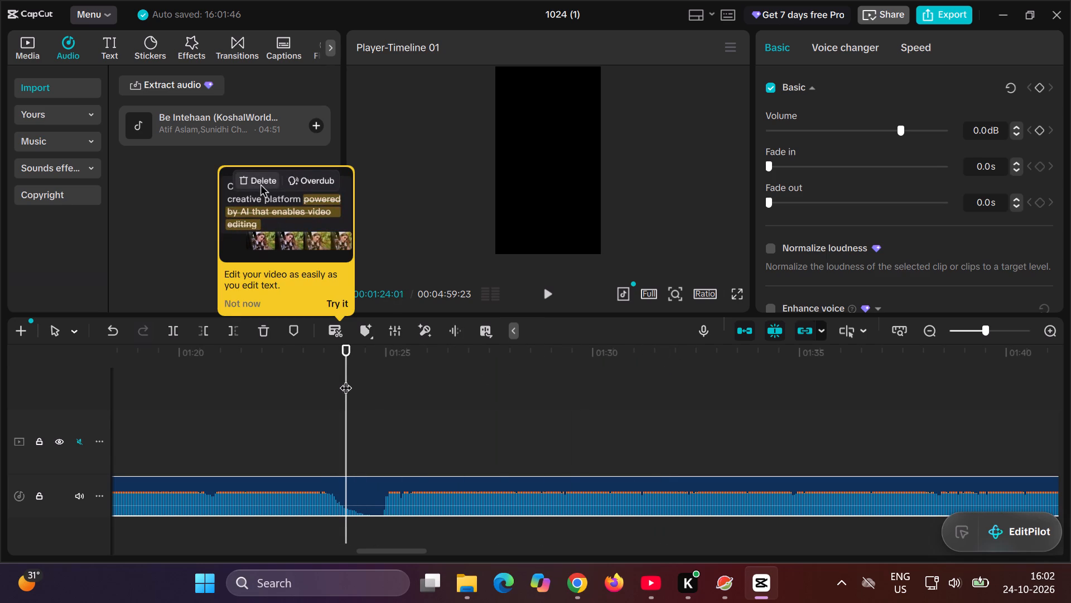
pyautogui.click(167, 327)
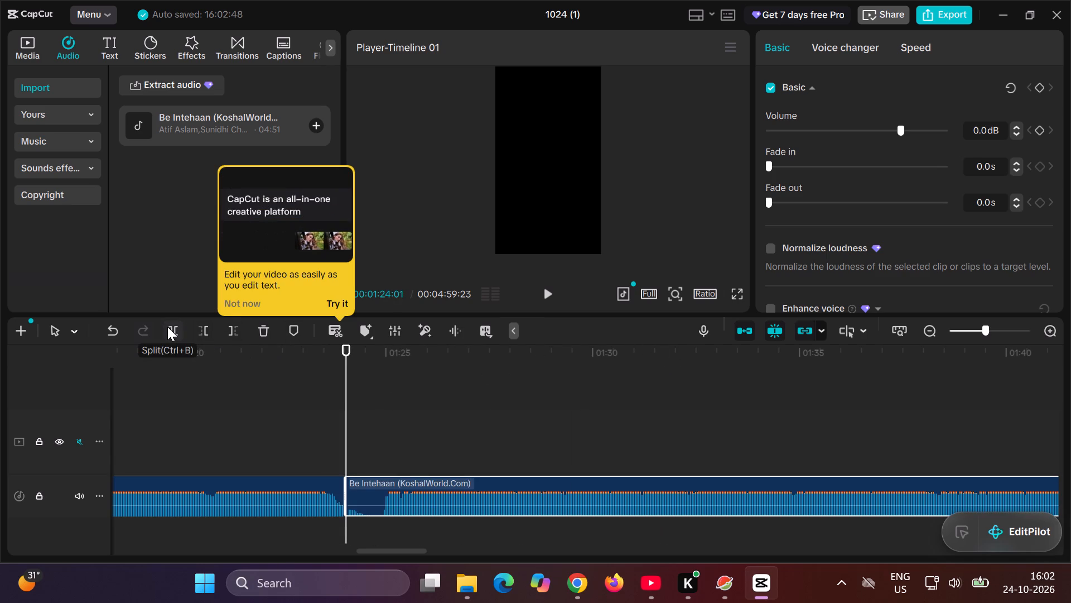
pyautogui.click(205, 510)
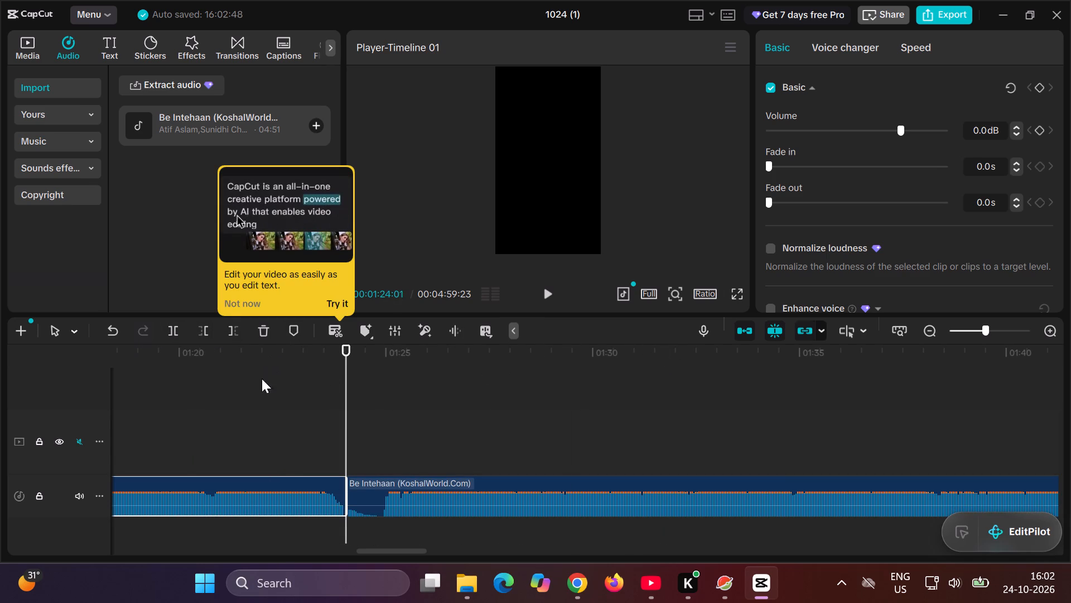
pyautogui.press('BackSpace')
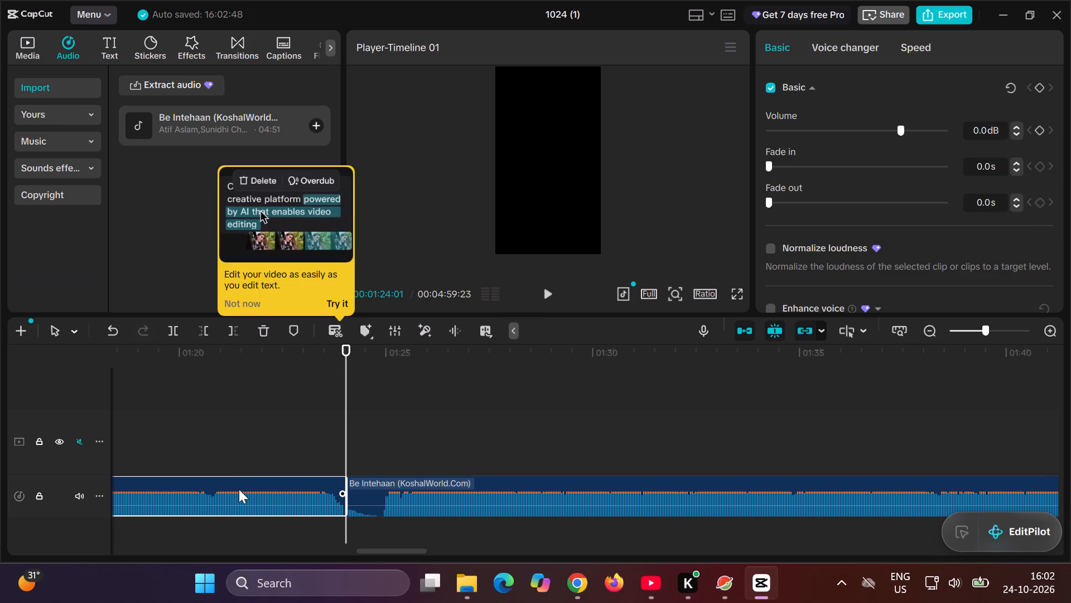
# Move the remaining Be Intehaan audio clip to the start of the timeline, aligned beneath the WhatsApp video.
pyautogui.hscroll(9, 352, 454)
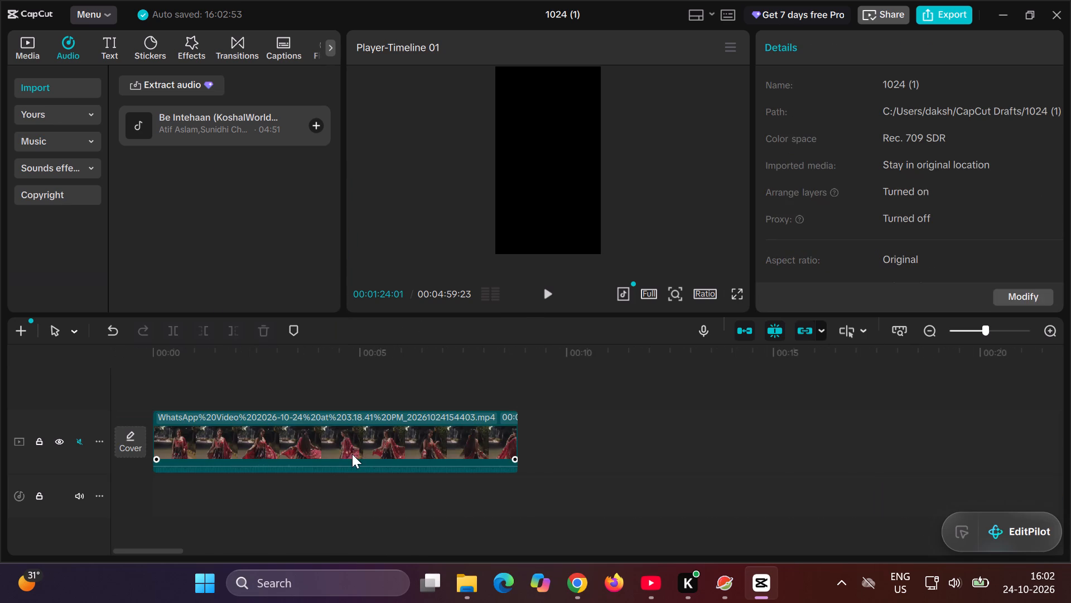
pyautogui.scroll(-1, 352, 454)
pyautogui.moveTo(354, 446); pyautogui.dragTo(347, 451)
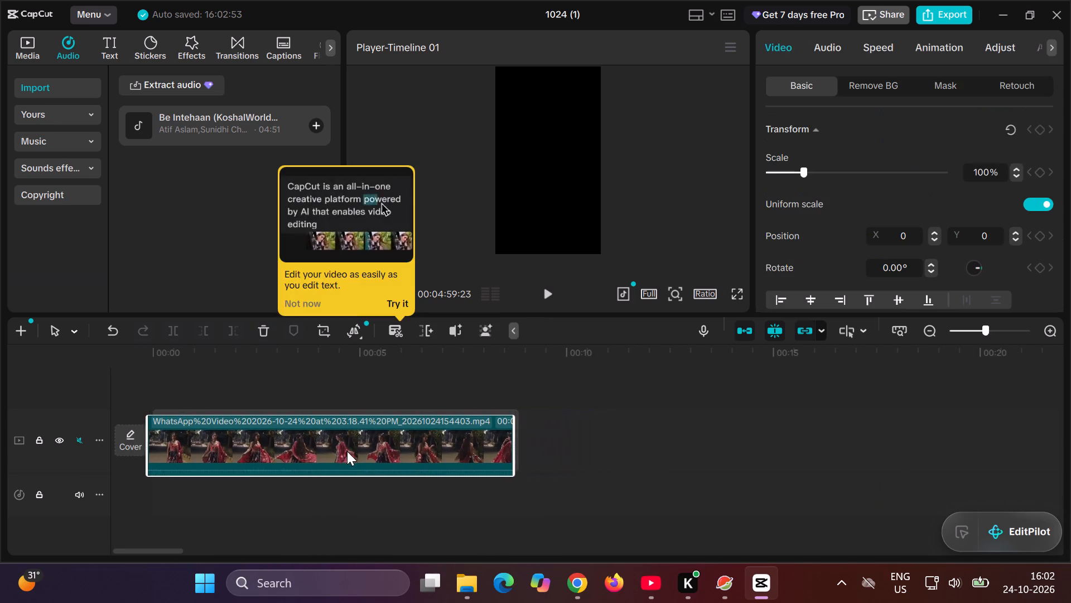
pyautogui.hscroll(-8, 922, 473)
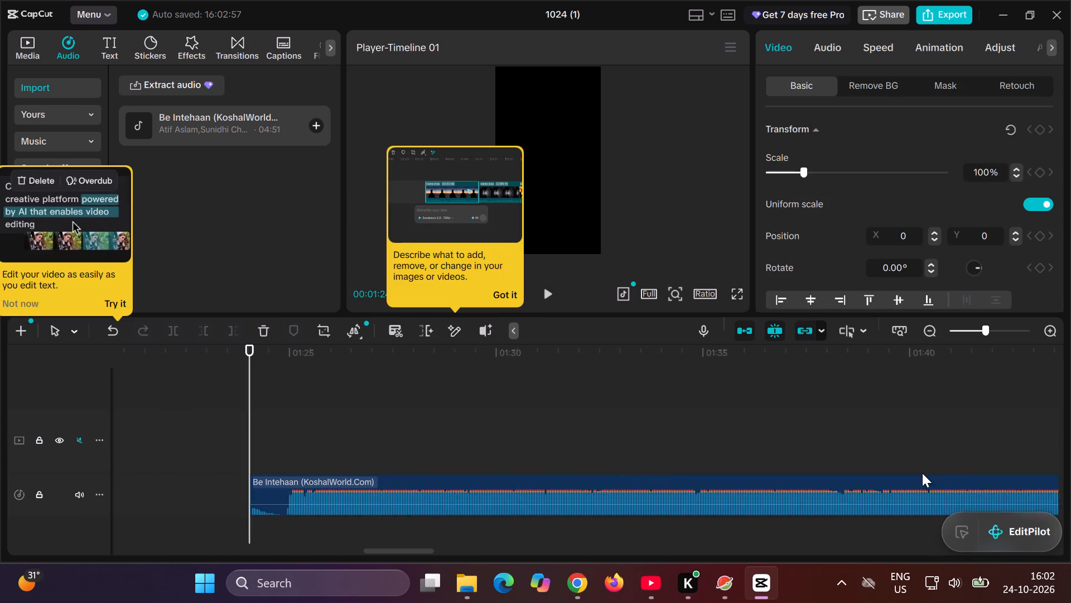
pyautogui.moveTo(829, 502); pyautogui.dragTo(403, 476)
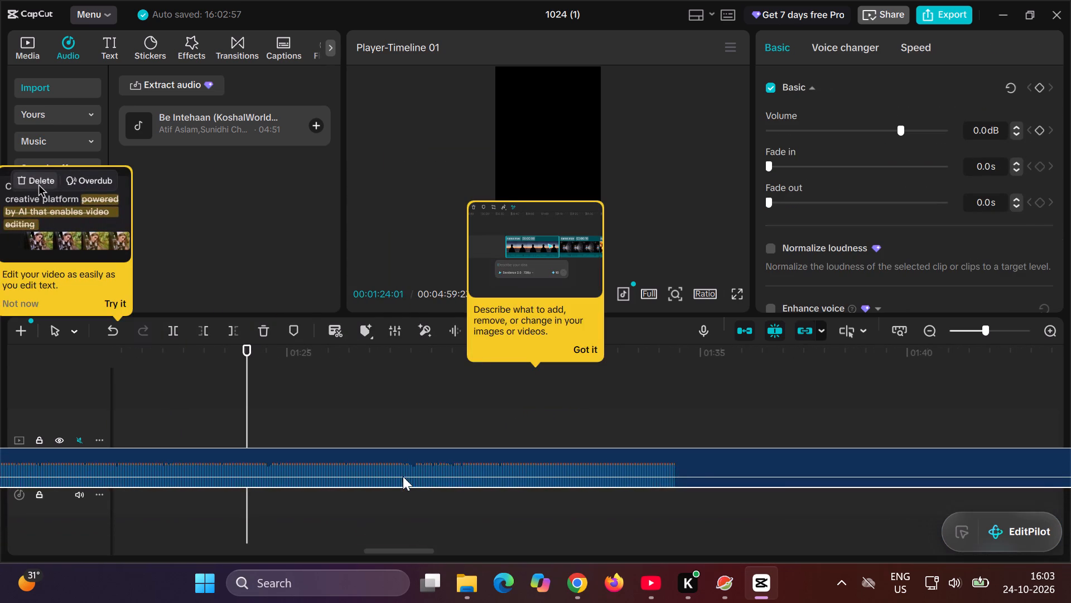
pyautogui.moveTo(403, 476); pyautogui.dragTo(595, 469)
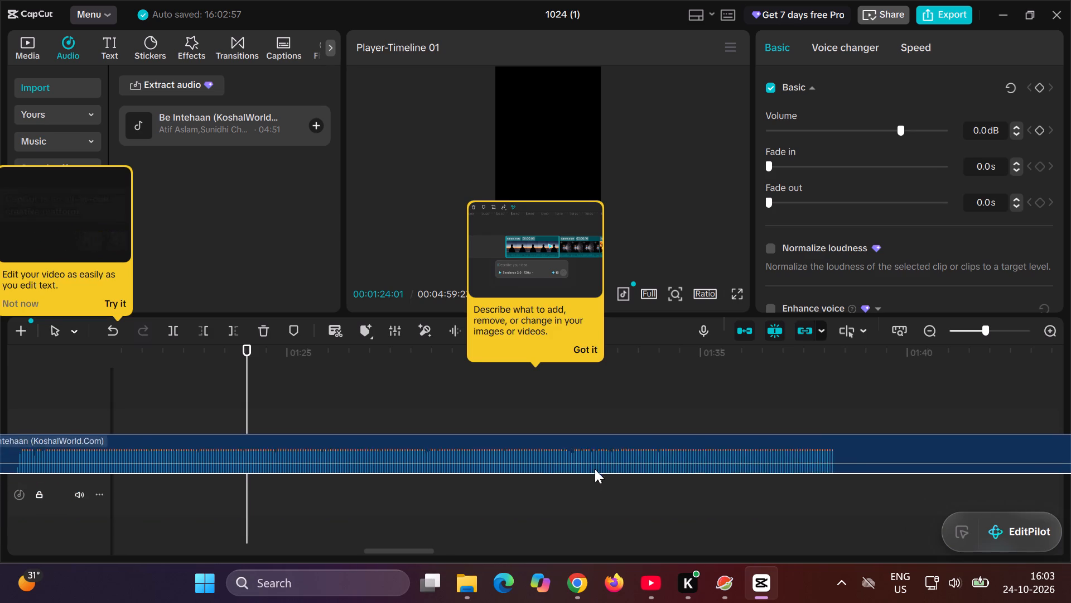
pyautogui.moveTo(595, 469); pyautogui.dragTo(621, 468)
pyautogui.hscroll(4, 574, 429)
pyautogui.hscroll(-1, 574, 429)
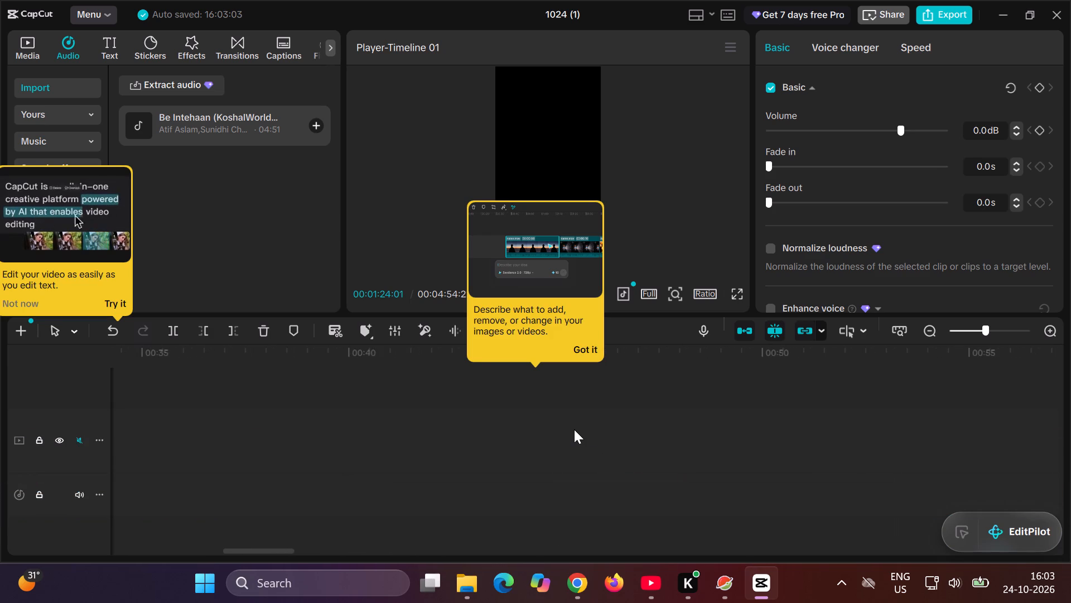
pyautogui.keyDown('ctrl'); pyautogui.scroll(-11, 574, 429); pyautogui.keyUp('ctrl')
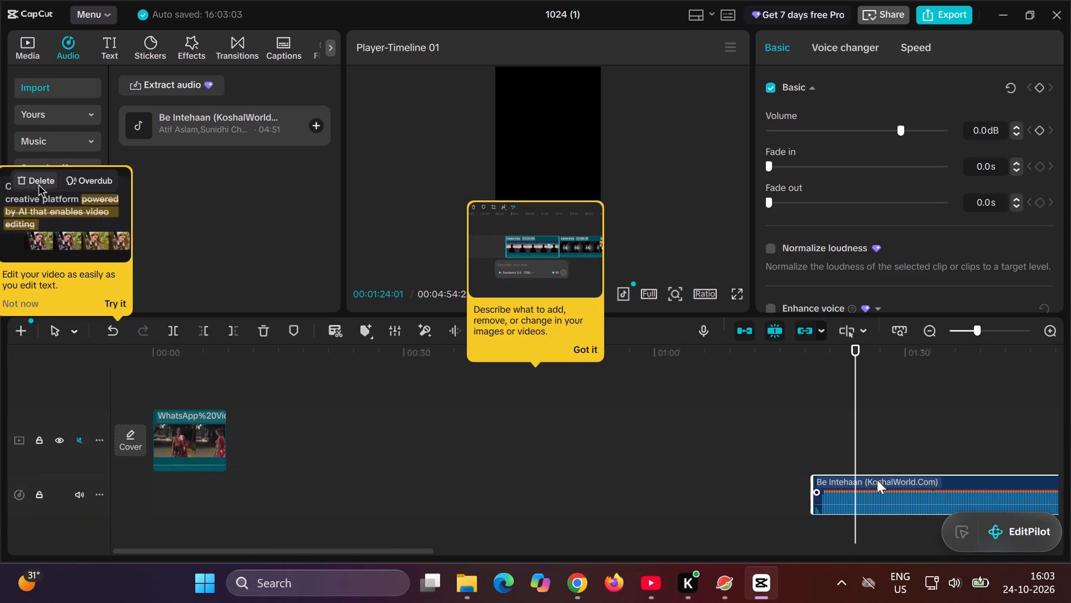
pyautogui.moveTo(878, 483); pyautogui.dragTo(239, 477)
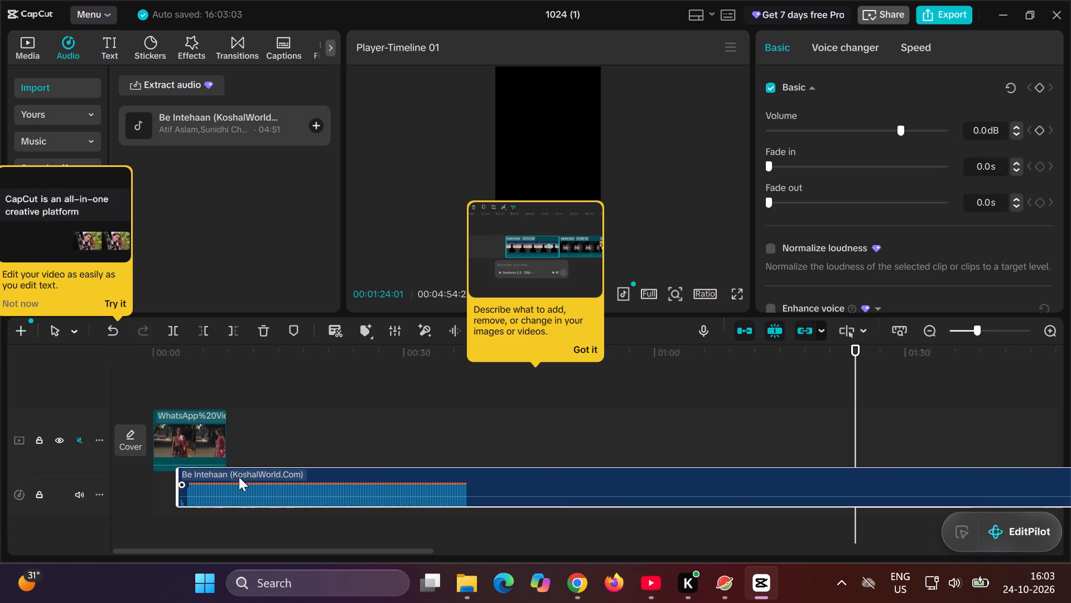
pyautogui.moveTo(239, 477); pyautogui.dragTo(219, 482)
# Split the Be Intehaan track at 00:00:00:25, just before the beat begins, and delete the short quiet part before the cut.
pyautogui.click(329, 419)
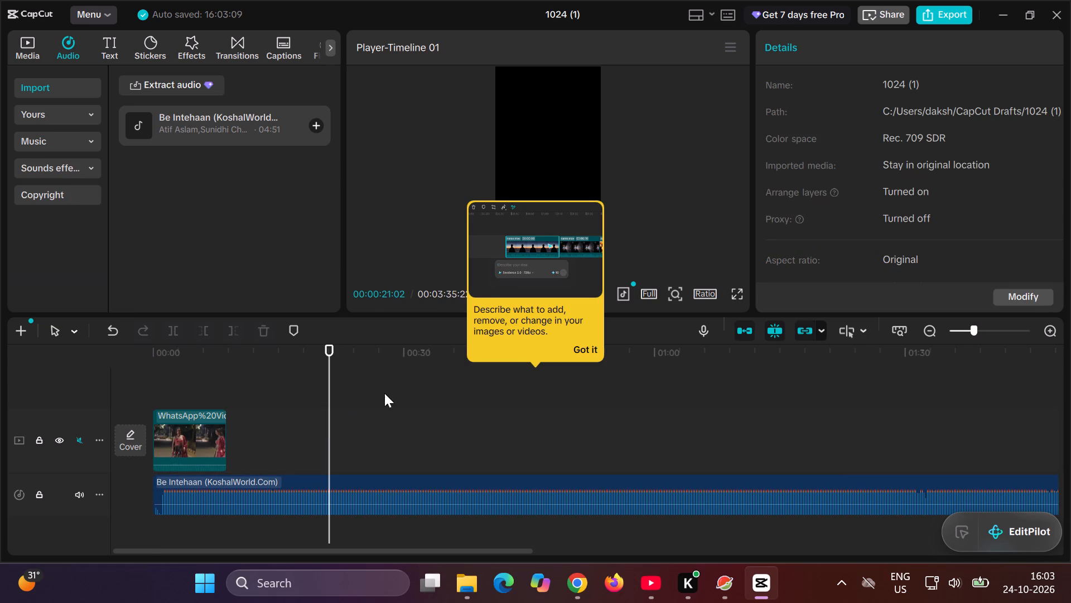
pyautogui.moveTo(331, 348); pyautogui.dragTo(136, 386)
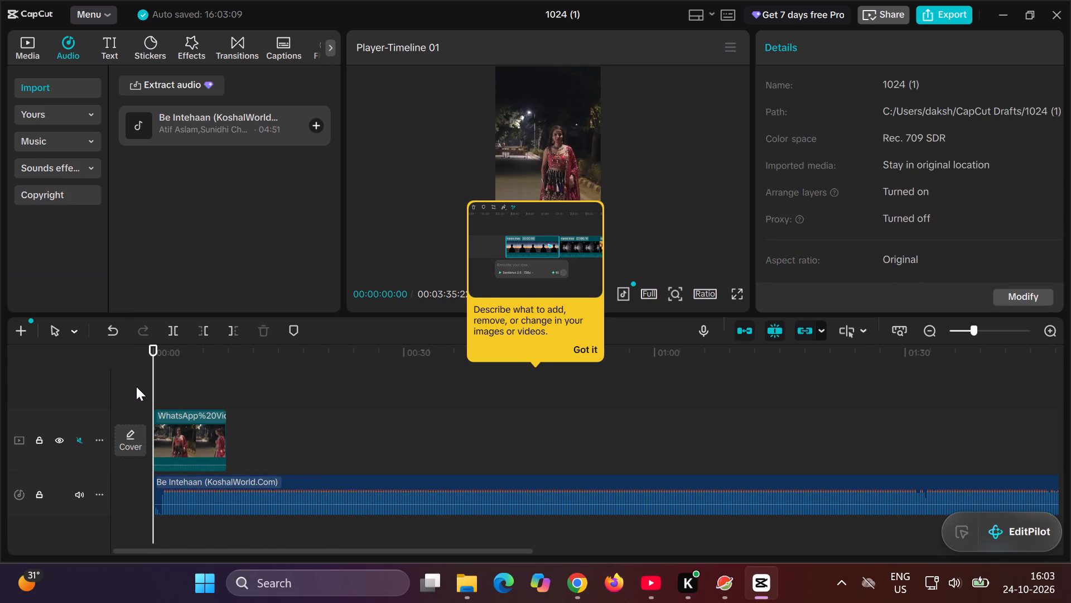
pyautogui.keyDown('ctrl'); pyautogui.scroll(7, 136, 386); pyautogui.keyUp('ctrl')
pyautogui.keyDown('ctrl'); pyautogui.scroll(10, 255, 447); pyautogui.keyUp('ctrl')
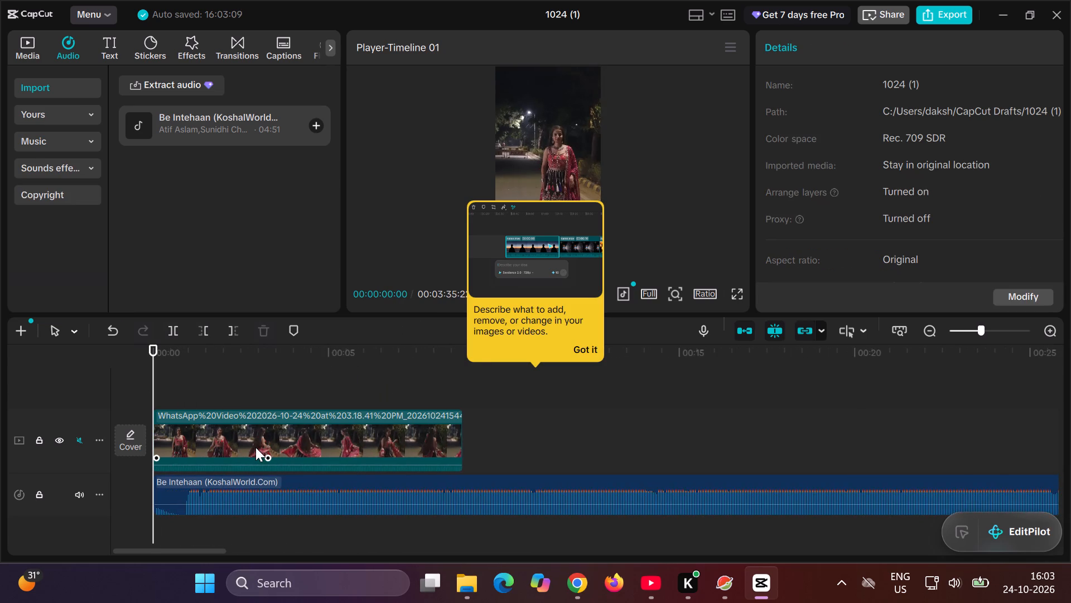
pyautogui.keyDown('ctrl'); pyautogui.scroll(7, 255, 447); pyautogui.keyUp('ctrl')
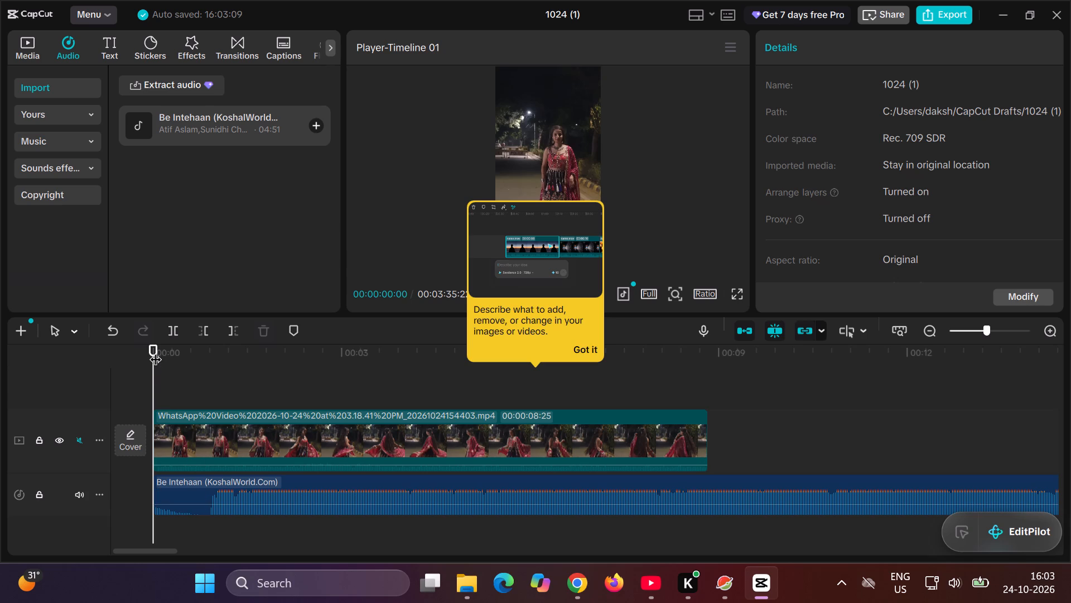
pyautogui.moveTo(152, 341); pyautogui.dragTo(188, 348)
pyautogui.moveTo(151, 351); pyautogui.dragTo(205, 363)
pyautogui.click(235, 500)
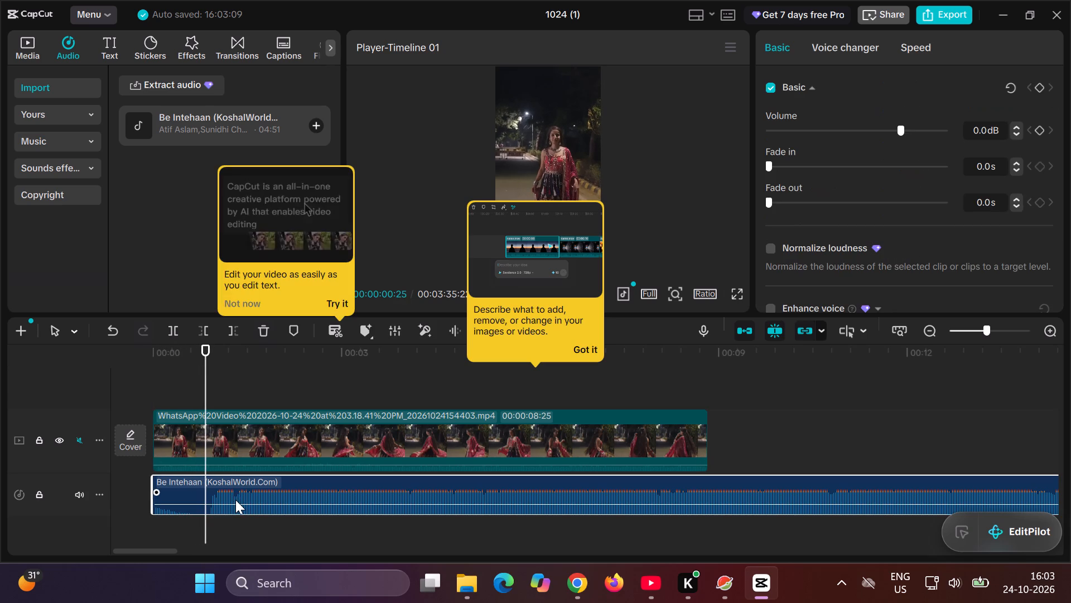
pyautogui.click(176, 328)
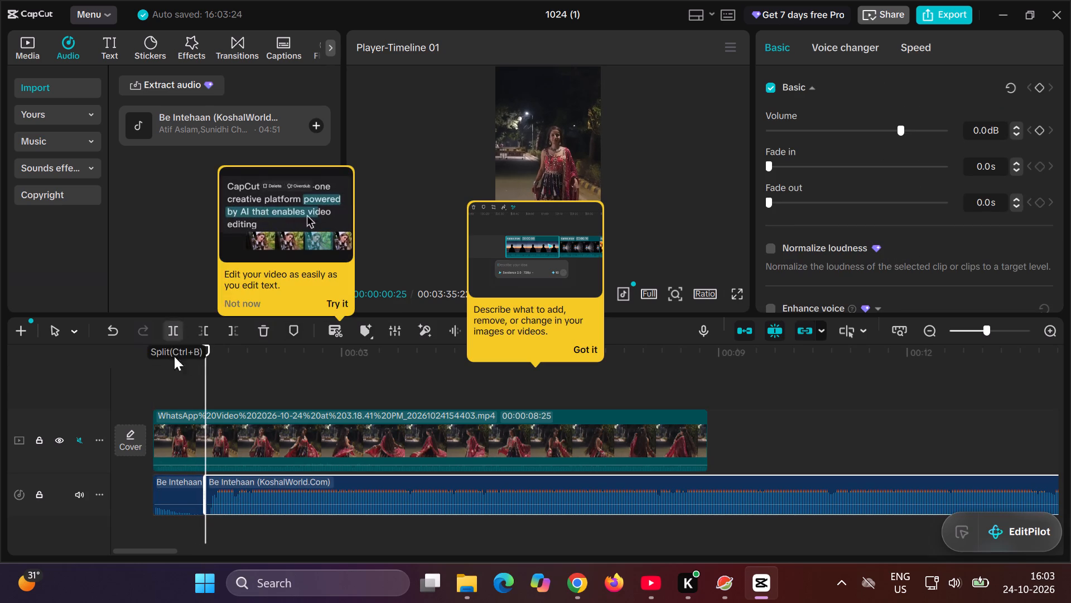
pyautogui.click(179, 502)
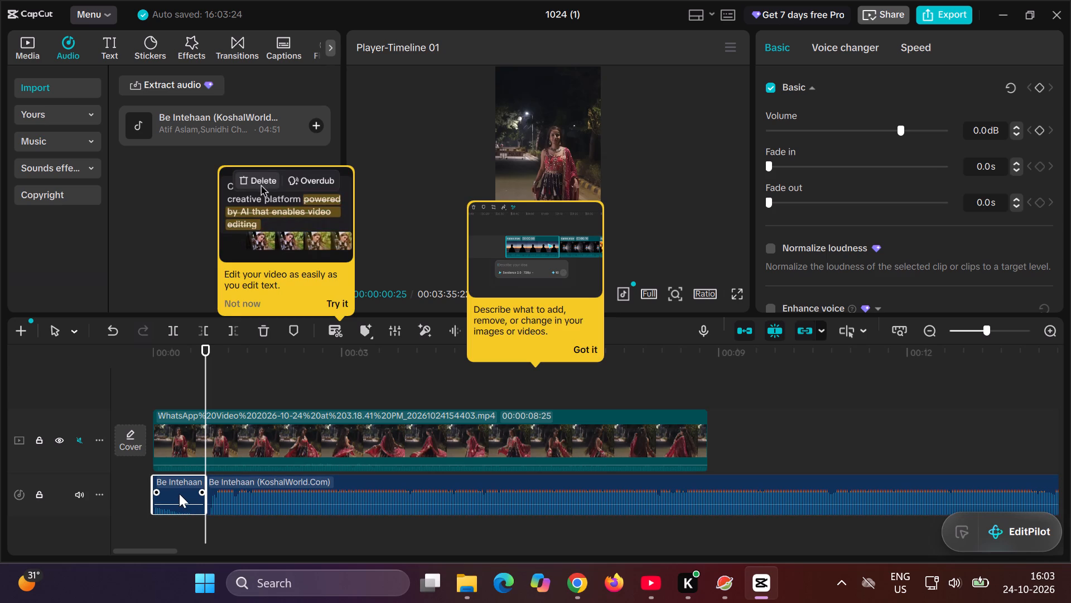
pyautogui.press('BackSpace')
# Move the trimmed Be Intehaan clip back to 00:00 so it starts together with the WhatsApp video.
pyautogui.moveTo(248, 494); pyautogui.dragTo(210, 494)
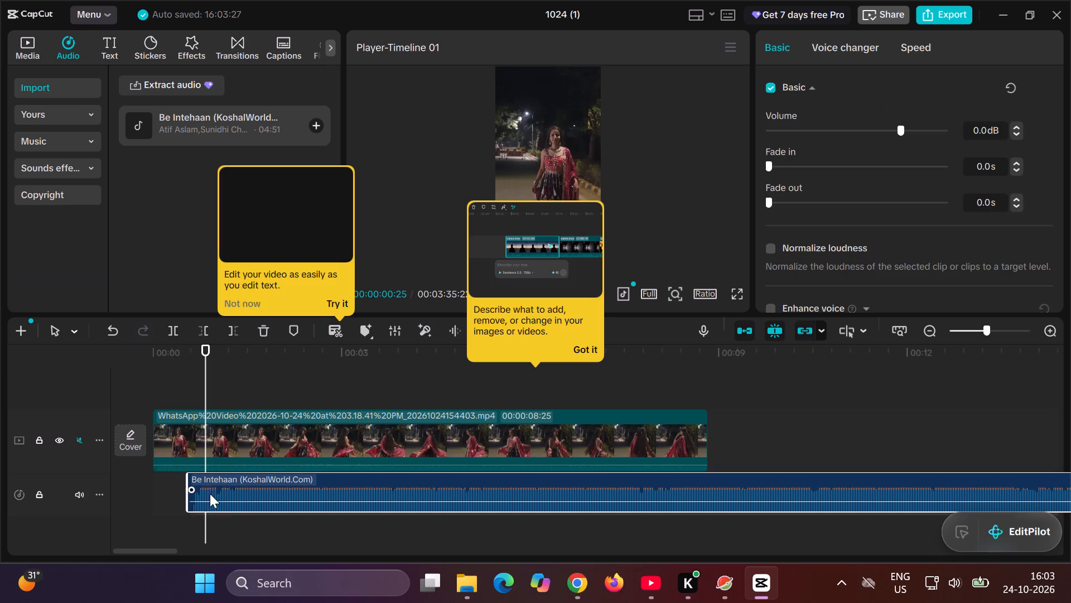
pyautogui.moveTo(210, 494); pyautogui.dragTo(201, 492)
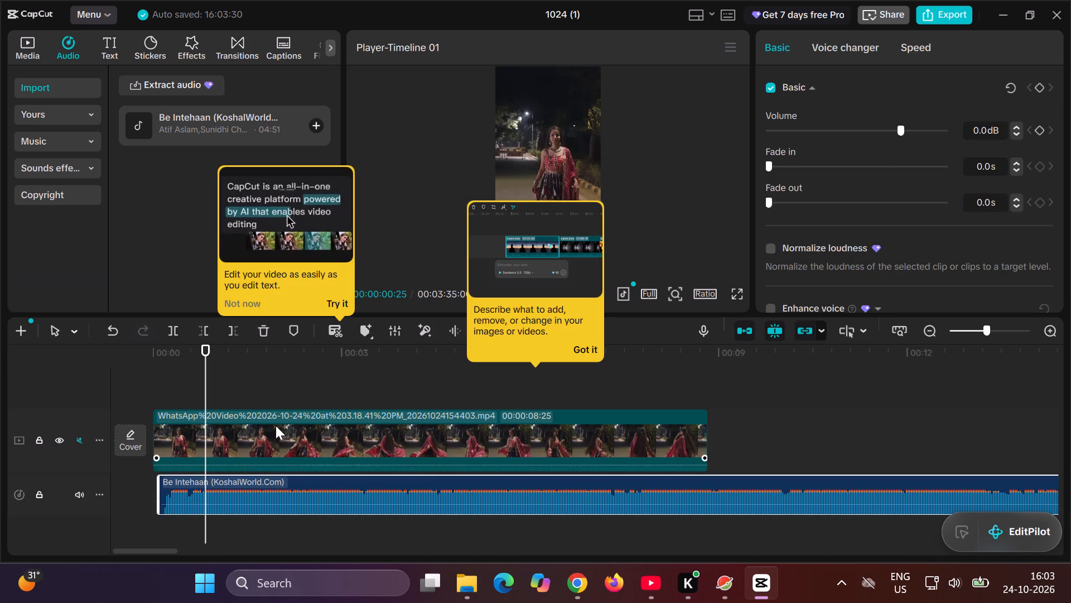
pyautogui.moveTo(242, 483); pyautogui.dragTo(236, 483)
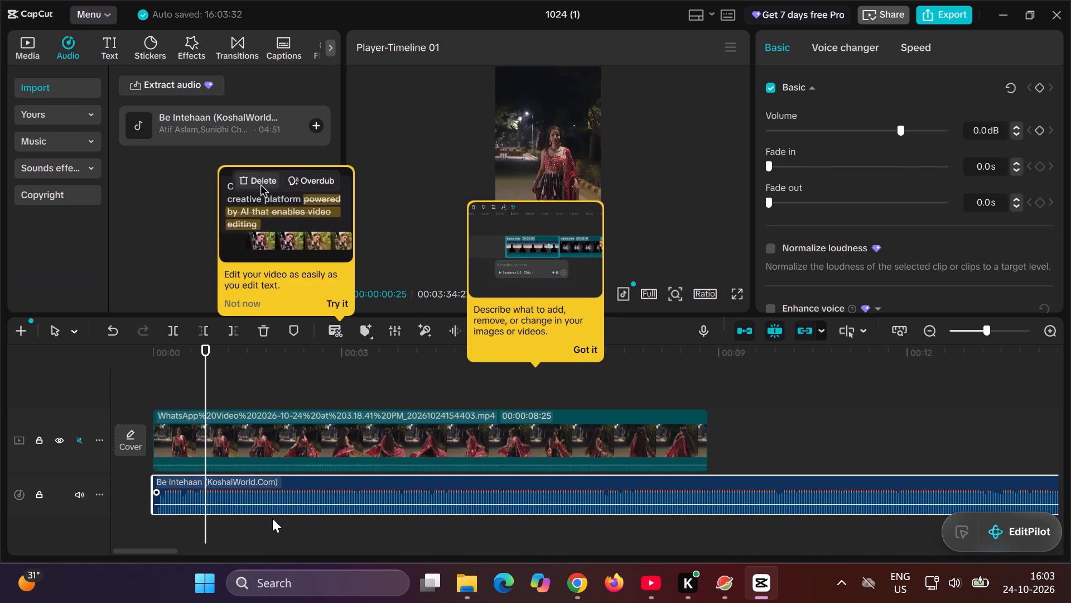
# Play the twirl clip with the repositioned song from 00:00 to check how well they match.
pyautogui.click(274, 519)
pyautogui.moveTo(277, 347); pyautogui.dragTo(132, 342)
pyautogui.click(404, 370)
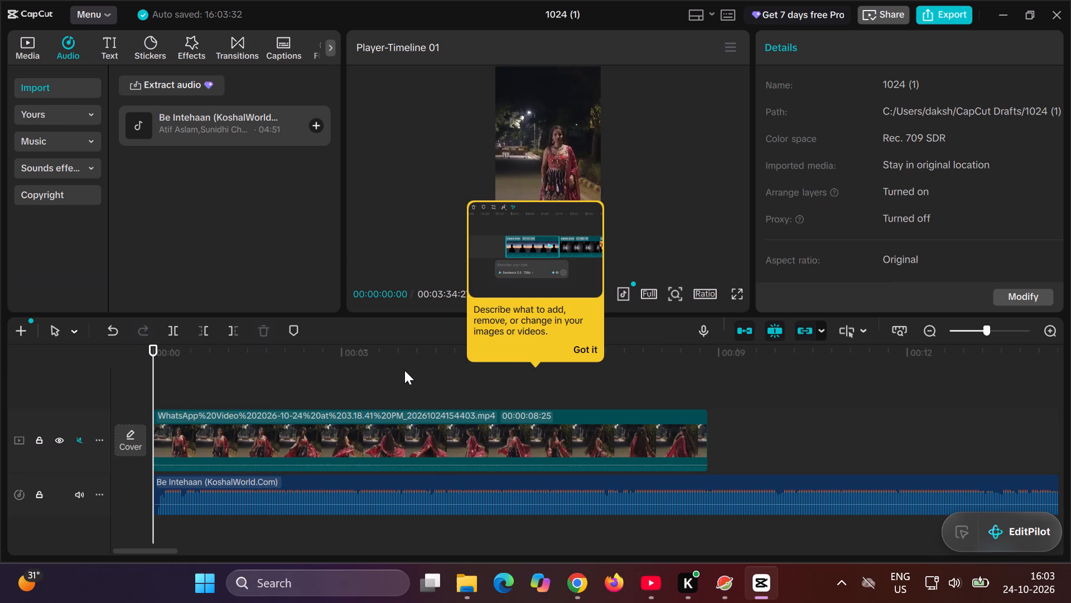
pyautogui.moveTo(404, 370); pyautogui.dragTo(112, 400)
pyautogui.press('space')
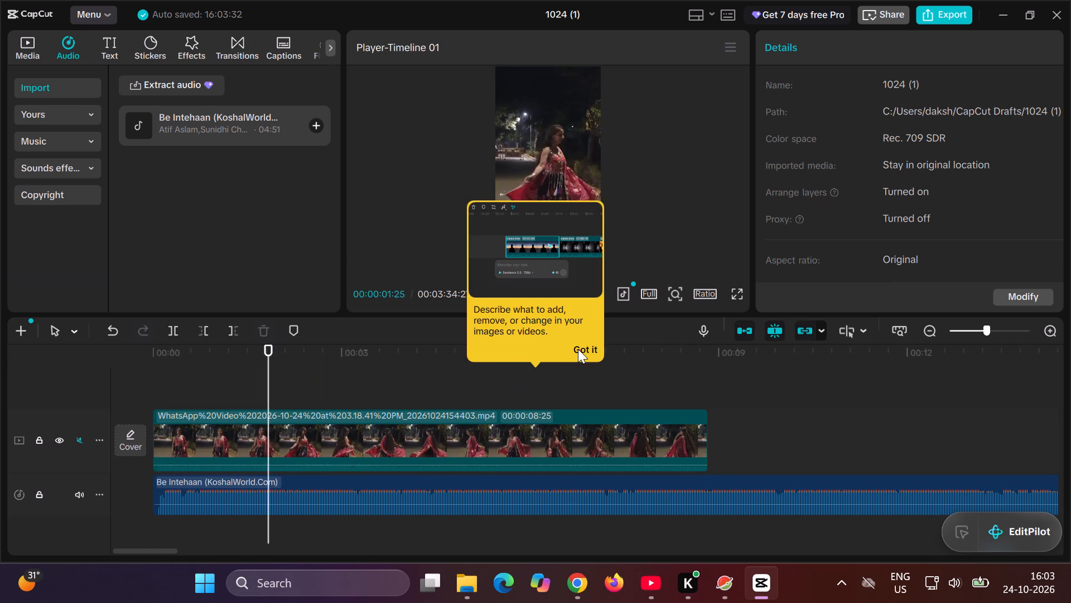
pyautogui.click(581, 346)
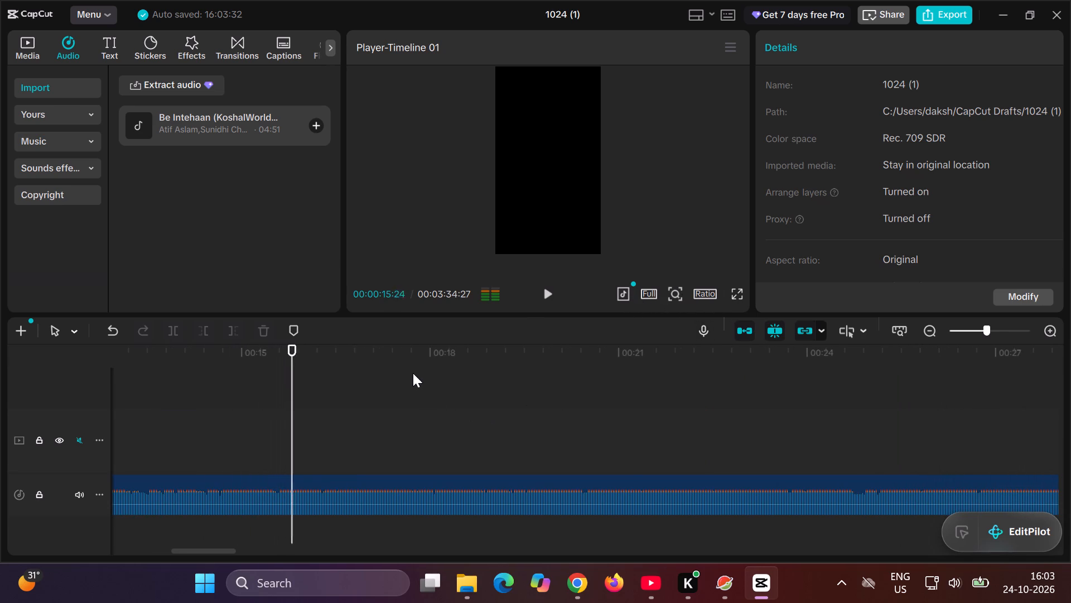
pyautogui.press('space')
pyautogui.moveTo(319, 343); pyautogui.dragTo(148, 370)
pyautogui.hscroll(1, 521, 417)
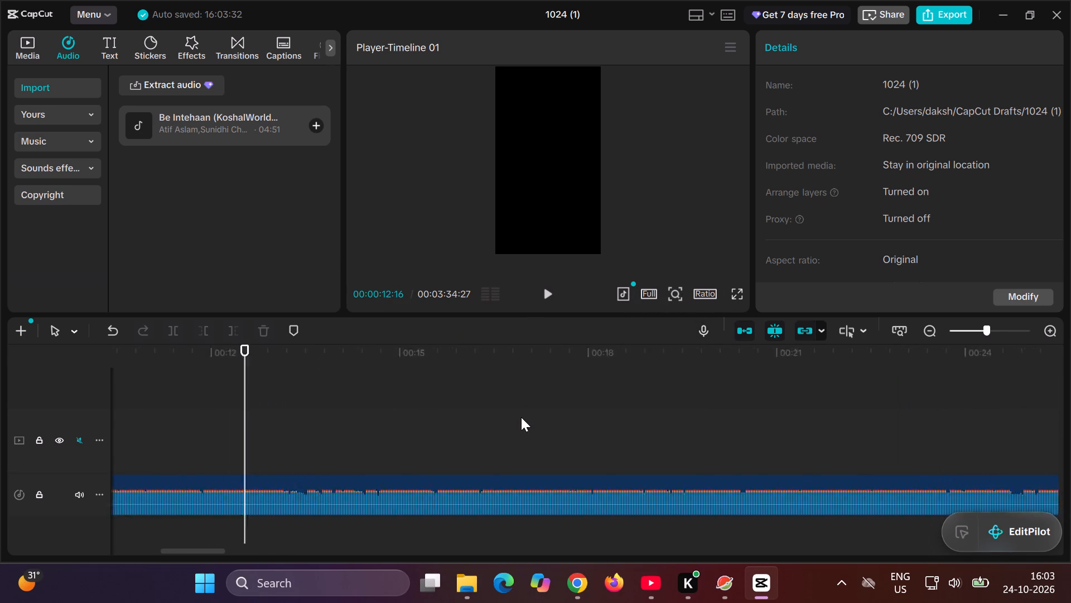
pyautogui.hscroll(1, 521, 417)
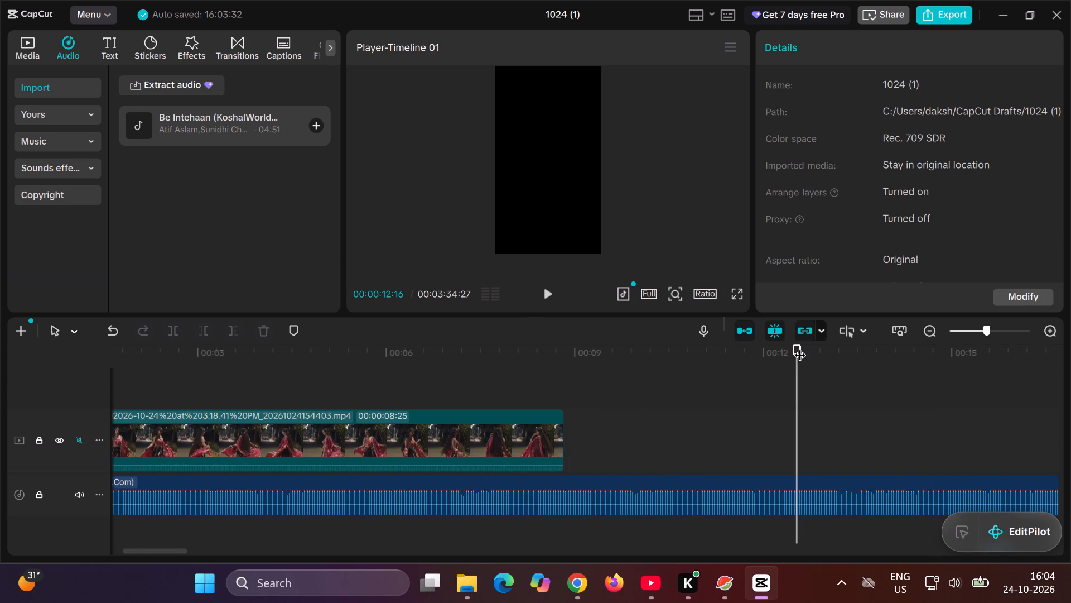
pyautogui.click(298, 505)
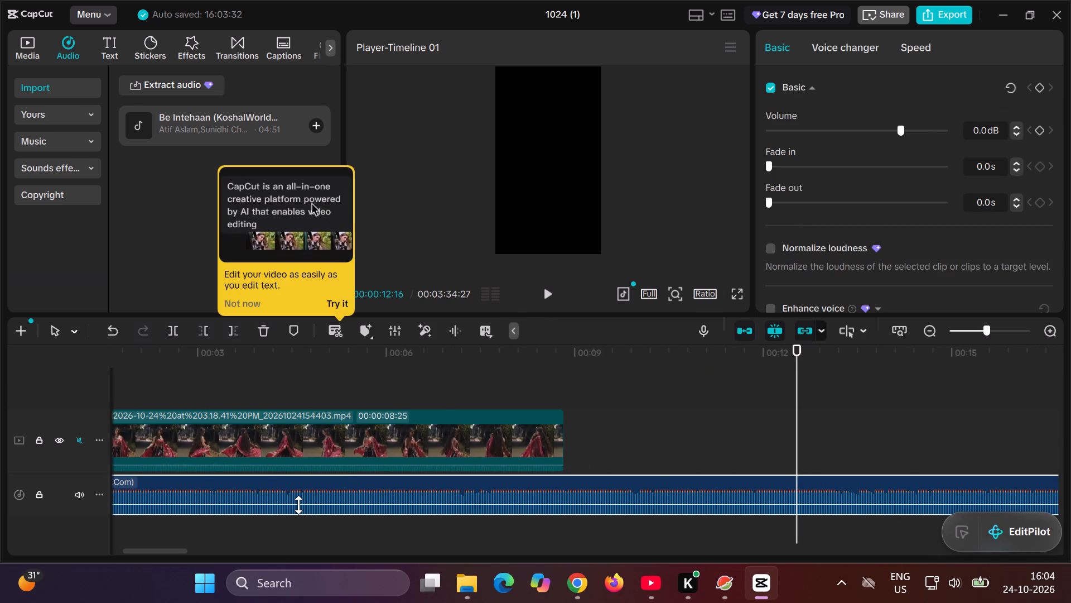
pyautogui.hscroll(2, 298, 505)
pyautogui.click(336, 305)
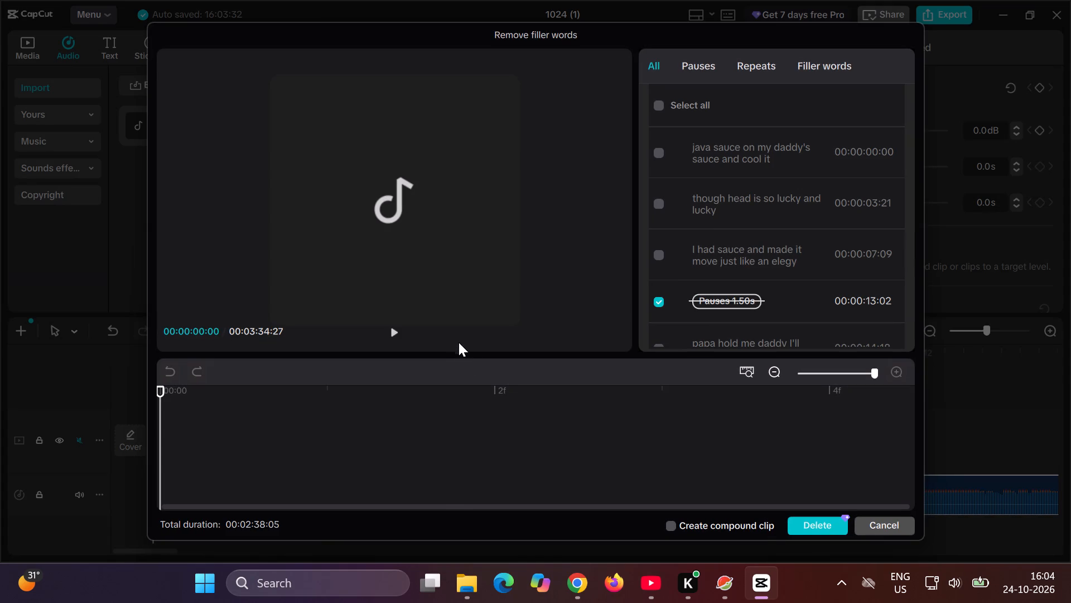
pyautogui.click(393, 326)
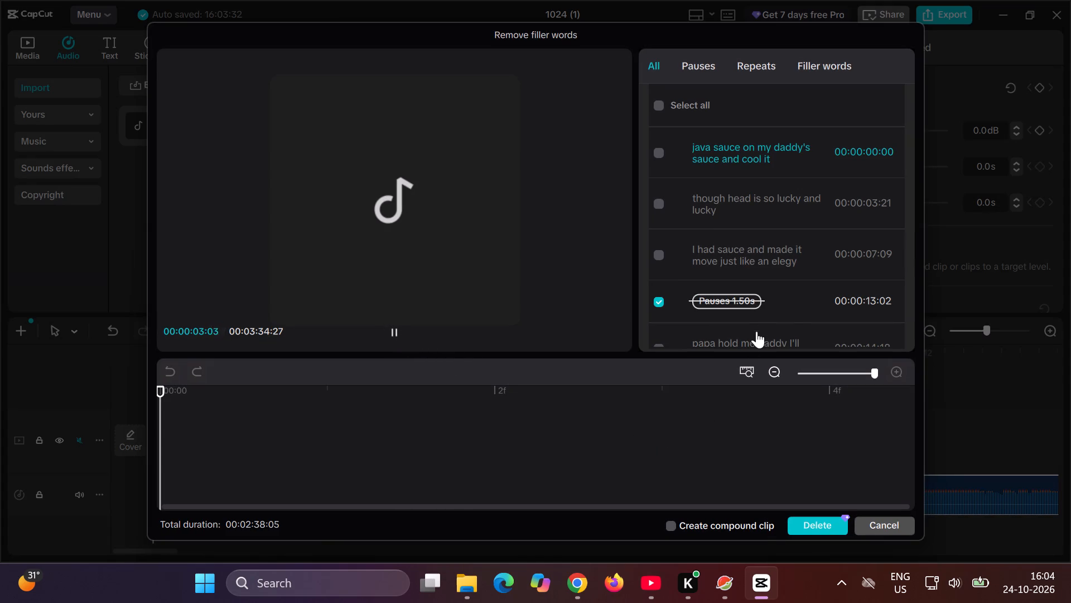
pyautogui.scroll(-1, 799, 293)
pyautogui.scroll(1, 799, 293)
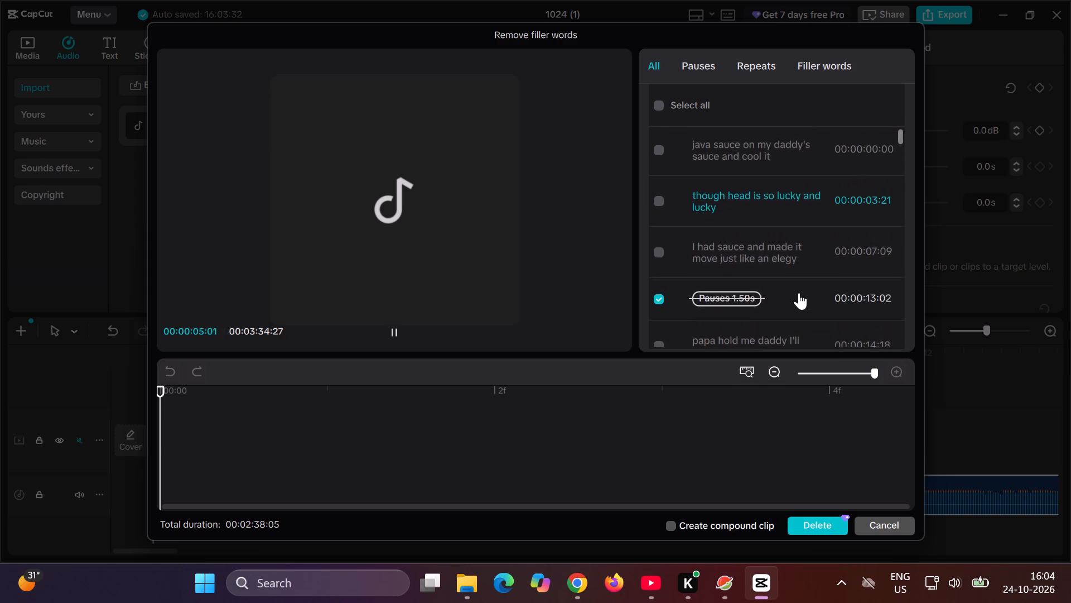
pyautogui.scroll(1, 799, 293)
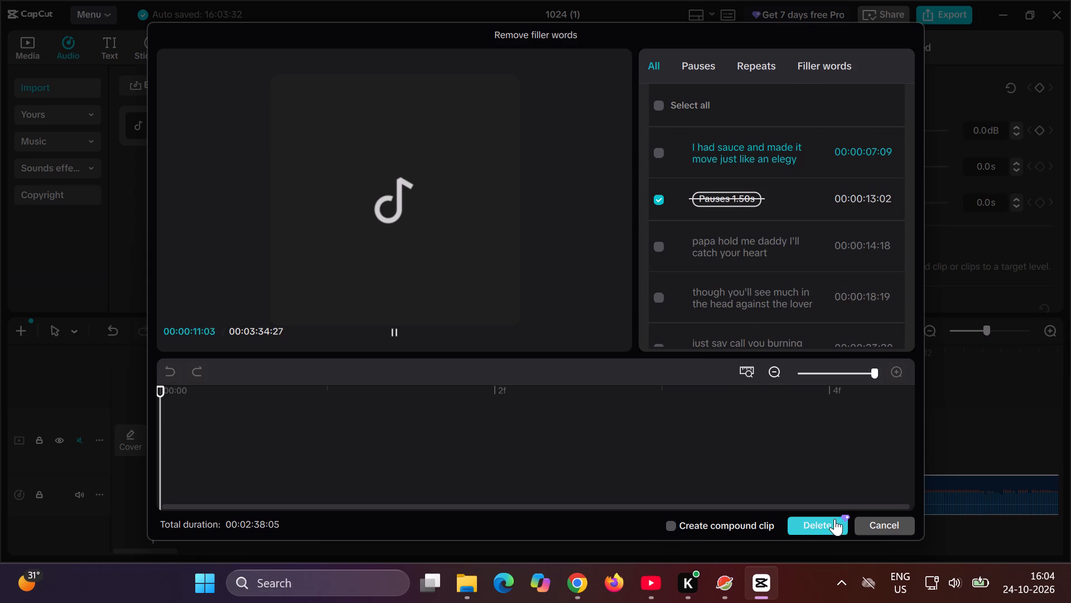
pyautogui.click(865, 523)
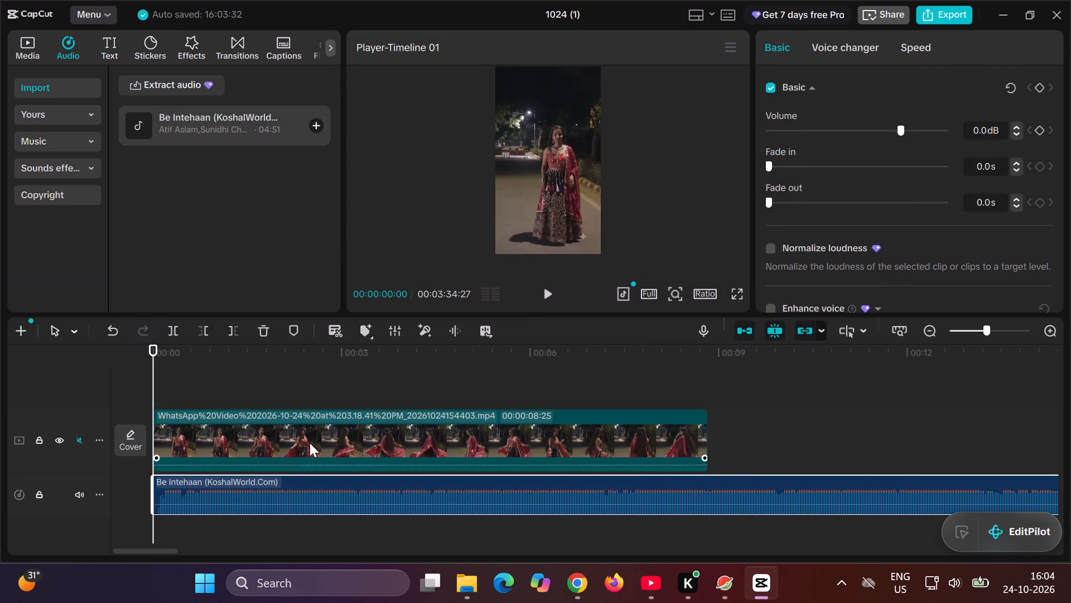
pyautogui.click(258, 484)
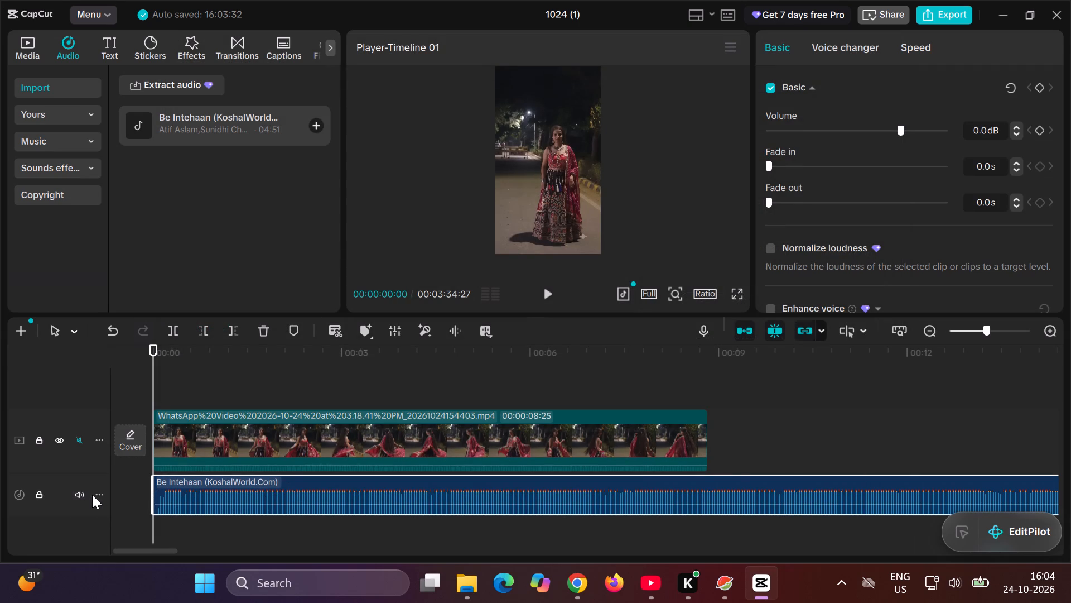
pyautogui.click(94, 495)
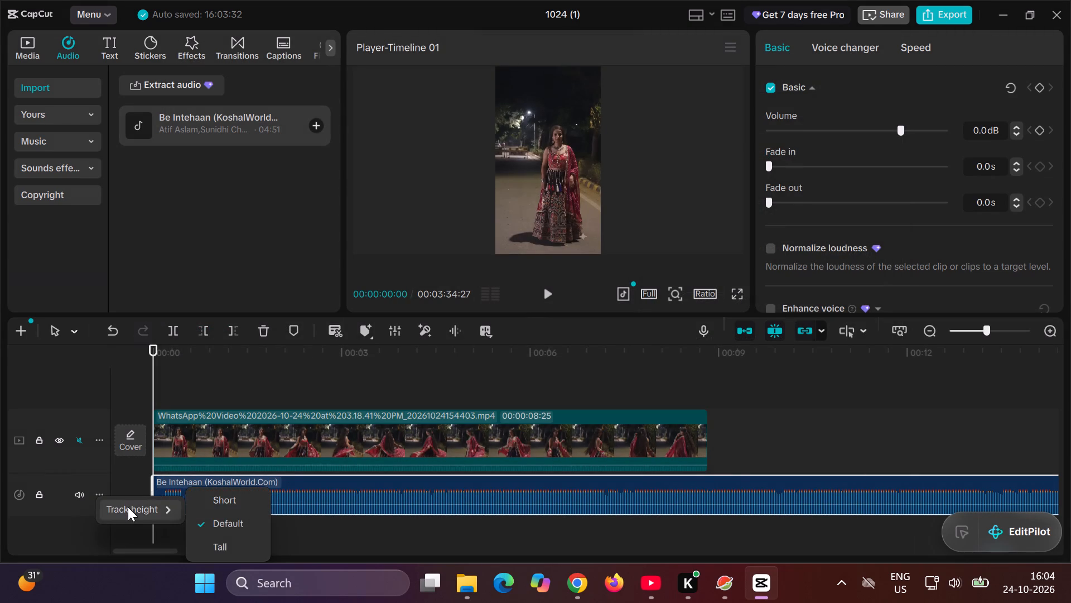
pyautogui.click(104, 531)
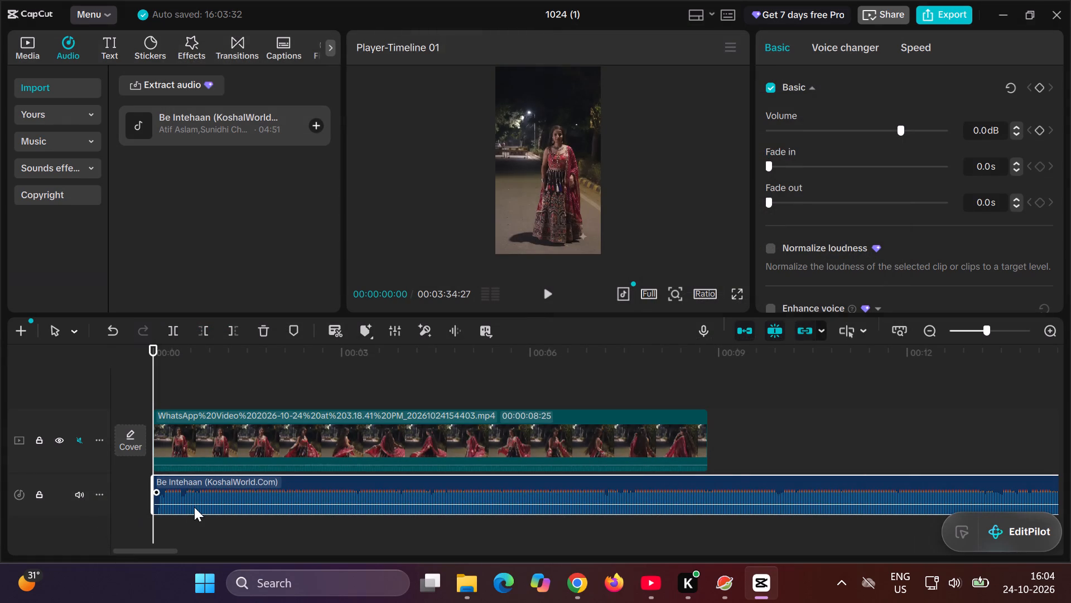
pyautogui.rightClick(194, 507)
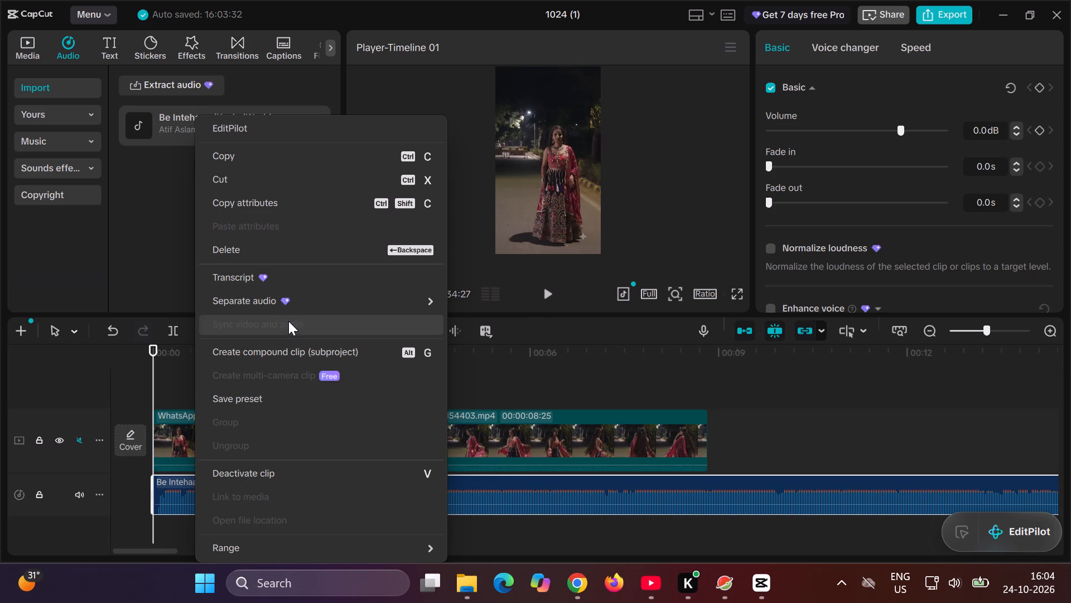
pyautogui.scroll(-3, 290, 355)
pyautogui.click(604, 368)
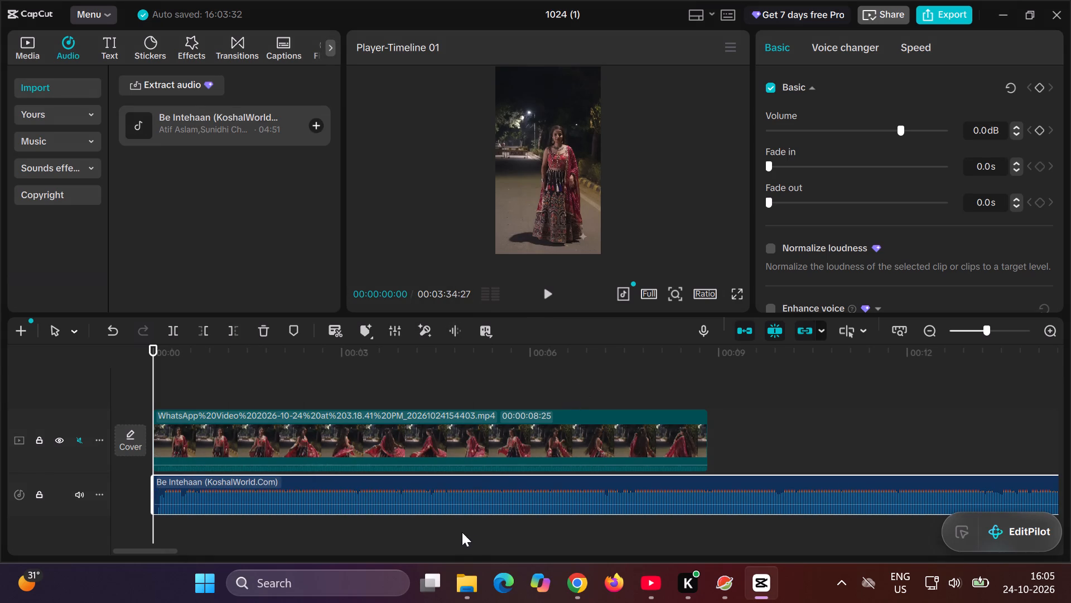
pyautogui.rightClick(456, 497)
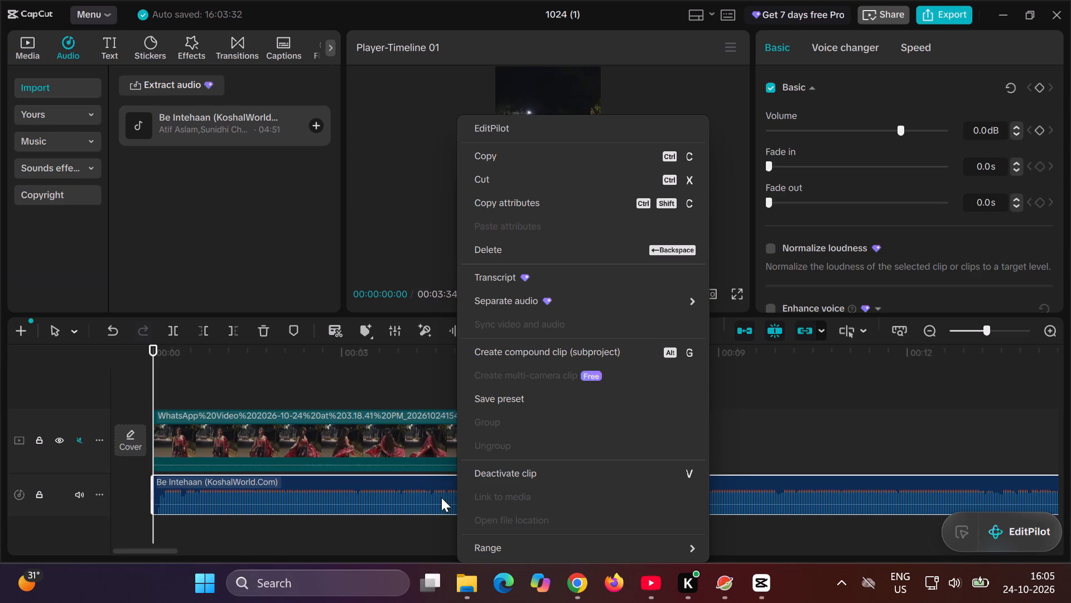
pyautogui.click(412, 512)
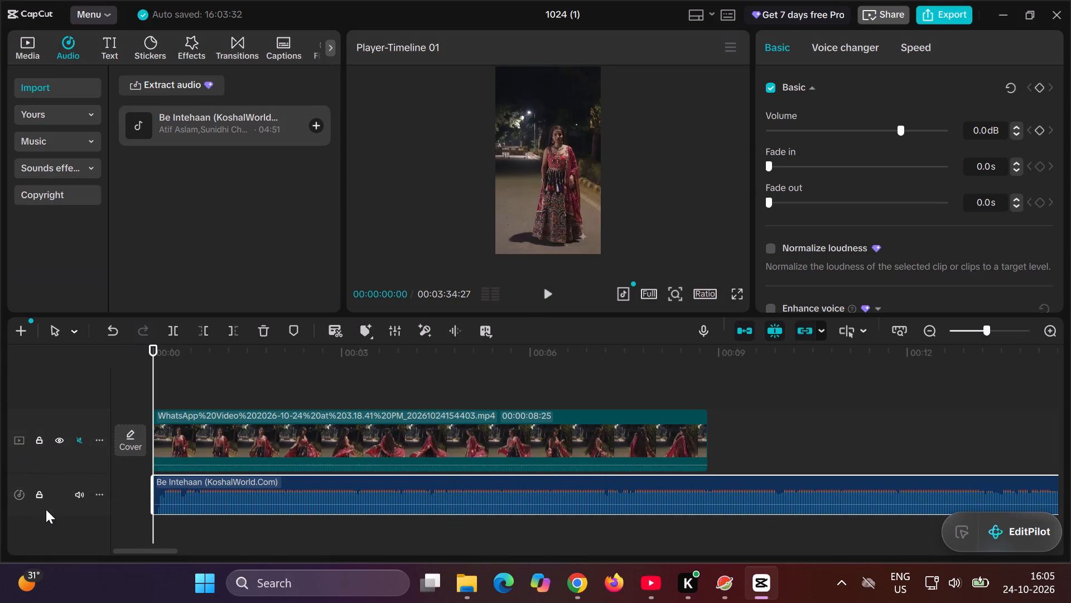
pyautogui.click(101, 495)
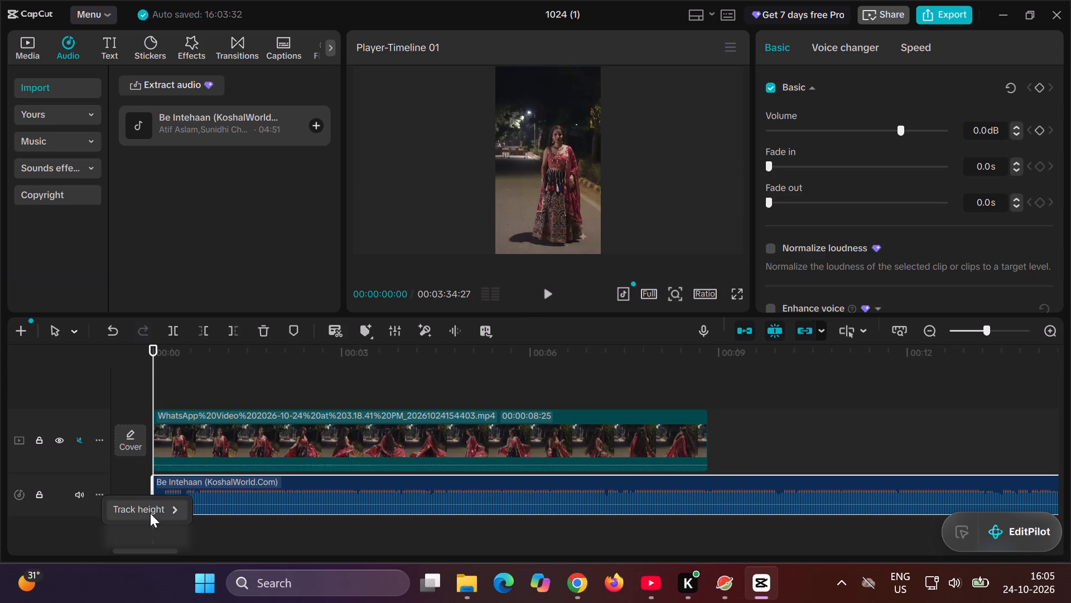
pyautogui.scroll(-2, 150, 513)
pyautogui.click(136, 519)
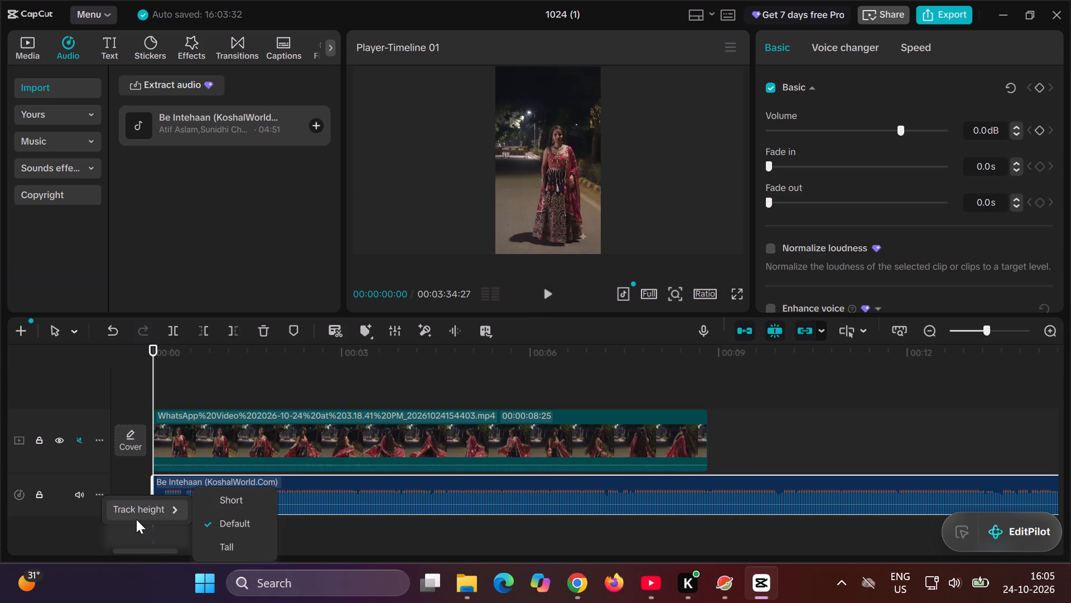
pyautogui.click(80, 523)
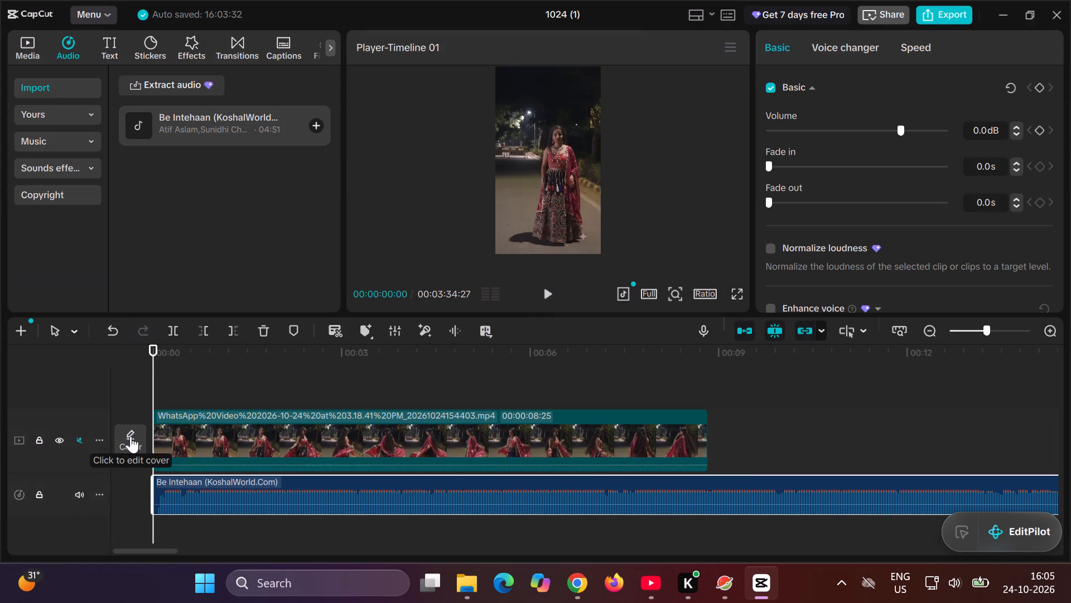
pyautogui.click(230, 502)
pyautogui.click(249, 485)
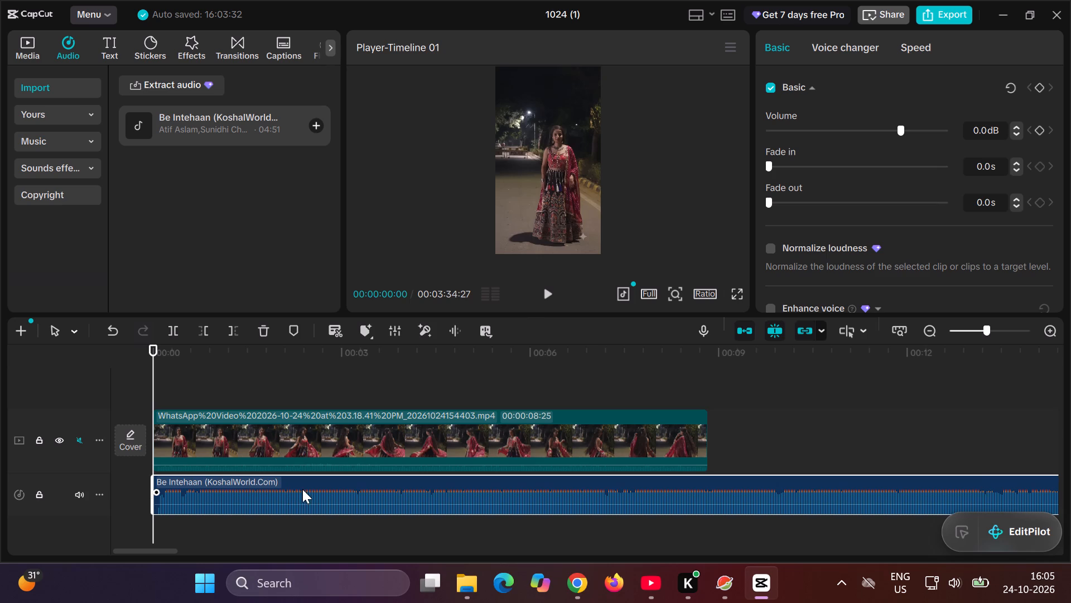
# Look through the Be Intehaan audio clip's basic and voice changer settings for an option that suits syncing the reel.
pyautogui.click(306, 489)
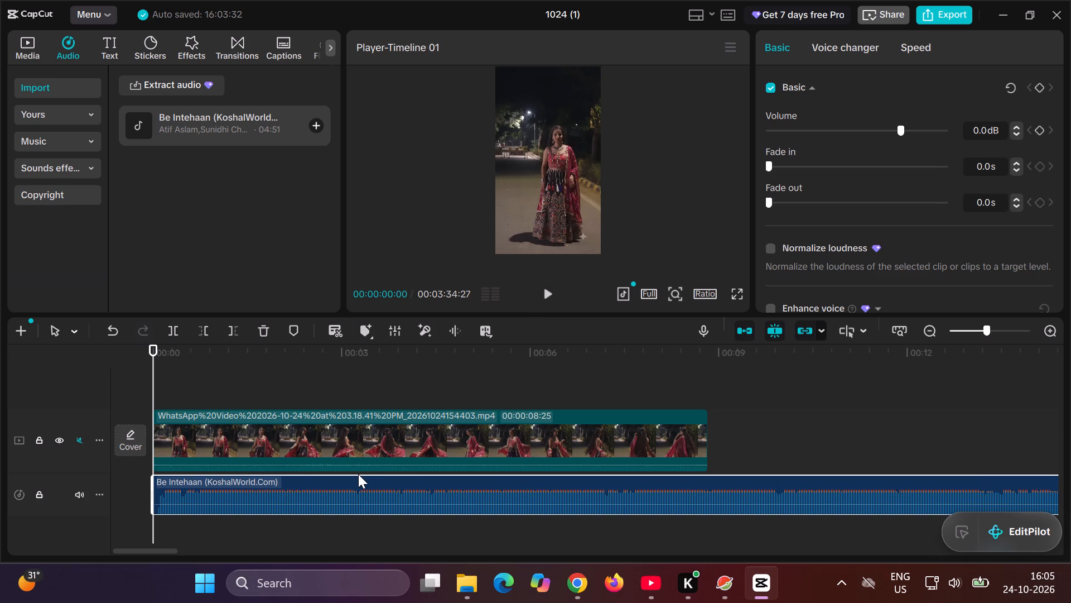
pyautogui.rightClick(358, 474)
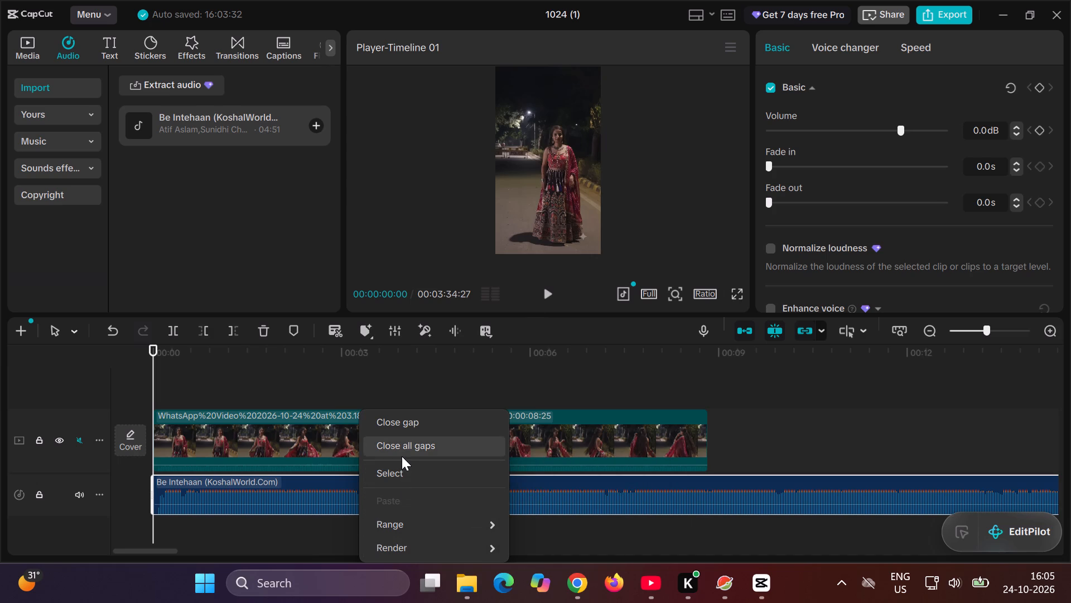
pyautogui.click(422, 380)
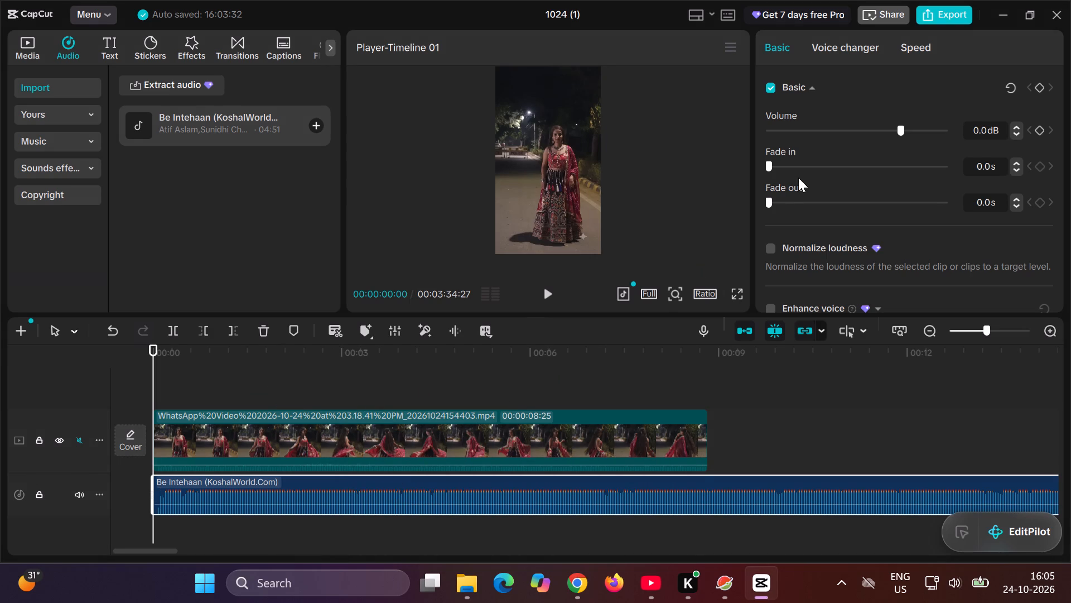
pyautogui.click(912, 41)
pyautogui.click(858, 41)
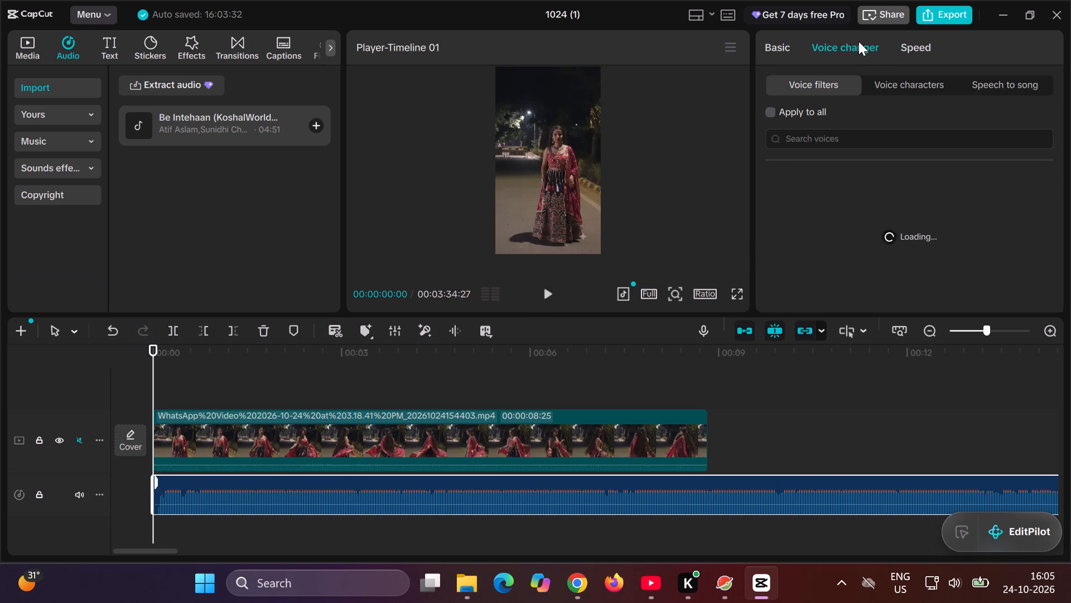
pyautogui.click(786, 40)
pyautogui.scroll(-4, 852, 220)
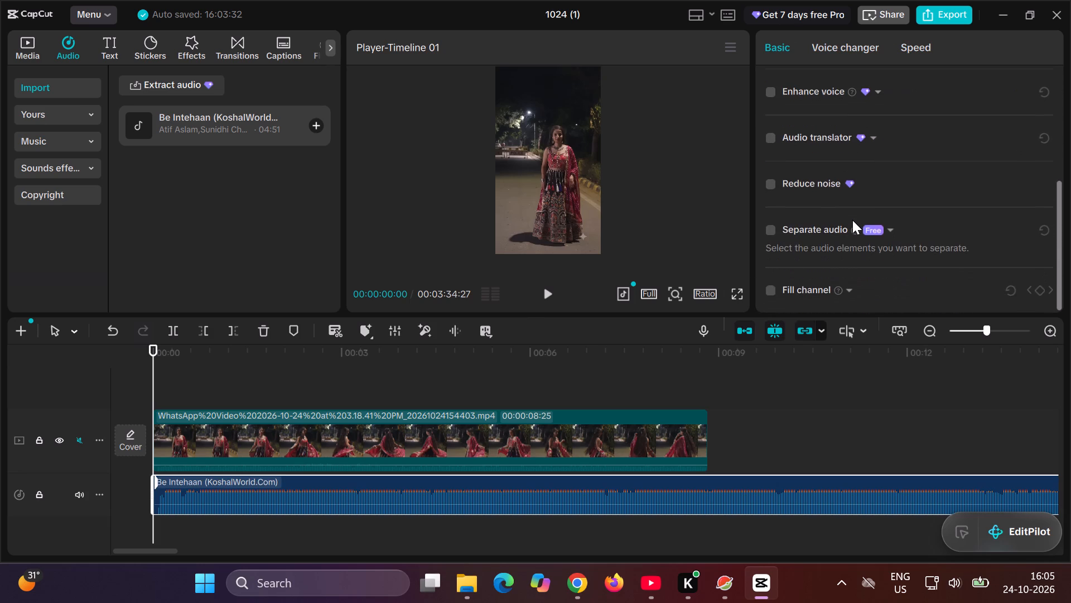
pyautogui.scroll(-2, 852, 220)
pyautogui.scroll(1, 852, 220)
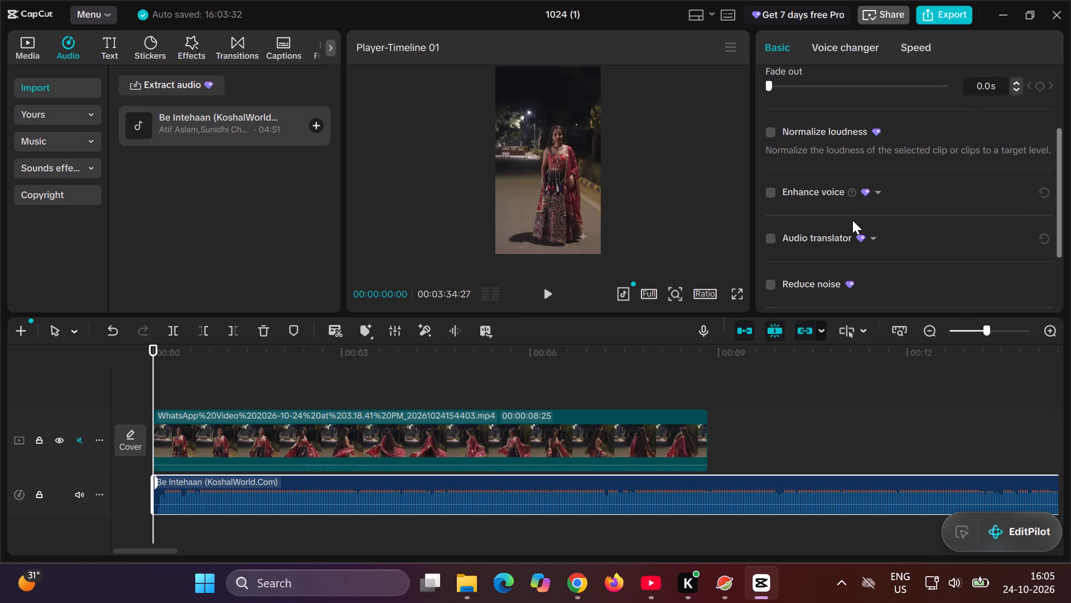
pyautogui.scroll(2, 852, 220)
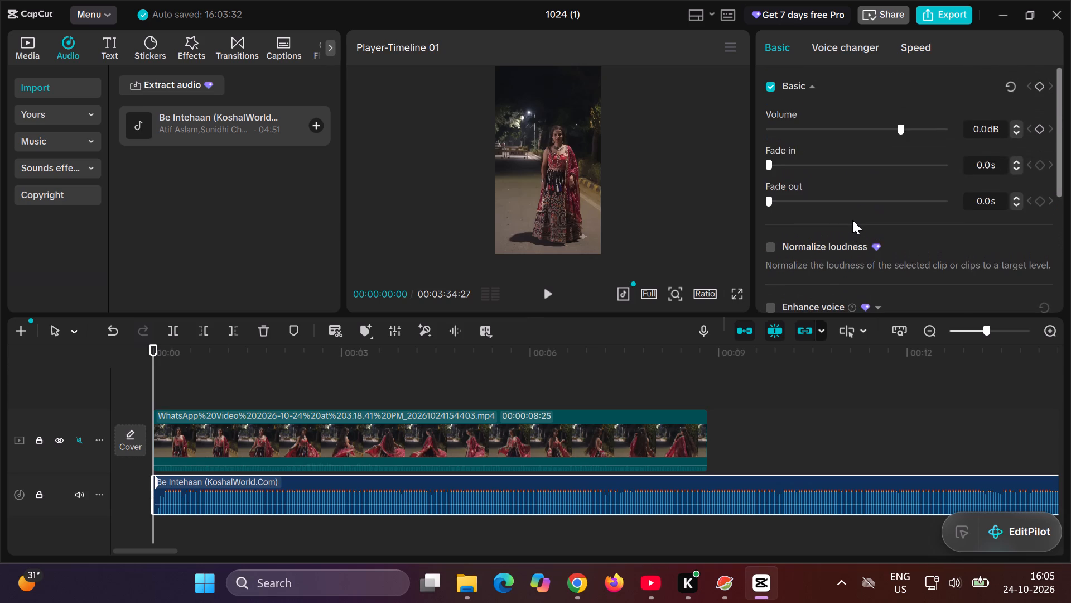
pyautogui.scroll(3, 852, 220)
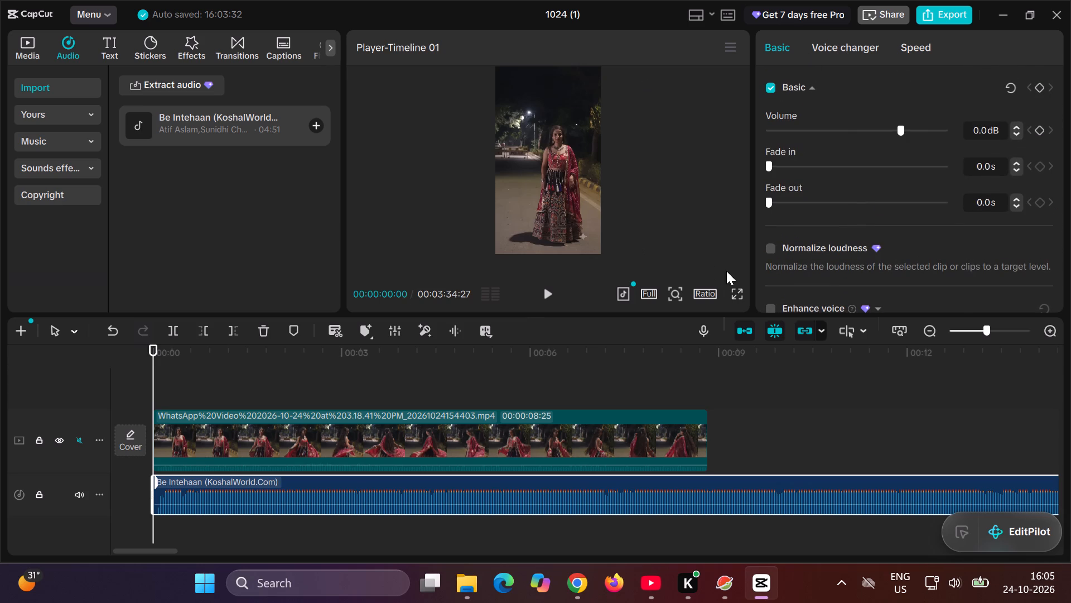
pyautogui.scroll(-4, 920, 238)
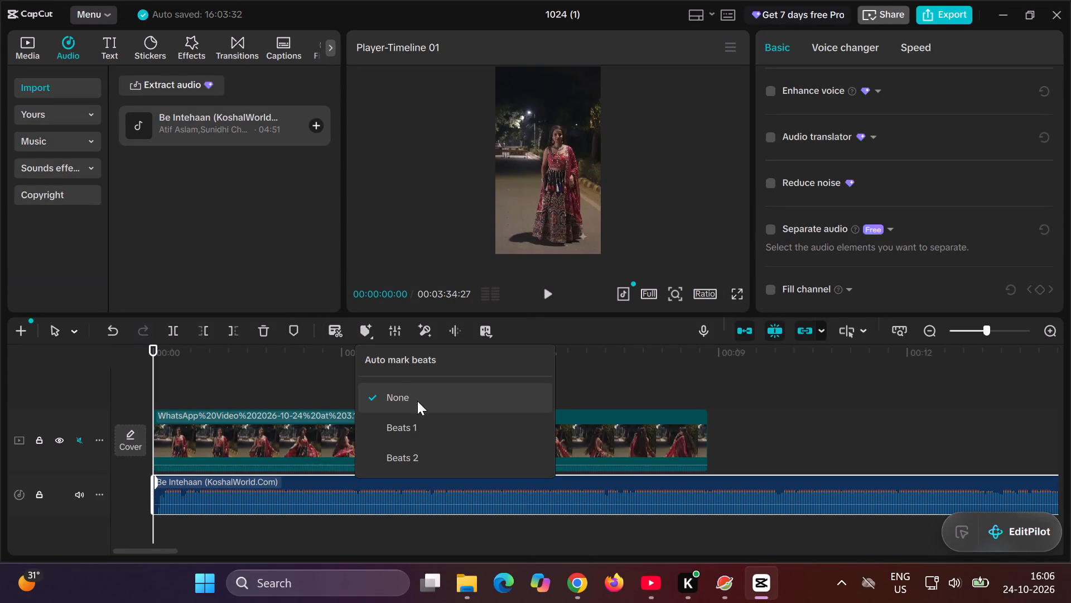
# Auto-mark the beats of the Be Intehaan audio with the Beats 1 option.
pyautogui.click(416, 422)
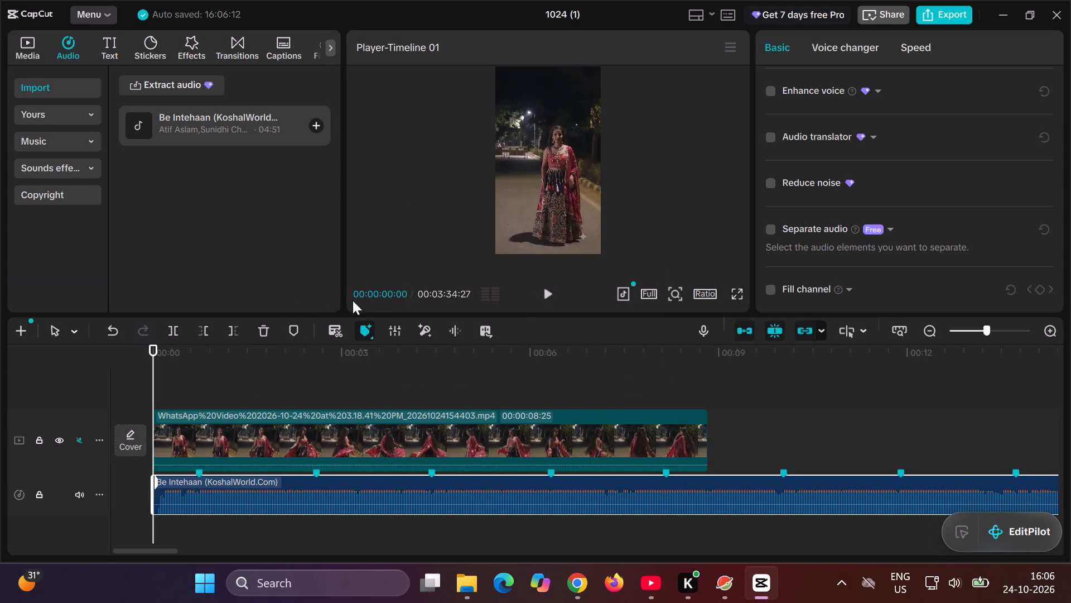
# Play the reel with the marked song from 00:00, and replay the music from about 00:11 to find an ending point.
pyautogui.press('space')
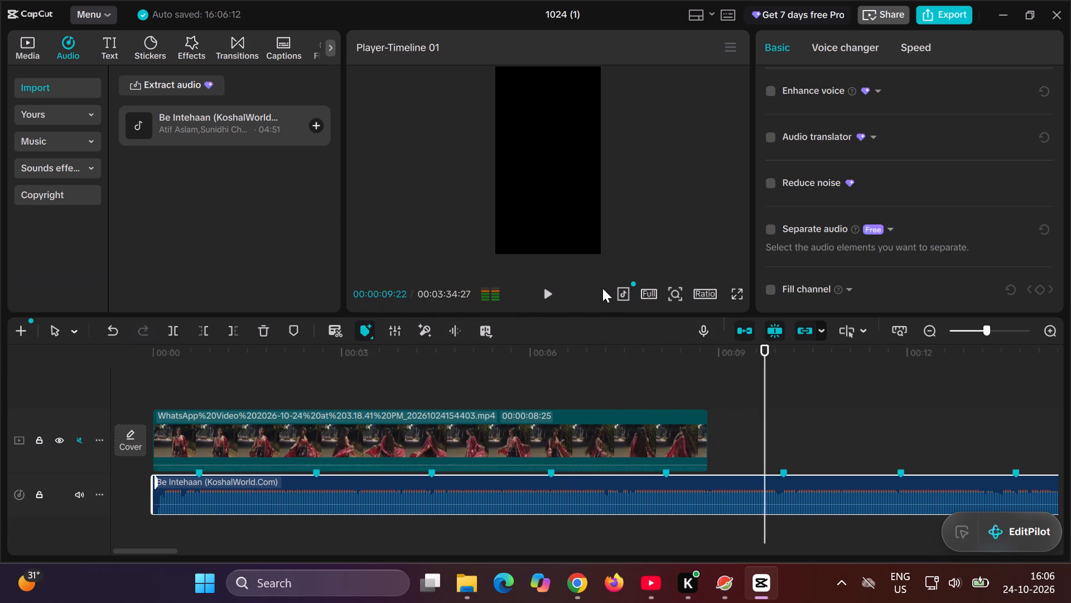
pyautogui.hscroll(-2, 739, 380)
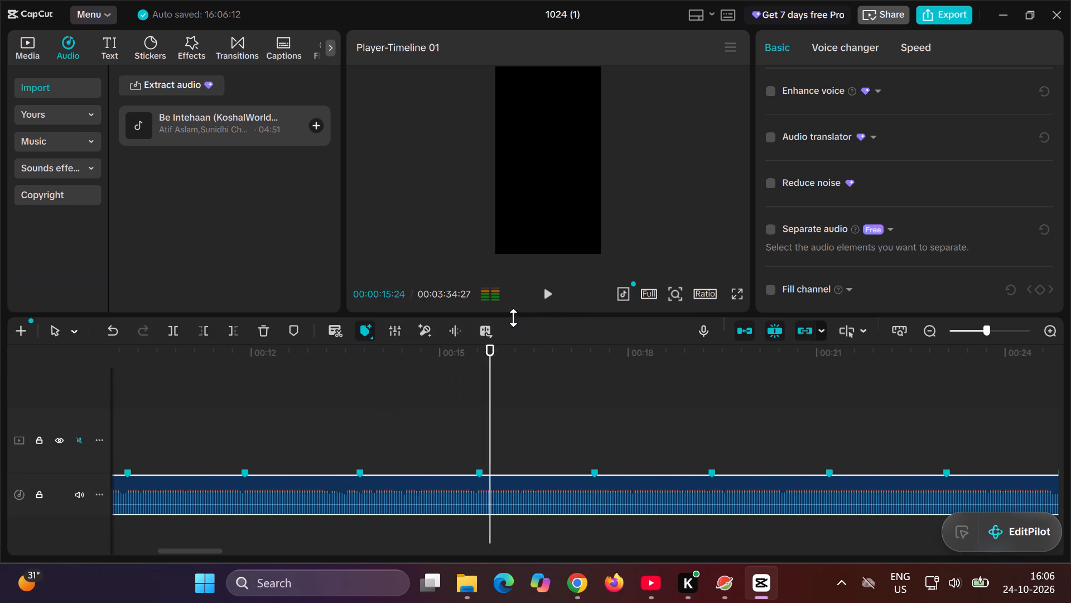
pyautogui.click(374, 441)
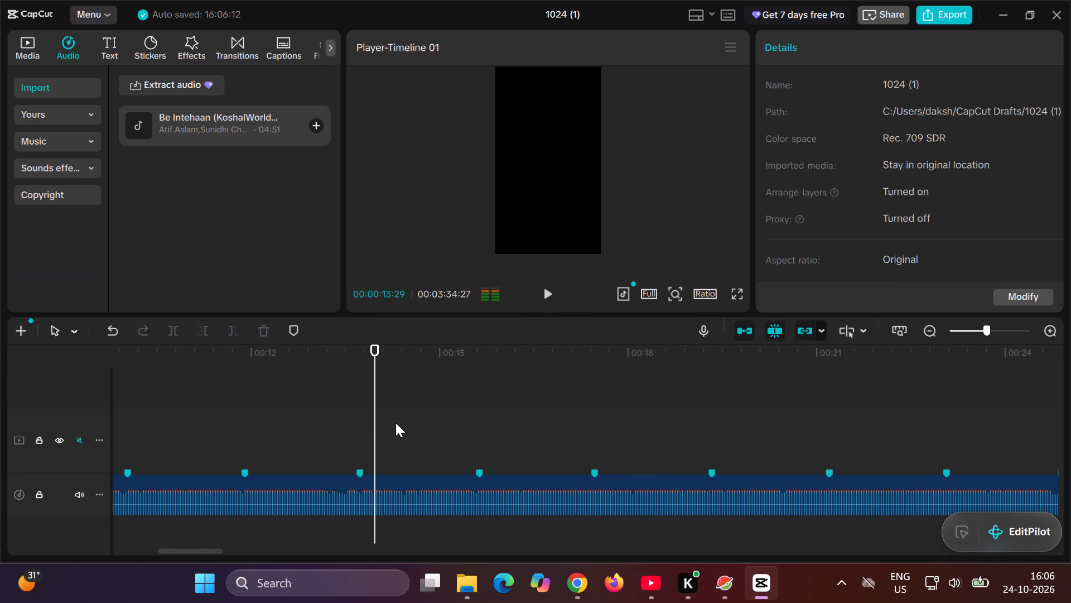
pyautogui.hscroll(1, 324, 447)
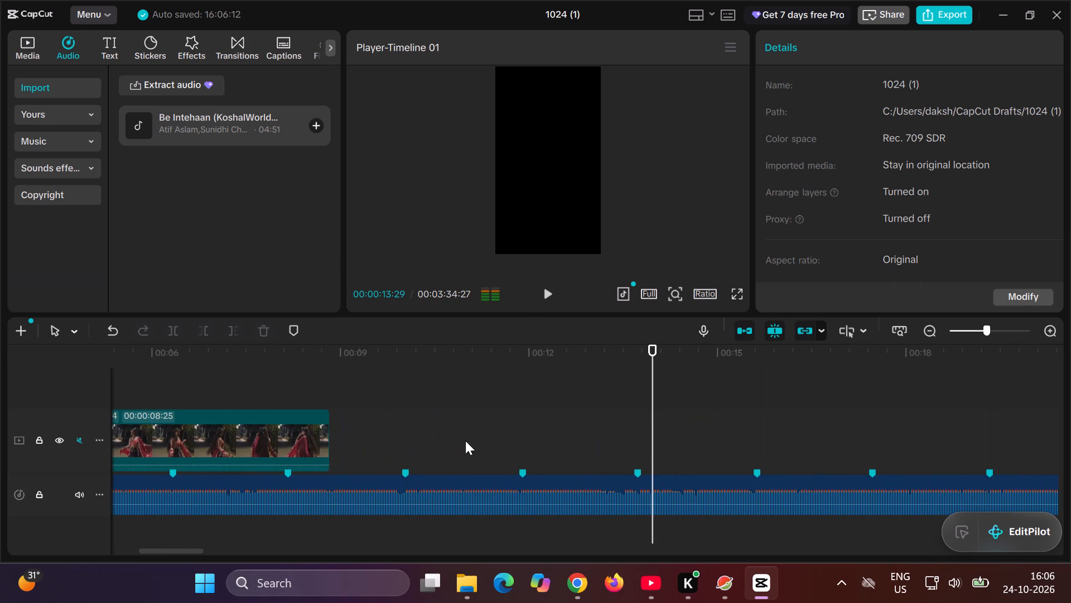
pyautogui.click(486, 438)
pyautogui.click(544, 289)
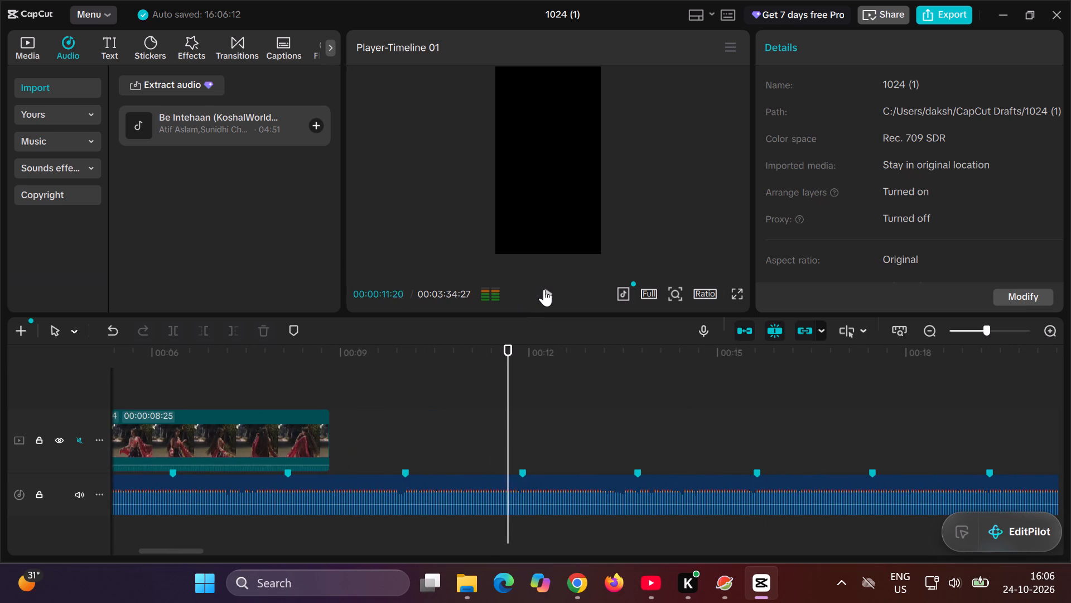
pyautogui.click(553, 299)
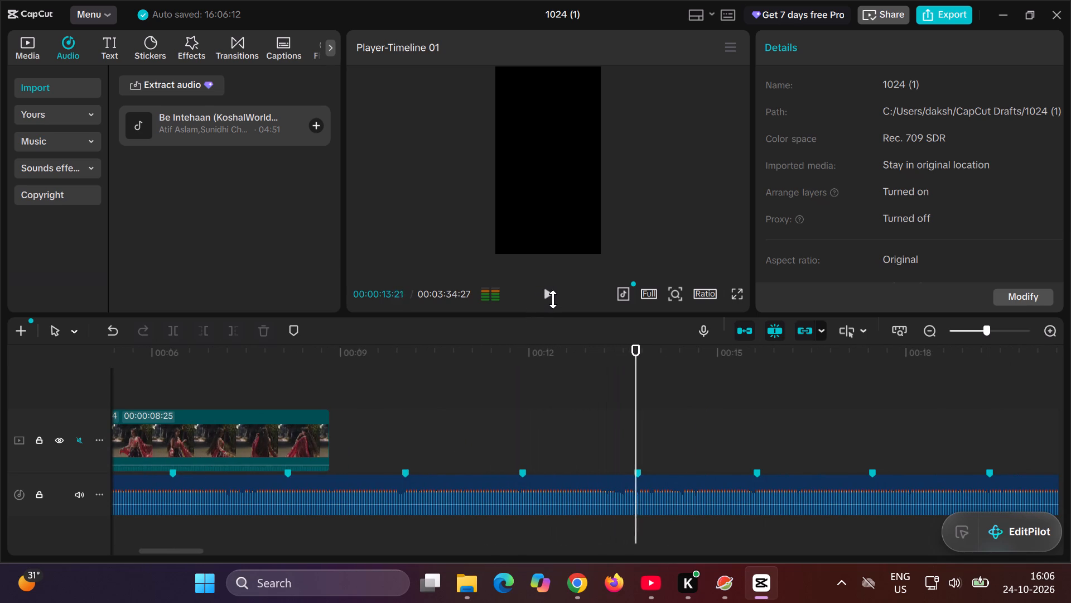
# Trim the Be Intehaan audio at 00:00:13:15, just before the nearby beat marker, deleting everything after that point.
pyautogui.moveTo(640, 342); pyautogui.dragTo(640, 342)
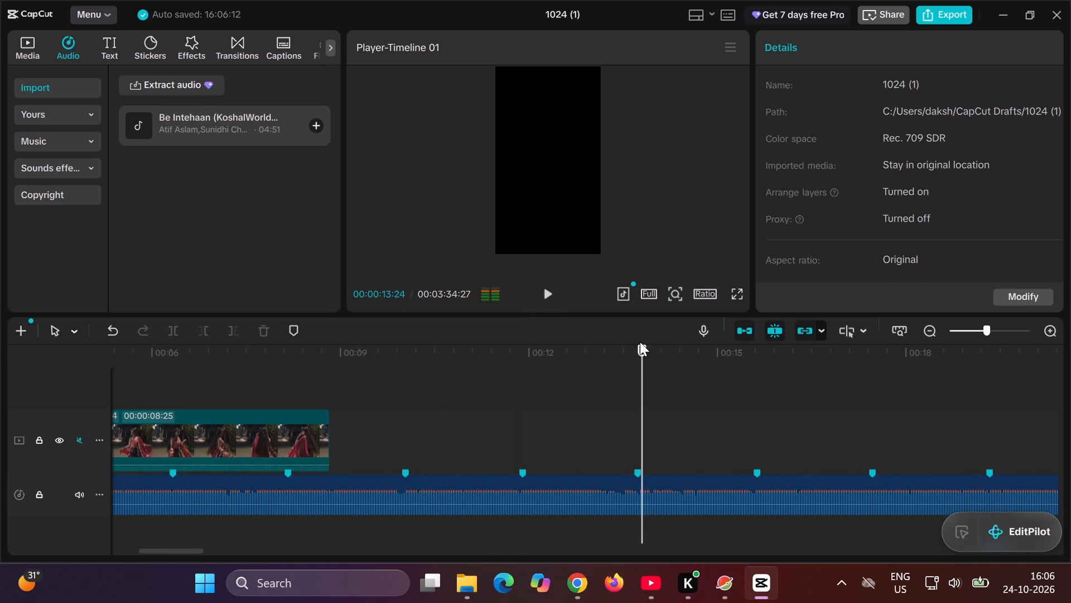
pyautogui.moveTo(640, 342); pyautogui.dragTo(628, 341)
pyautogui.moveTo(643, 347); pyautogui.dragTo(639, 347)
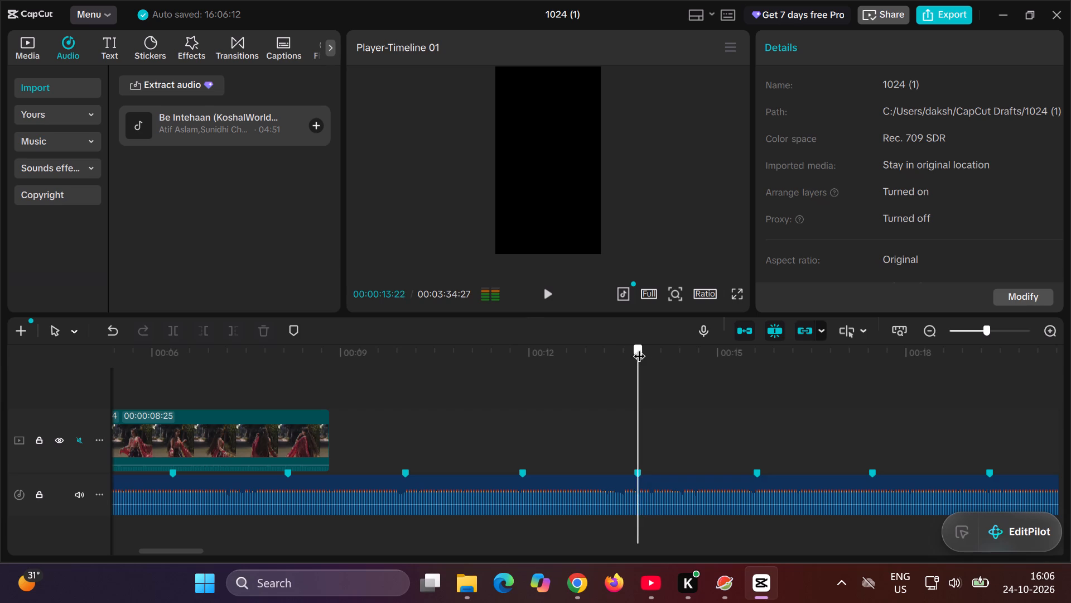
pyautogui.moveTo(639, 347); pyautogui.dragTo(624, 346)
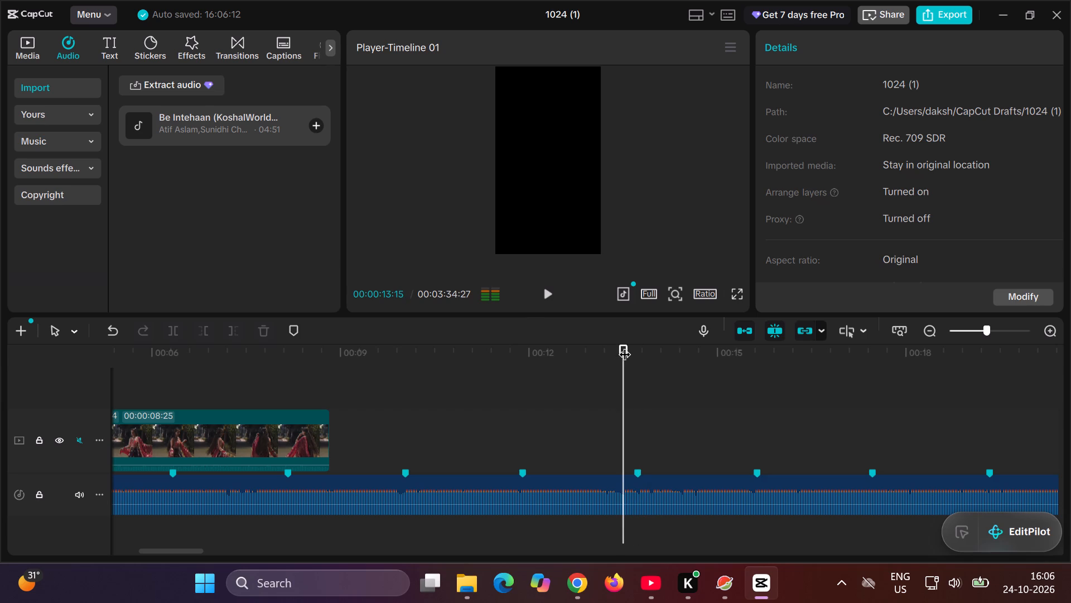
pyautogui.click(654, 497)
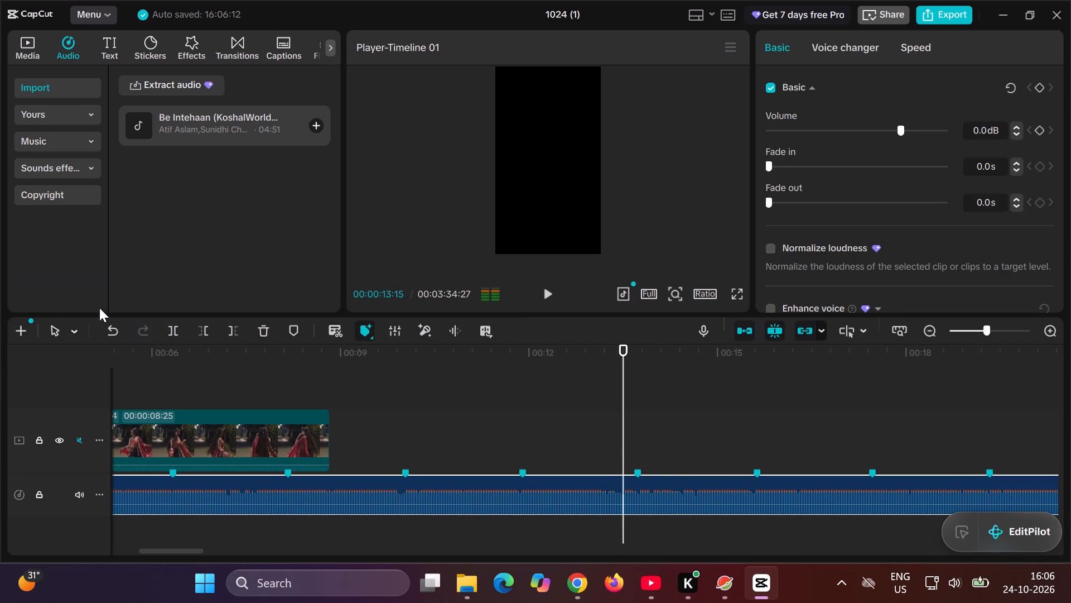
pyautogui.click(228, 333)
# Add a second copy of the imported twirl video to the main track, directly after the first clip.
pyautogui.hscroll(1, 533, 462)
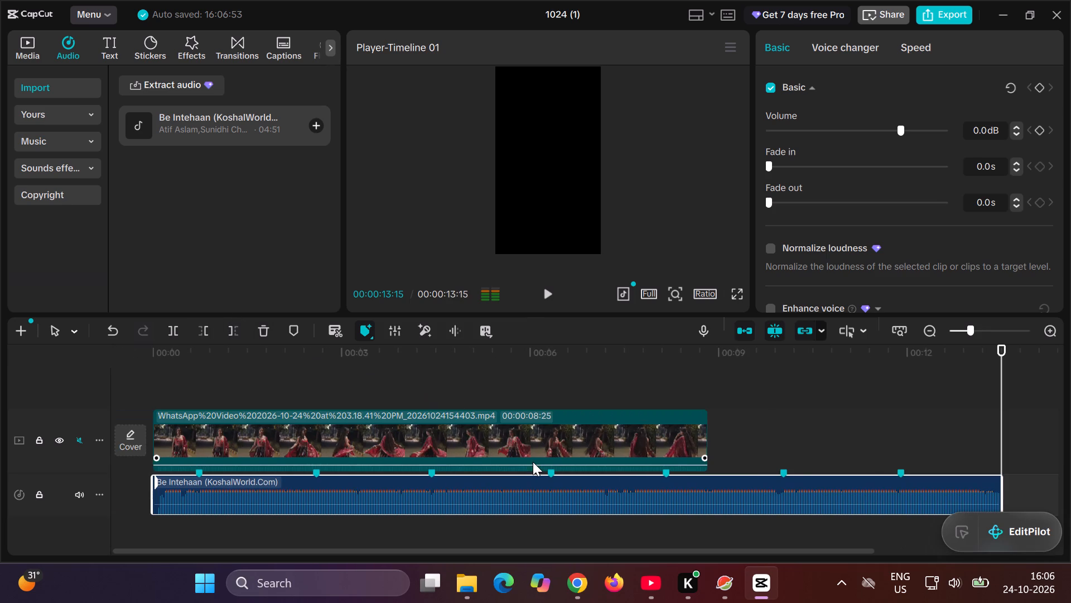
pyautogui.hscroll(1, 533, 462)
pyautogui.click(789, 443)
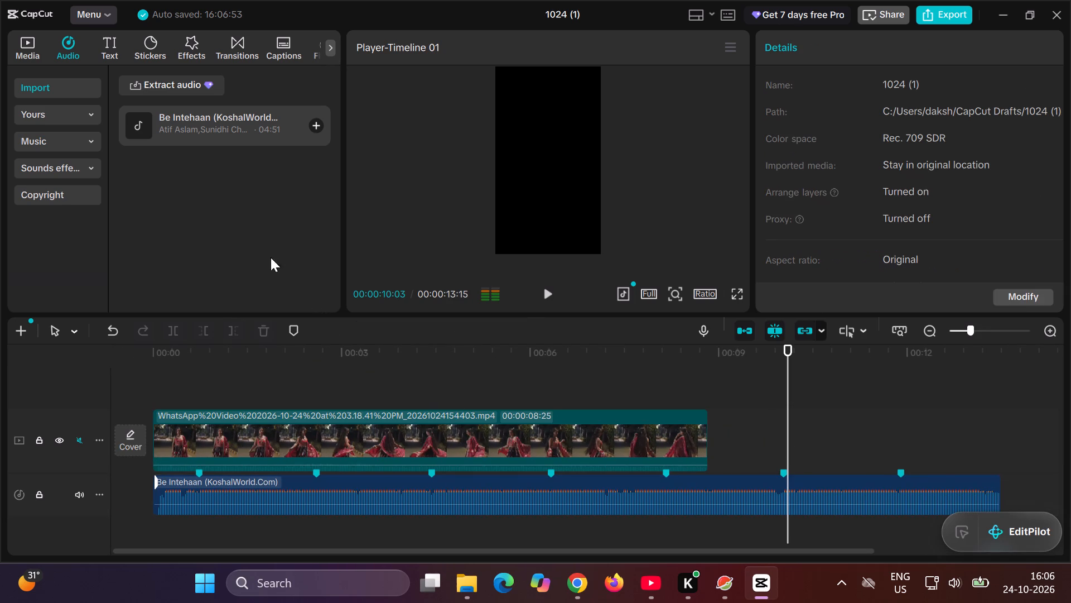
pyautogui.click(33, 51)
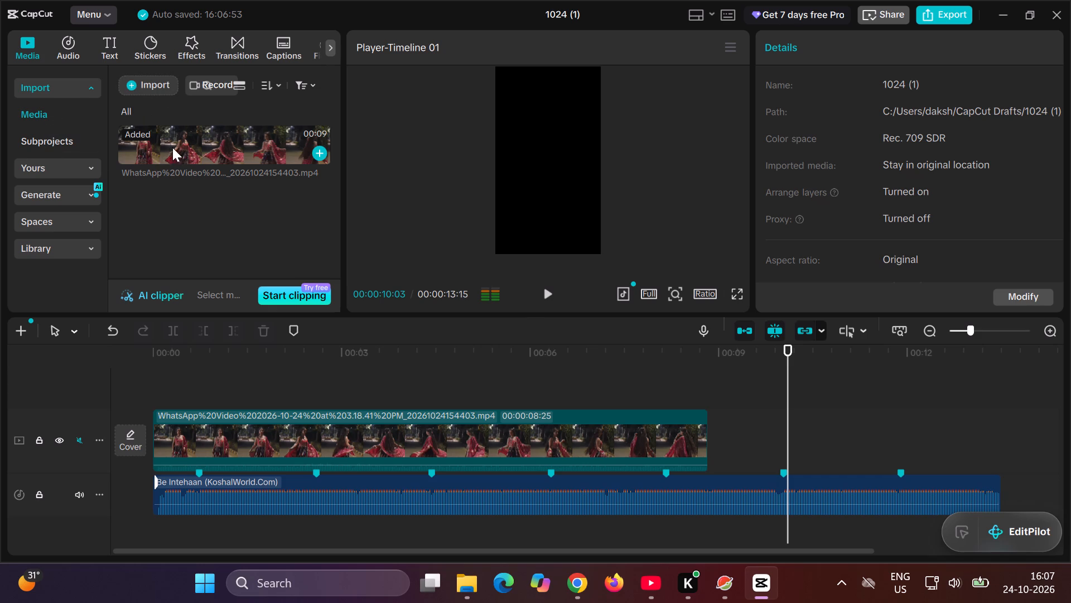
pyautogui.moveTo(198, 149); pyautogui.dragTo(803, 433)
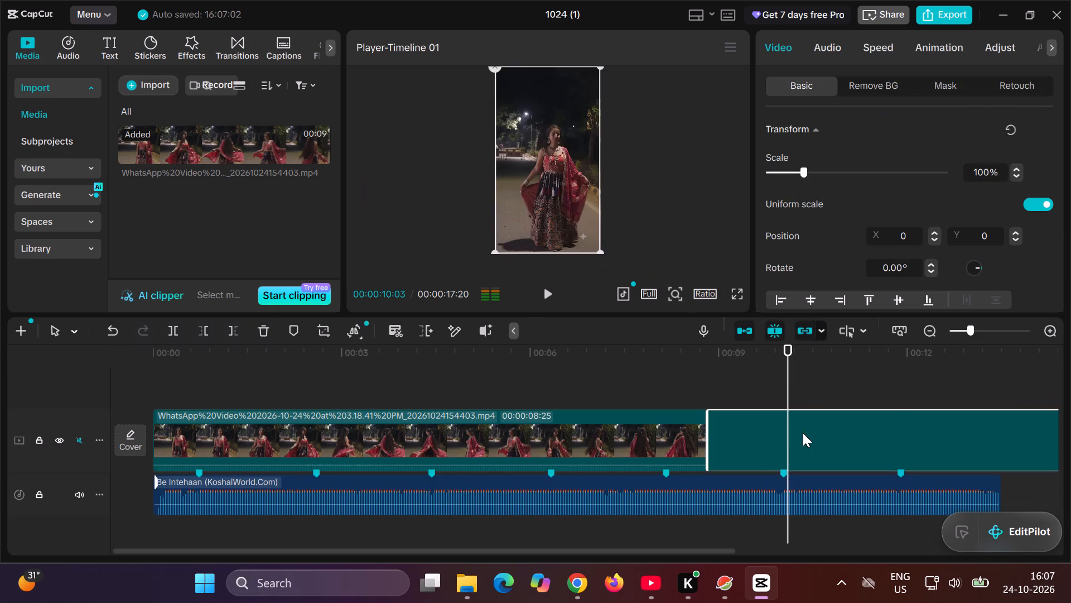
# Play the second twirl clip with the song from 00:00:10:03 and examine the frames around the join between the clips.
pyautogui.hscroll(-2, 803, 433)
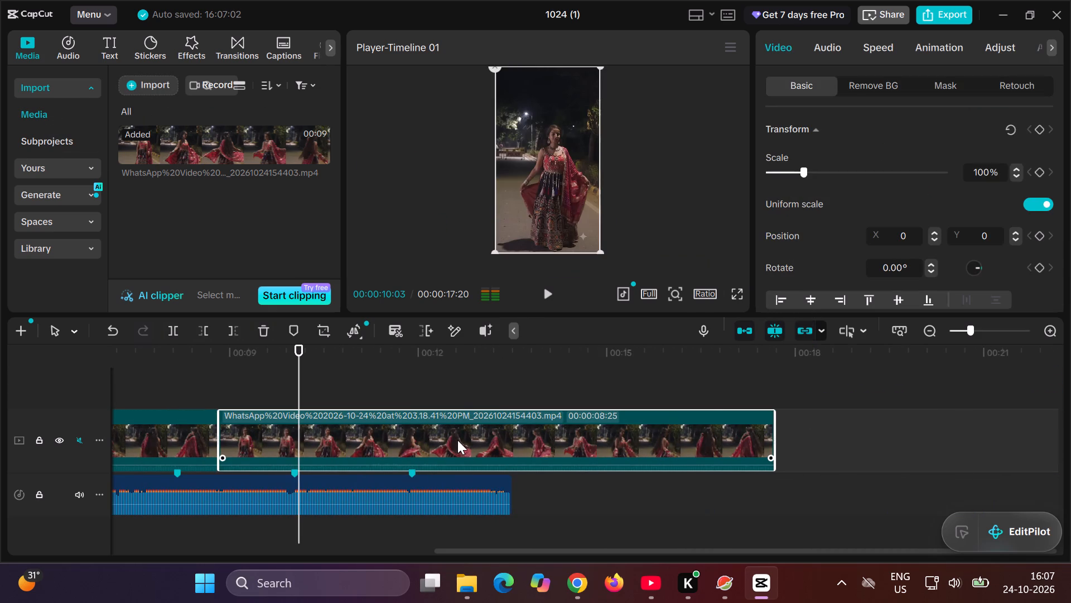
pyautogui.hscroll(2, 490, 384)
pyautogui.hscroll(-1, 490, 384)
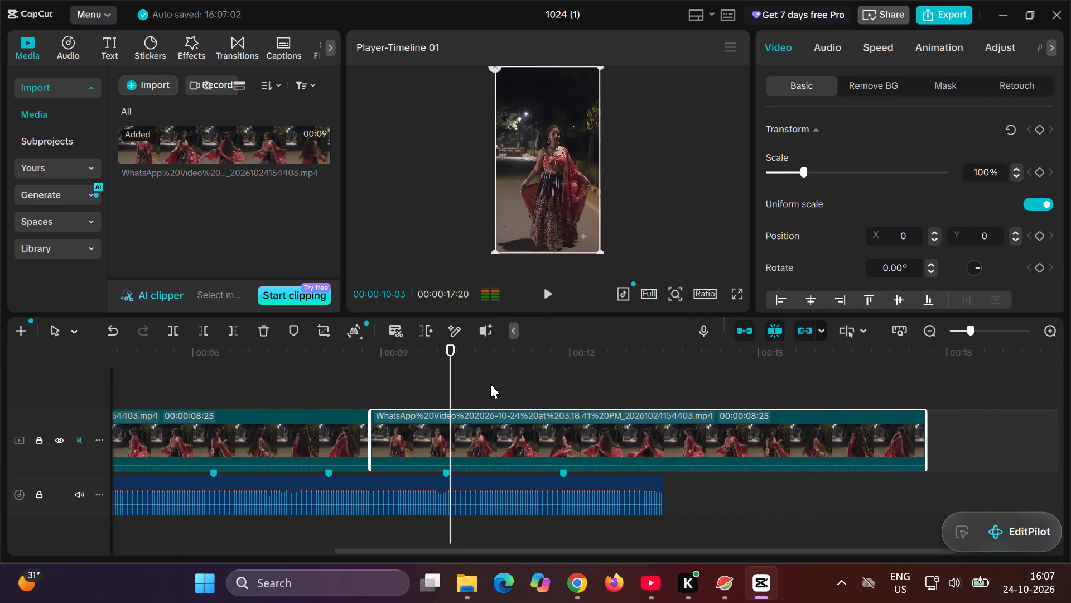
pyautogui.click(553, 298)
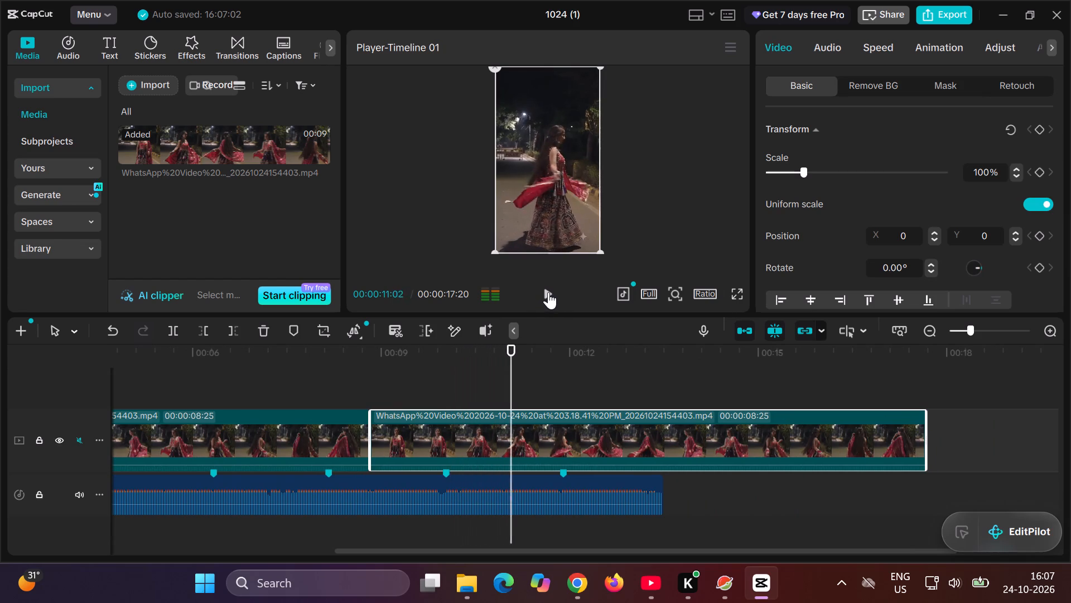
pyautogui.click(548, 292)
pyautogui.click(548, 292)
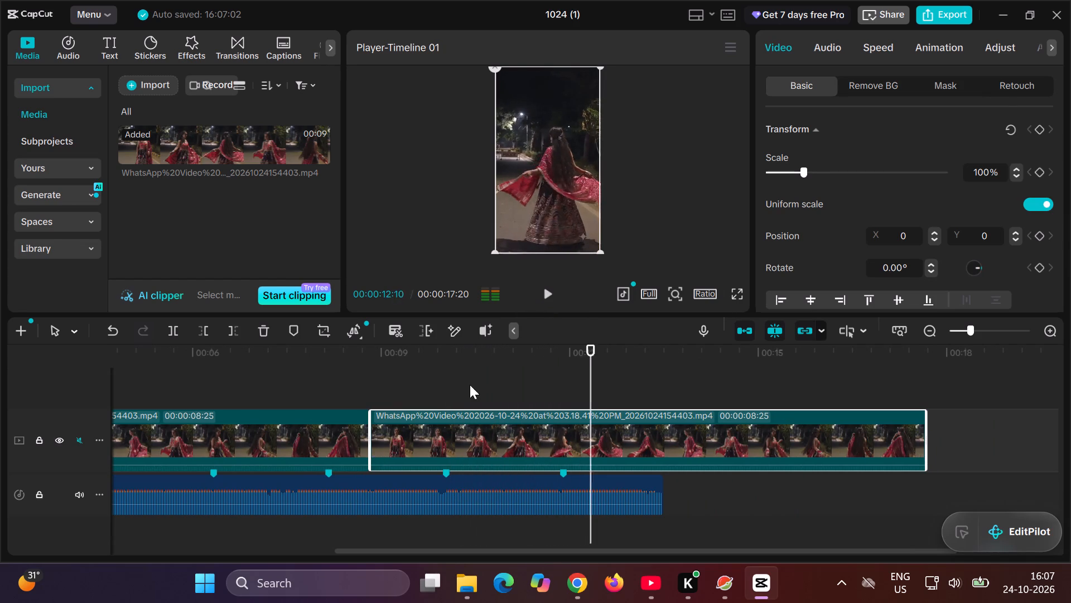
pyautogui.click(476, 380)
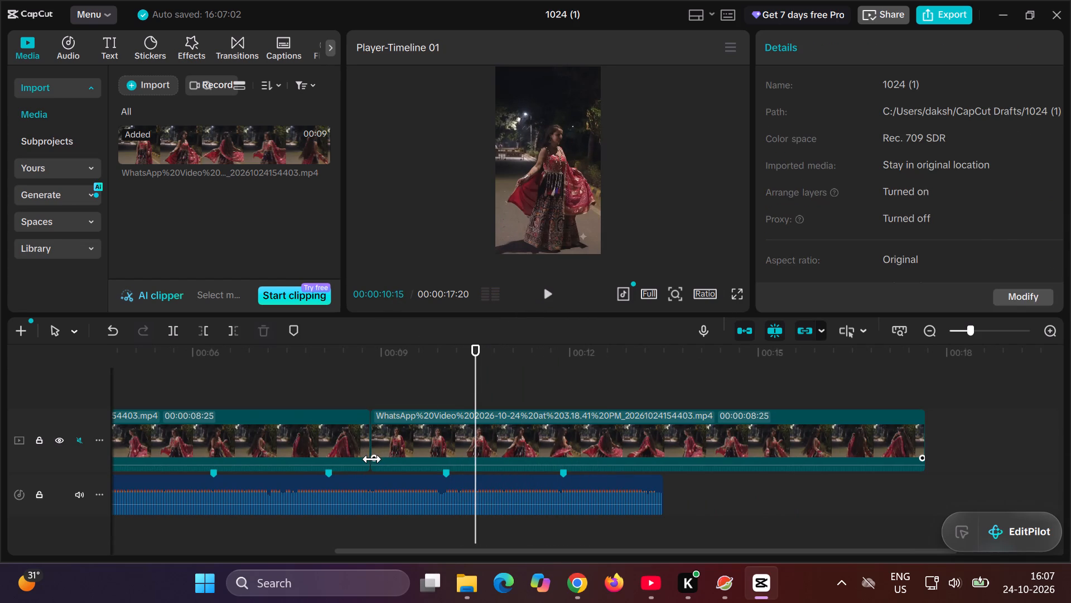
pyautogui.click(372, 459)
pyautogui.click(365, 369)
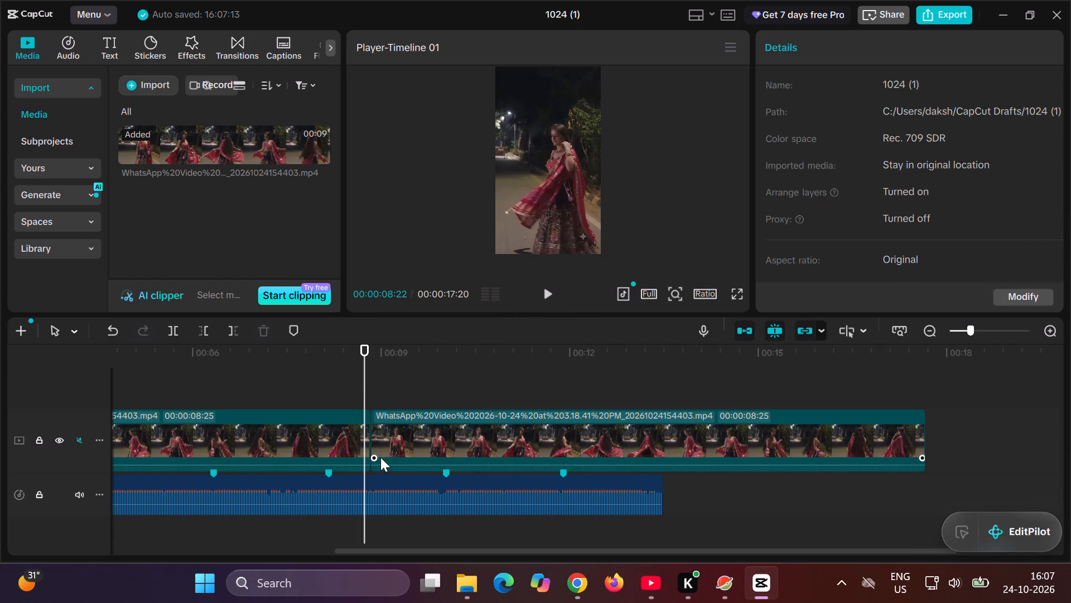
pyautogui.click(408, 384)
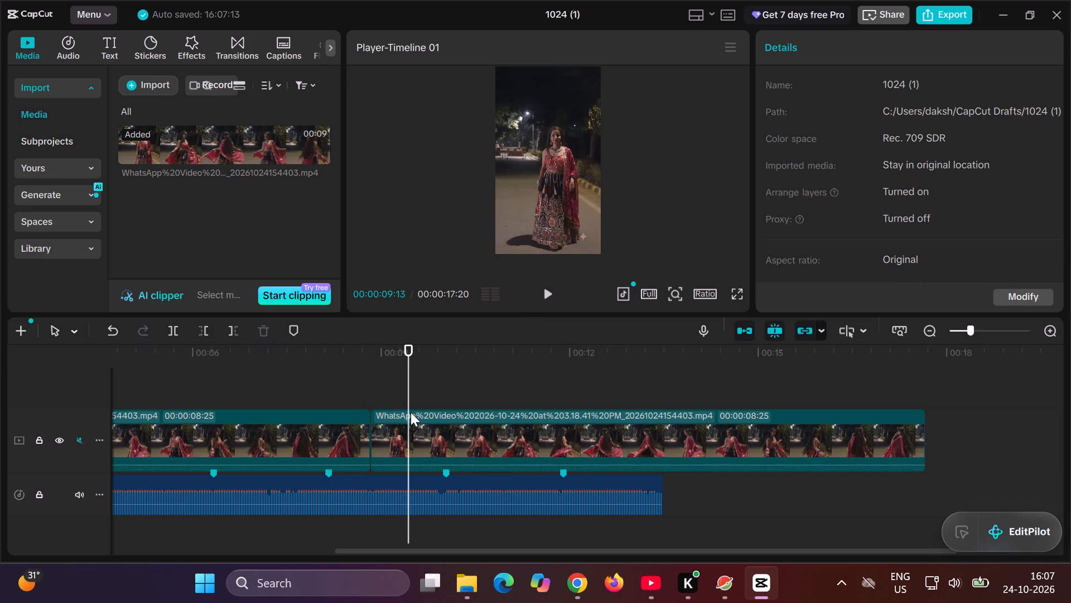
# Browse the trending video effects and transitions, and preview the Shutter Swap and Fuzzy Pageflip transitions.
pyautogui.click(447, 435)
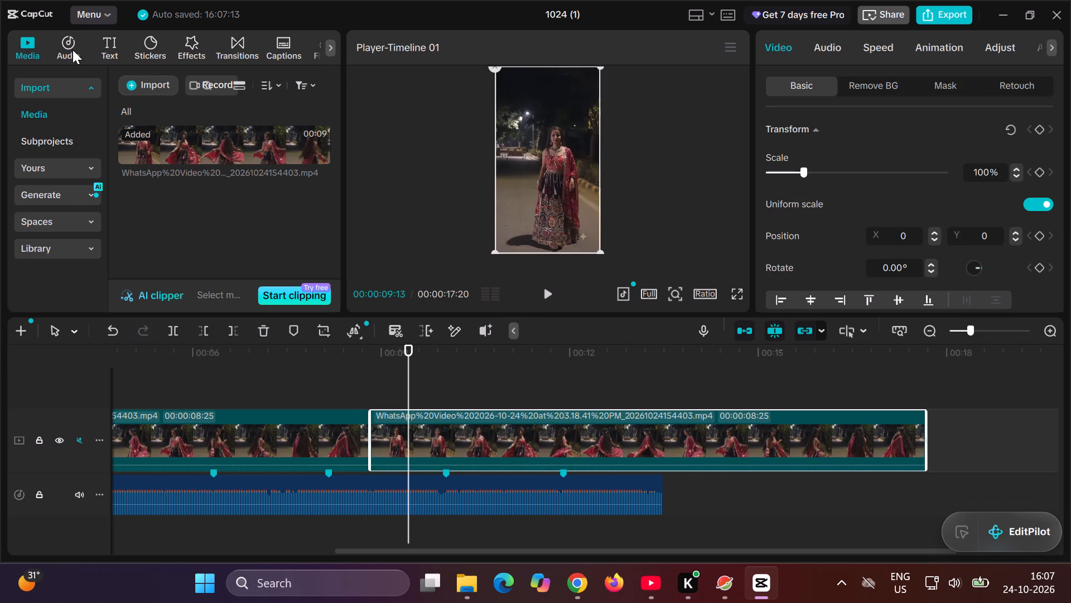
pyautogui.click(200, 51)
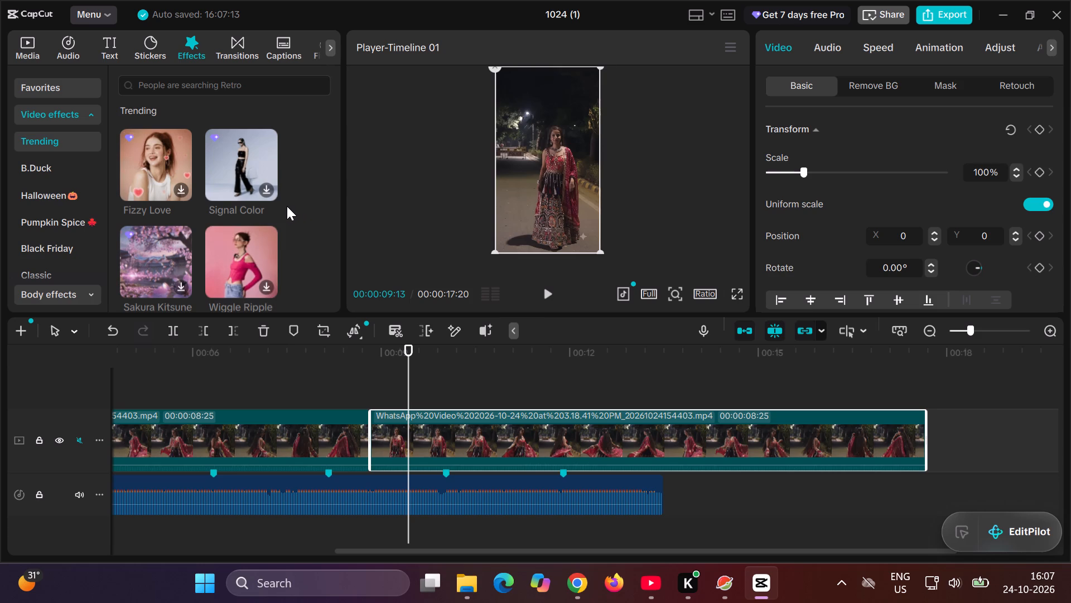
pyautogui.scroll(-1, 287, 206)
pyautogui.scroll(1, 287, 206)
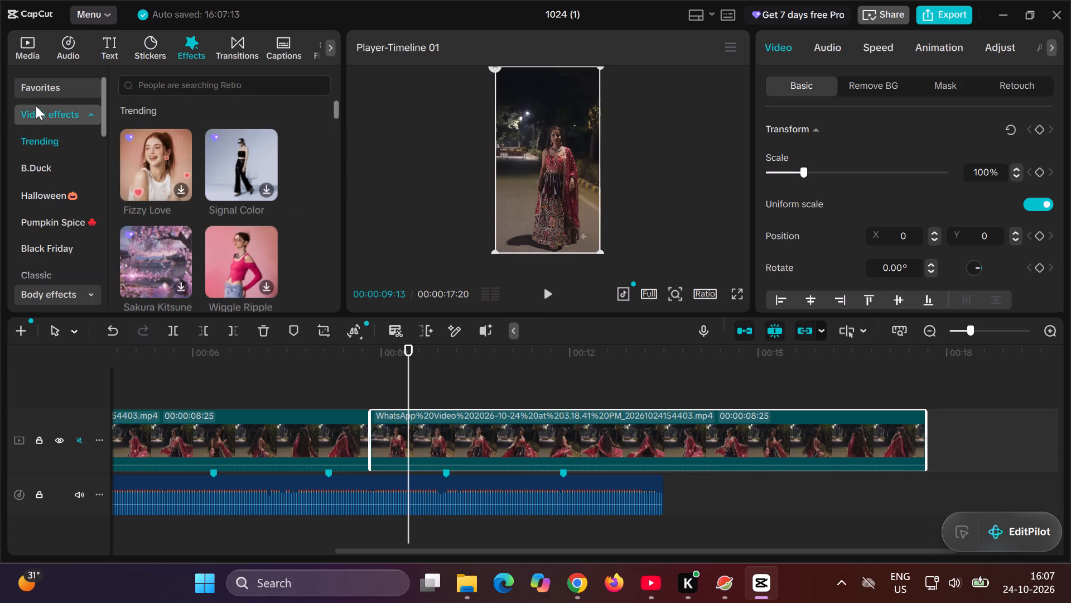
pyautogui.scroll(-1, 51, 182)
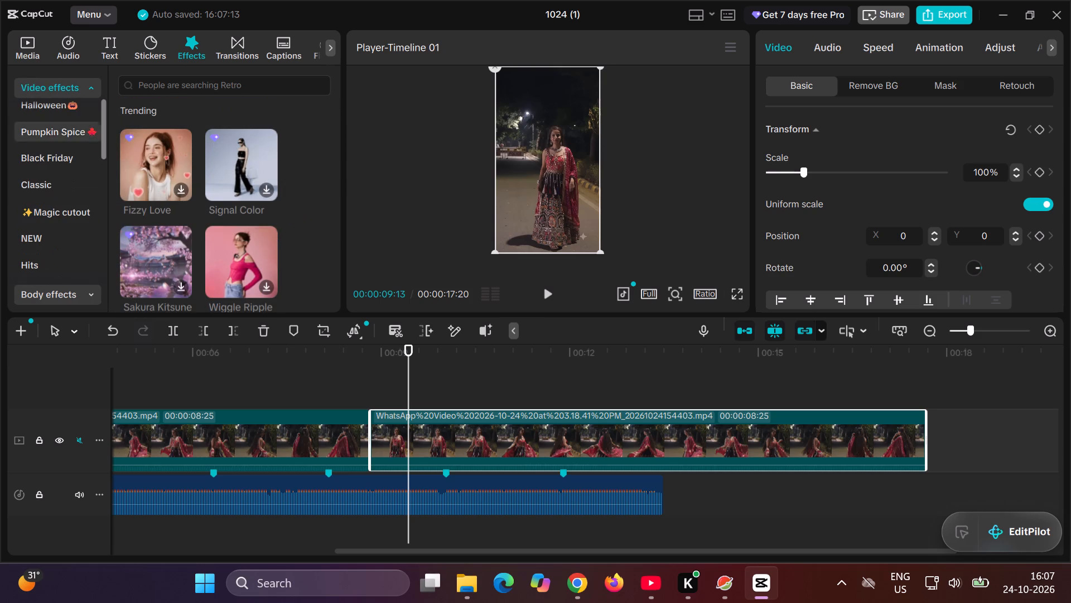
pyautogui.click(235, 51)
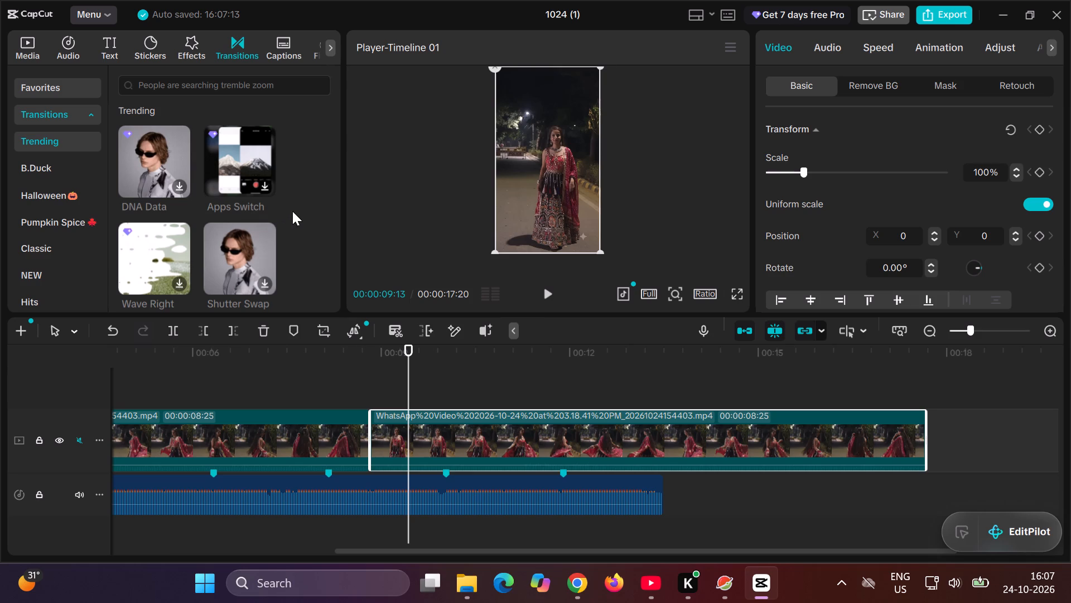
pyautogui.scroll(-1, 271, 224)
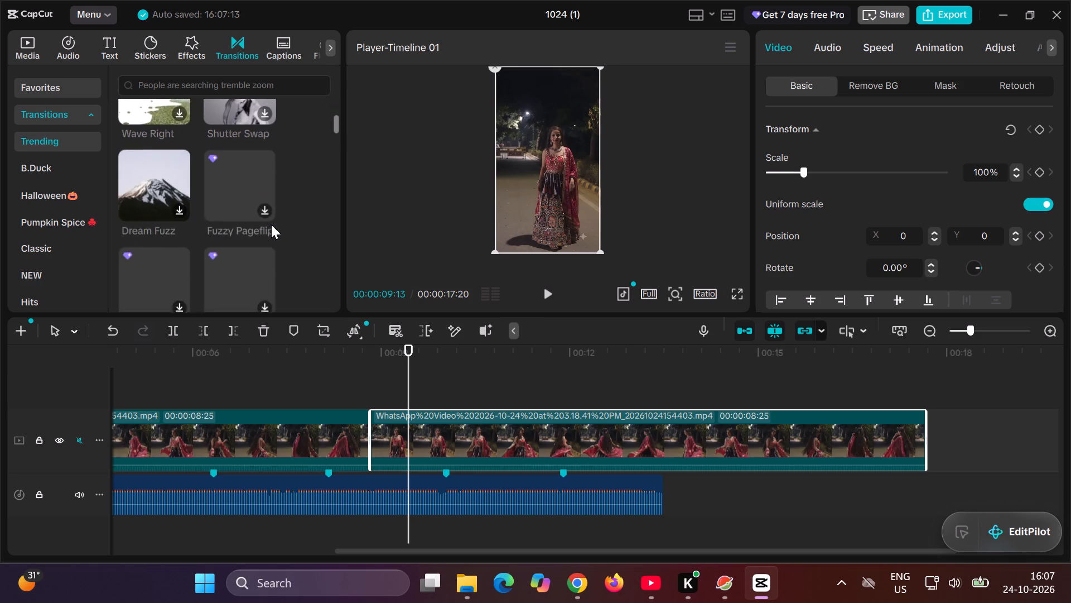
pyautogui.scroll(-1, 271, 224)
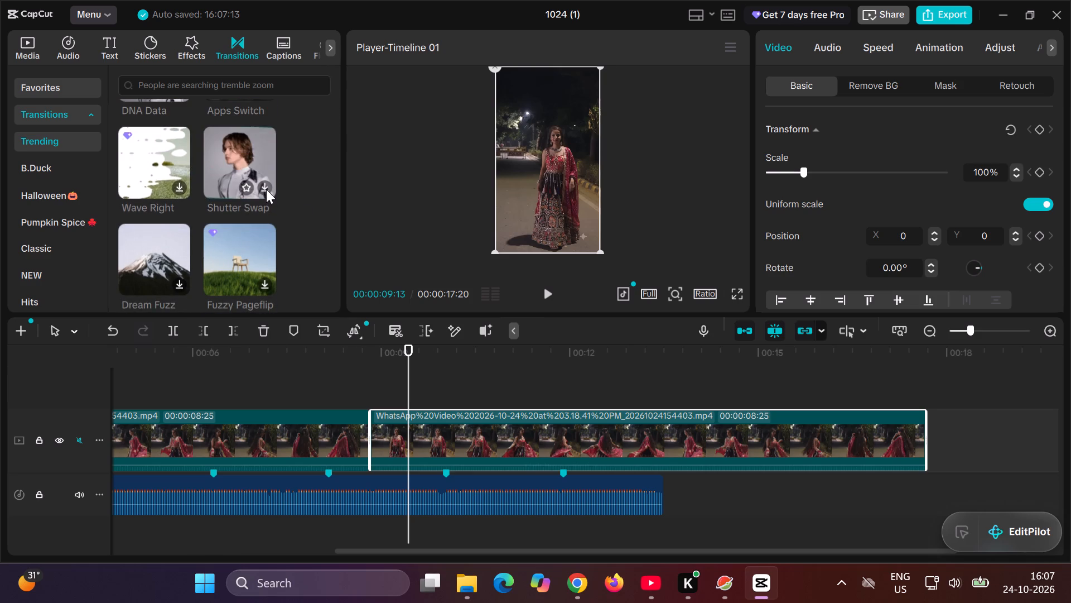
pyautogui.click(266, 189)
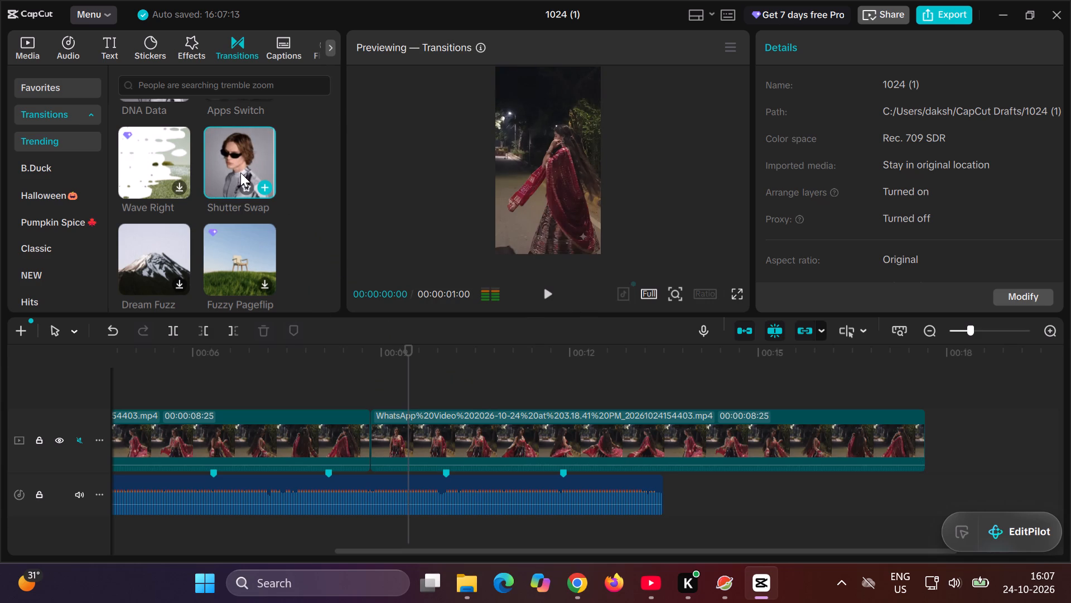
pyautogui.scroll(-1, 238, 251)
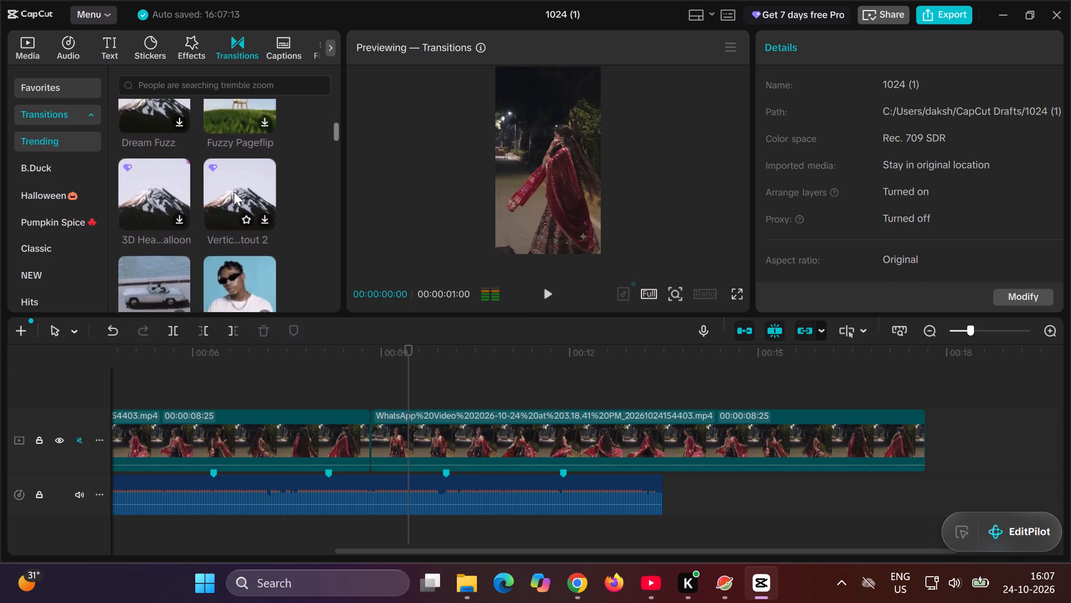
pyautogui.click(266, 209)
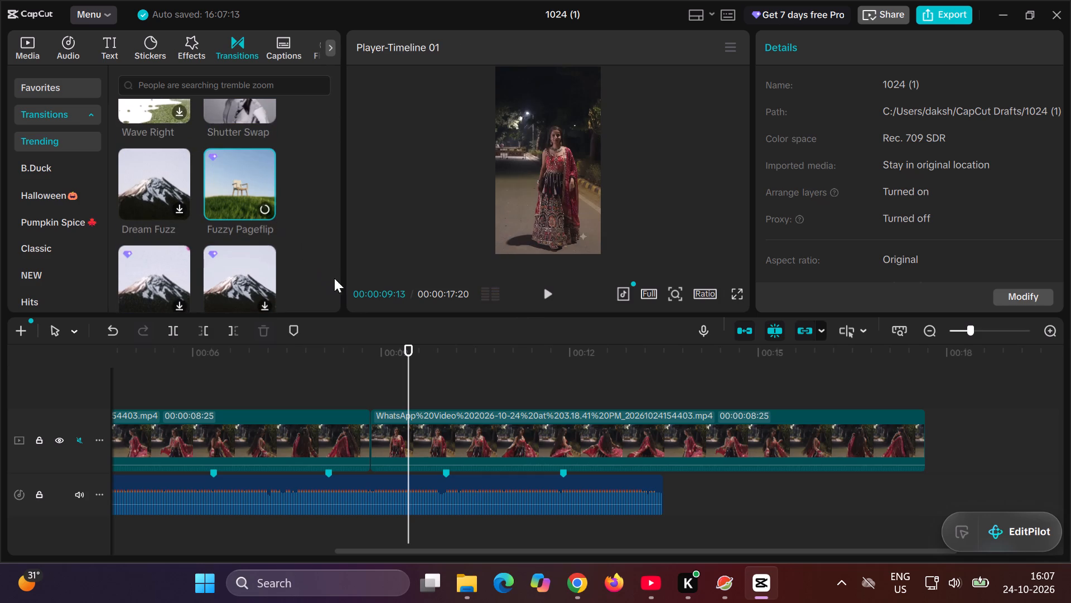
pyautogui.hscroll(1, 390, 342)
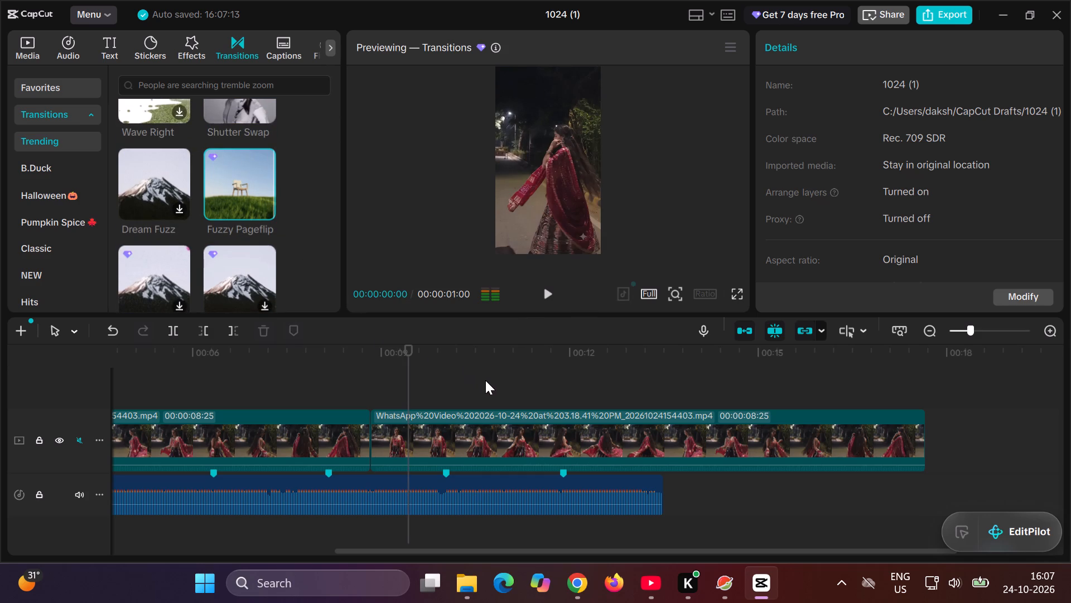
pyautogui.hscroll(1, 485, 380)
pyautogui.moveTo(411, 346); pyautogui.dragTo(373, 357)
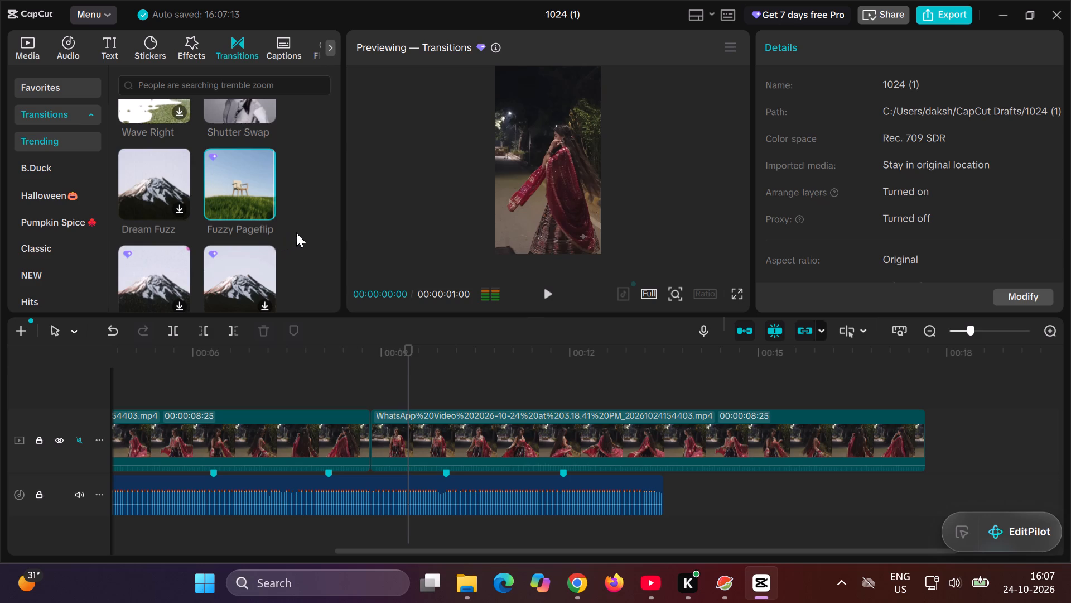
pyautogui.click(298, 233)
# Play across the join and trim the start of the second twirl clip, deleting everything before 00:00:10:22.
pyautogui.click(278, 390)
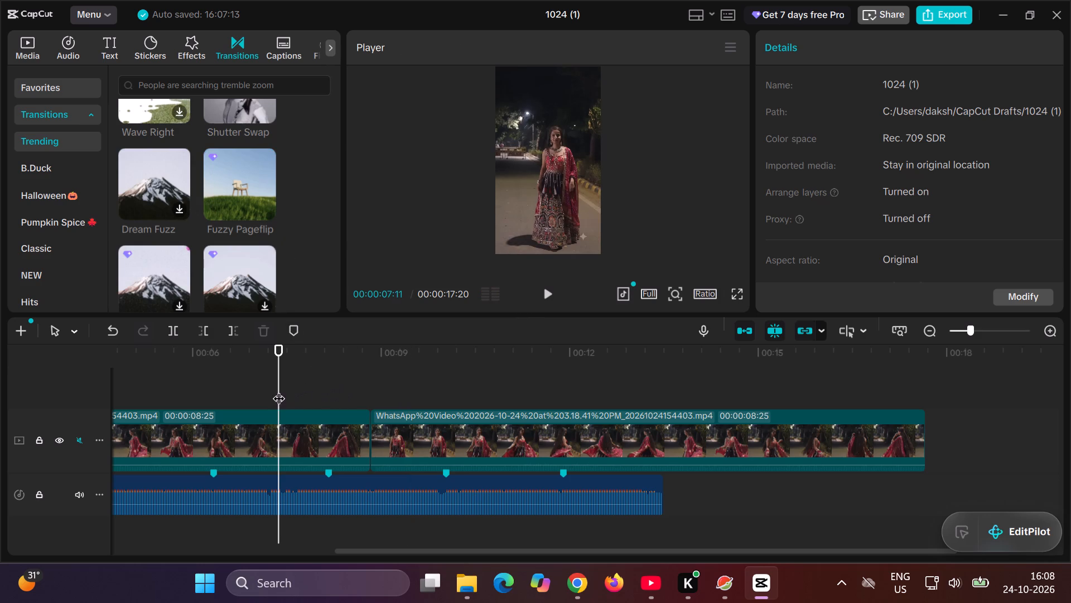
pyautogui.press('space')
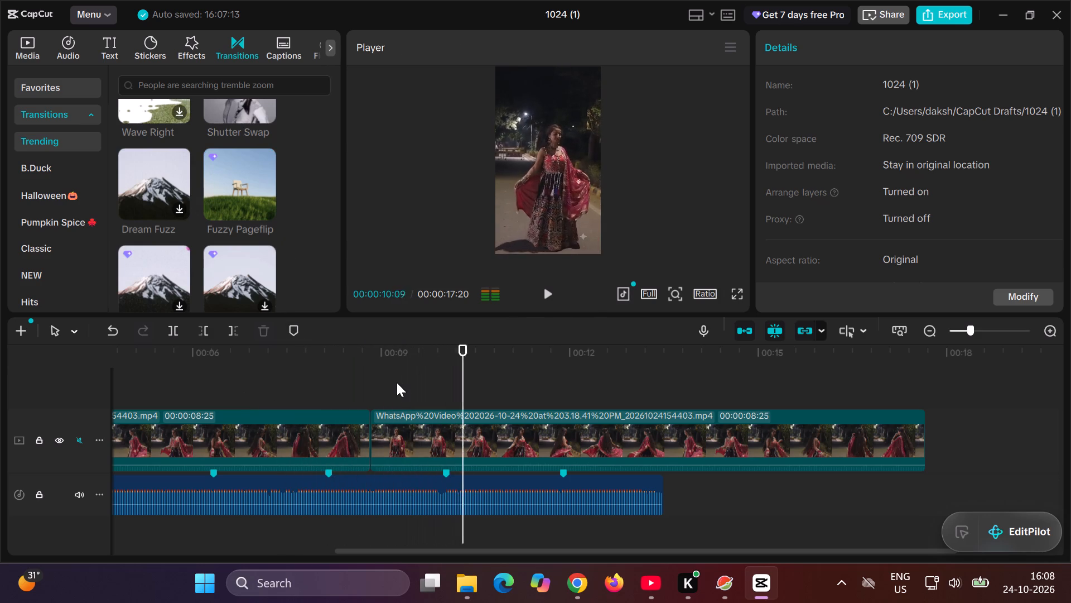
pyautogui.press('space')
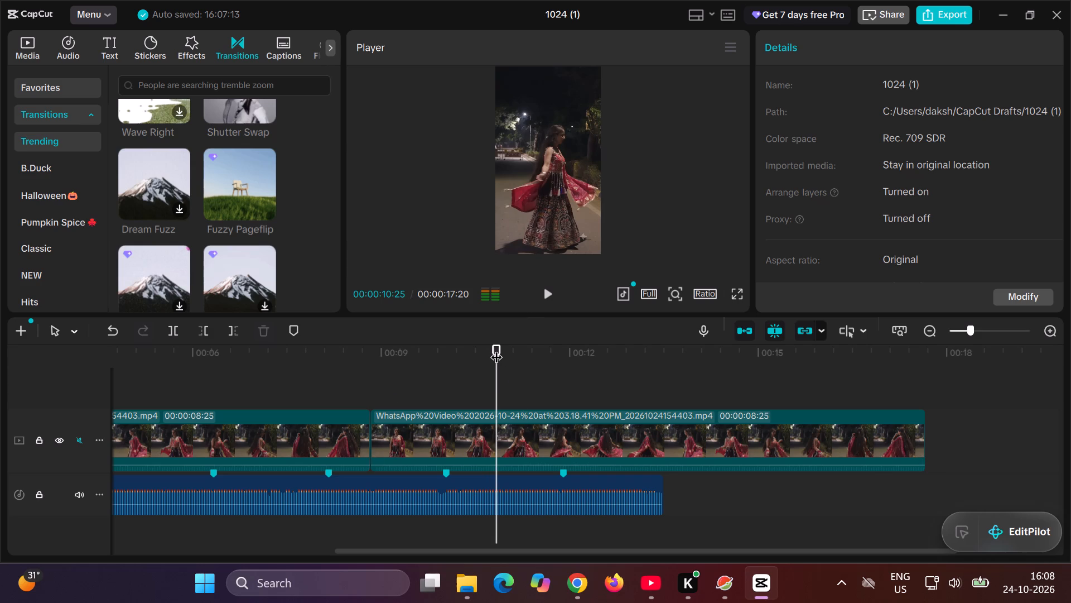
pyautogui.moveTo(496, 348); pyautogui.dragTo(490, 347)
pyautogui.click(457, 434)
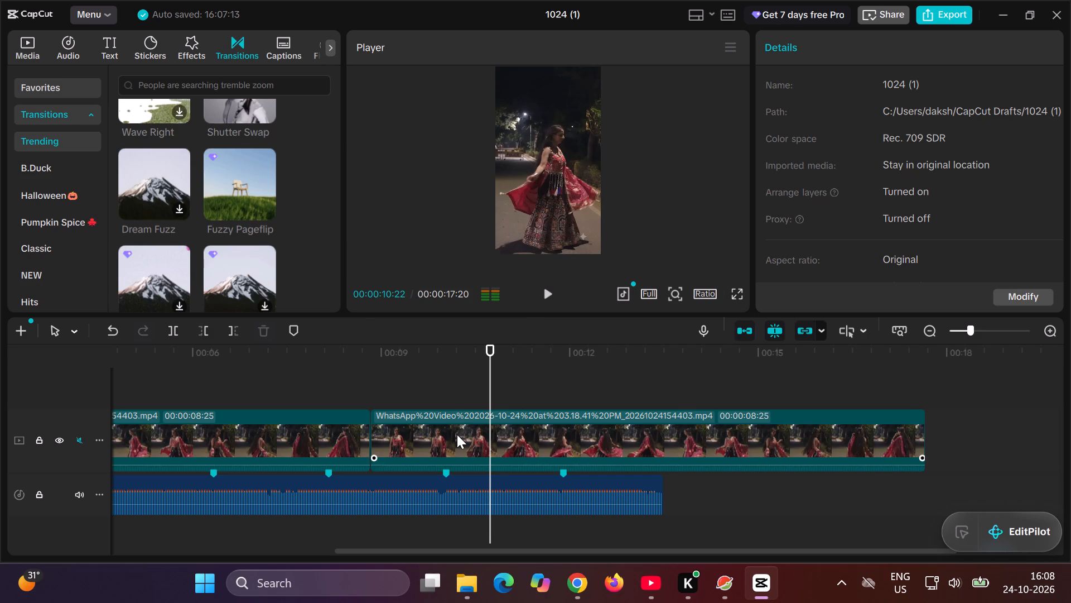
pyautogui.click(205, 332)
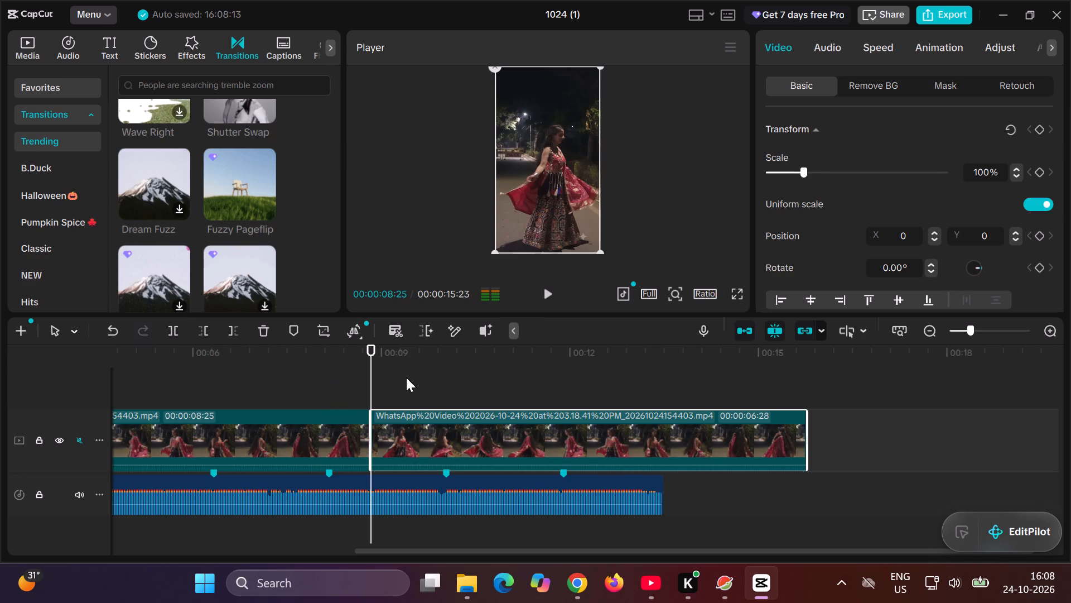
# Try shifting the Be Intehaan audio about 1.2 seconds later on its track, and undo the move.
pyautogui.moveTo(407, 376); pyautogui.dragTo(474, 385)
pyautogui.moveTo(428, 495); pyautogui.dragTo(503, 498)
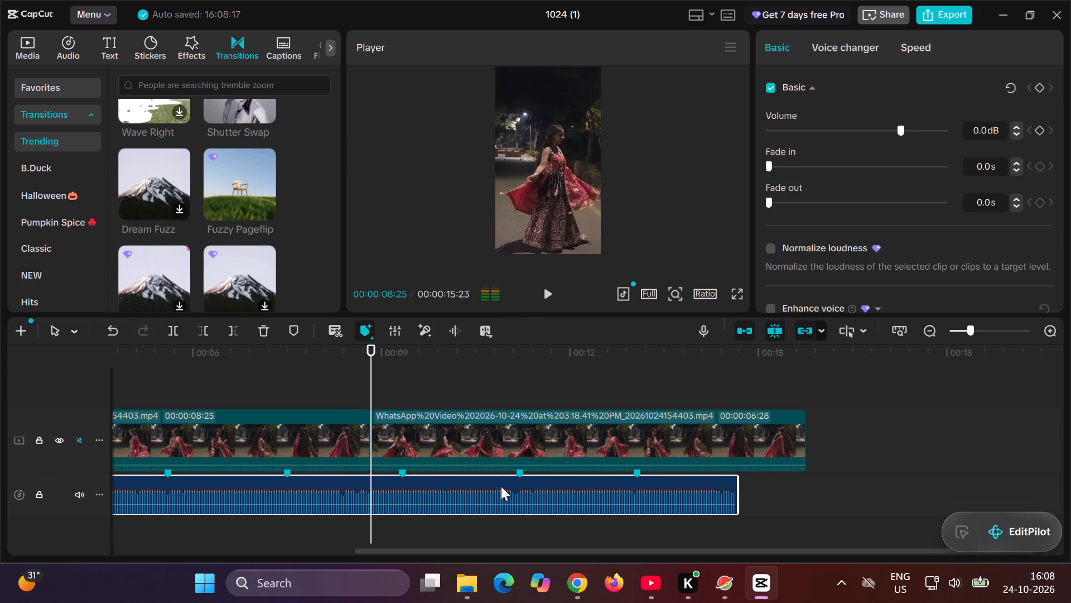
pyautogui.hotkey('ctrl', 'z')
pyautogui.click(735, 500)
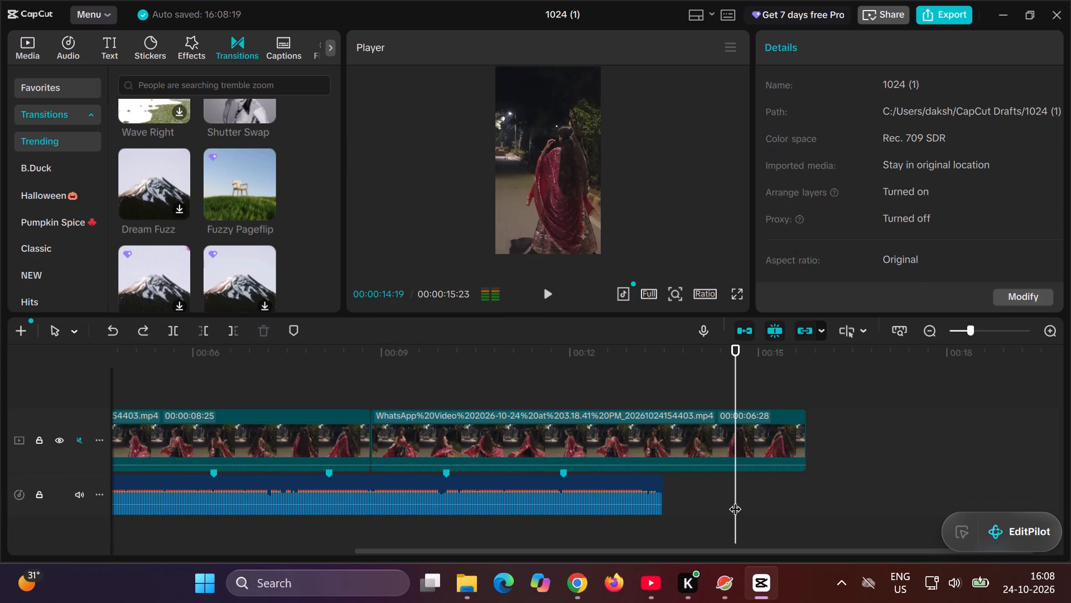
# Play the reel from 00:00:07:29 across the join to check the trimmed second clip against the beat.
pyautogui.click(316, 377)
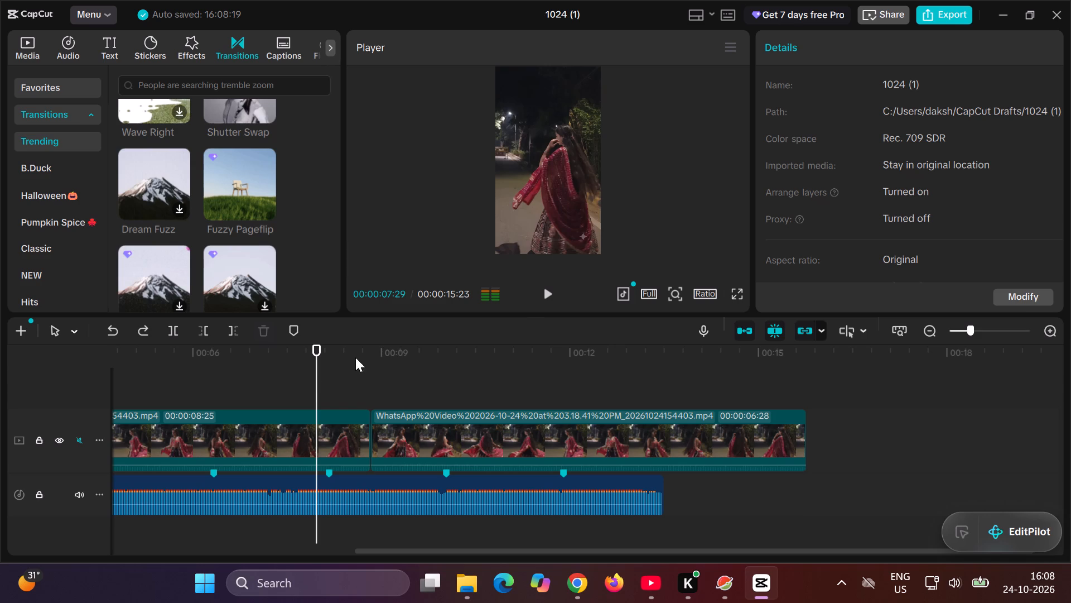
pyautogui.press('space')
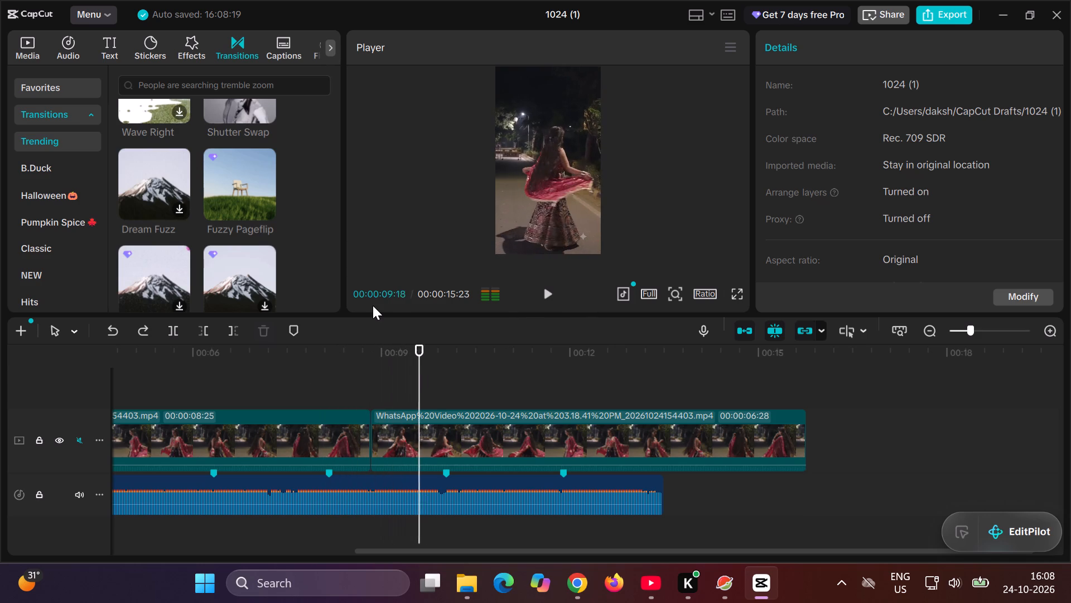
pyautogui.press('space')
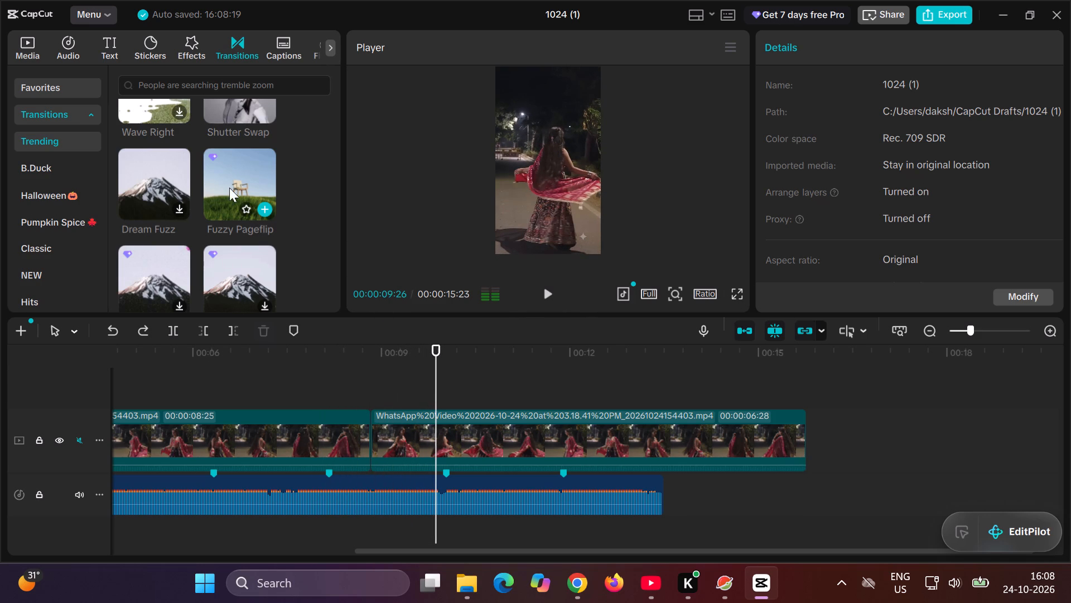
# Add the Fuzzy Pageflip transition at the join between the two twirl clips, accepting duplicate frames for it.
pyautogui.moveTo(230, 172); pyautogui.dragTo(394, 388)
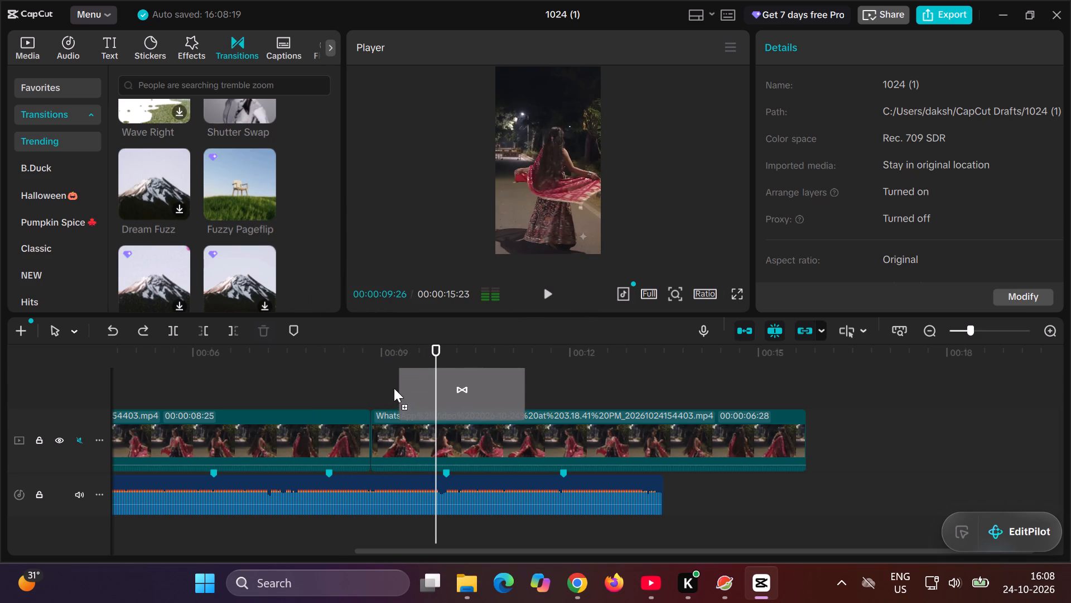
pyautogui.moveTo(394, 388); pyautogui.dragTo(345, 378)
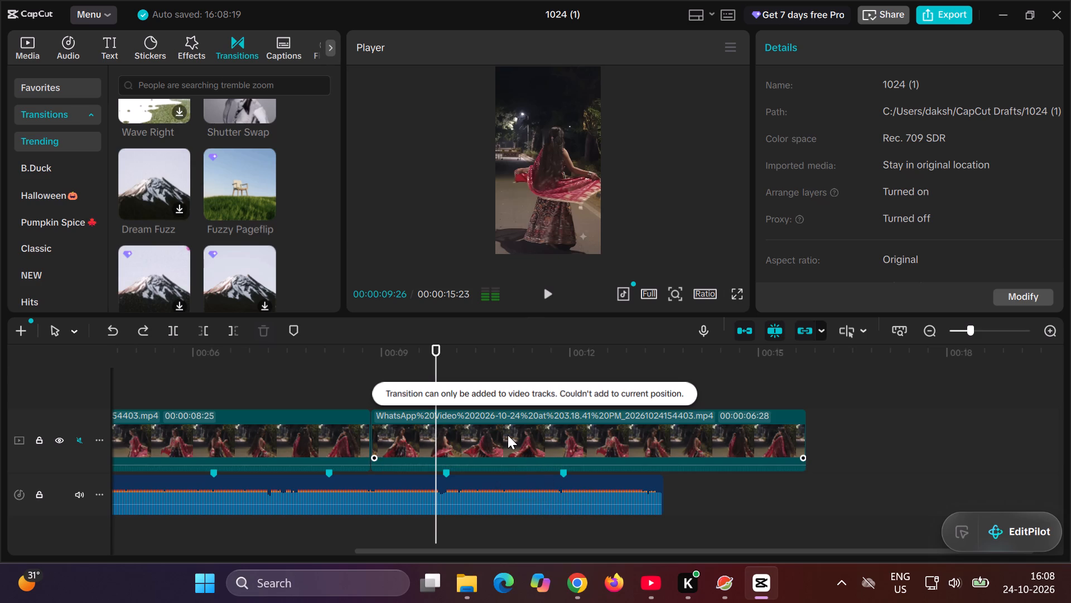
pyautogui.click(741, 508)
pyautogui.hscroll(1, 741, 508)
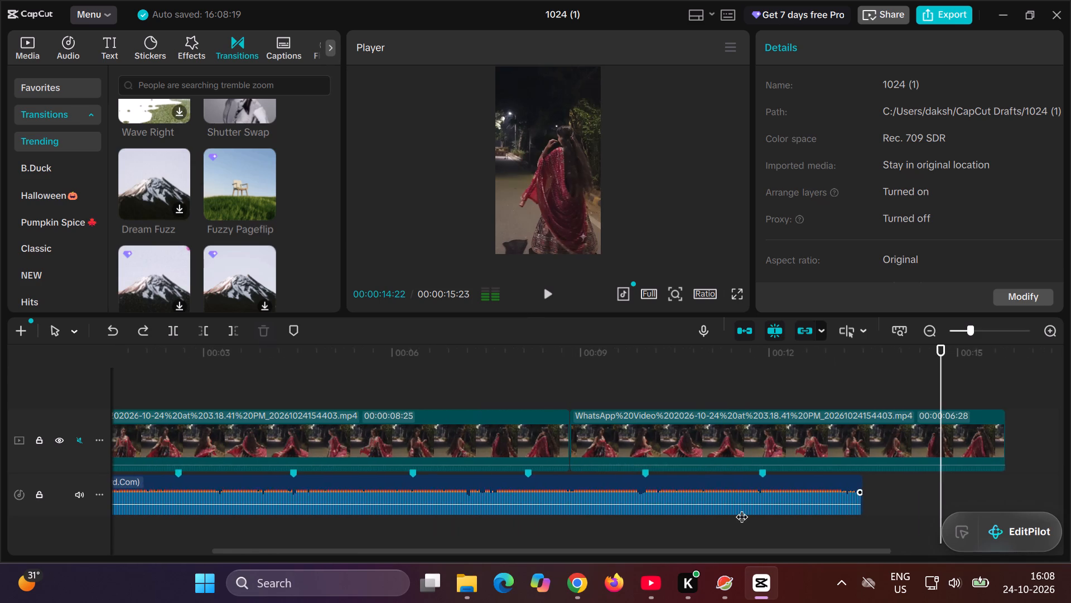
pyautogui.hscroll(1, 741, 508)
pyautogui.click(638, 439)
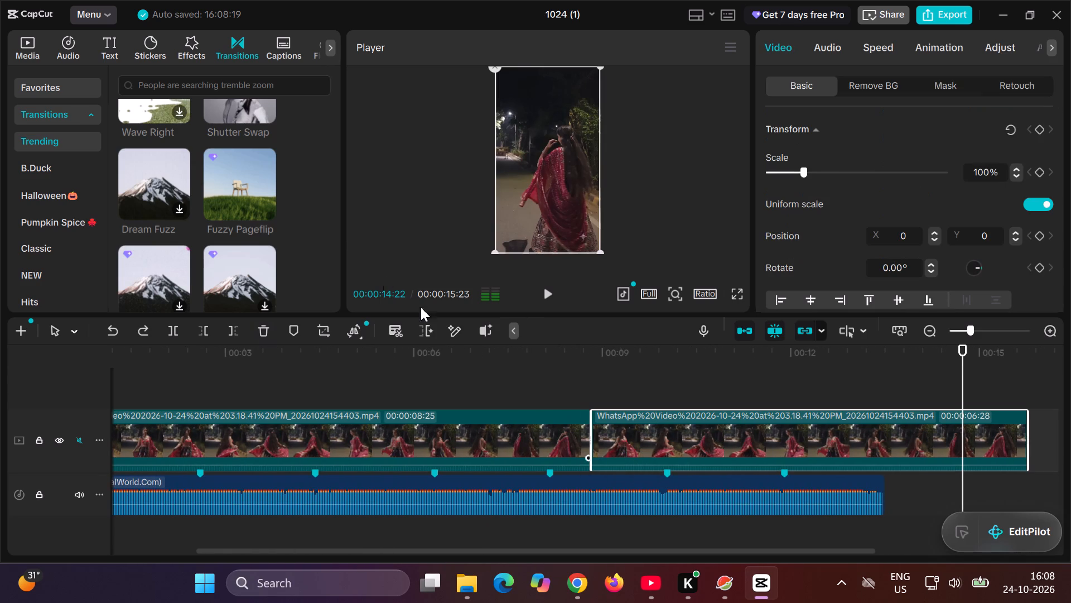
pyautogui.click(267, 208)
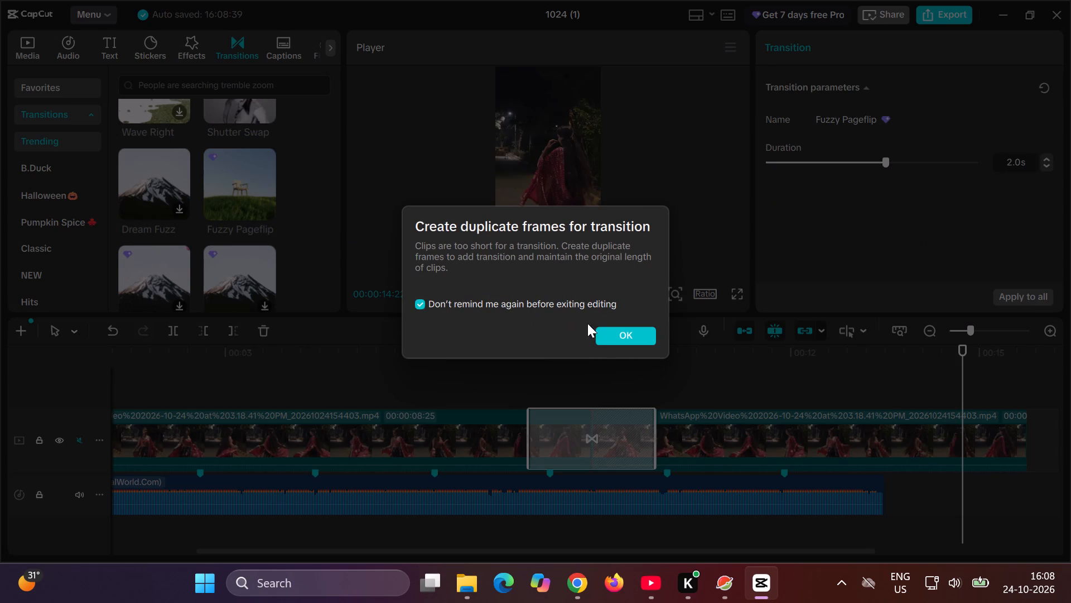
pyautogui.click(628, 336)
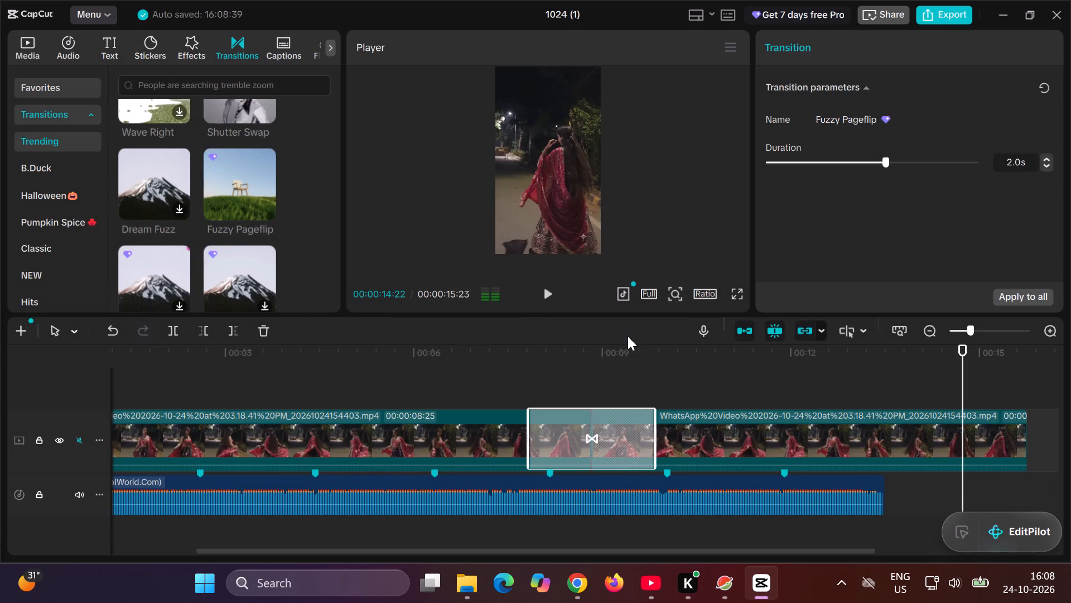
# Play the reel from before the Fuzzy Pageflip transition, and replay that section to examine how the two clips blend.
pyautogui.click(426, 386)
pyautogui.press('space')
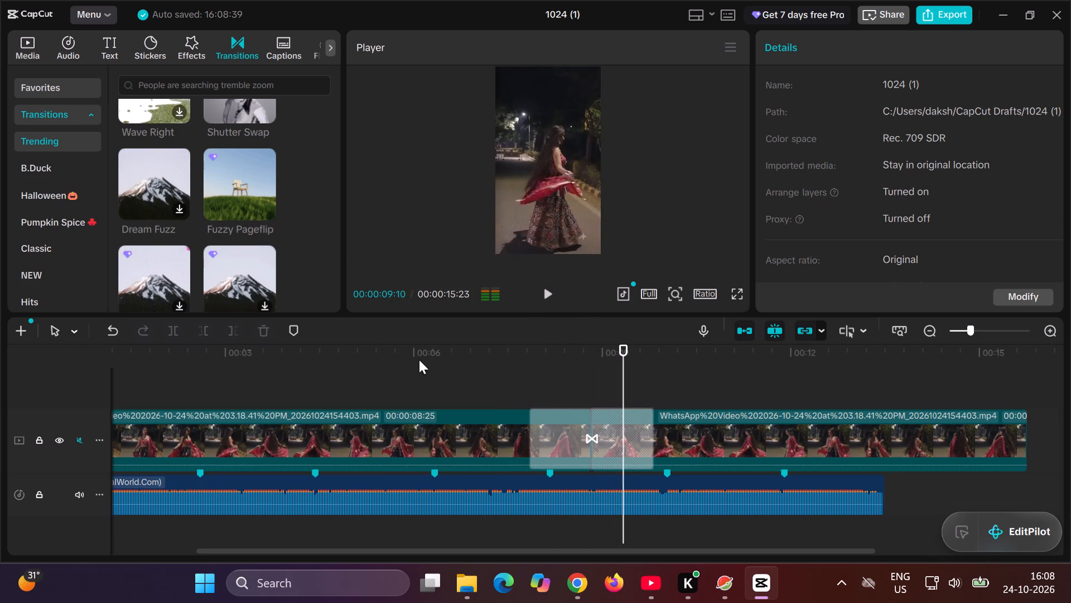
pyautogui.press('space')
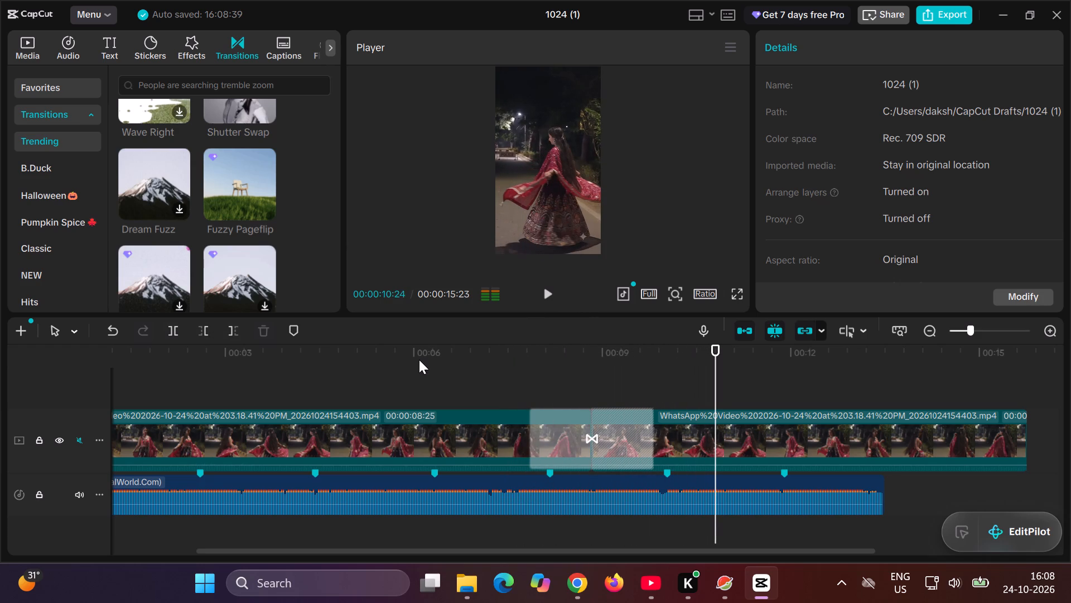
pyautogui.moveTo(713, 348); pyautogui.dragTo(641, 355)
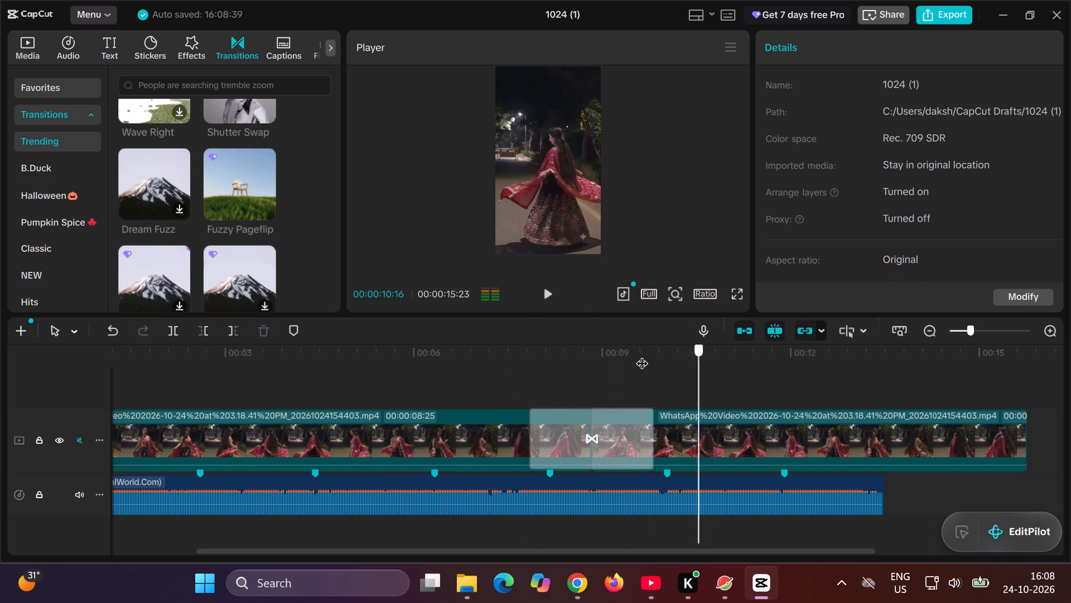
pyautogui.moveTo(641, 355); pyautogui.dragTo(474, 370)
pyautogui.press('space')
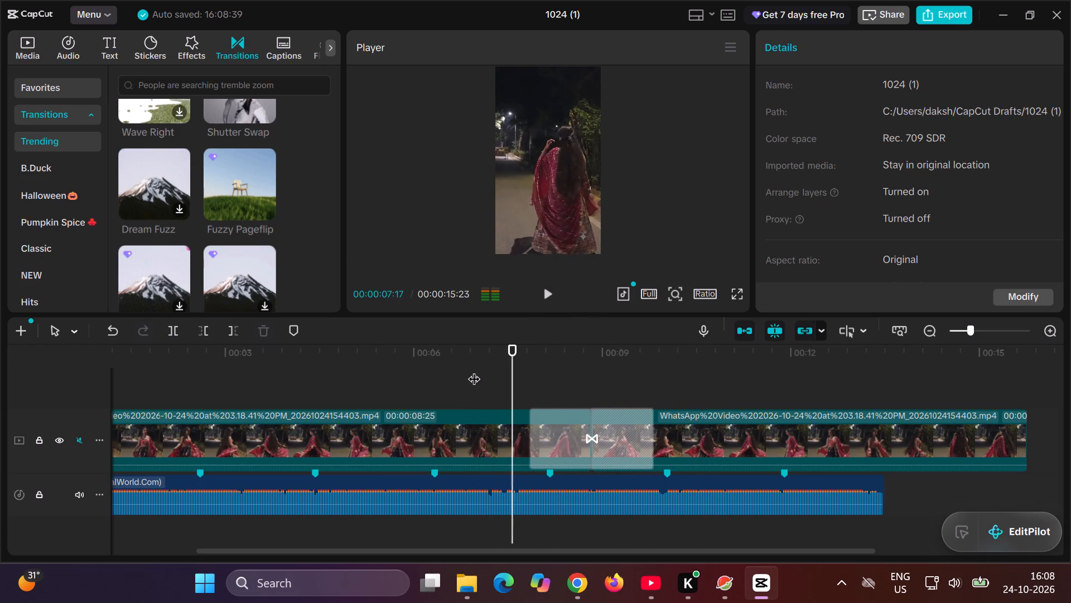
pyautogui.press('space')
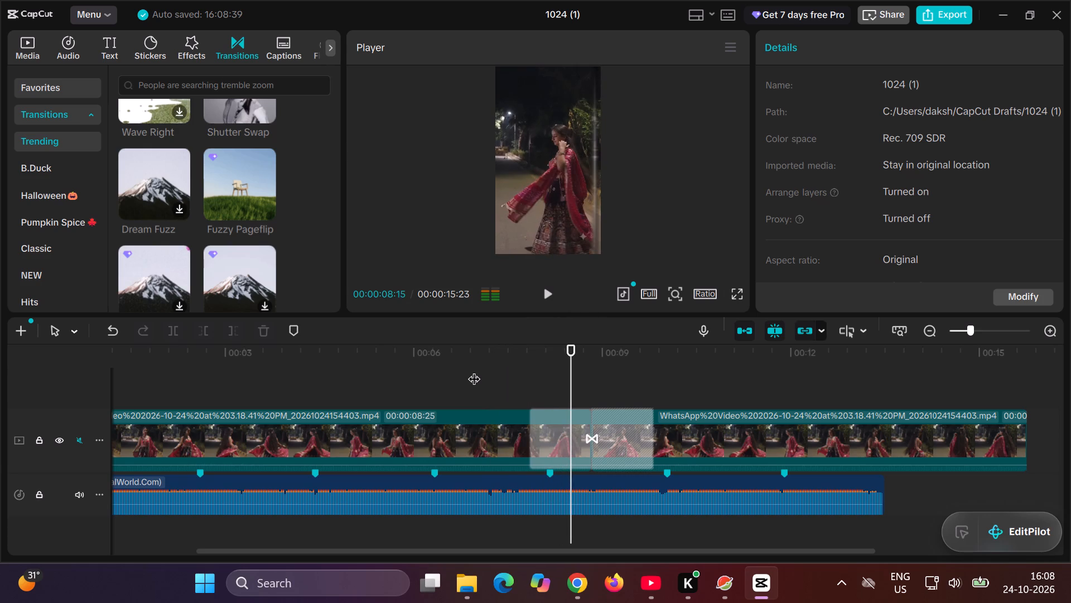
# Play the reel through the Fuzzy Pageflip transition into the second twirl clip to check the blend.
pyautogui.press('space')
pyautogui.press('space')
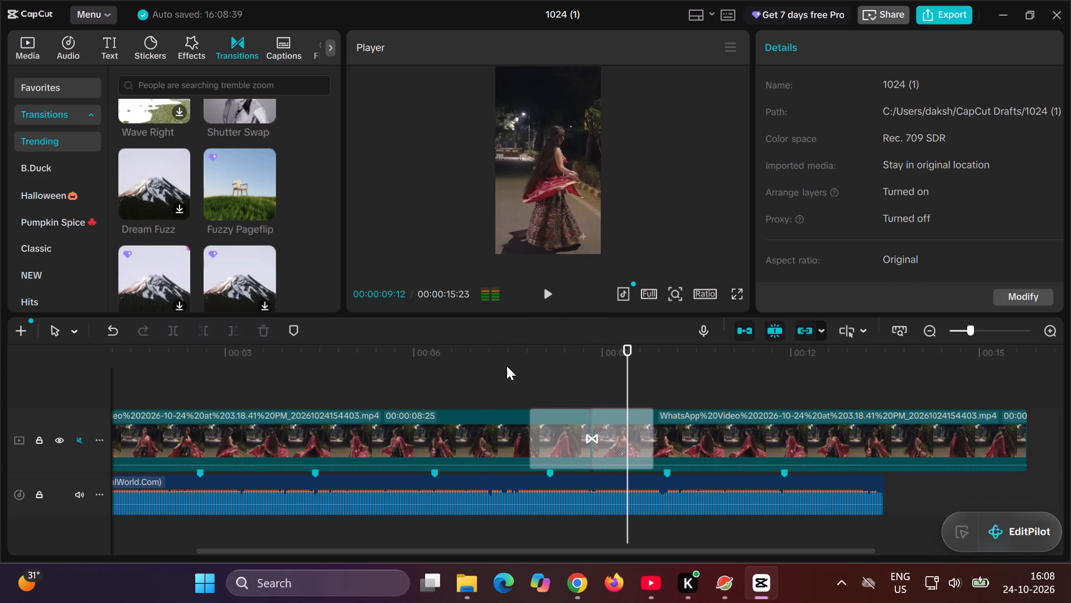
pyautogui.press('space')
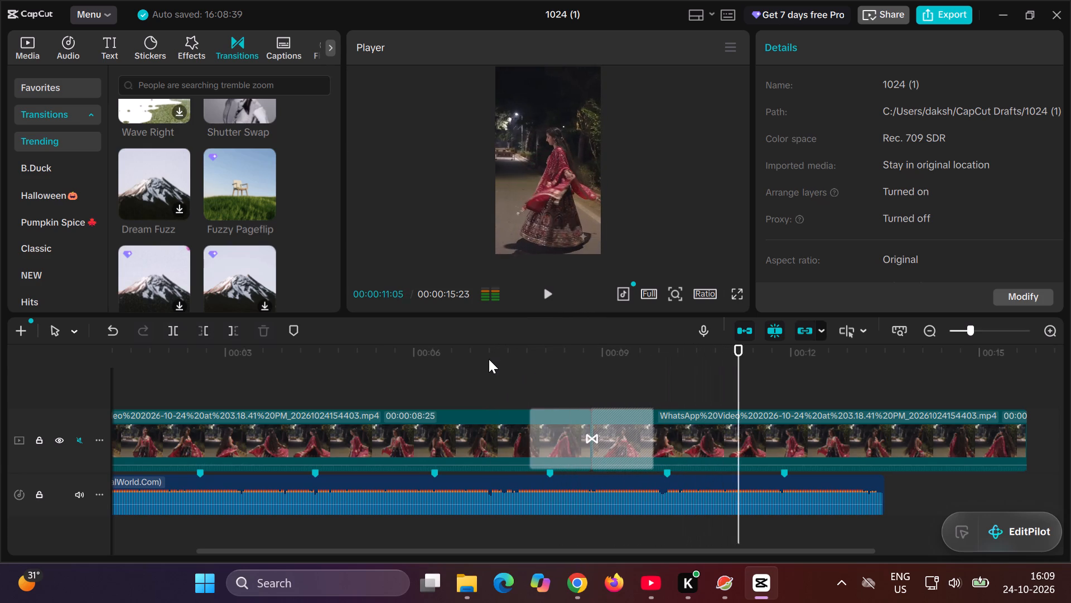
pyautogui.press('space')
# Lengthen the Fuzzy Pageflip transition between the two twirl clips to a duration of 3.4 s.
pyautogui.click(602, 440)
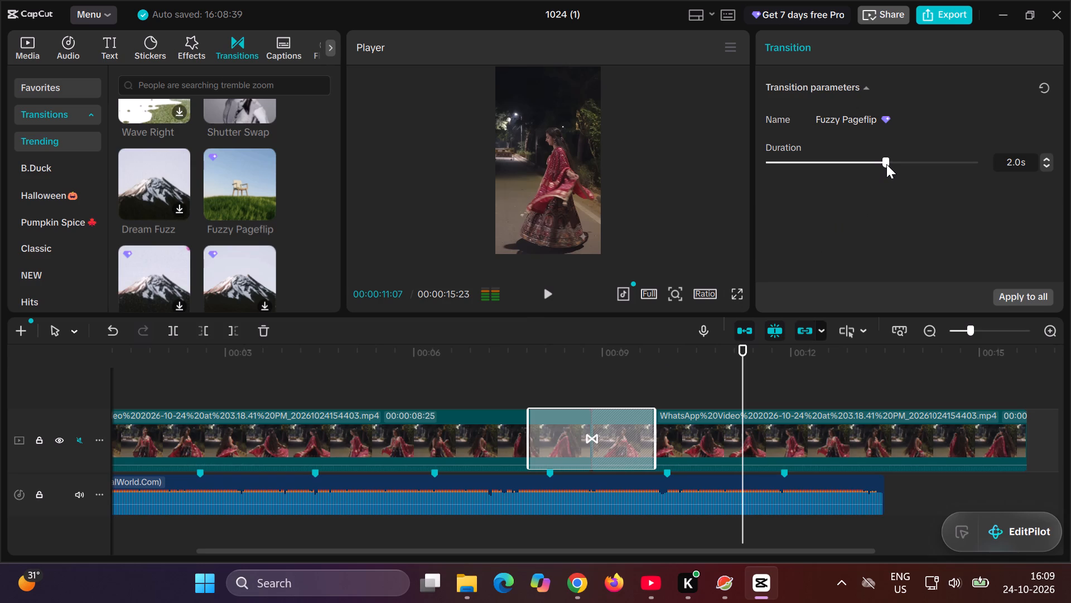
pyautogui.moveTo(886, 164); pyautogui.dragTo(984, 160)
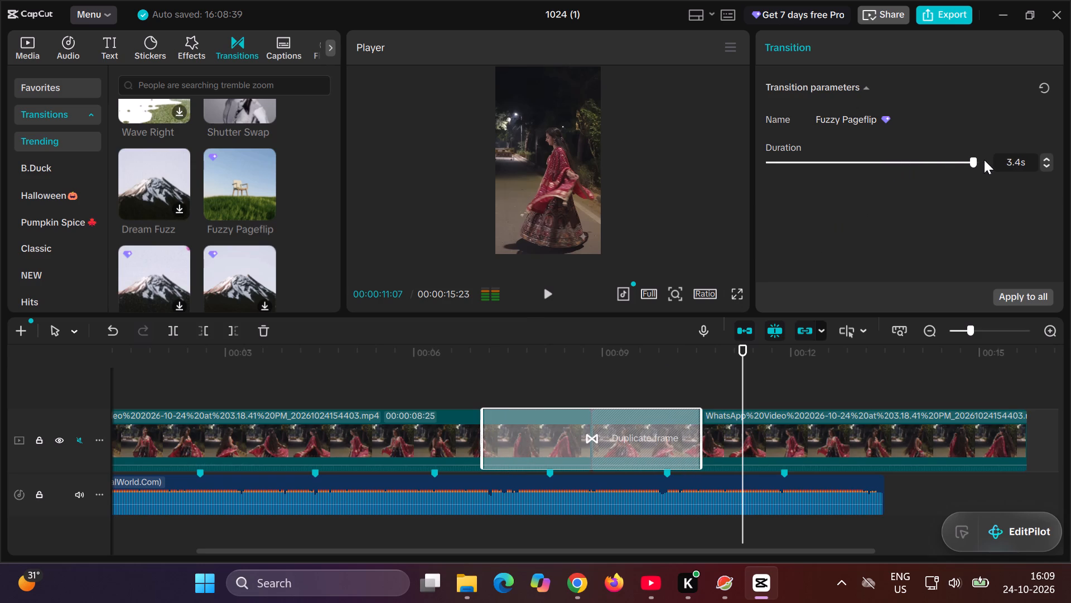
pyautogui.moveTo(984, 160); pyautogui.dragTo(1002, 155)
pyautogui.click(868, 384)
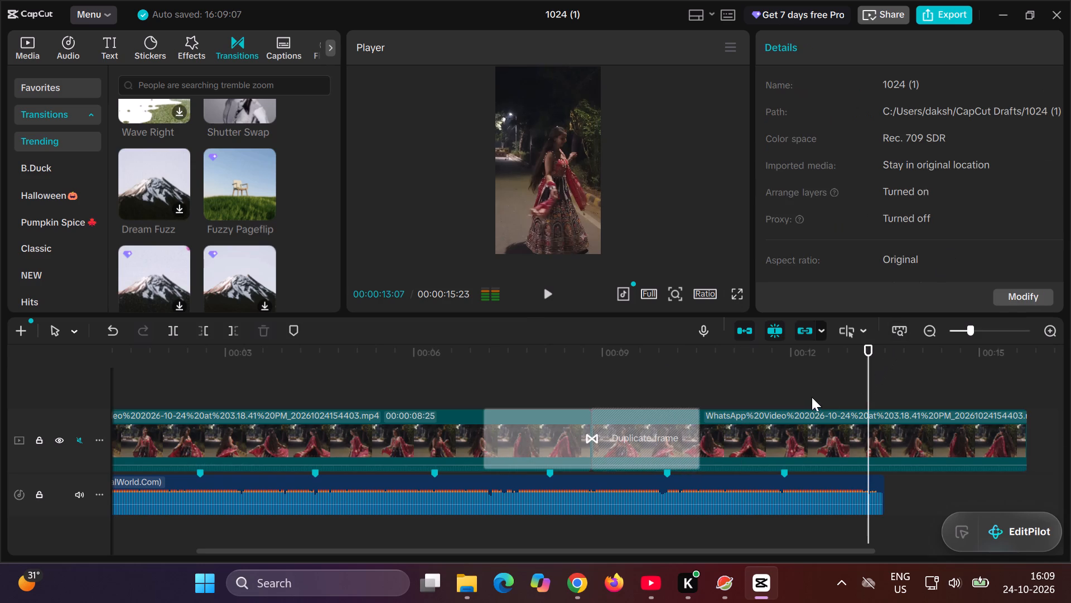
# Play the reel from about 6 seconds, before the lengthened Fuzzy Pageflip transition, through to near the end.
pyautogui.click(434, 387)
pyautogui.press('space')
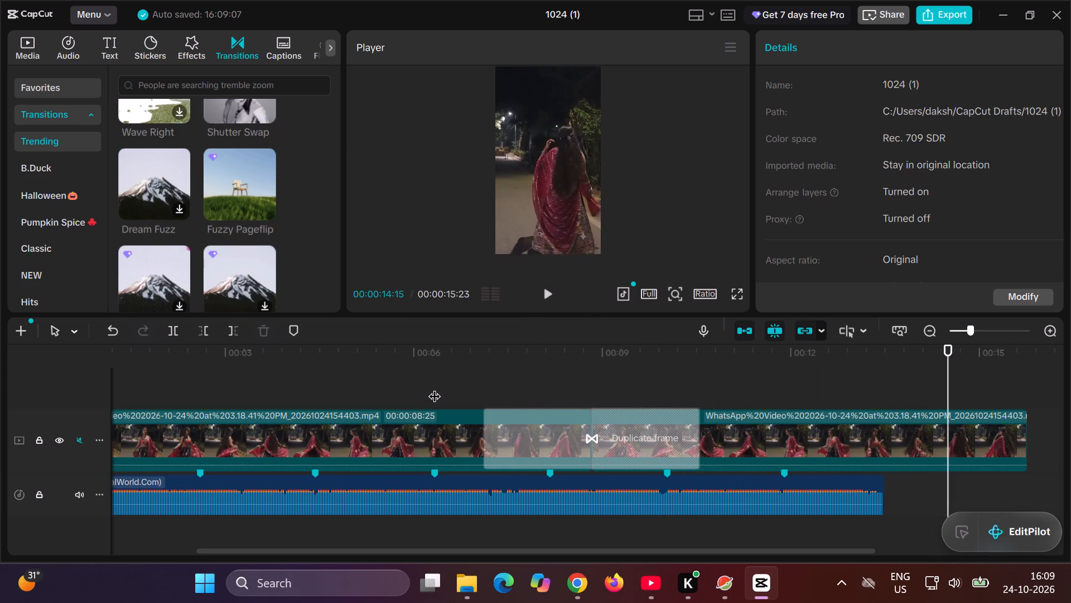
pyautogui.press('space')
# Play the whole reel from 00:00:00:00 in the full-screen preview to review both clips, the transition and the music.
pyautogui.hscroll(4, 341, 456)
pyautogui.click(327, 439)
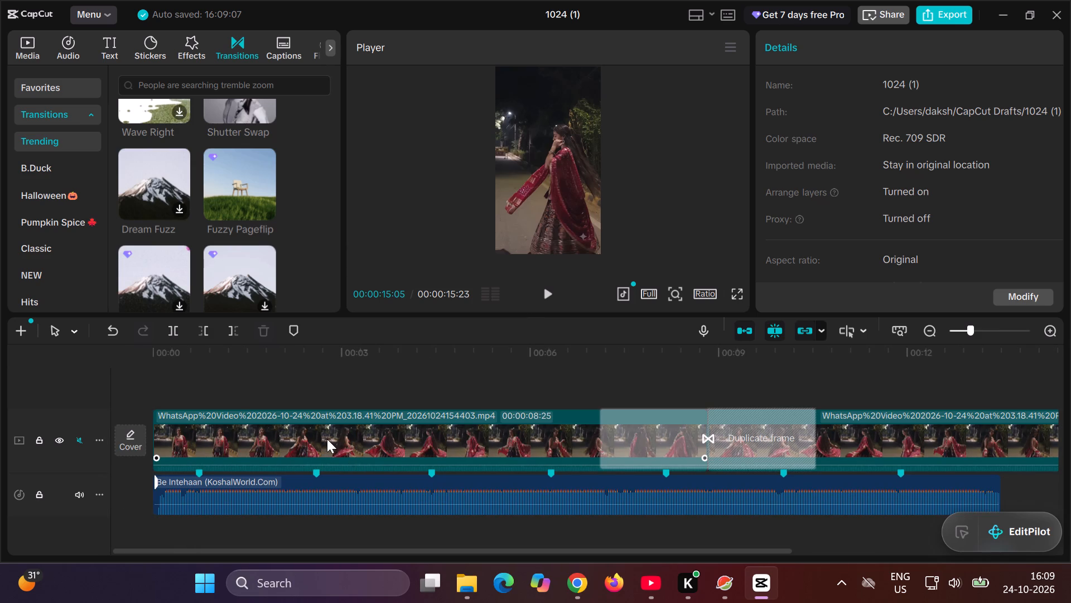
pyautogui.hscroll(-1, 259, 437)
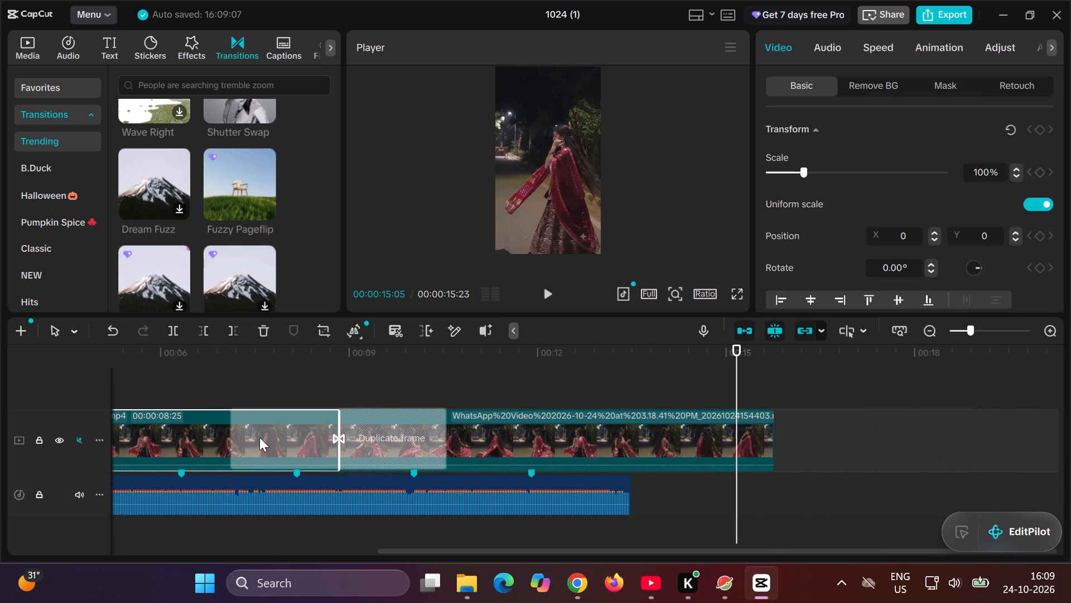
pyautogui.hscroll(-1, 259, 437)
pyautogui.keyDown('ctrl'); pyautogui.scroll(-3, 259, 437); pyautogui.keyUp('ctrl')
pyautogui.hscroll(2, 259, 437)
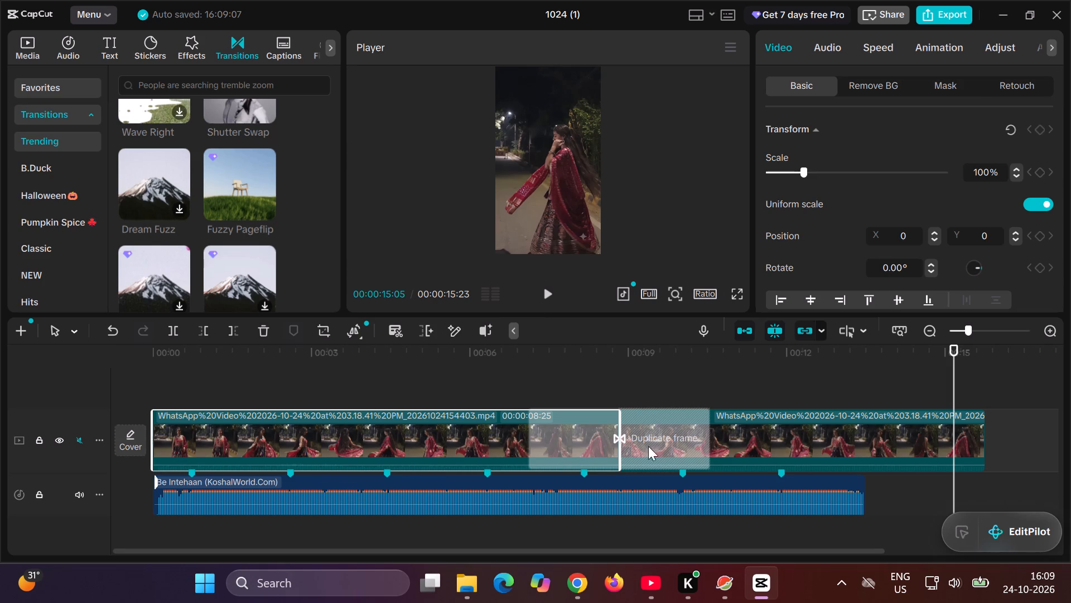
pyautogui.click(298, 438)
pyautogui.moveTo(956, 345); pyautogui.dragTo(99, 357)
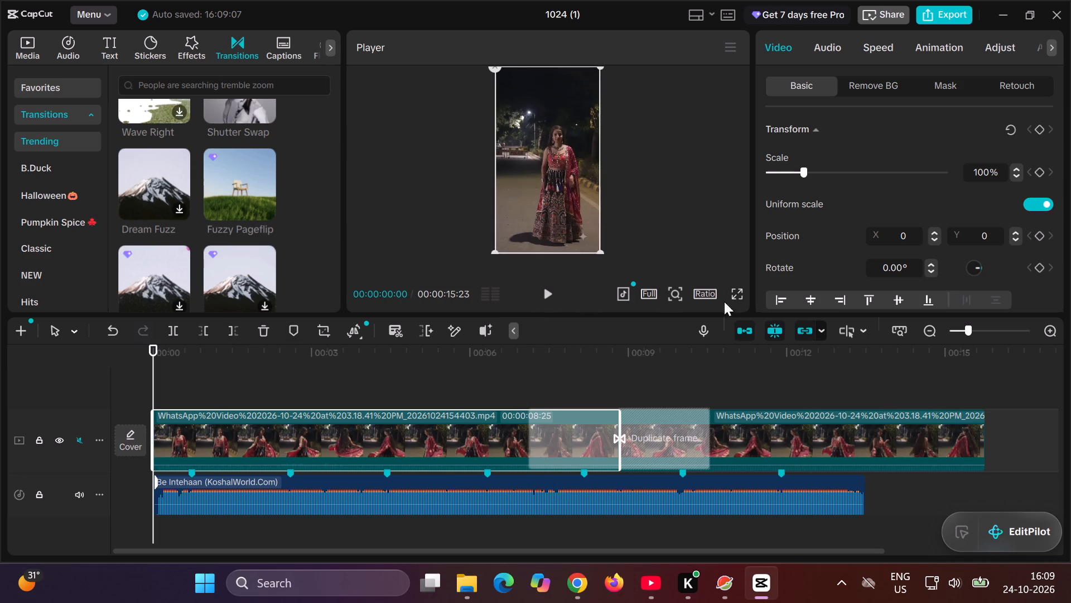
pyautogui.click(735, 295)
pyautogui.press('space')
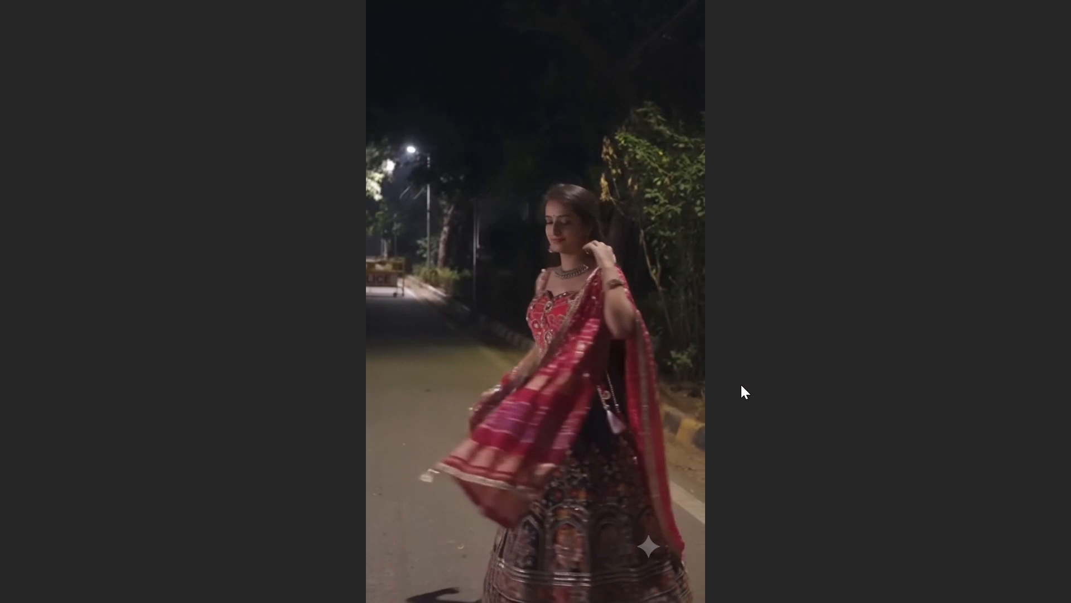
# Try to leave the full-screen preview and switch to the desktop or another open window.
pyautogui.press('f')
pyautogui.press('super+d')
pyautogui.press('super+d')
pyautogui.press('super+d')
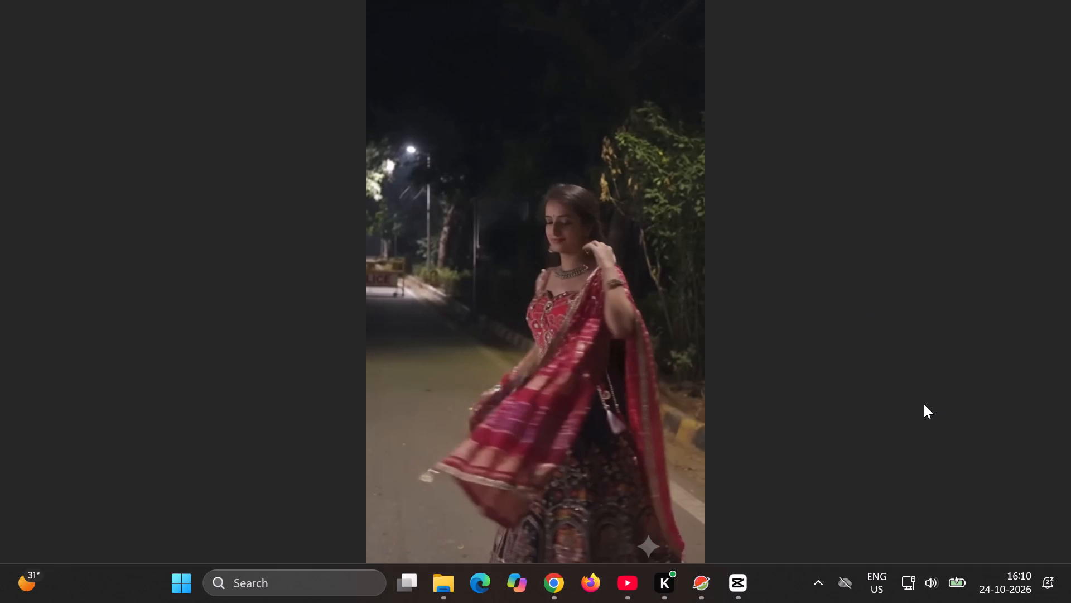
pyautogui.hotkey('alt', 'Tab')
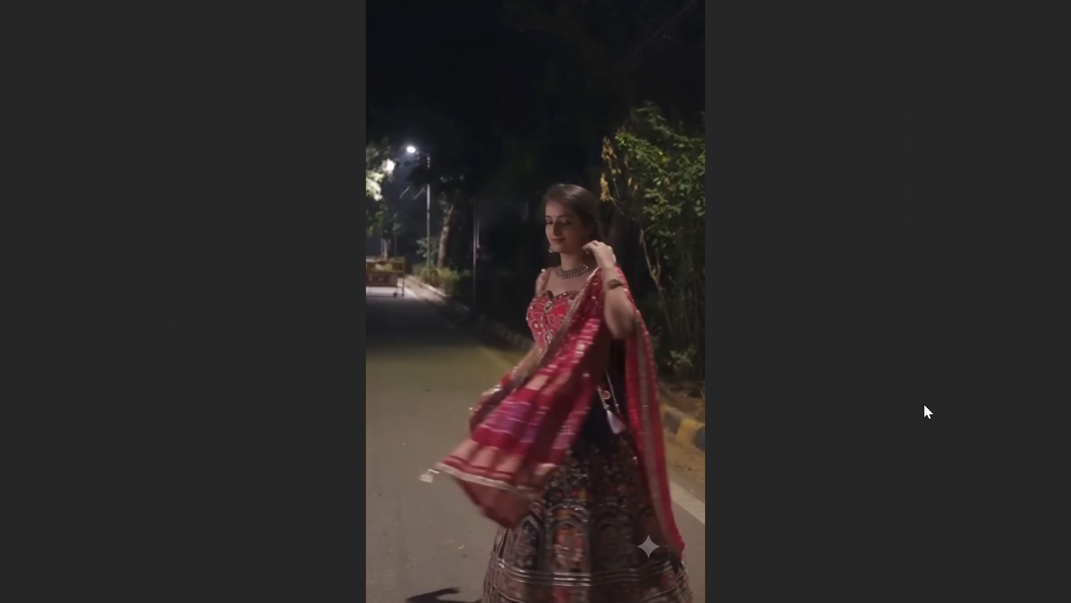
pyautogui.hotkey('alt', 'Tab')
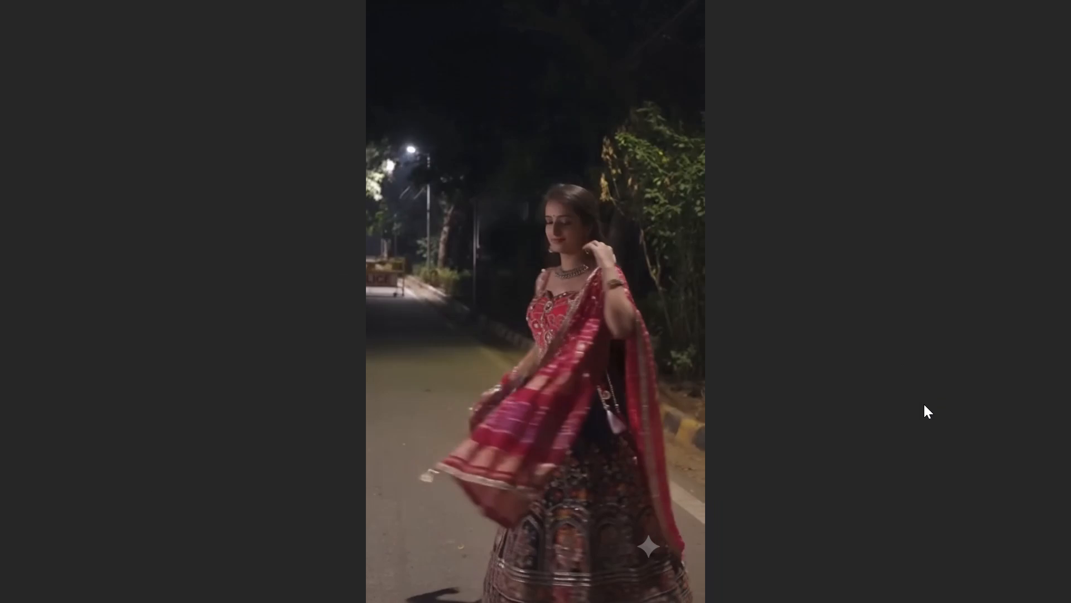
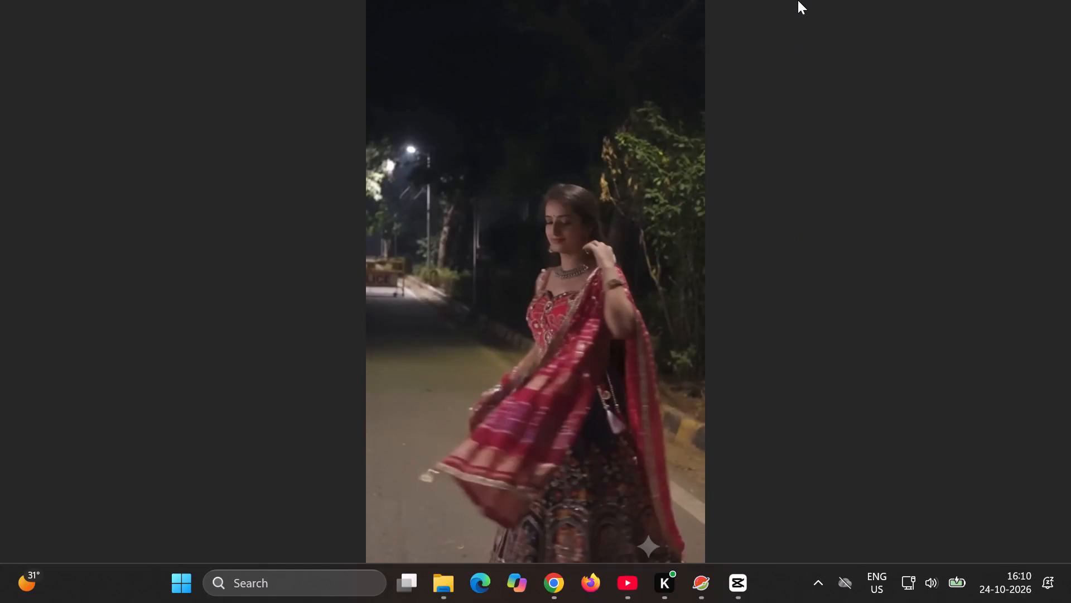
# Leave the full-screen preview and return to the editing timeline.
pyautogui.click(627, 579)
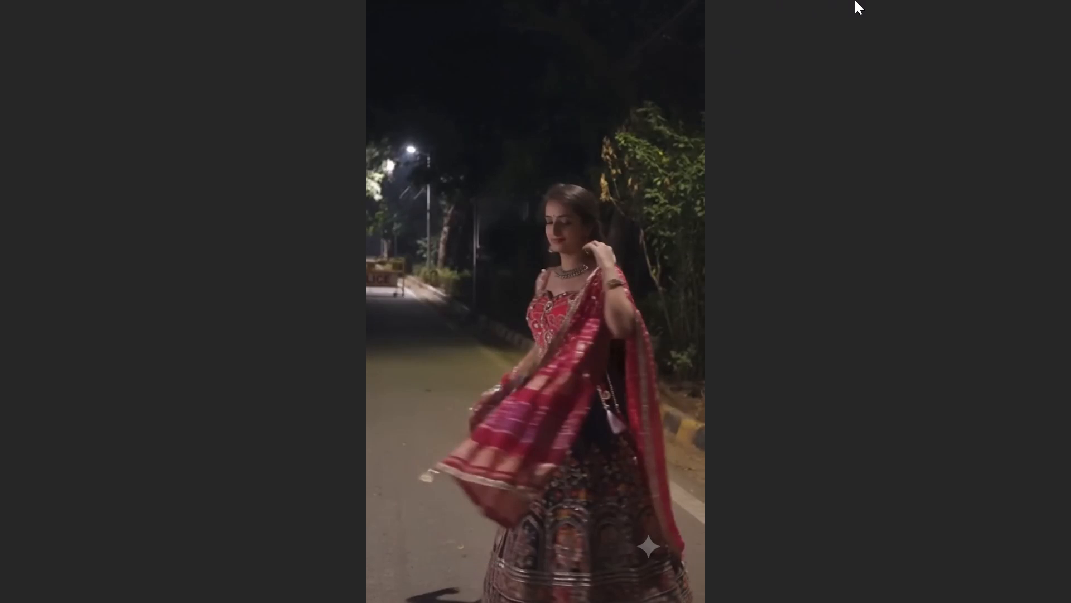
pyautogui.doubleClick(679, 223)
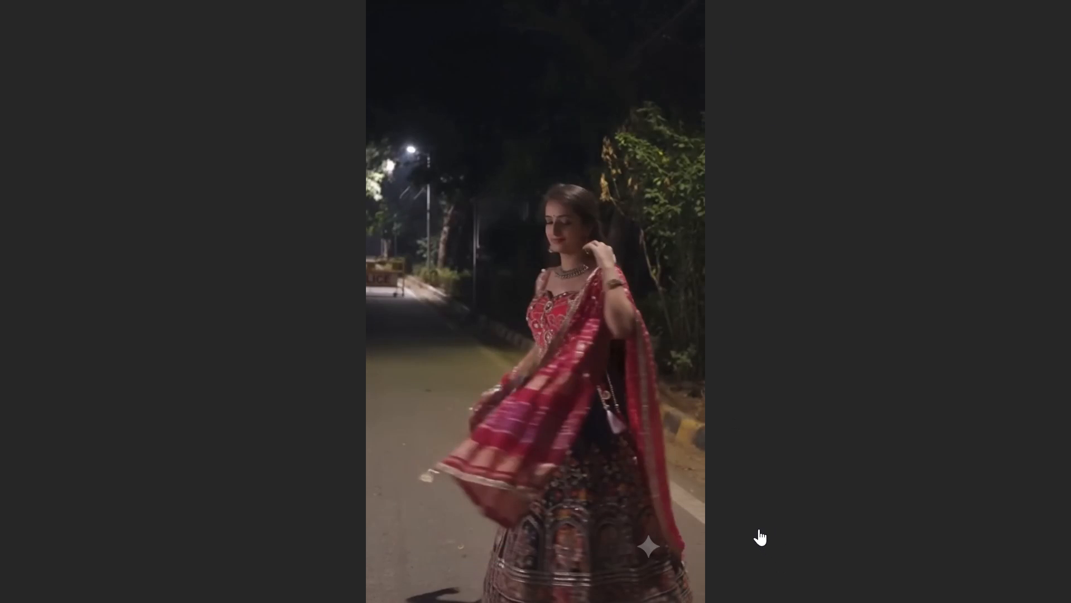
pyautogui.click(759, 529)
pyautogui.hscroll(1, 525, 439)
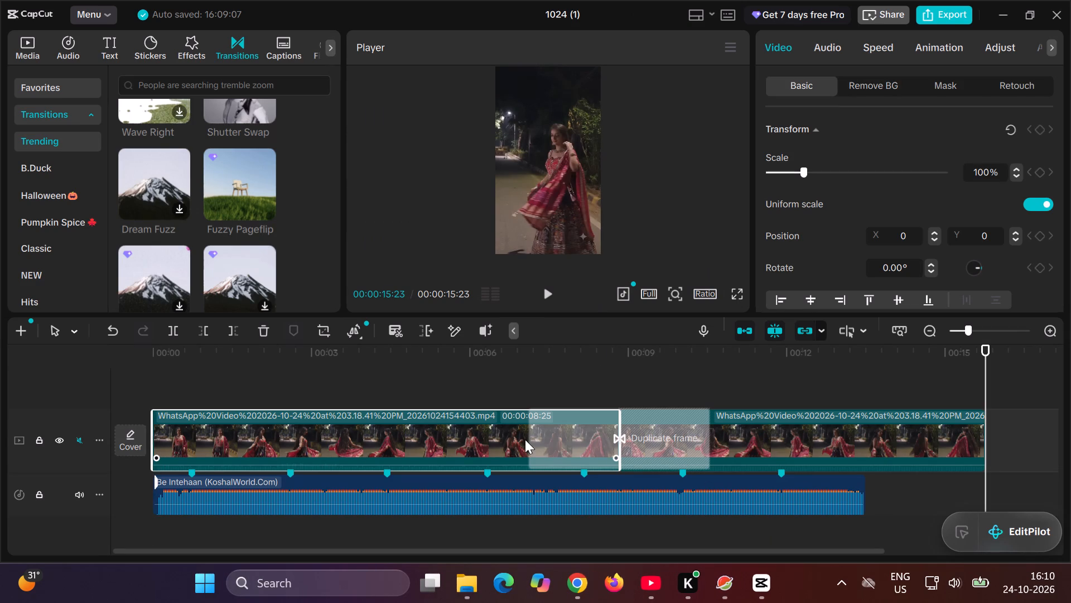
pyautogui.hscroll(1, 525, 439)
# Split the first twirl clip at the second beat marker, at 00:00:02:18.
pyautogui.click(596, 383)
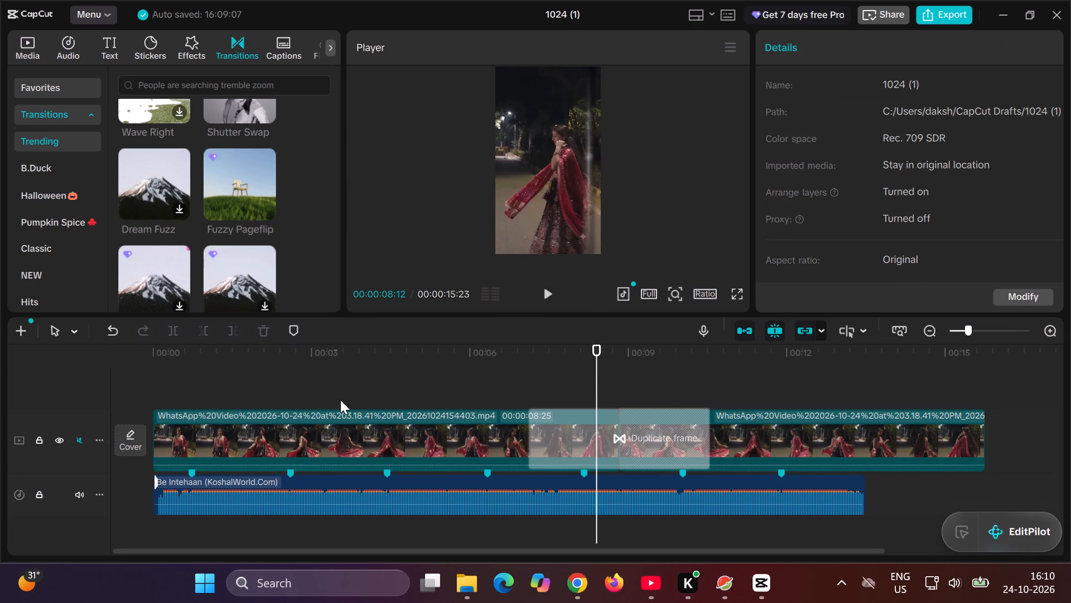
pyautogui.click(289, 461)
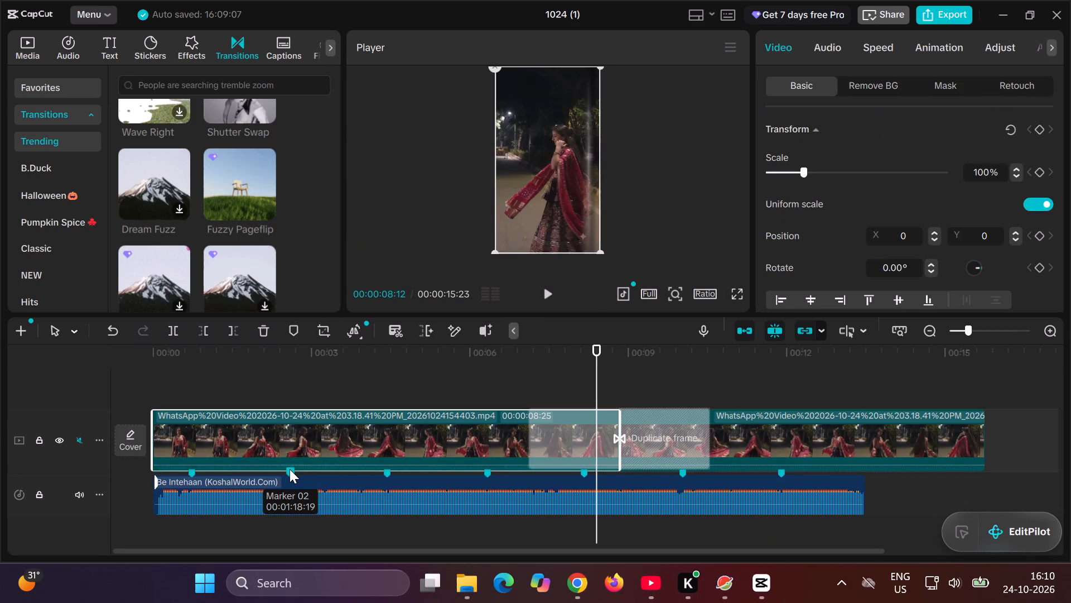
pyautogui.click(290, 469)
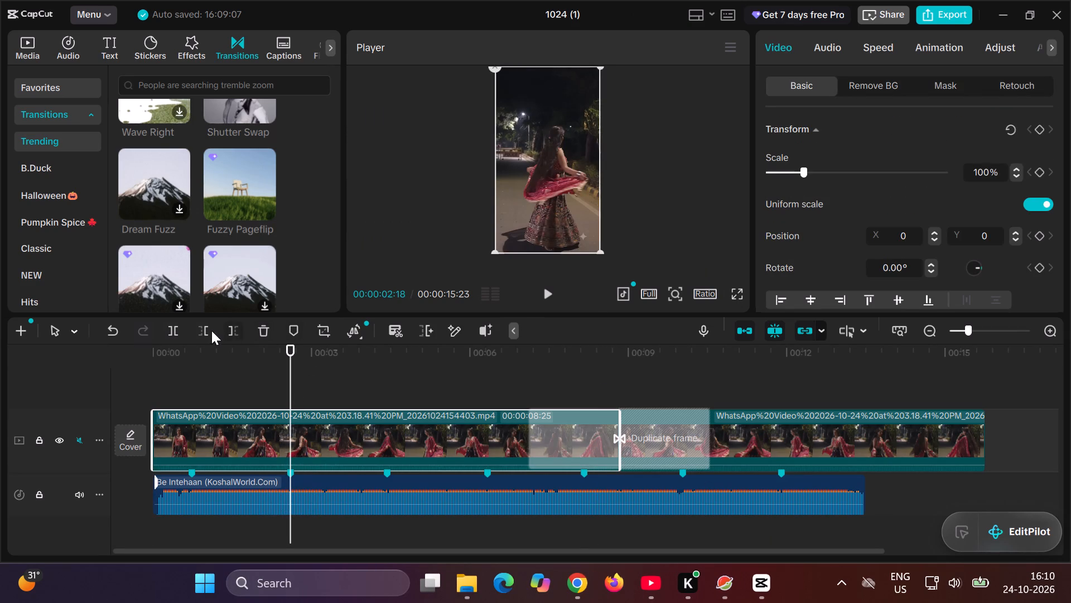
pyautogui.click(171, 329)
# Add the trending Sepia Glitch transition at the new cut on the second beat marker.
pyautogui.click(355, 394)
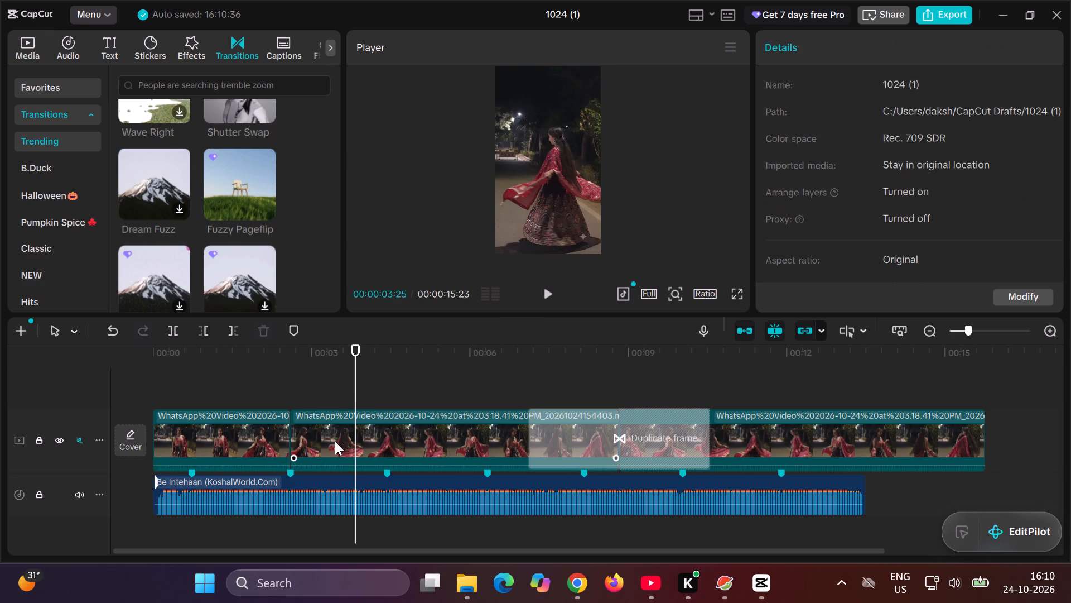
pyautogui.click(328, 444)
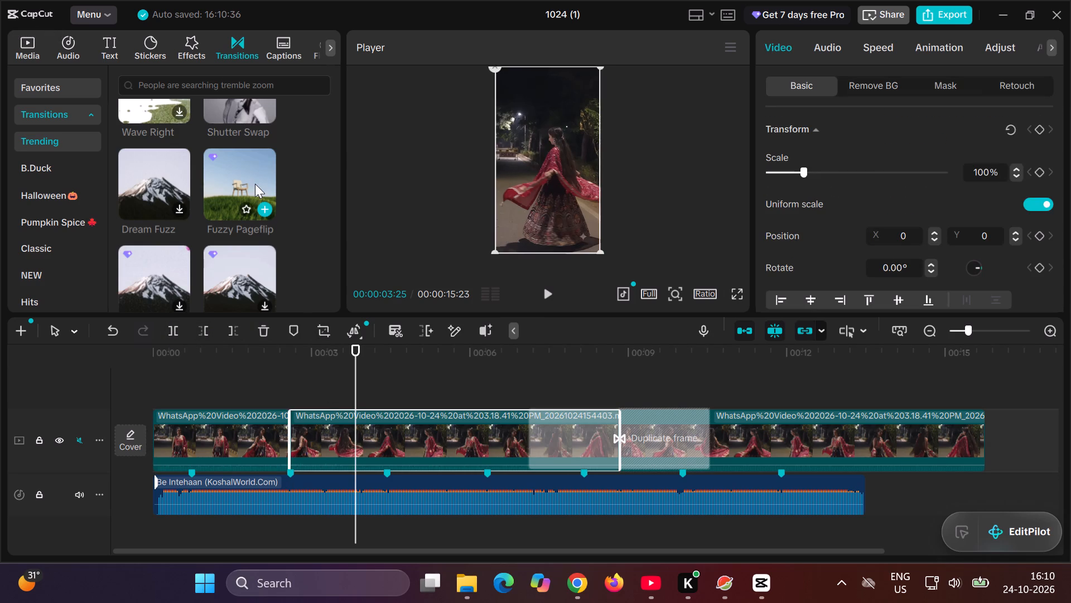
pyautogui.scroll(-1, 190, 266)
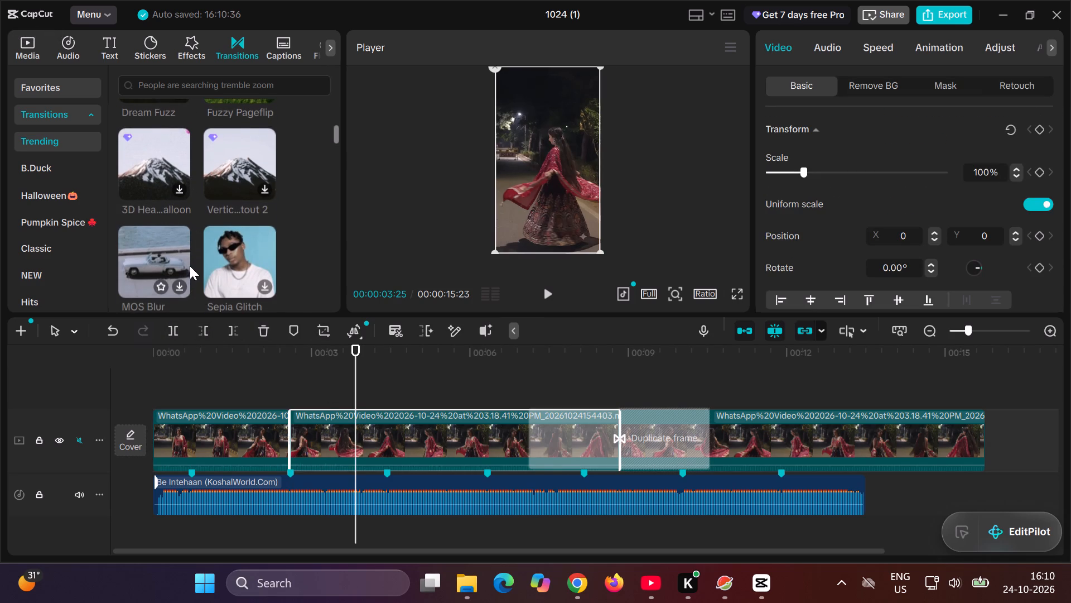
pyautogui.scroll(-1, 220, 222)
pyautogui.click(232, 169)
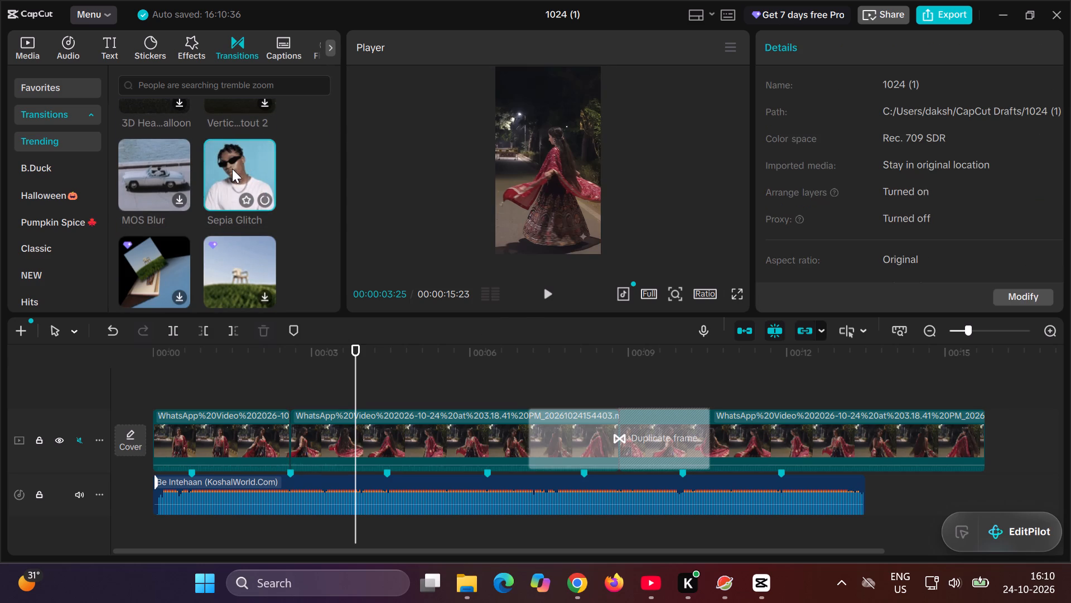
pyautogui.scroll(-1, 232, 169)
pyautogui.scroll(1, 232, 169)
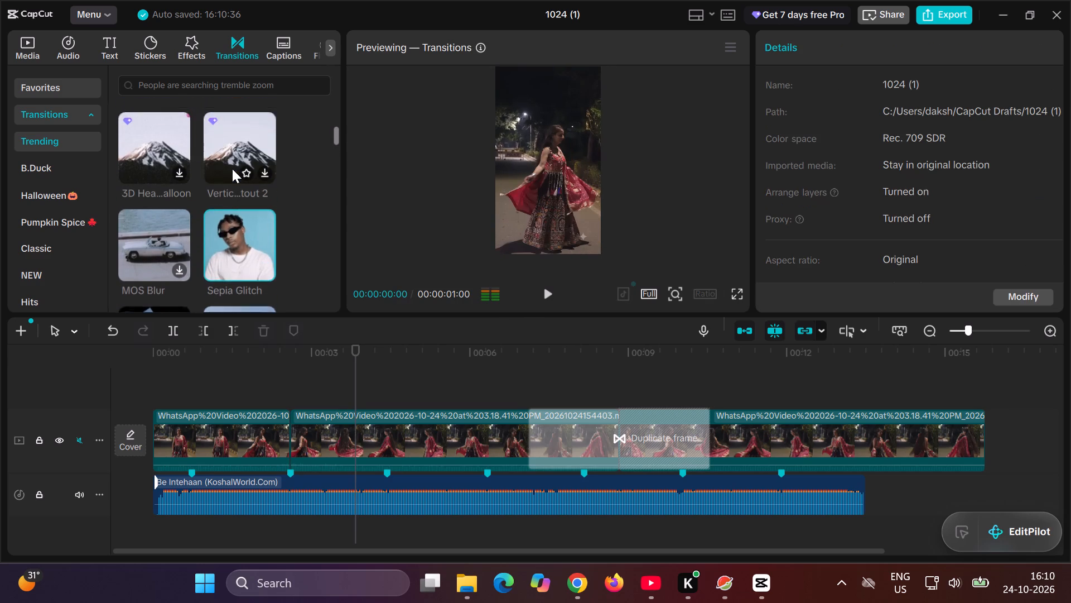
pyautogui.scroll(1, 232, 169)
pyautogui.click(231, 186)
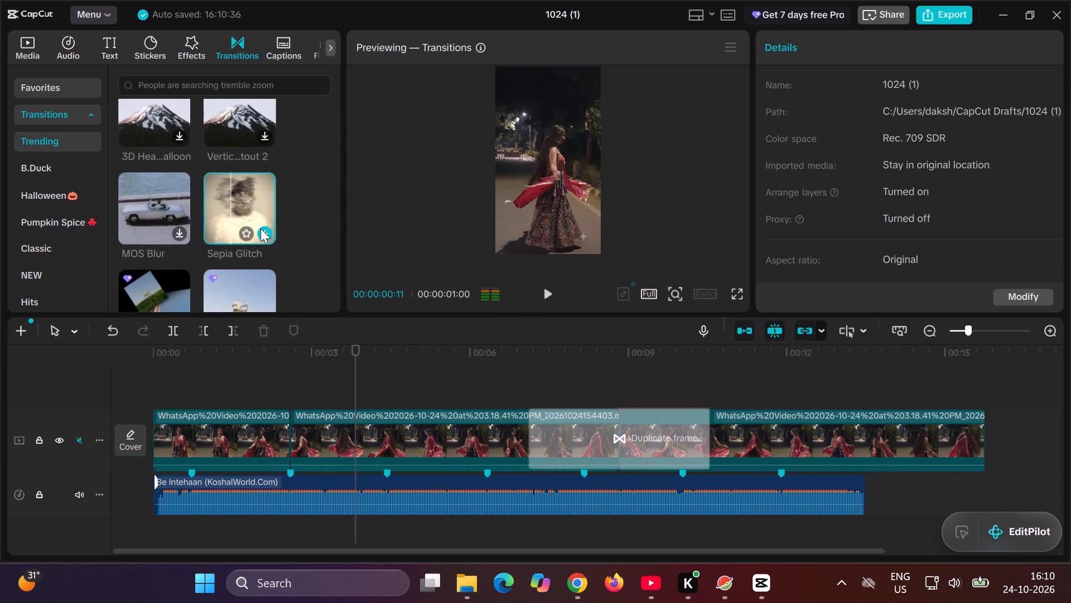
pyautogui.click(263, 233)
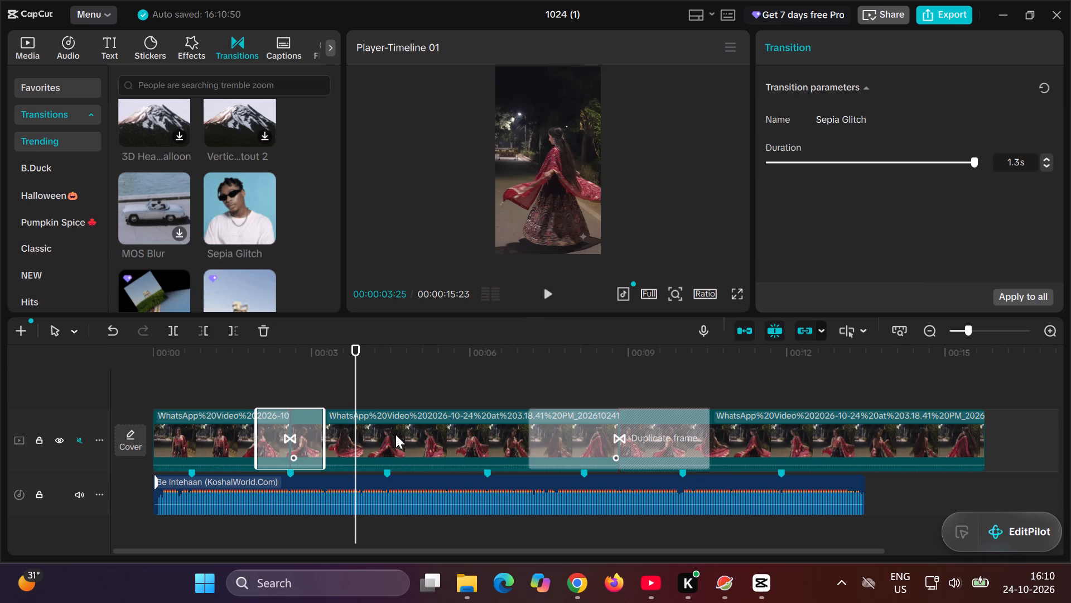
# Play the reel from 00:00:00:00 to just before the Sepia Glitch transition.
pyautogui.click(395, 434)
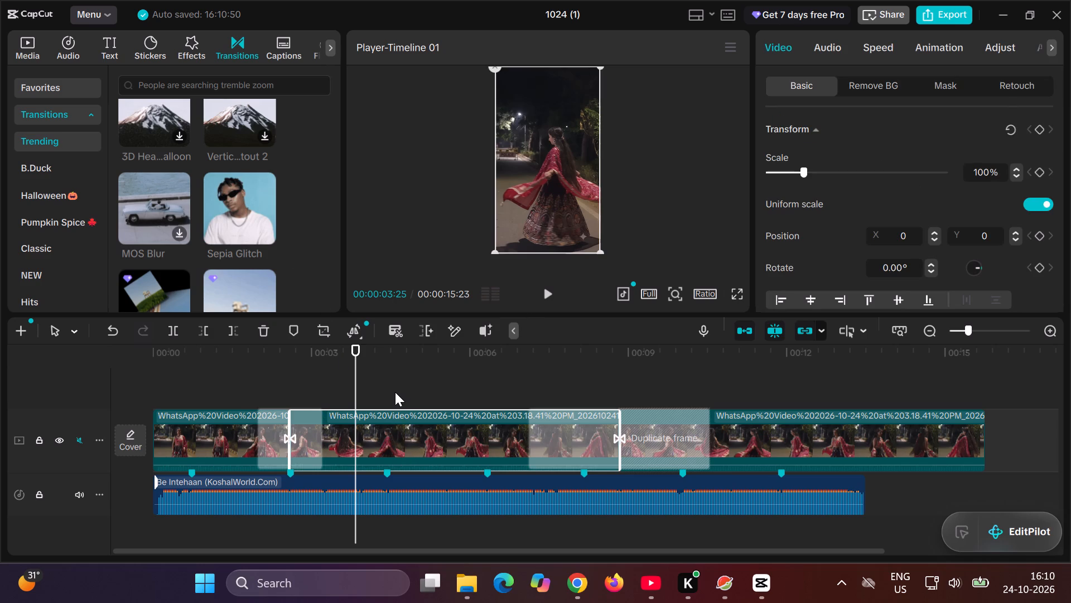
pyautogui.moveTo(387, 402); pyautogui.dragTo(570, 401)
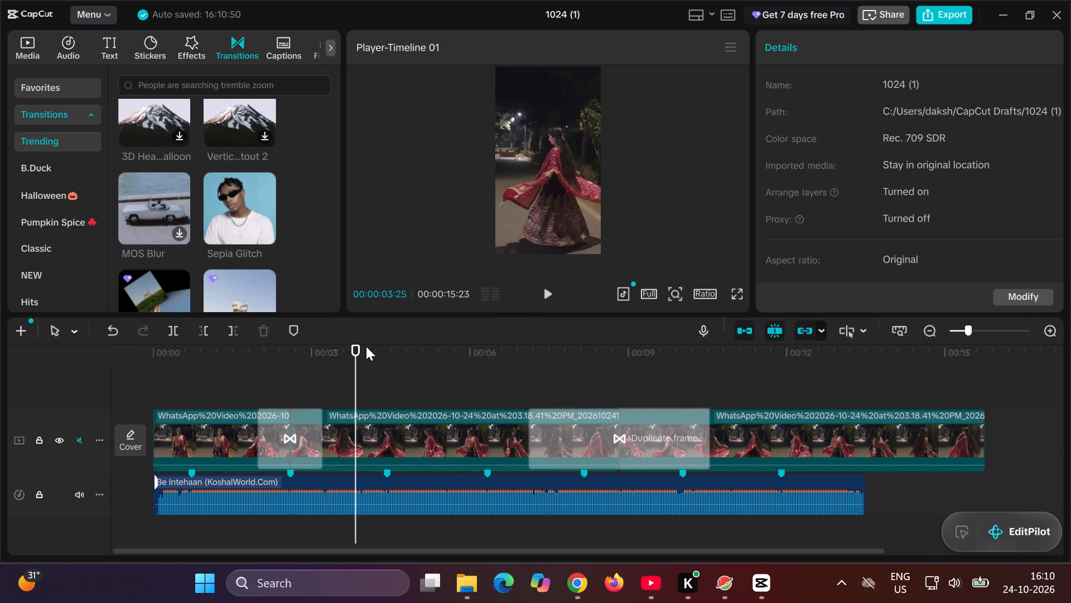
pyautogui.moveTo(359, 349); pyautogui.dragTo(144, 384)
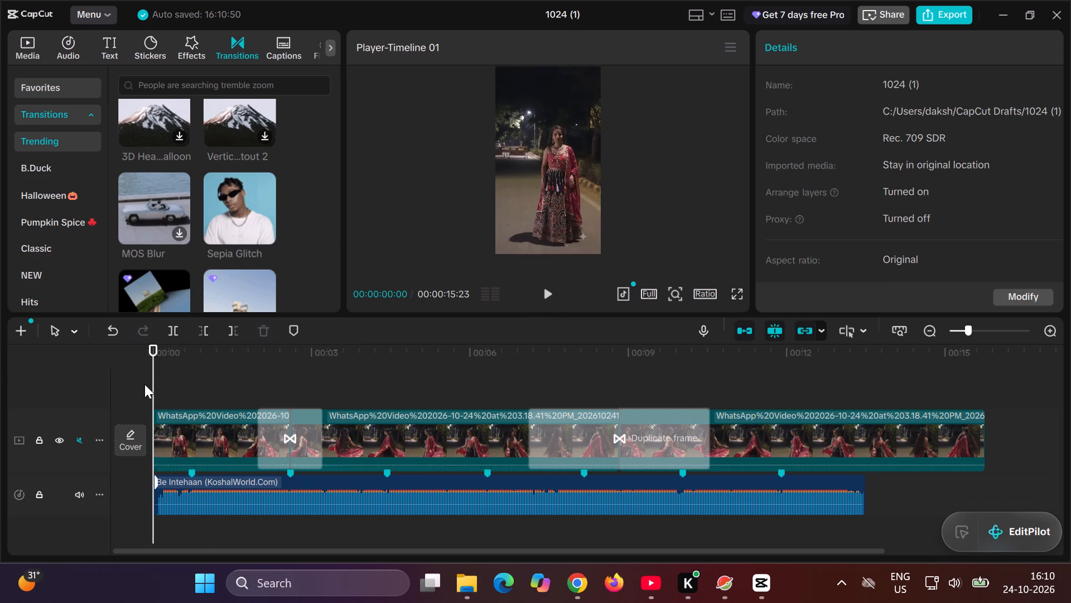
pyautogui.press('space')
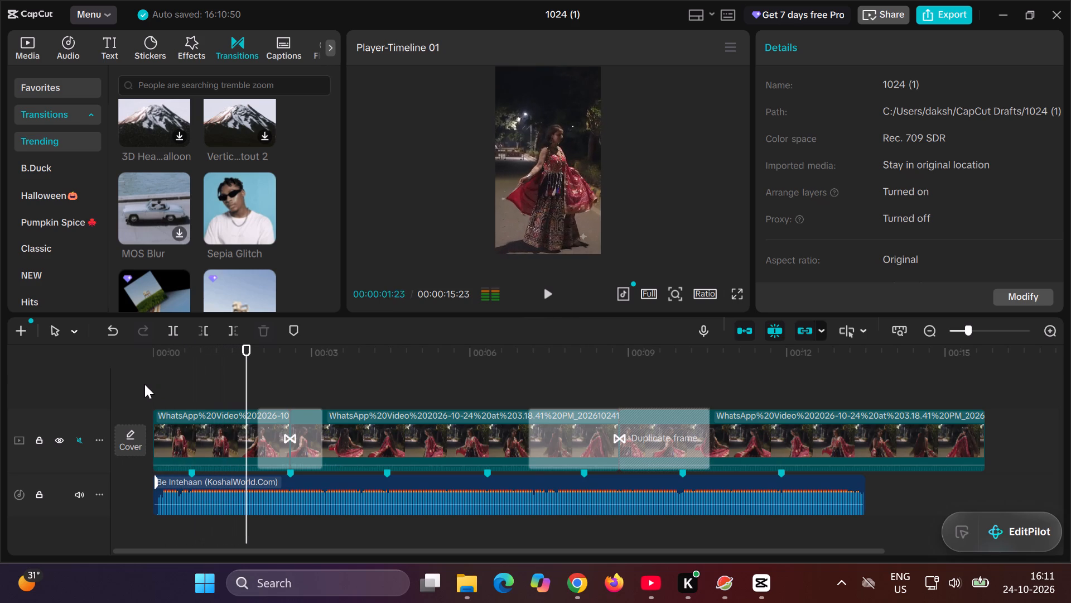
pyautogui.press('space')
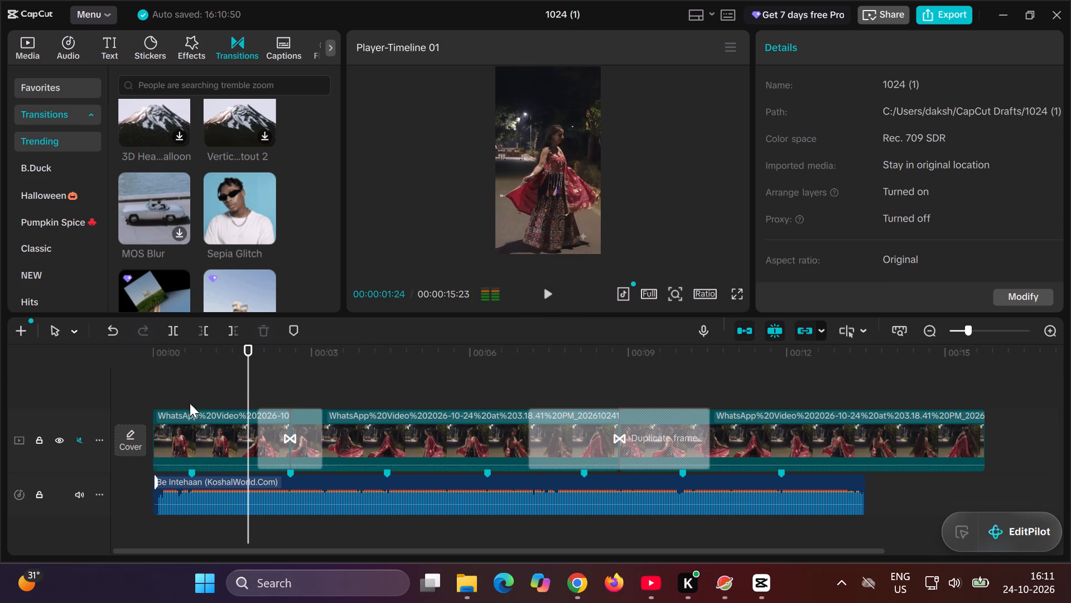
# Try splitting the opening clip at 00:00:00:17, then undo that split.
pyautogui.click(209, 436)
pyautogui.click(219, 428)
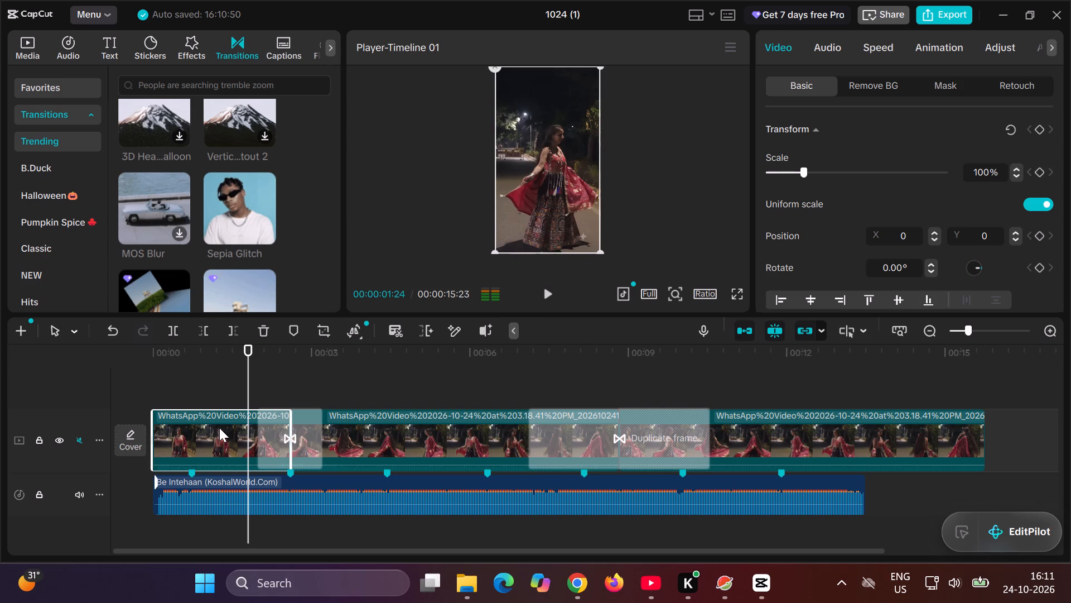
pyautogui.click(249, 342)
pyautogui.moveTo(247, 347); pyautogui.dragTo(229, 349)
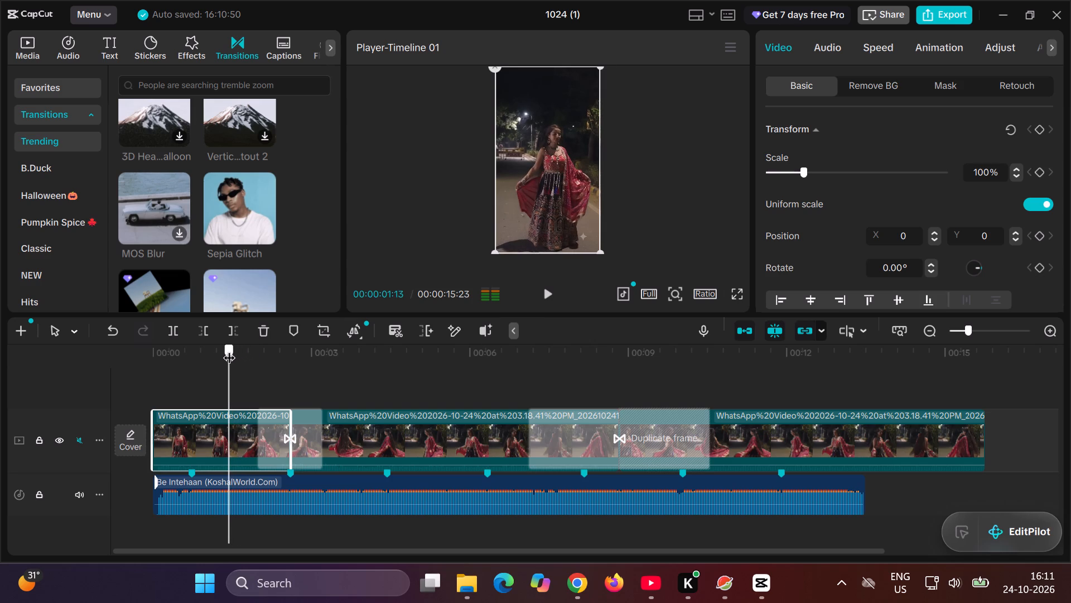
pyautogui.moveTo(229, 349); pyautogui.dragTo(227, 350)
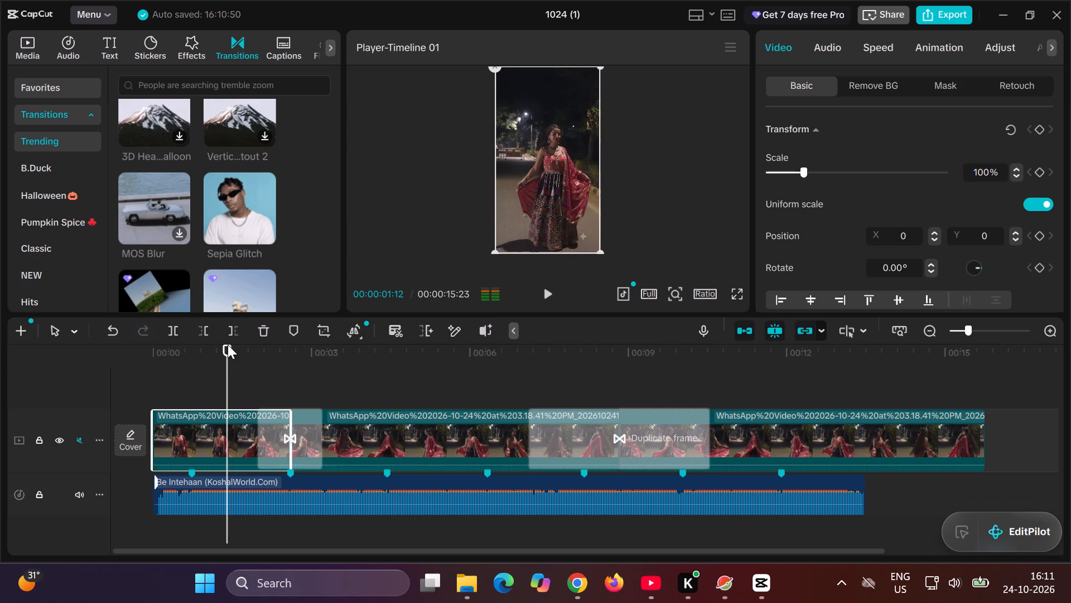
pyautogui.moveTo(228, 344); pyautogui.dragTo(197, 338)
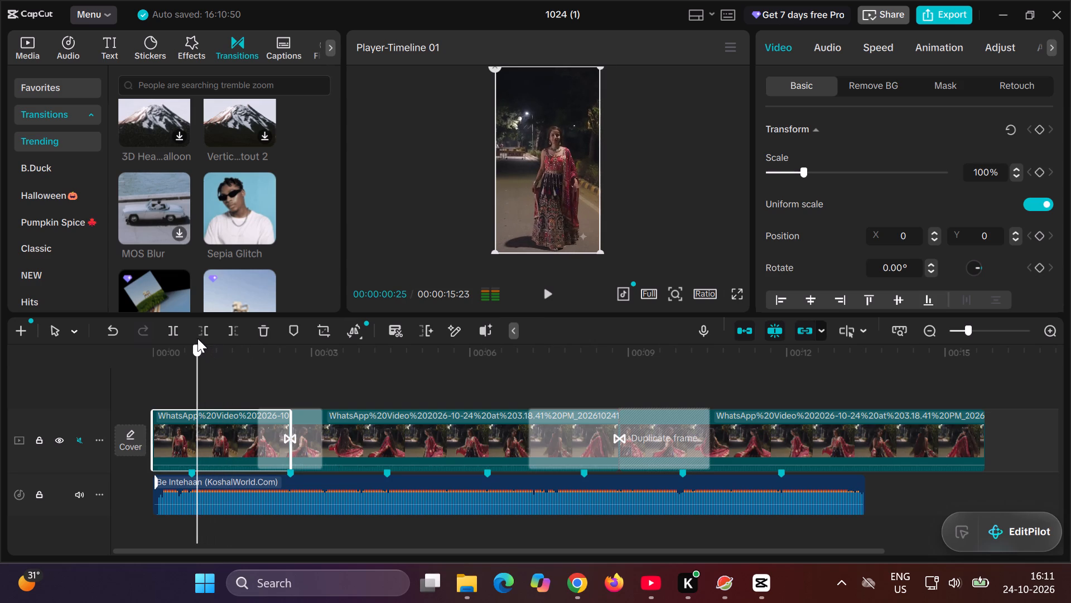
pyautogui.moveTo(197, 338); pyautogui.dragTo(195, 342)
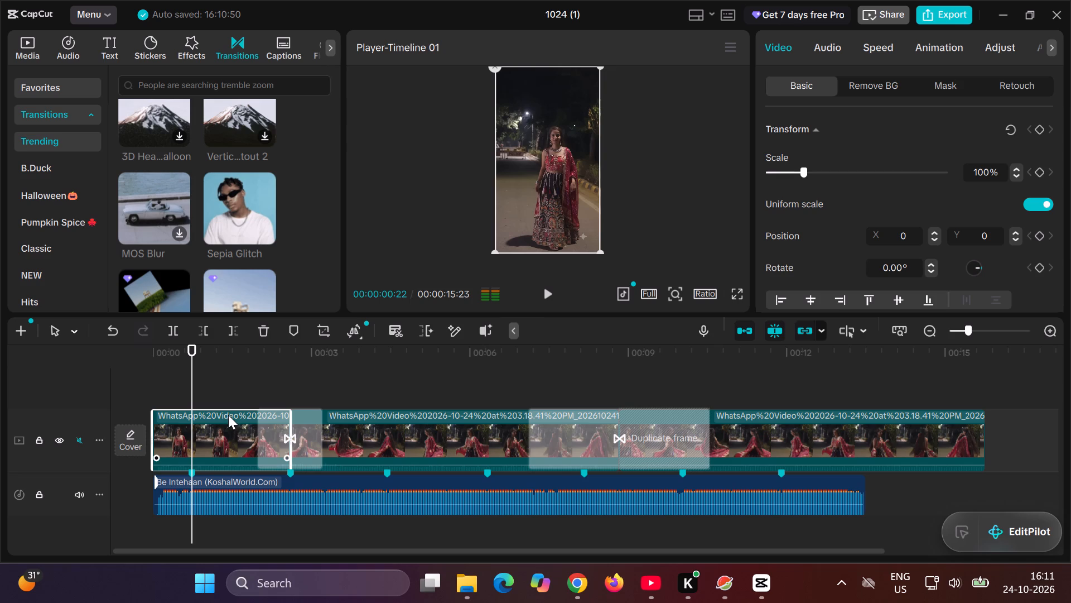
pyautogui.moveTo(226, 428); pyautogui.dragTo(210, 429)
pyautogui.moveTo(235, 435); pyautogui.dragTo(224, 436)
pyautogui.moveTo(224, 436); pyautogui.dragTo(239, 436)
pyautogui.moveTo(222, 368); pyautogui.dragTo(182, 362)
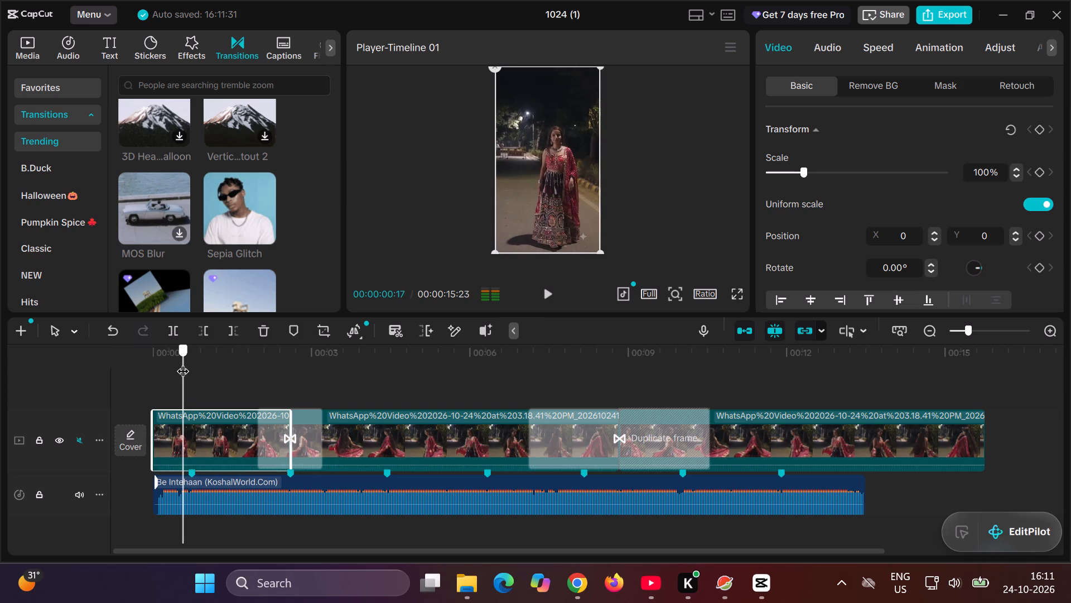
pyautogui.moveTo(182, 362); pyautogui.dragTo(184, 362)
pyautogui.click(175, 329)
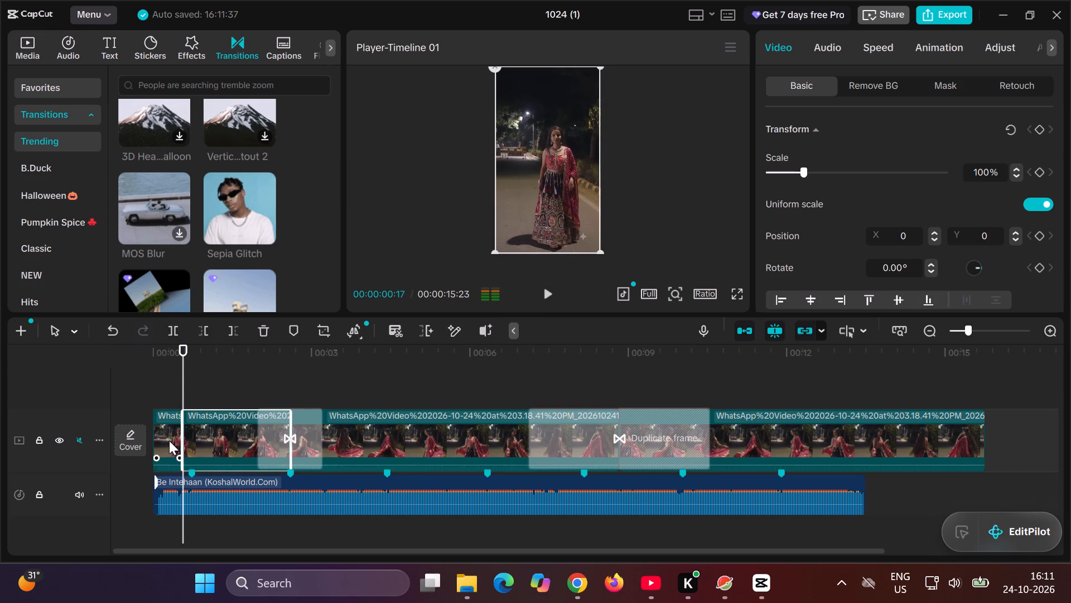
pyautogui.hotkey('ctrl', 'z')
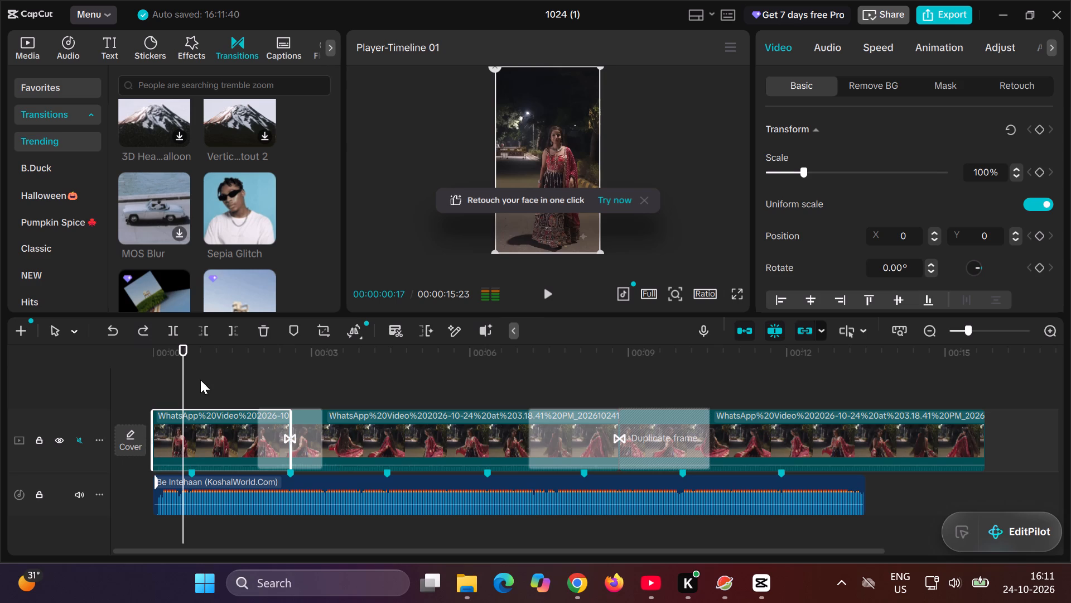
# Split the opening clip at 00:00:01:00 and select its first piece.
pyautogui.moveTo(184, 345); pyautogui.dragTo(207, 349)
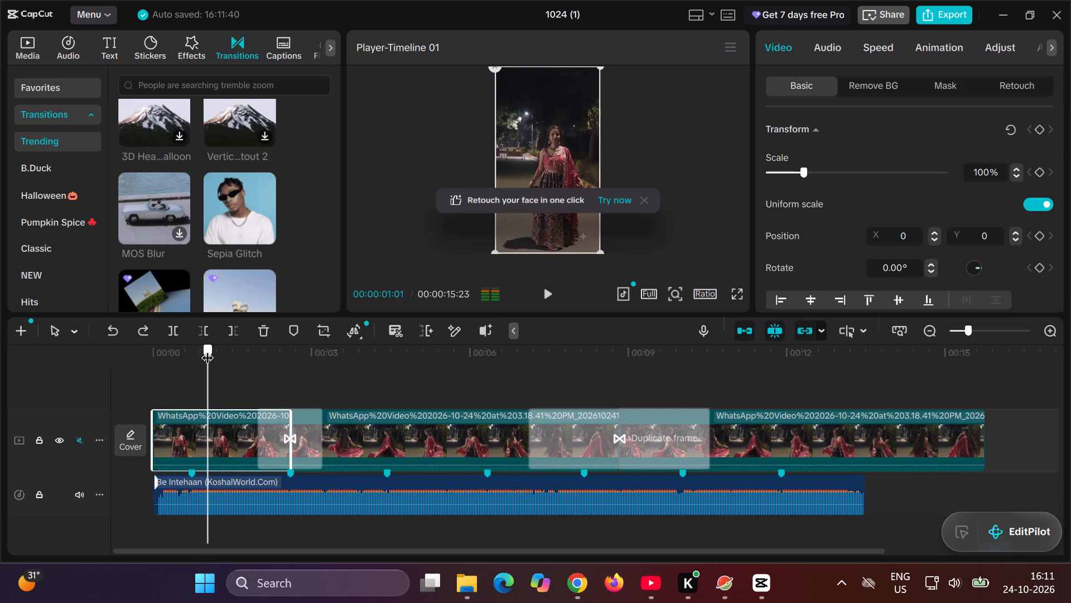
pyautogui.moveTo(207, 349); pyautogui.dragTo(206, 349)
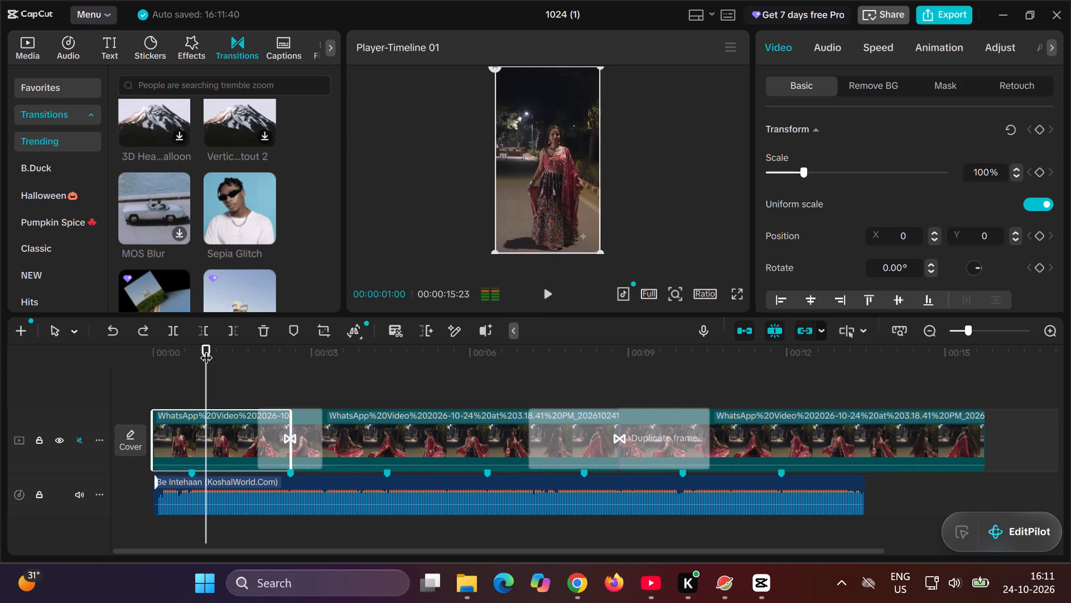
pyautogui.click(167, 326)
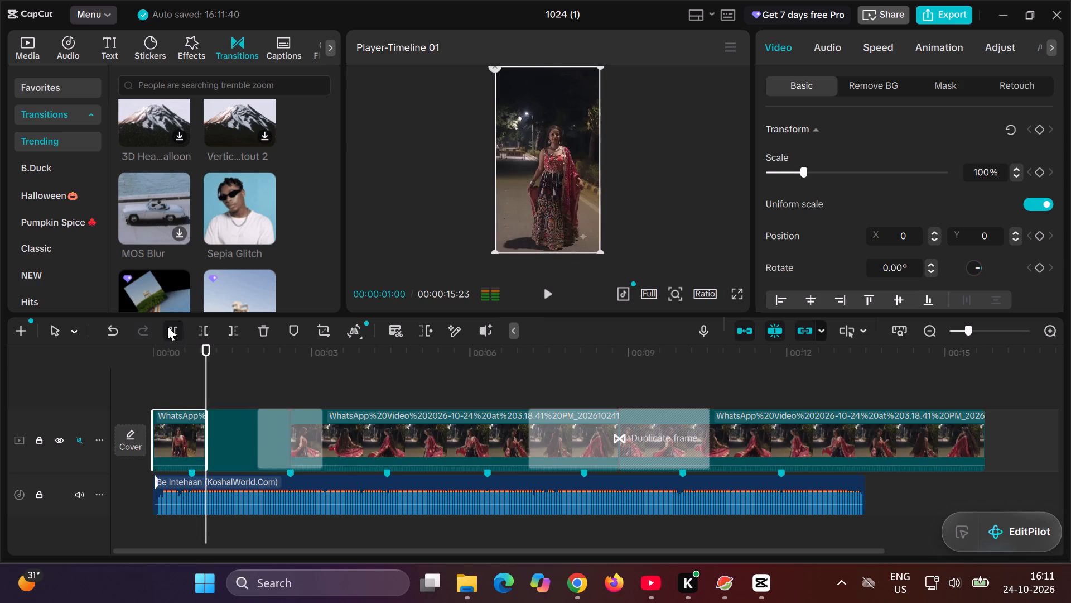
pyautogui.click(181, 440)
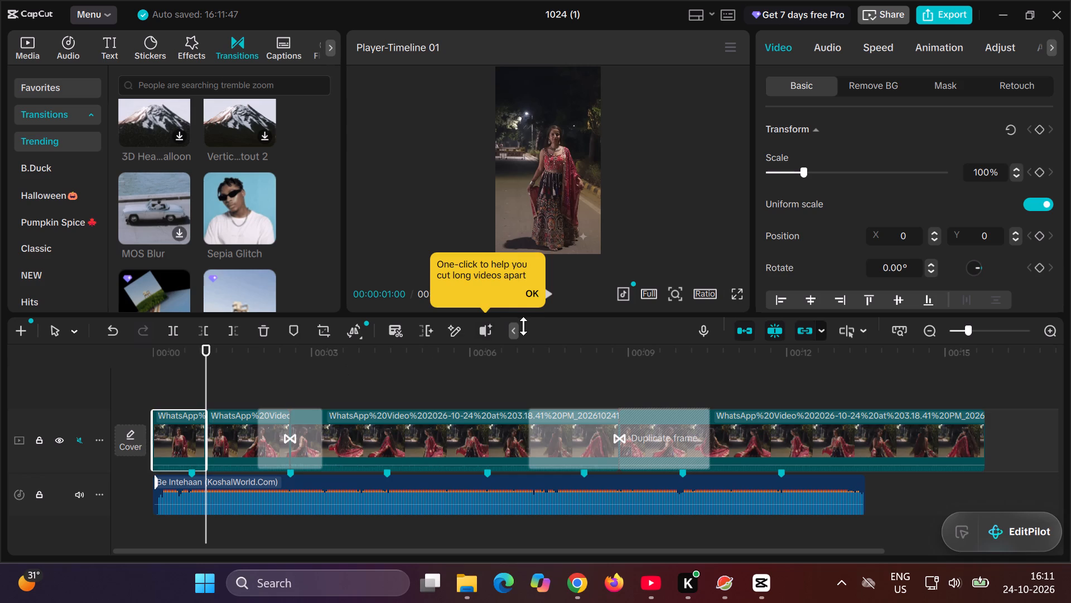
# Set the opening piece's speed to 1.30x so that it ends at the first beat marker.
pyautogui.click(535, 291)
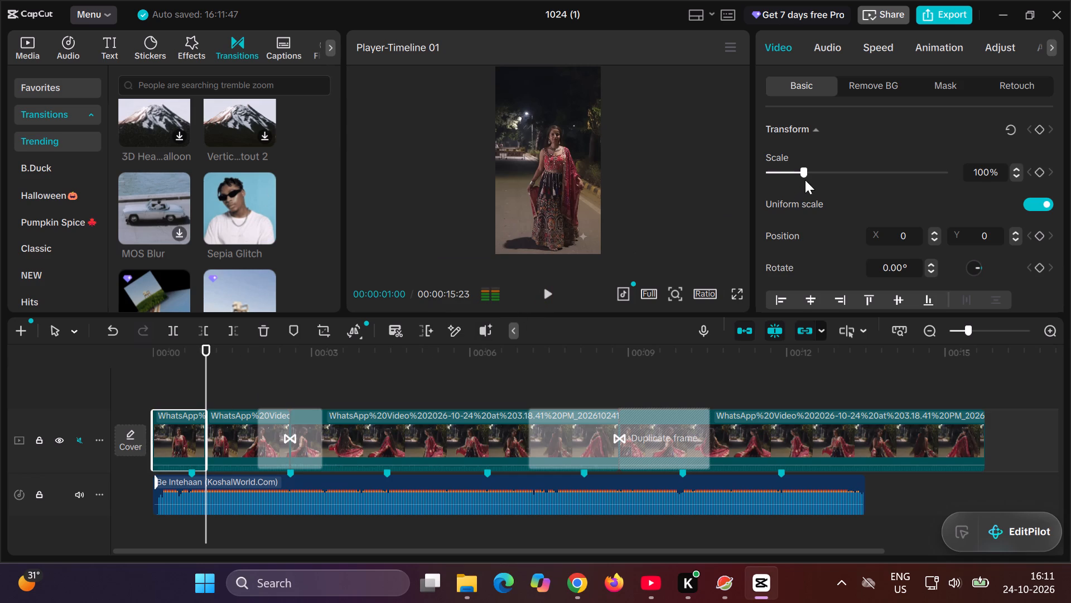
pyautogui.click(873, 42)
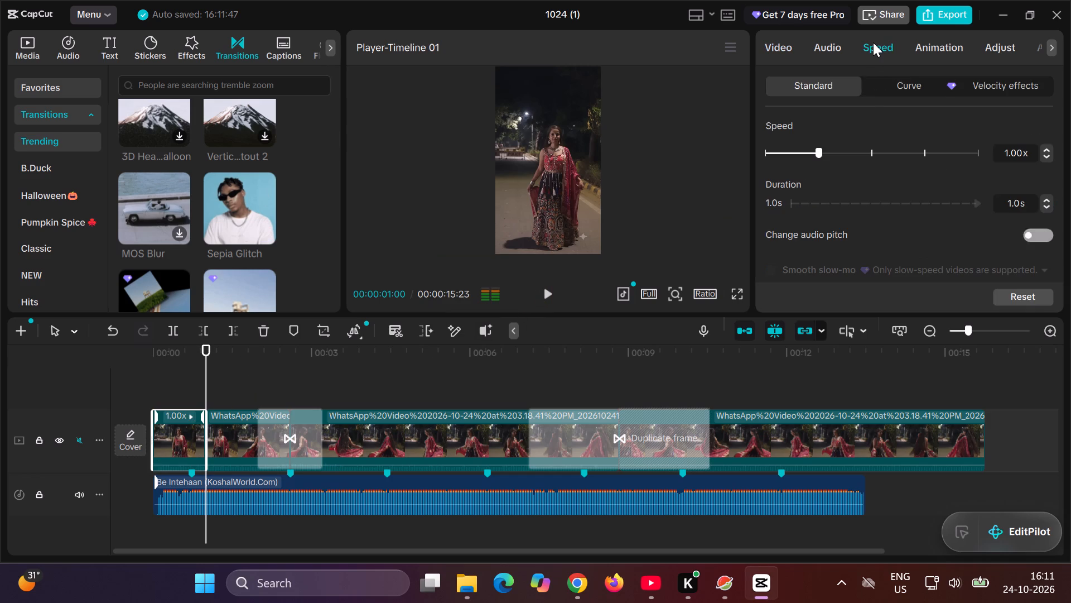
pyautogui.moveTo(819, 153); pyautogui.dragTo(822, 153)
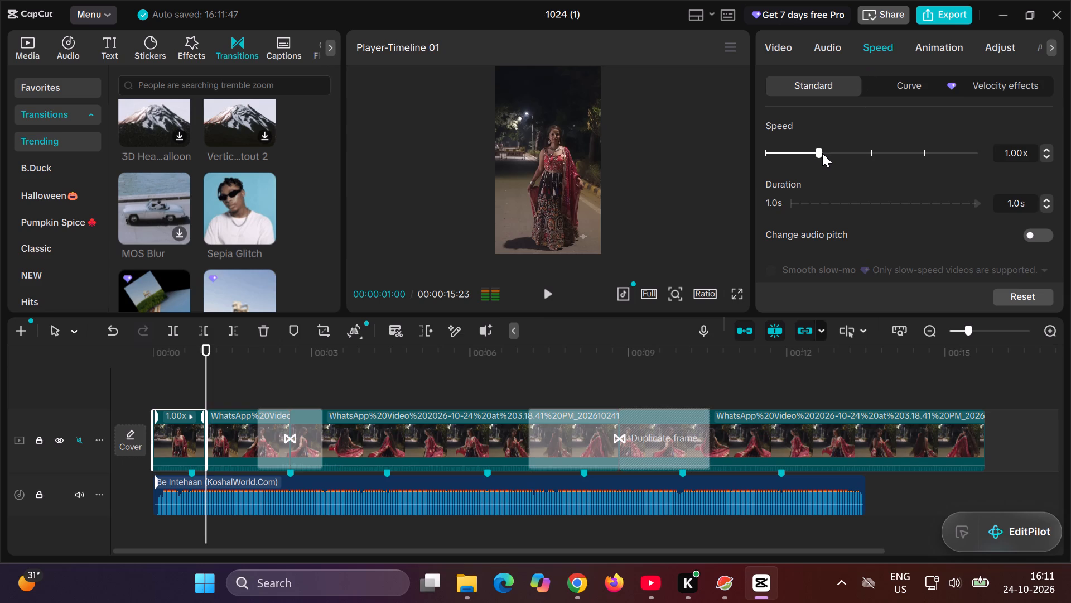
pyautogui.moveTo(822, 153); pyautogui.dragTo(826, 154)
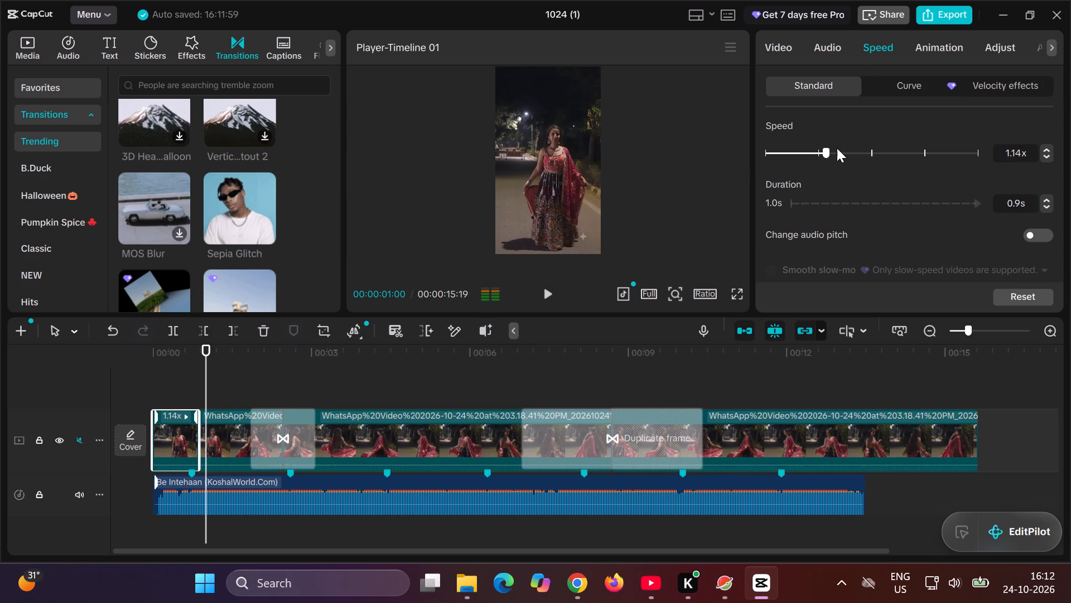
pyautogui.moveTo(823, 151); pyautogui.dragTo(831, 153)
pyautogui.moveTo(831, 153); pyautogui.dragTo(843, 154)
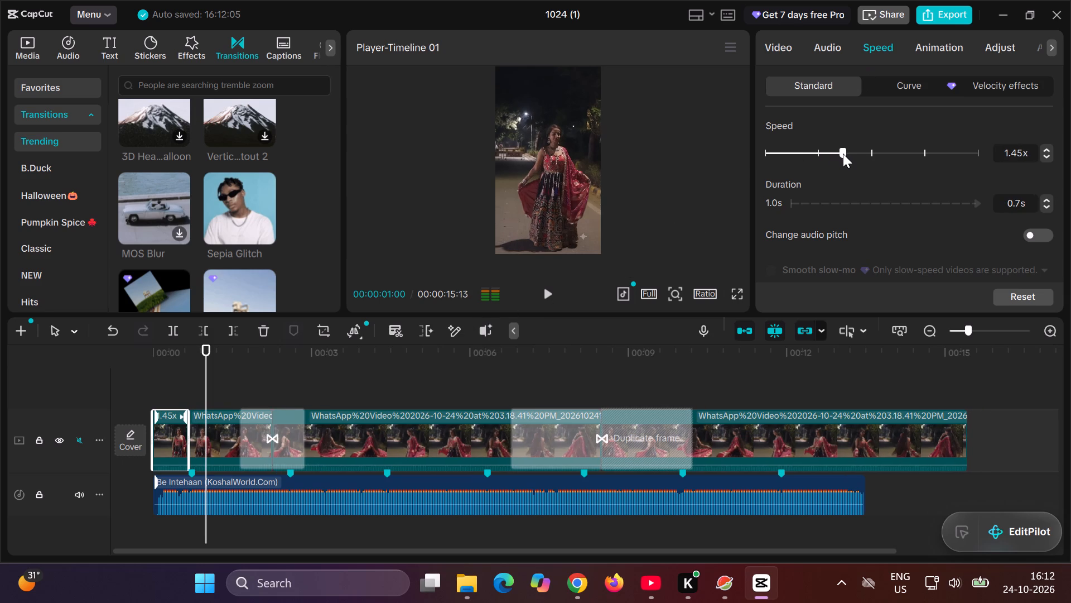
pyautogui.moveTo(843, 154); pyautogui.dragTo(833, 157)
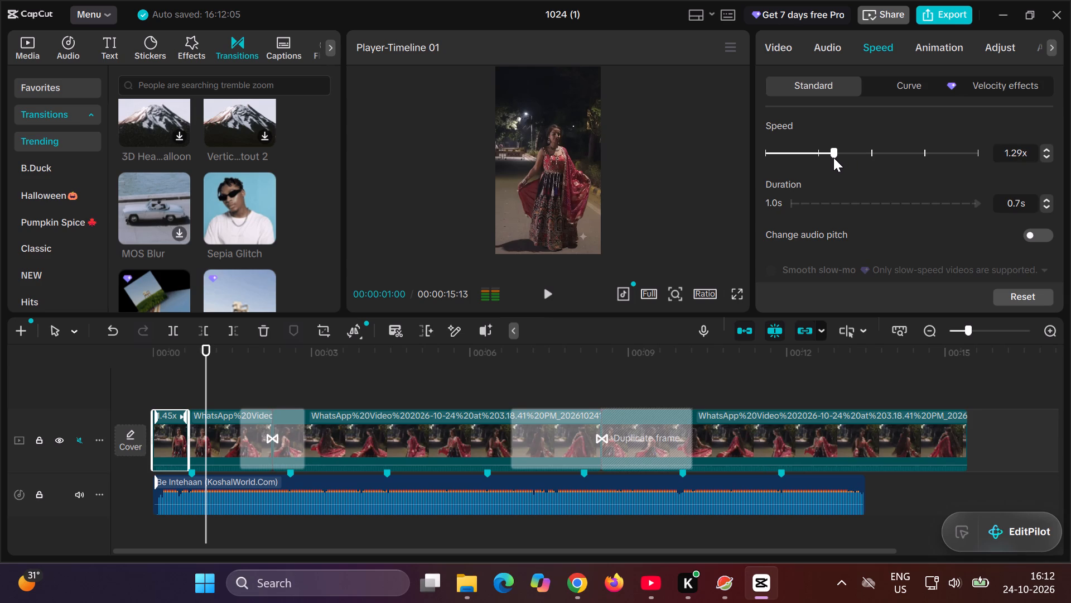
pyautogui.moveTo(833, 157); pyautogui.dragTo(833, 157)
pyautogui.click(833, 157)
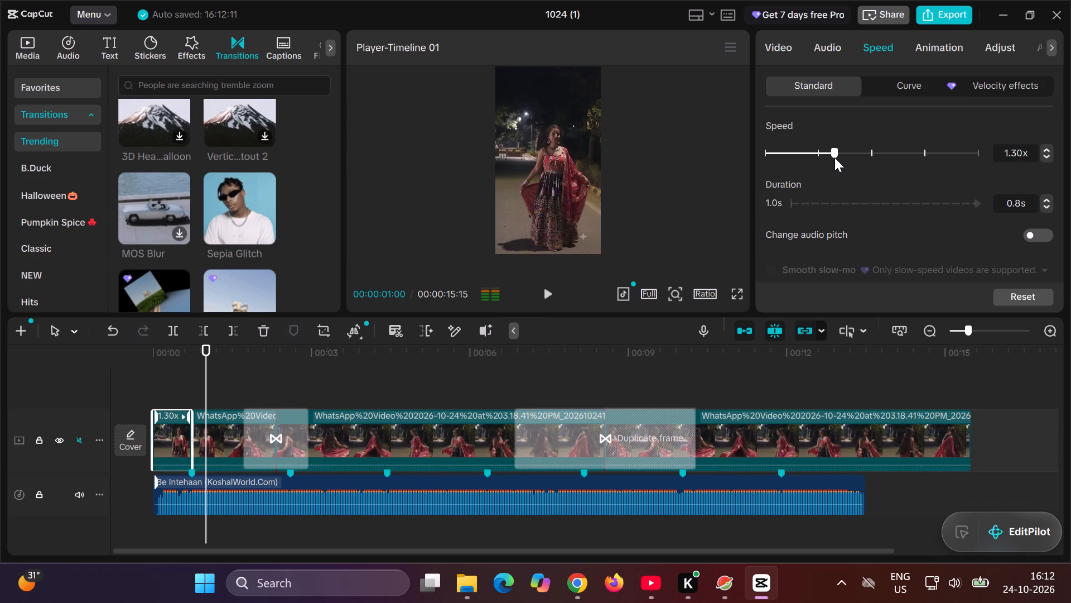
pyautogui.click(547, 385)
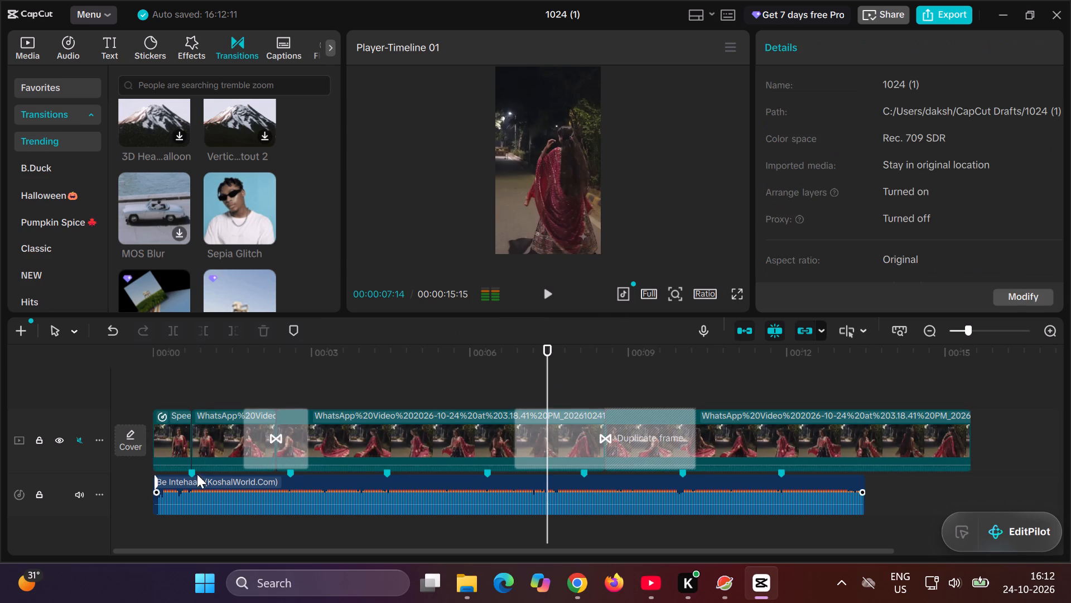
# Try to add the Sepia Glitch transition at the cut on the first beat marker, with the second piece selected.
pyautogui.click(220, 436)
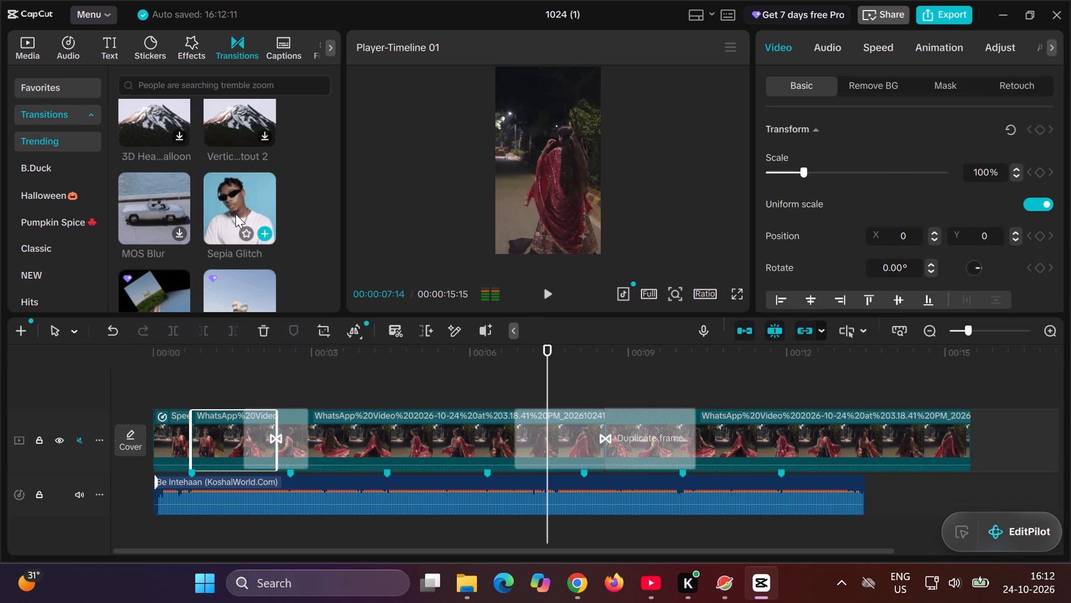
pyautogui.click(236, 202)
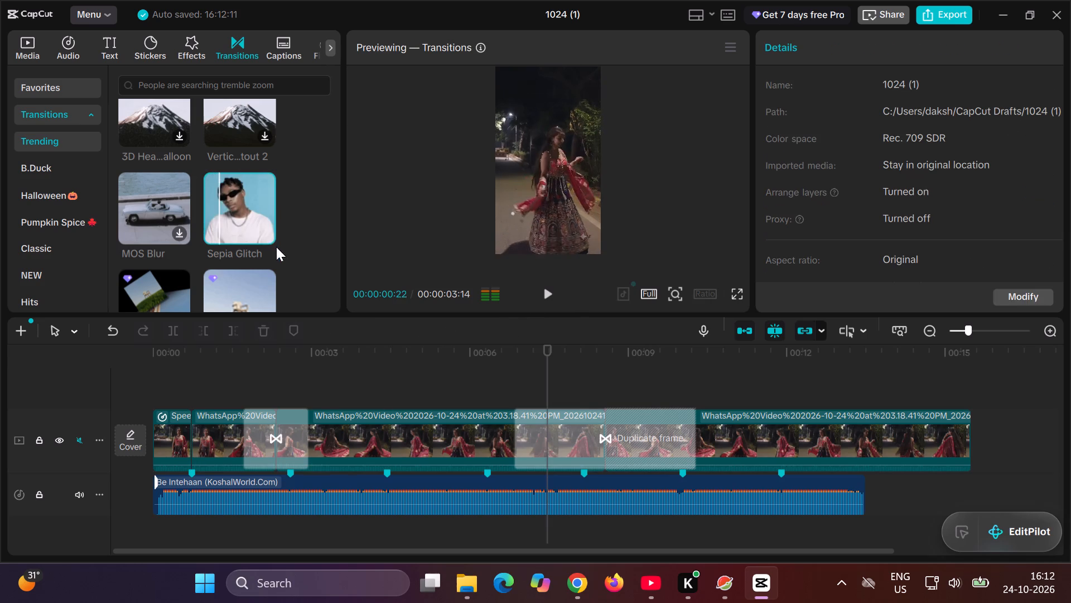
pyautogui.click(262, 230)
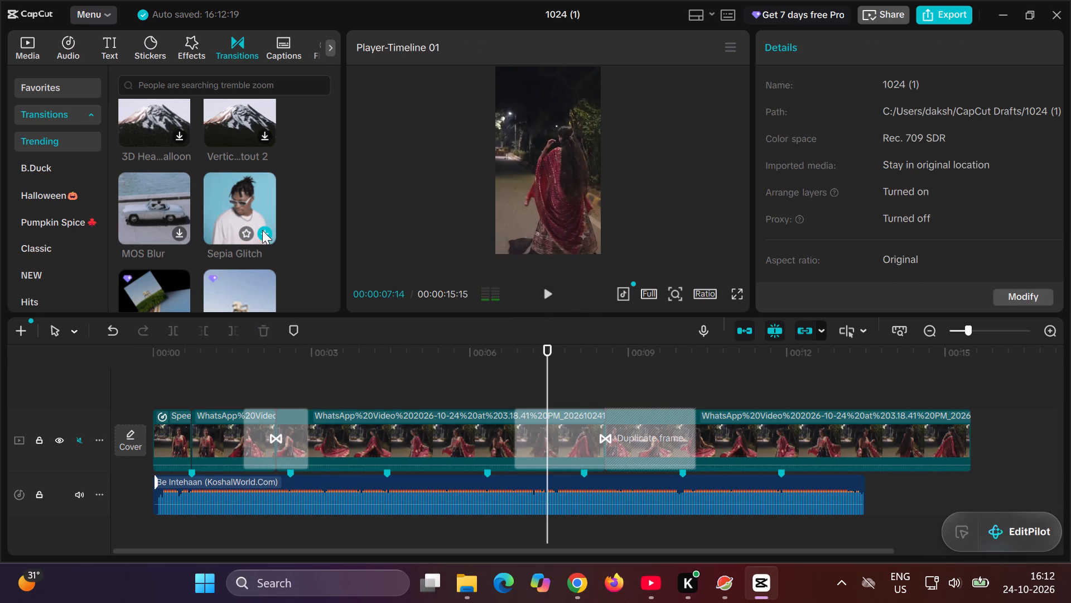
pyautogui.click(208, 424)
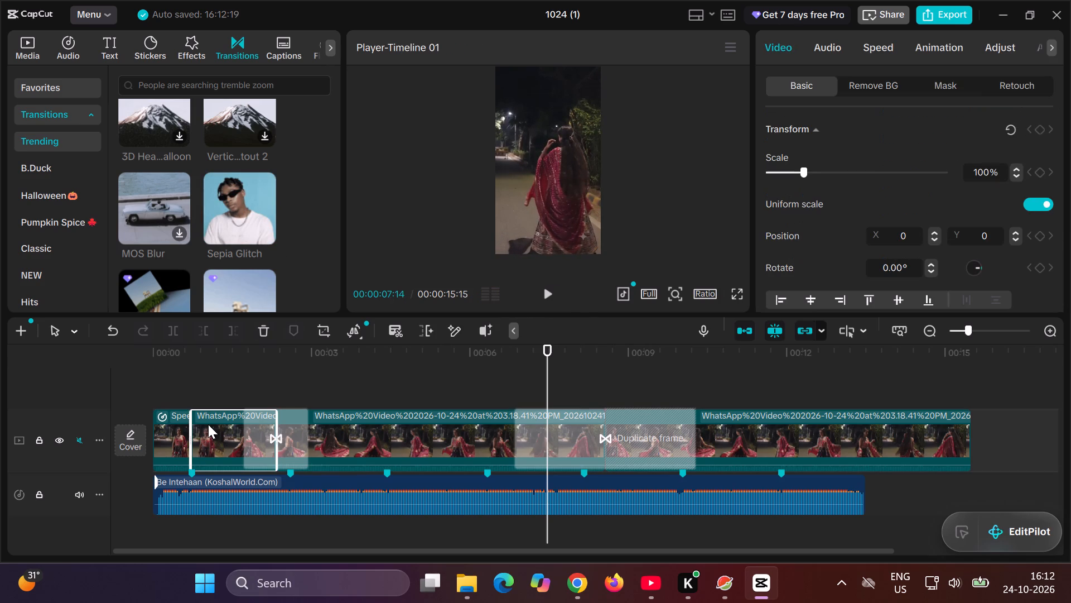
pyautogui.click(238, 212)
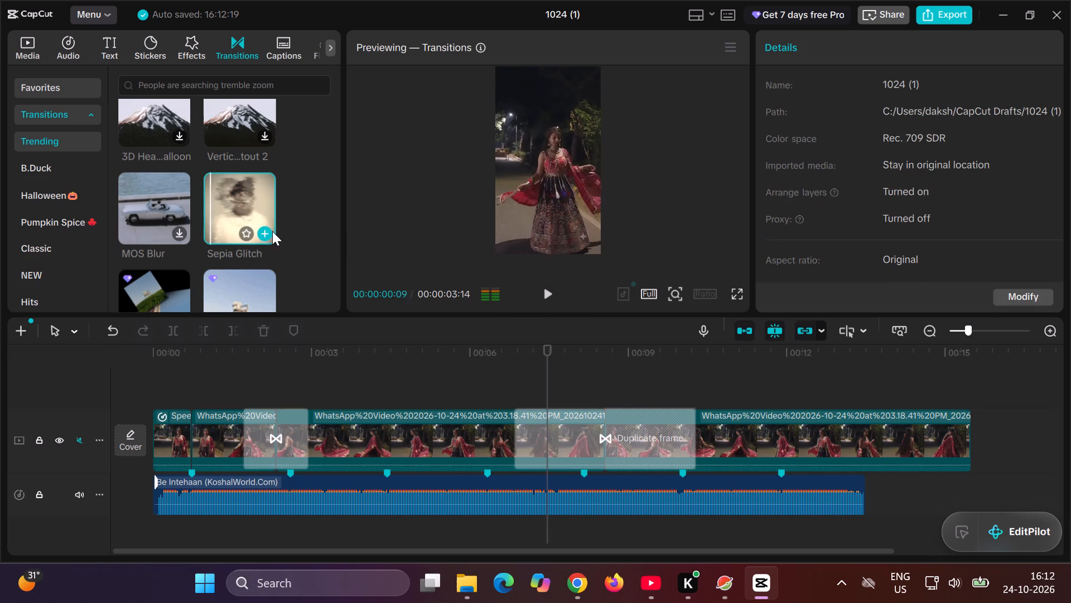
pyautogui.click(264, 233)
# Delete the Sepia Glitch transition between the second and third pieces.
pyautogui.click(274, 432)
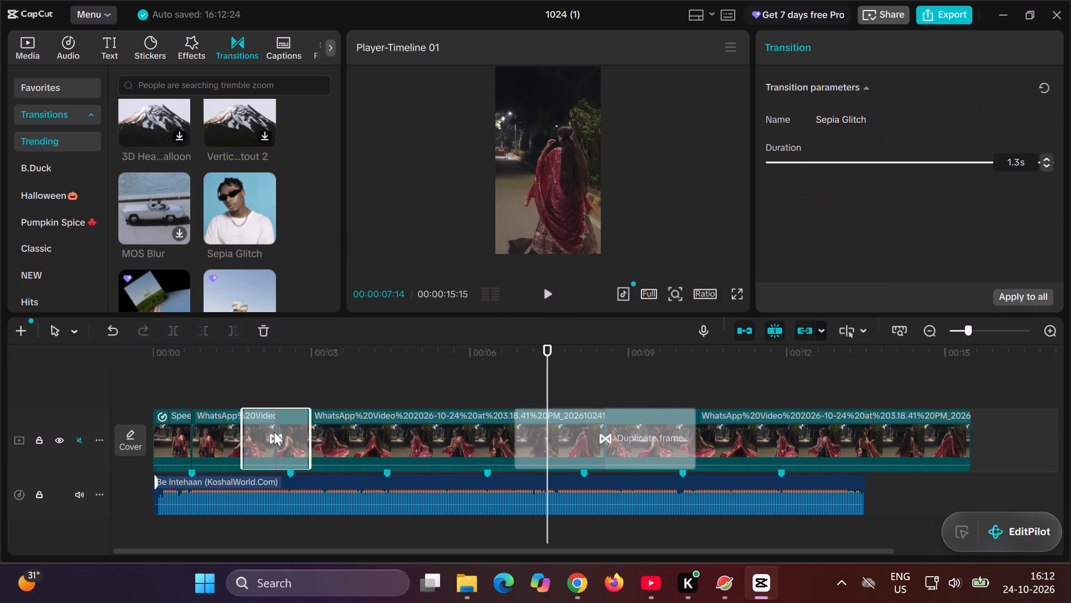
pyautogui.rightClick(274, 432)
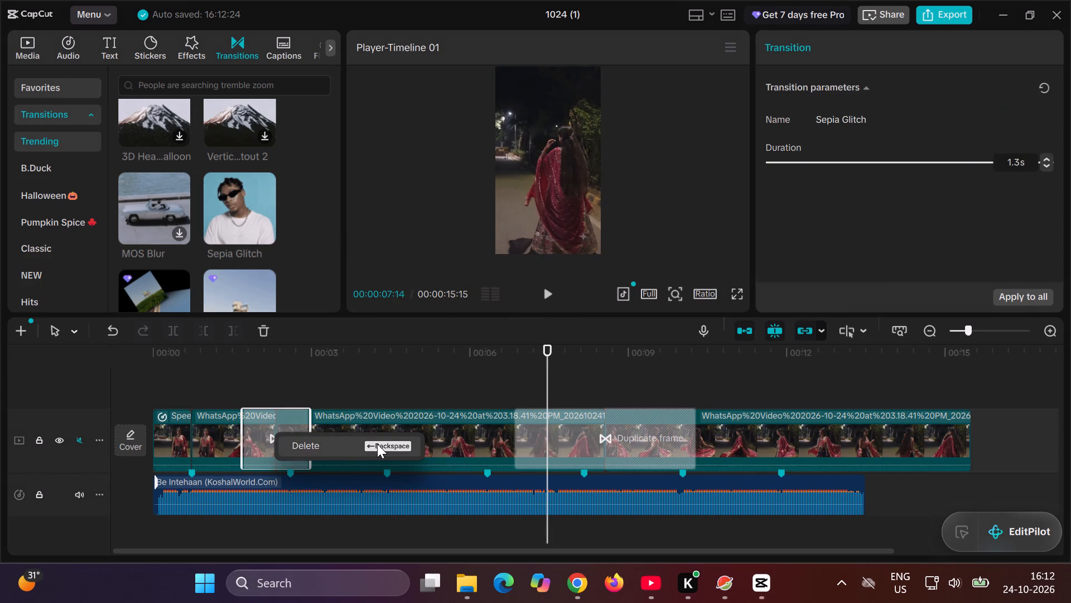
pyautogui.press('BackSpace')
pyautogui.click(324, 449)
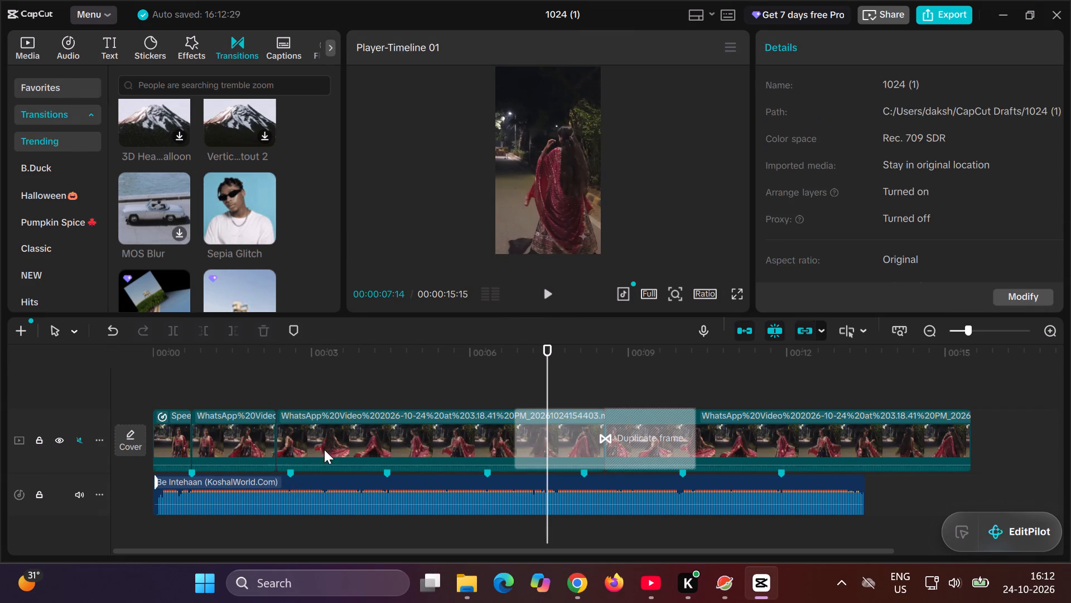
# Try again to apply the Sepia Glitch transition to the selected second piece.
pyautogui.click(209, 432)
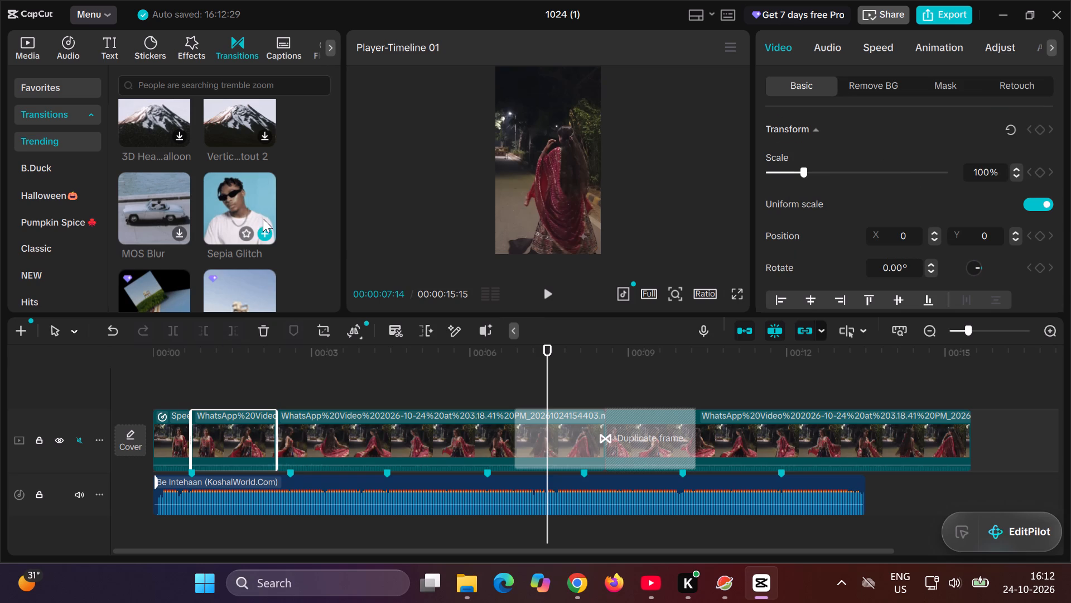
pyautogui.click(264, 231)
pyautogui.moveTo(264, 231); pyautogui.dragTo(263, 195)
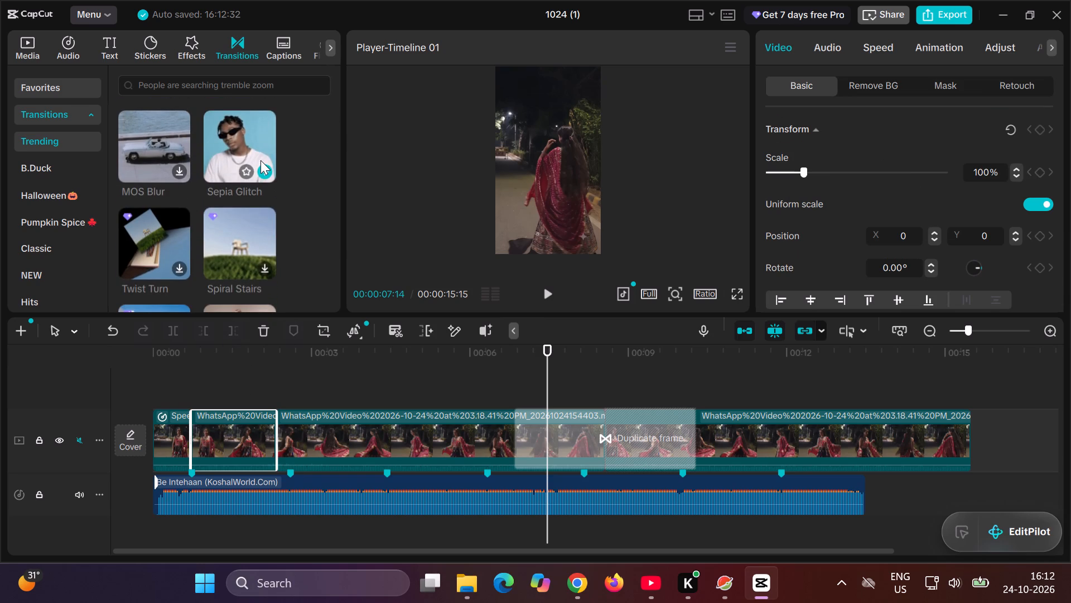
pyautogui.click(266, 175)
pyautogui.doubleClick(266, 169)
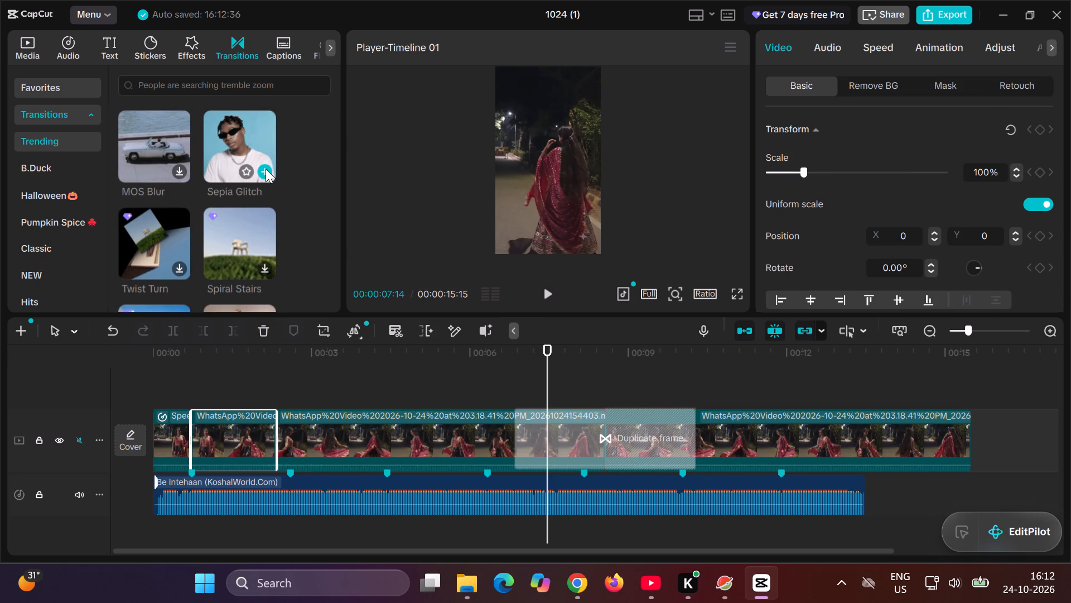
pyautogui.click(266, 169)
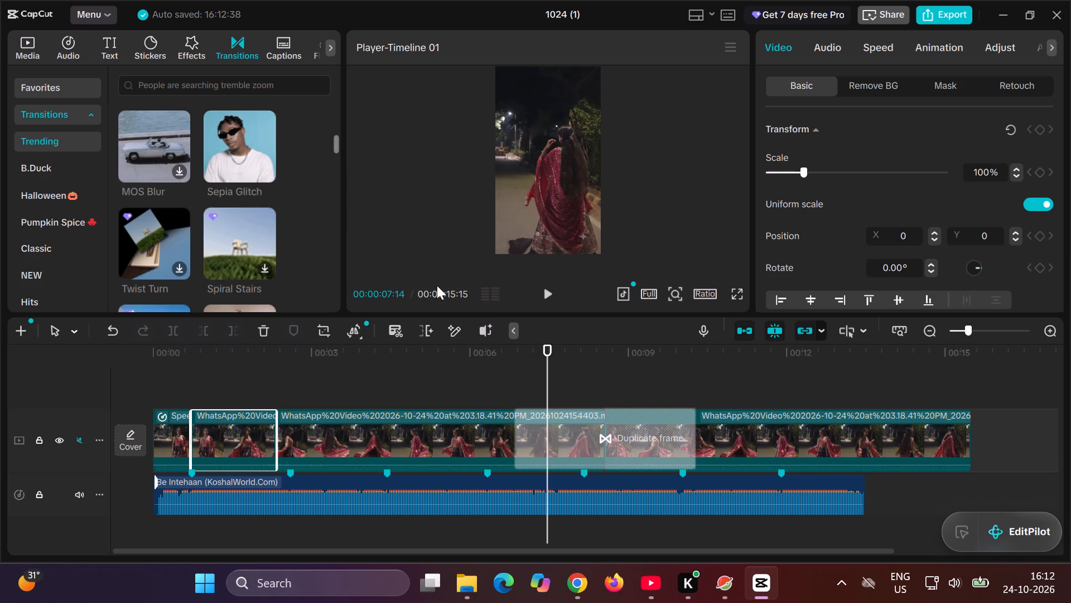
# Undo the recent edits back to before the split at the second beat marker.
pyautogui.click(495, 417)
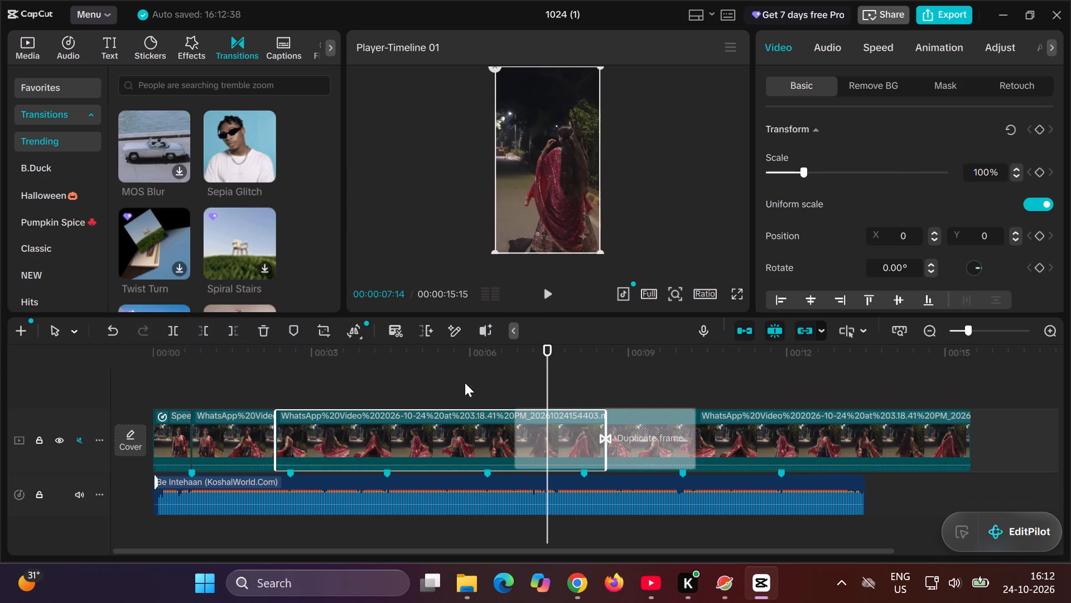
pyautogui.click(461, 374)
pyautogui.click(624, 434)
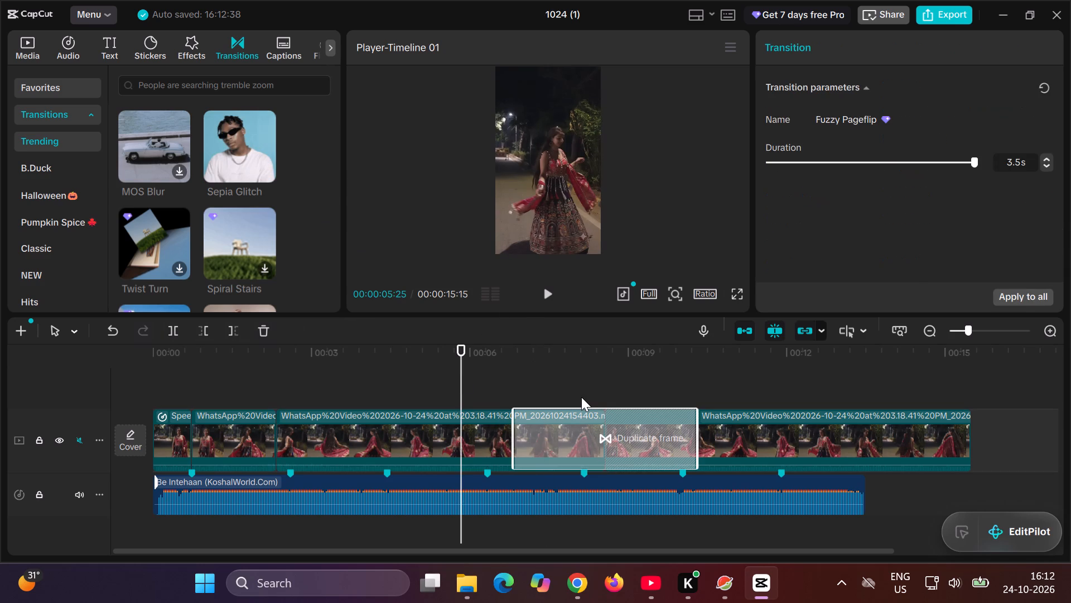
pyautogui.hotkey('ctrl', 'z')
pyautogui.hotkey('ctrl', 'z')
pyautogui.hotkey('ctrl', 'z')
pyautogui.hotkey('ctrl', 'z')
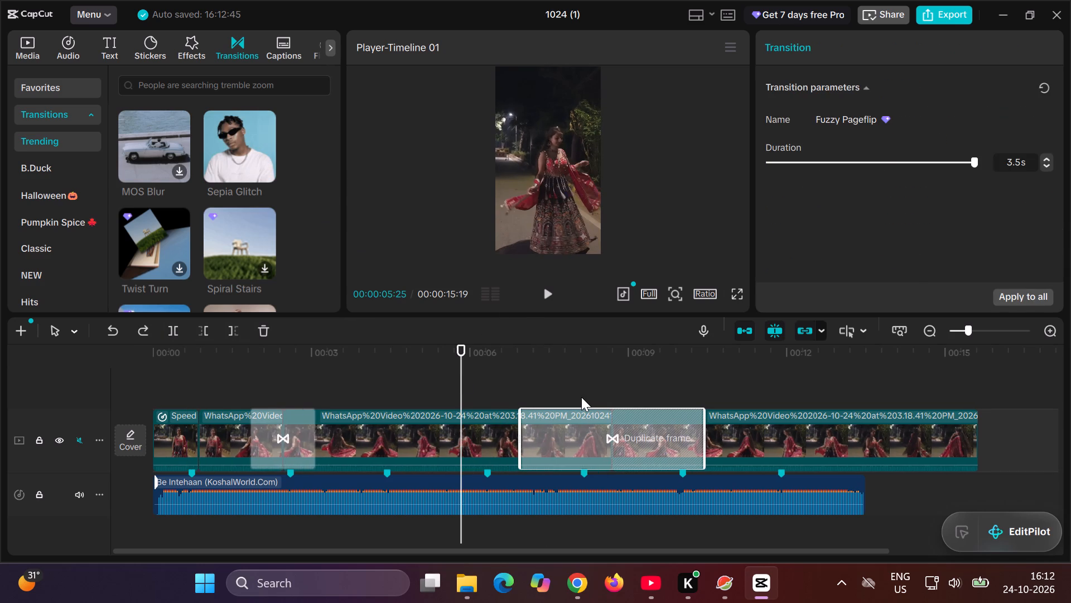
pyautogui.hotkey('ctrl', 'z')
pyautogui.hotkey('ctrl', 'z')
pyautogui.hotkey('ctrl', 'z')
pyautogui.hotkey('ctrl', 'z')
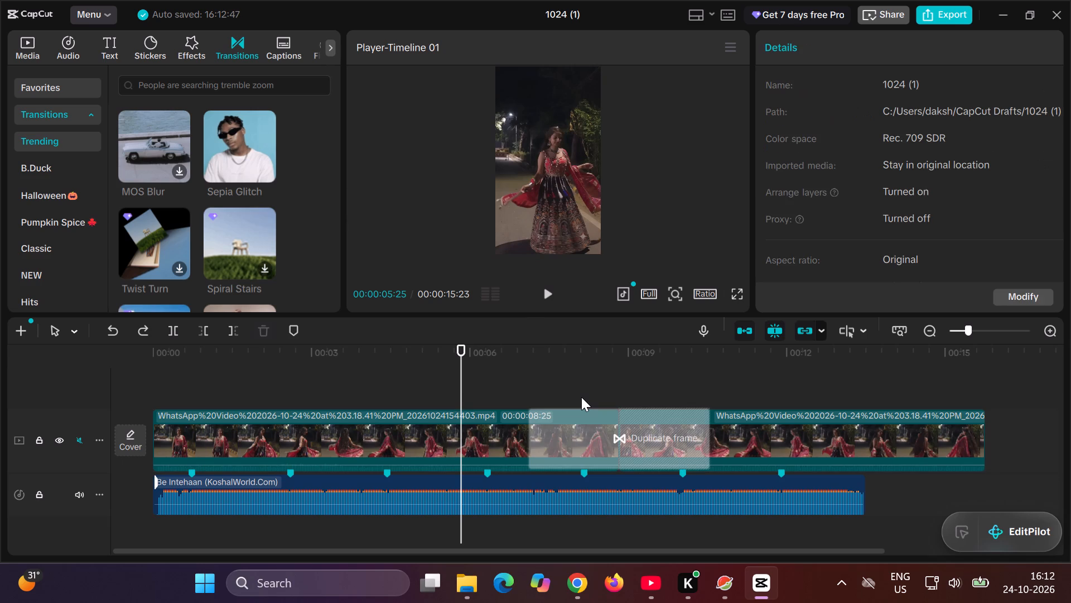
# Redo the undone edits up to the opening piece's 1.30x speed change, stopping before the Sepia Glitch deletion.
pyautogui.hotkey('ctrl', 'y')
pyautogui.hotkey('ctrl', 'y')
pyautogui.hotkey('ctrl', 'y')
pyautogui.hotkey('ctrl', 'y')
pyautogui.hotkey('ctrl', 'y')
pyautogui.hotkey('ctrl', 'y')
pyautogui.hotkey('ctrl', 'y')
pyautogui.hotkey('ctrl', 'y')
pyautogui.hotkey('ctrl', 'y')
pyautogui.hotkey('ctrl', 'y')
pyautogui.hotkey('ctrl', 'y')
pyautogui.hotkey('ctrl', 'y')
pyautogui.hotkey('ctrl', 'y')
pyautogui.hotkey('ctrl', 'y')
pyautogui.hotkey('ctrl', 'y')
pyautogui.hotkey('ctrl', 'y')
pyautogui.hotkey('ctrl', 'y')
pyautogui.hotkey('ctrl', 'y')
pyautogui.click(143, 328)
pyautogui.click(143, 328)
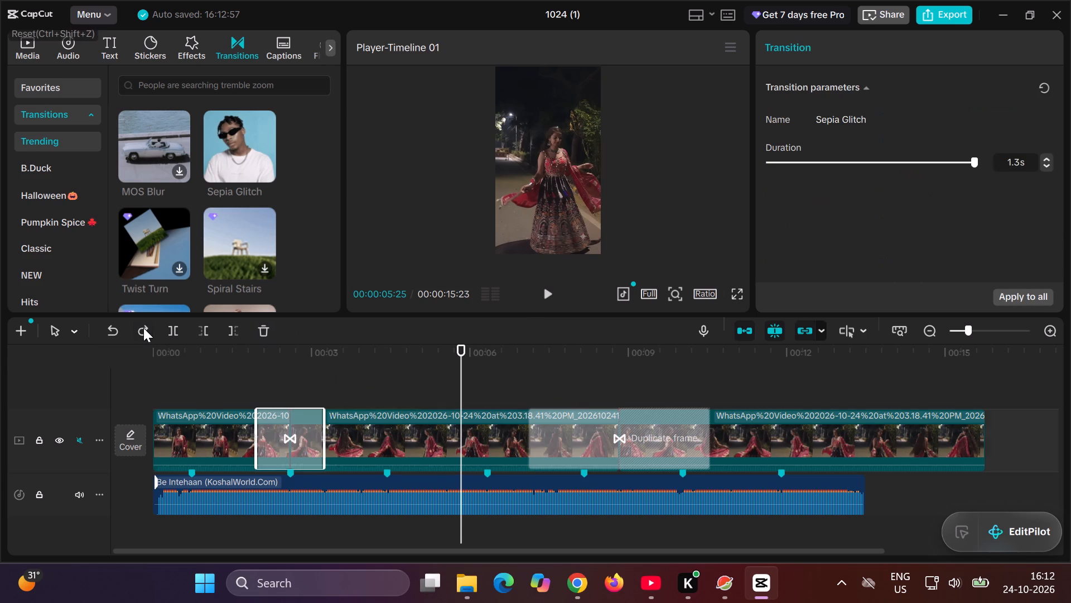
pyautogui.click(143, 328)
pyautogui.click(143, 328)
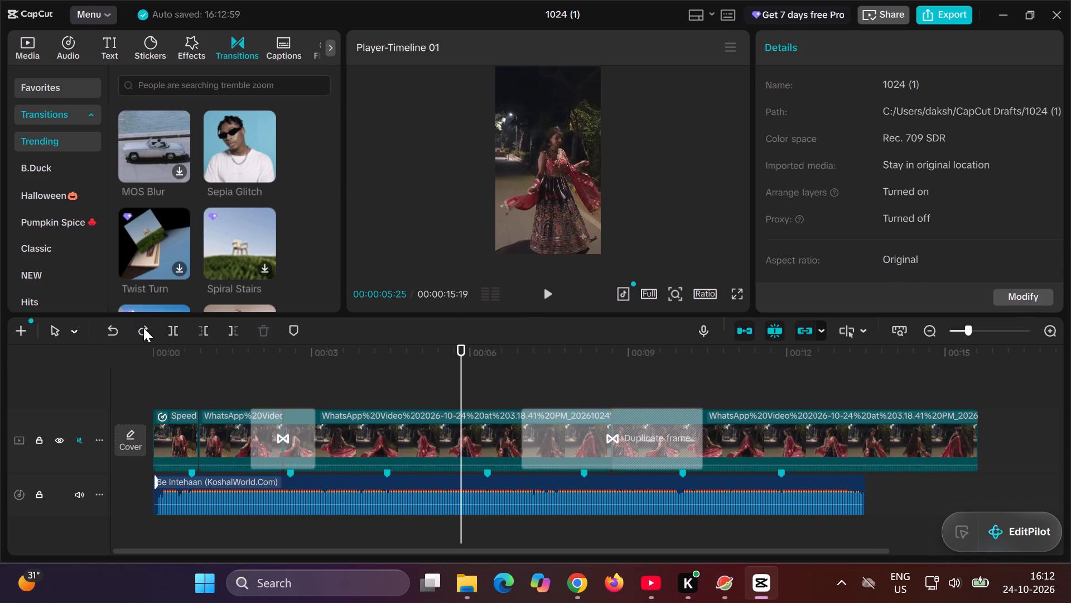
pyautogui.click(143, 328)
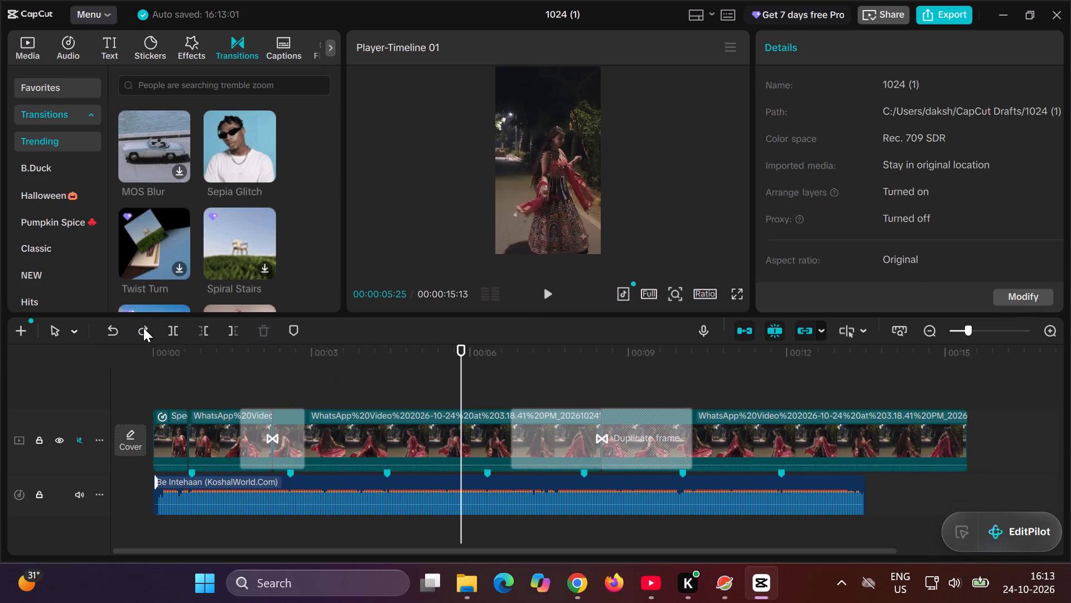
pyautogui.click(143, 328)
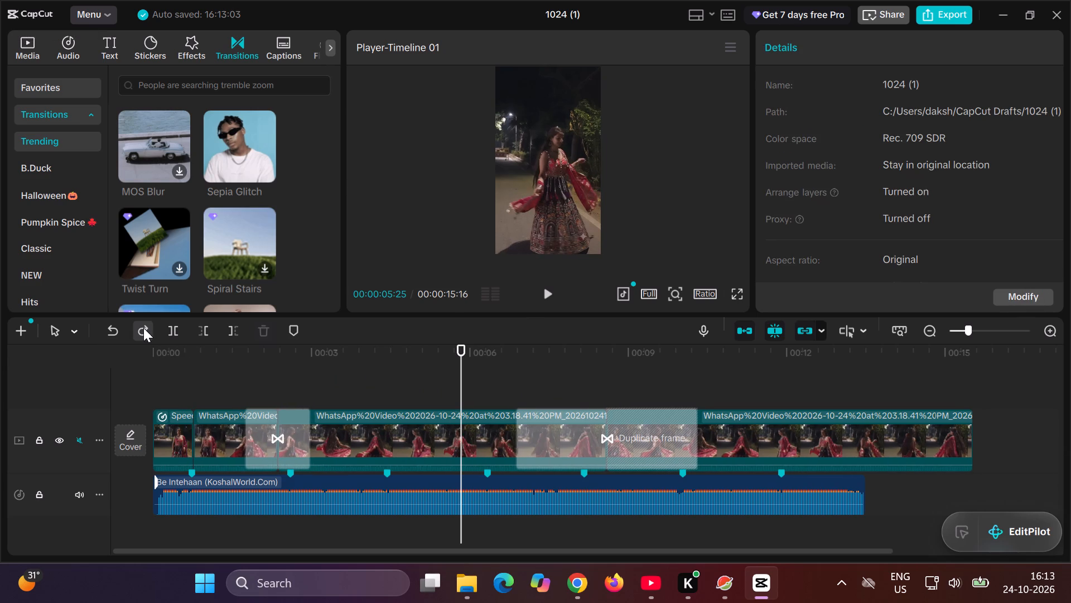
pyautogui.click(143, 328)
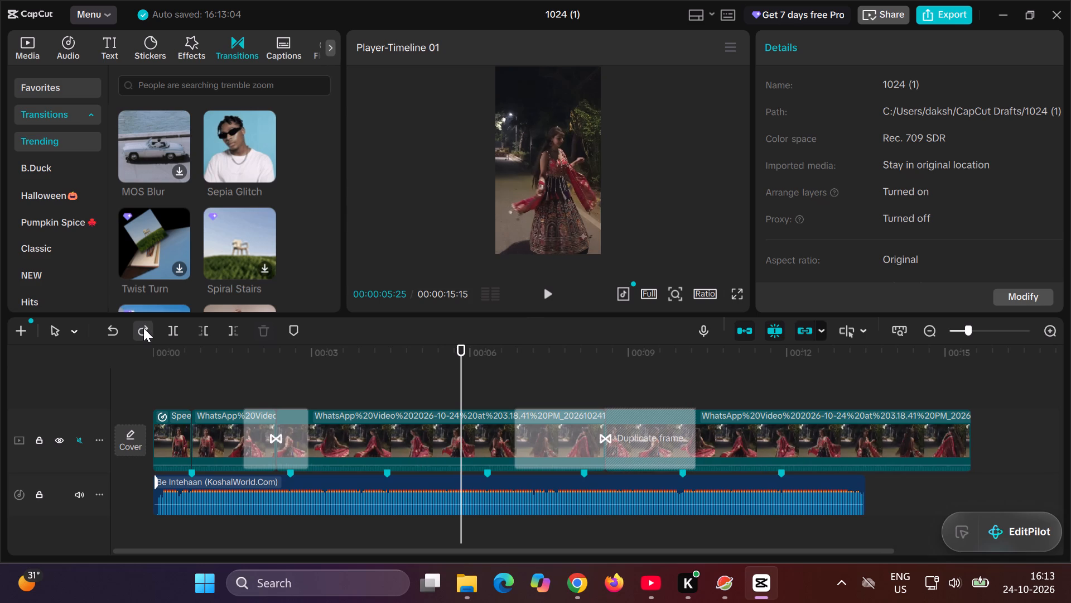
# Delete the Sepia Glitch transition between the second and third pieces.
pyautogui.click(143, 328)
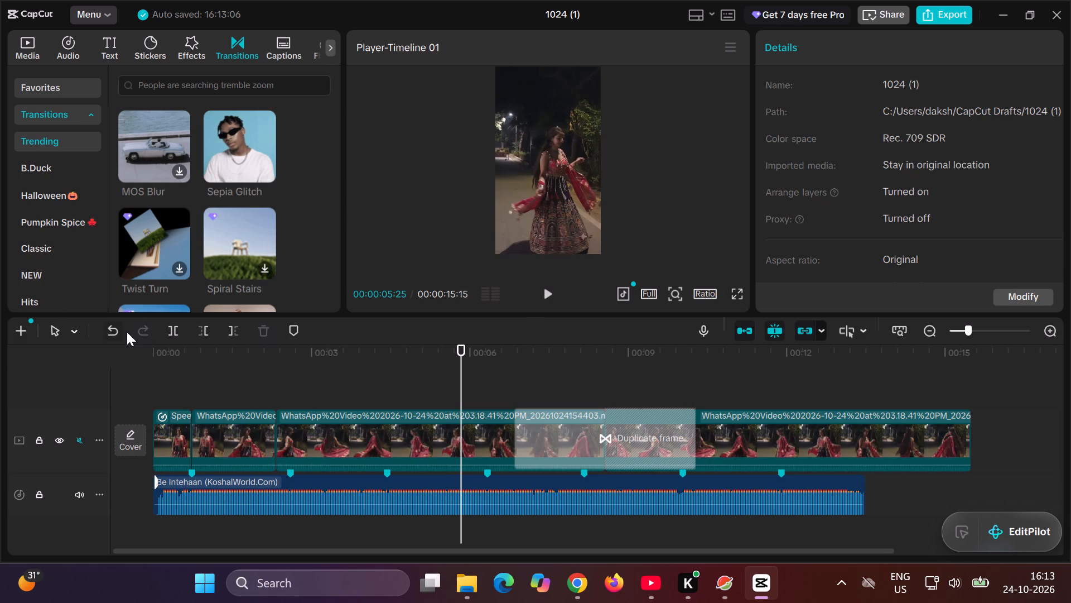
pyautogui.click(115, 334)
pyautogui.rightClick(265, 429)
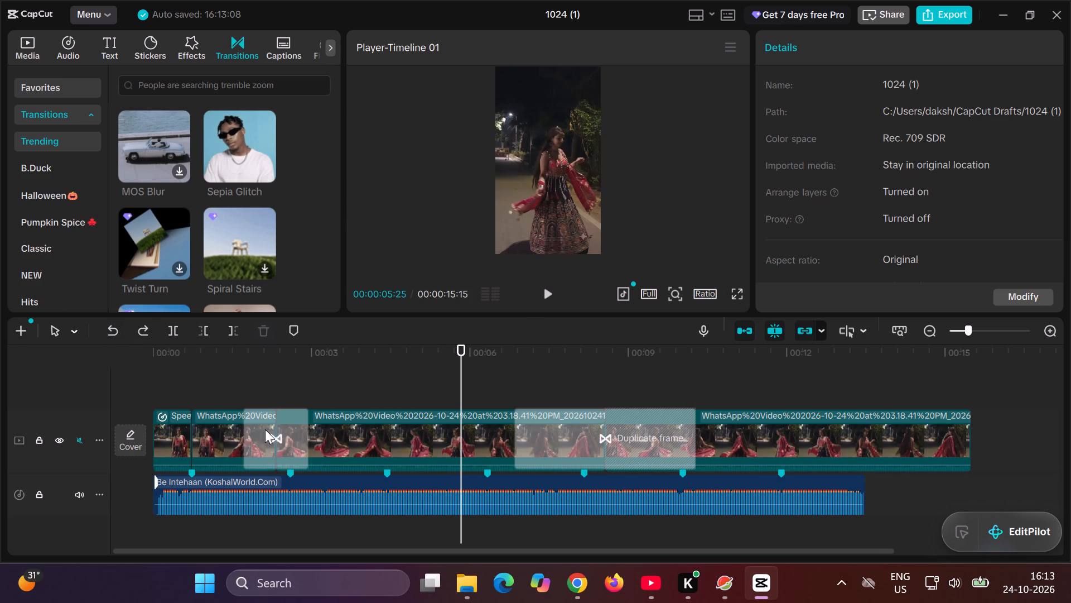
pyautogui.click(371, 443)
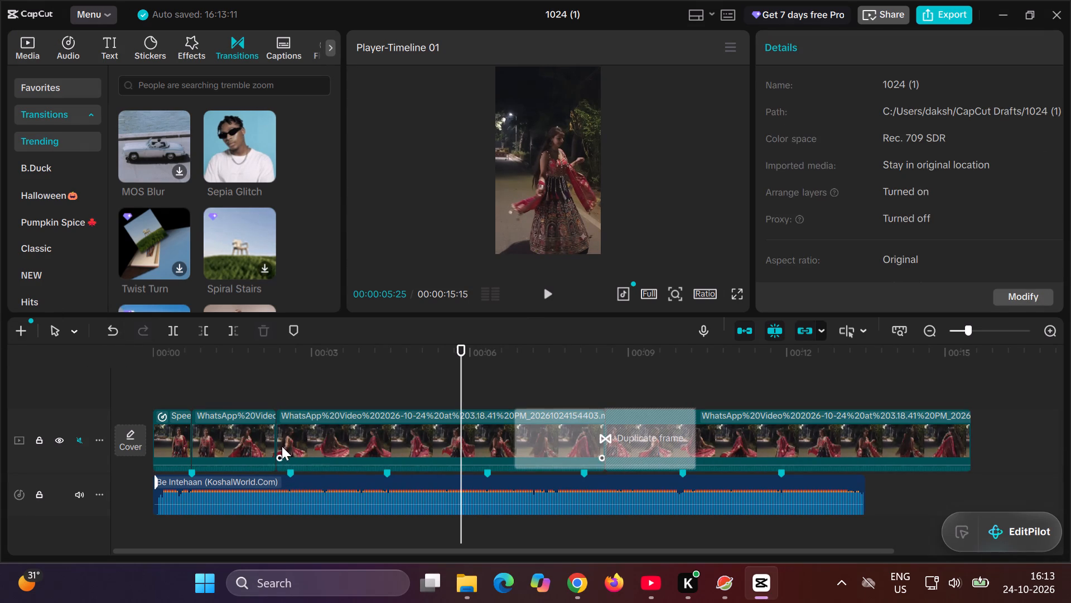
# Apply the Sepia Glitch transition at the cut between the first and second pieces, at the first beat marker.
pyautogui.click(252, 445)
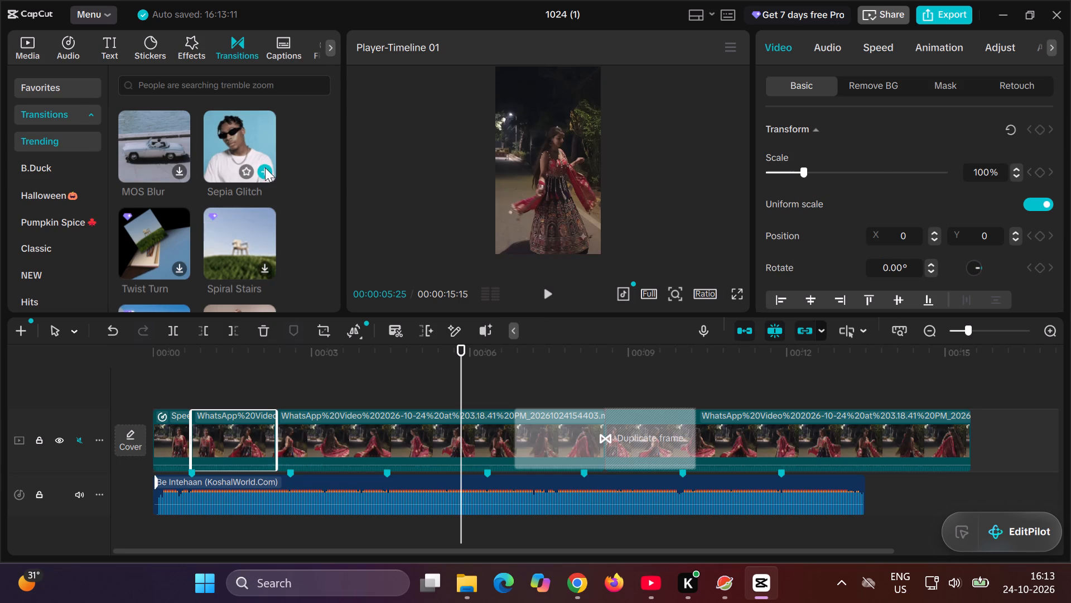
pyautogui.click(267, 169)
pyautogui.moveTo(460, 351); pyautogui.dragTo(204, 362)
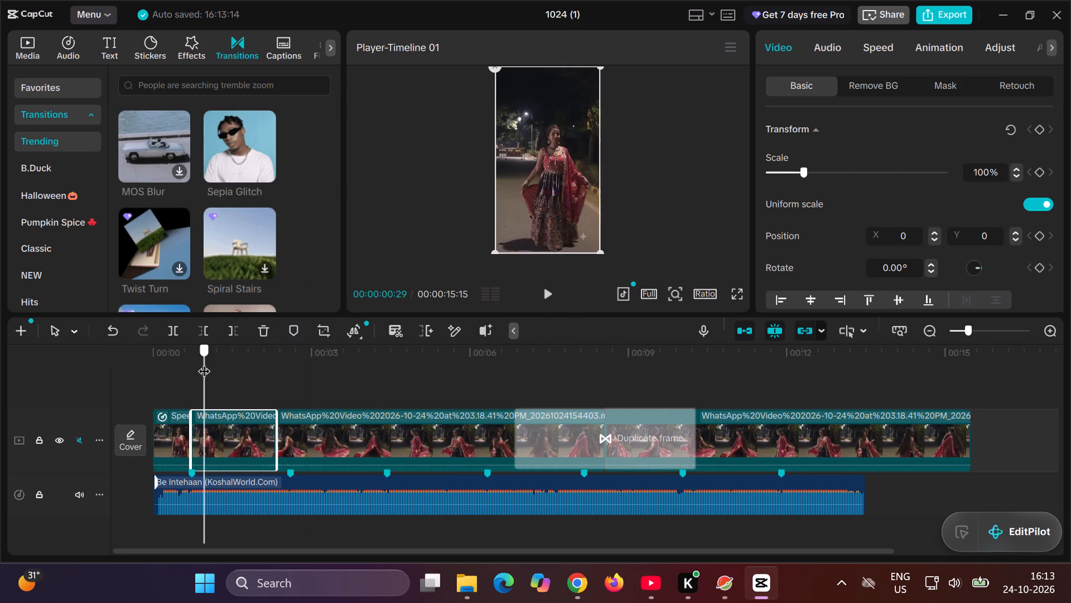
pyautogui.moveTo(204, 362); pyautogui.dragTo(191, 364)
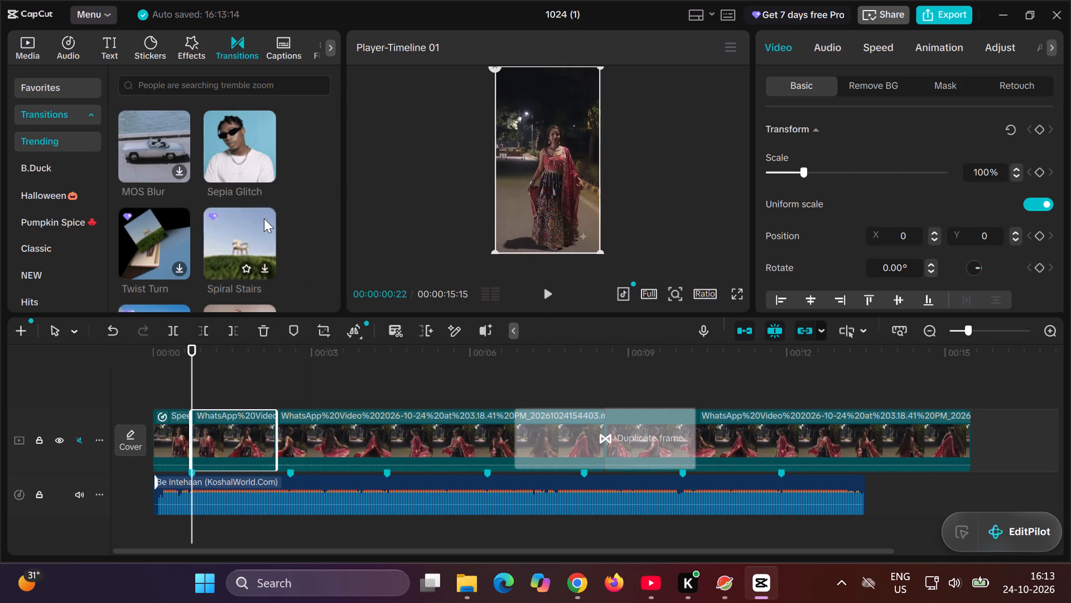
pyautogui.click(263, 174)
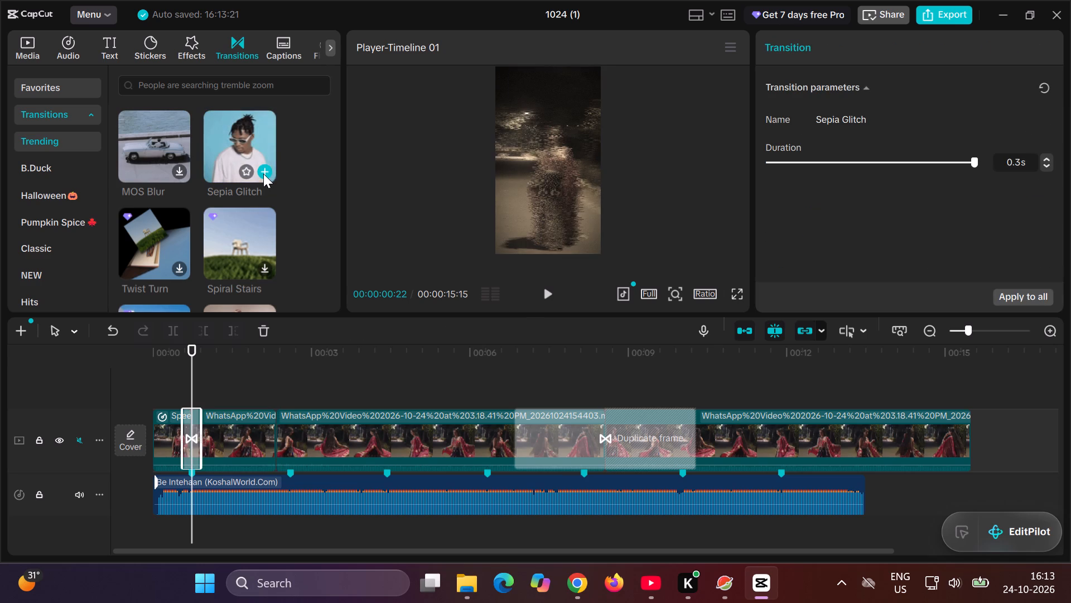
# Play the opening from the start to check the Sepia Glitch transition against the first beat.
pyautogui.hscroll(1, 258, 396)
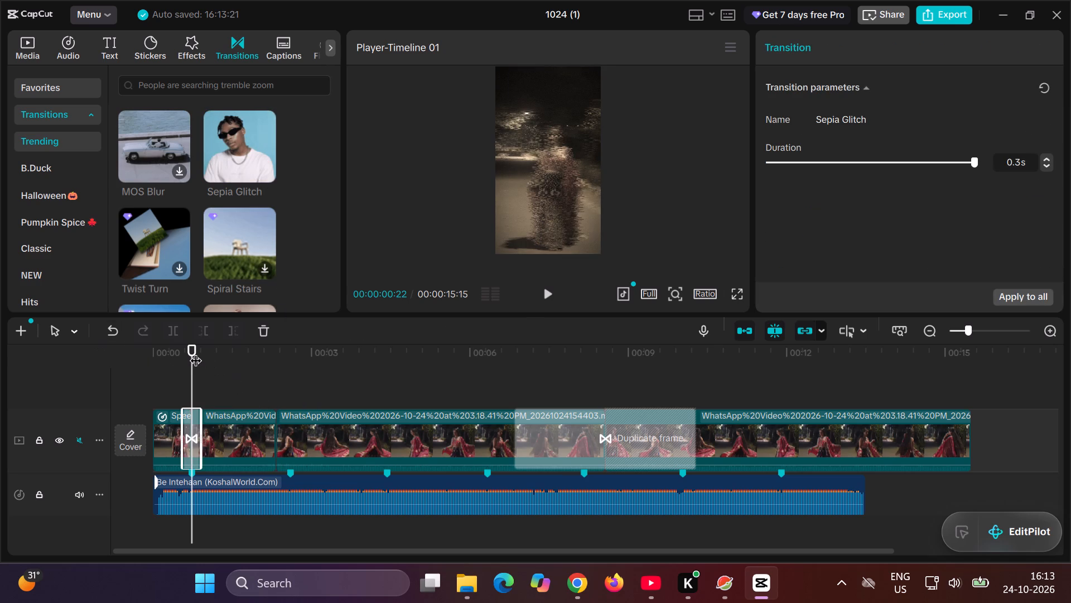
pyautogui.moveTo(195, 349); pyautogui.dragTo(137, 346)
pyautogui.press('space')
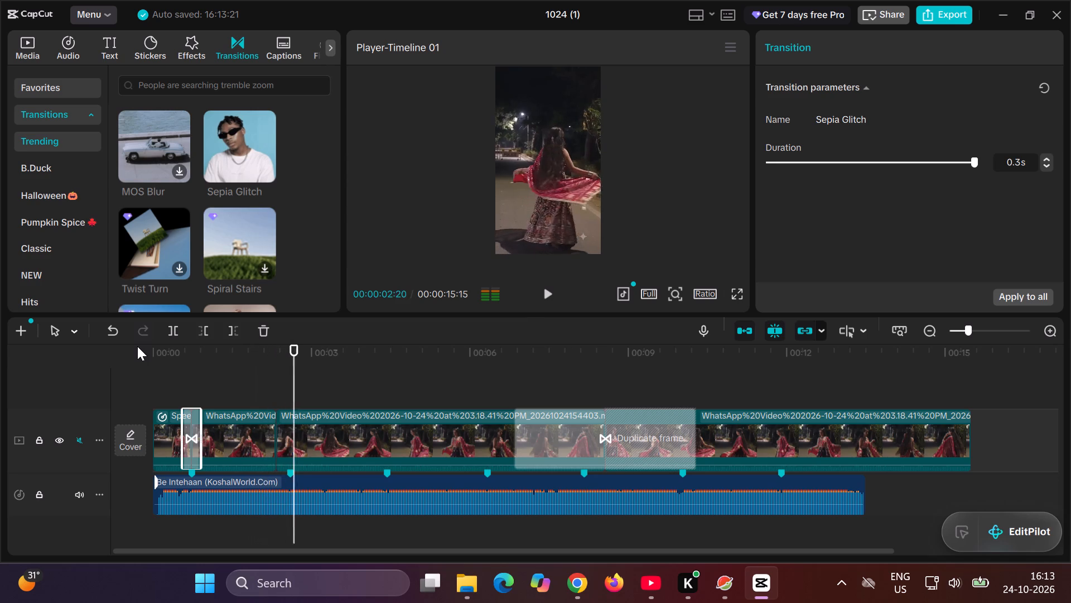
pyautogui.press('space')
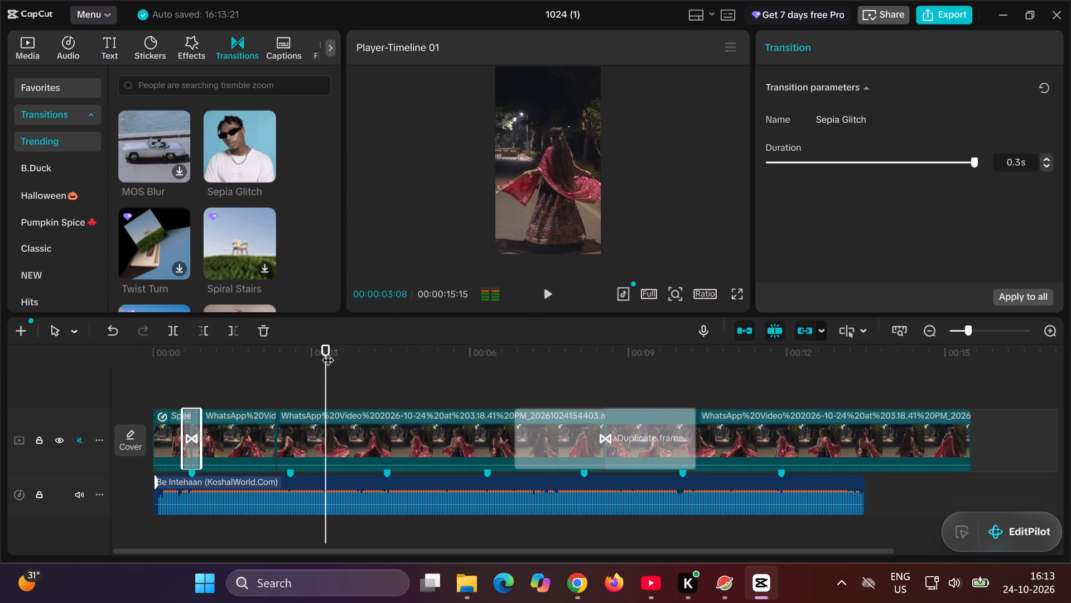
pyautogui.moveTo(326, 348); pyautogui.dragTo(129, 360)
pyautogui.keyDown('ctrl'); pyautogui.scroll(16, 244, 377); pyautogui.keyUp('ctrl')
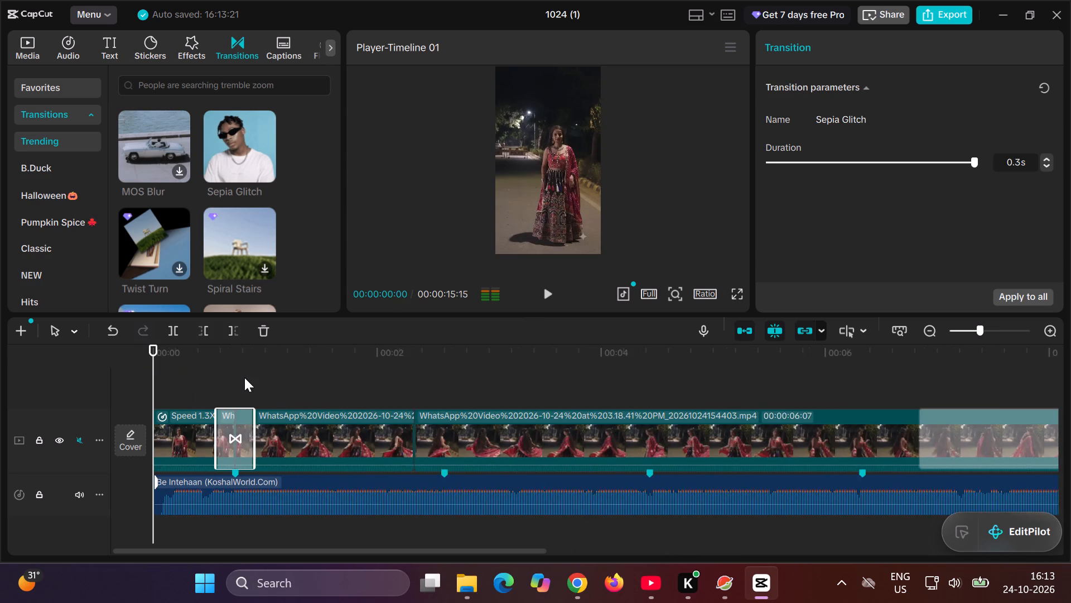
pyautogui.keyDown('ctrl'); pyautogui.scroll(8, 244, 377); pyautogui.keyUp('ctrl')
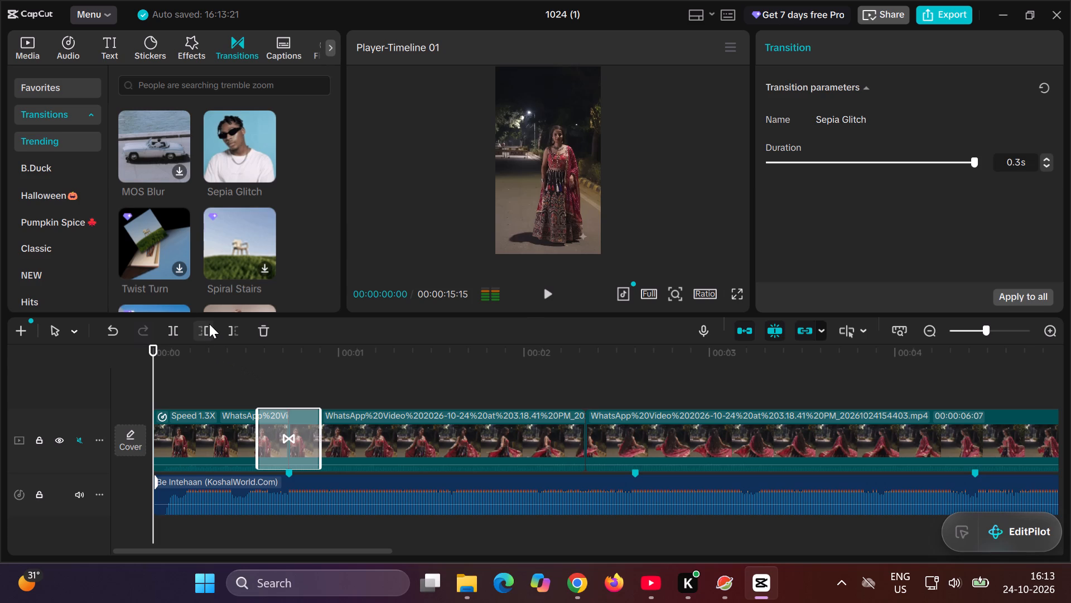
pyautogui.press('space')
pyautogui.press('space')
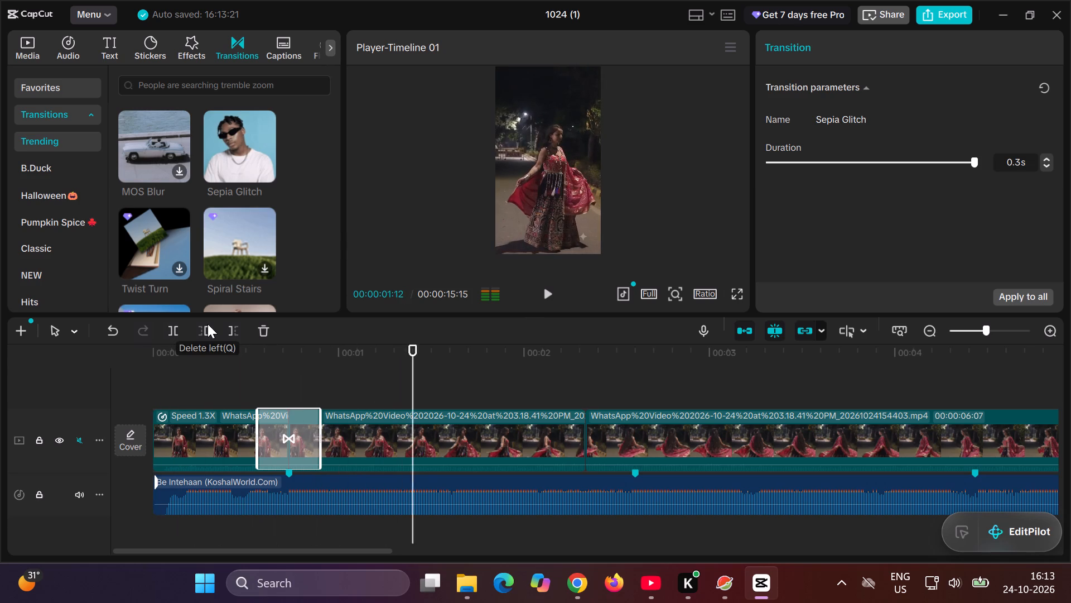
# Undo the recent transition, speed and split edits back to before the opening clip was split at about one second.
pyautogui.click(204, 444)
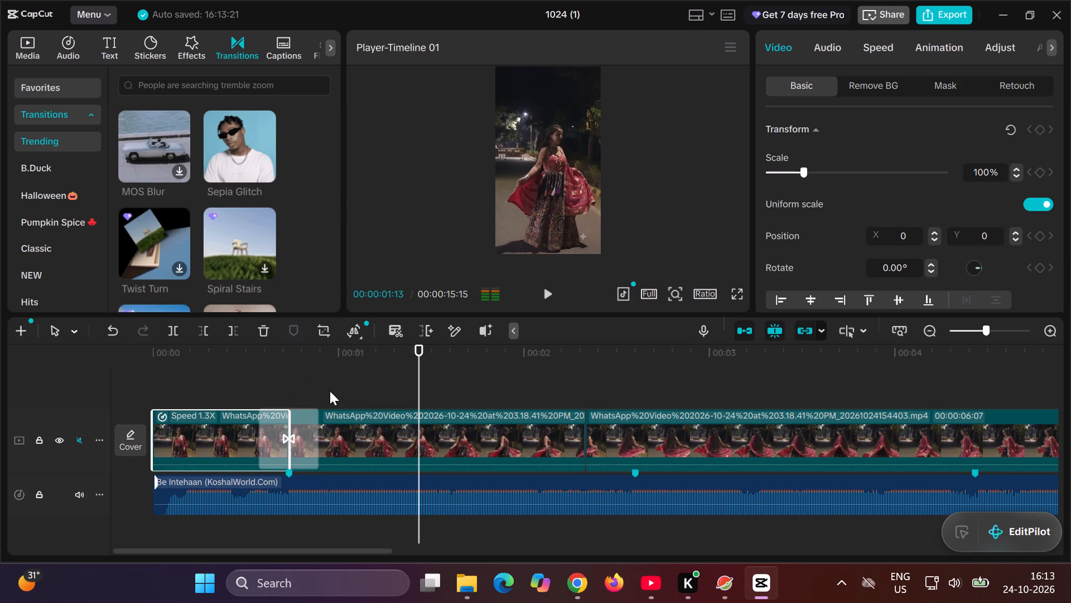
pyautogui.click(110, 326)
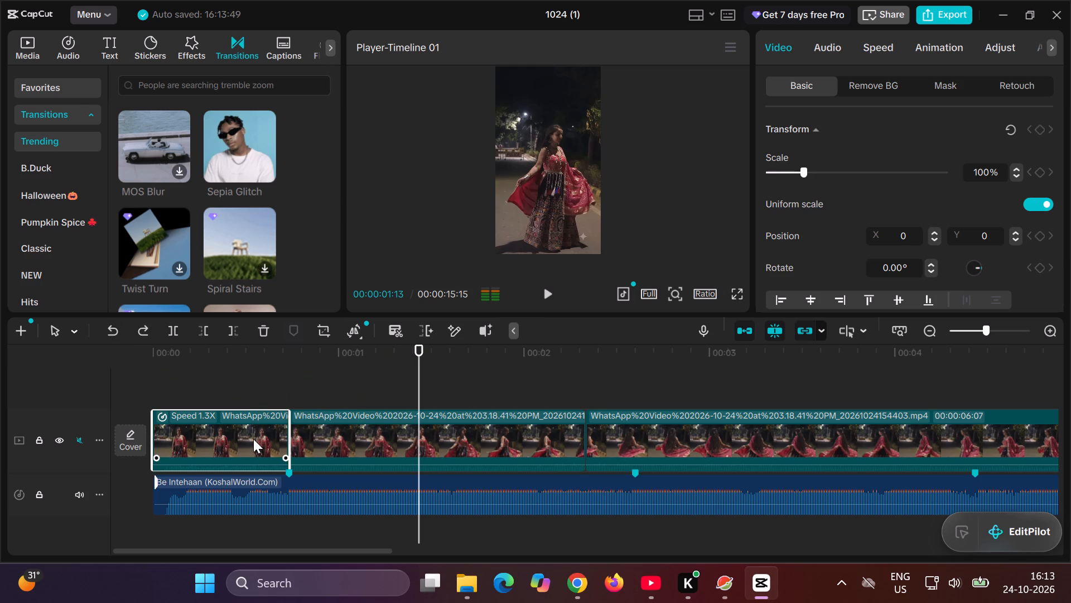
pyautogui.click(108, 328)
pyautogui.click(108, 328)
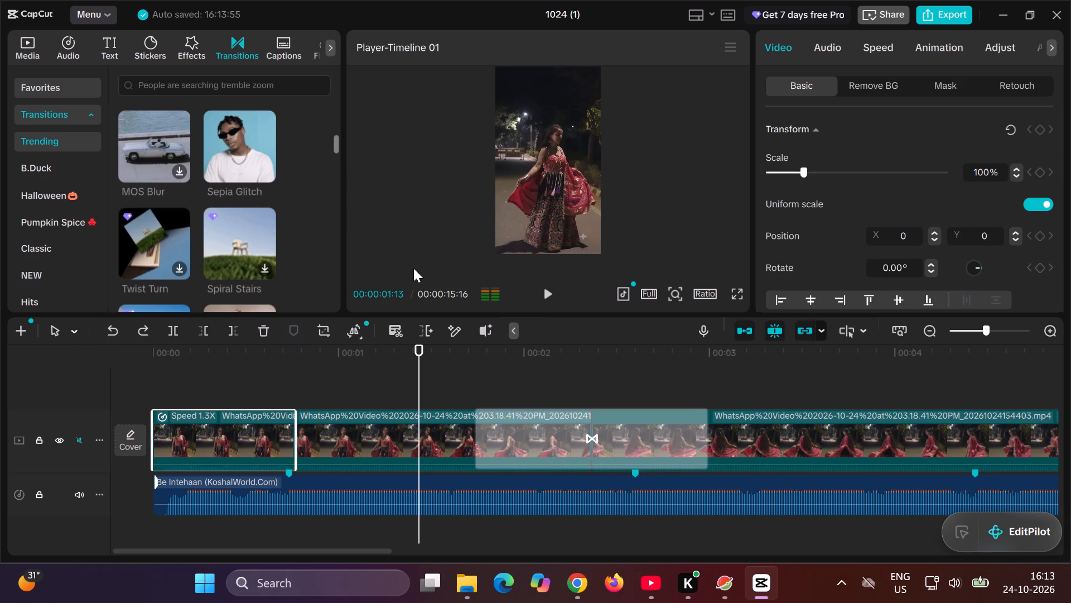
pyautogui.click(113, 332)
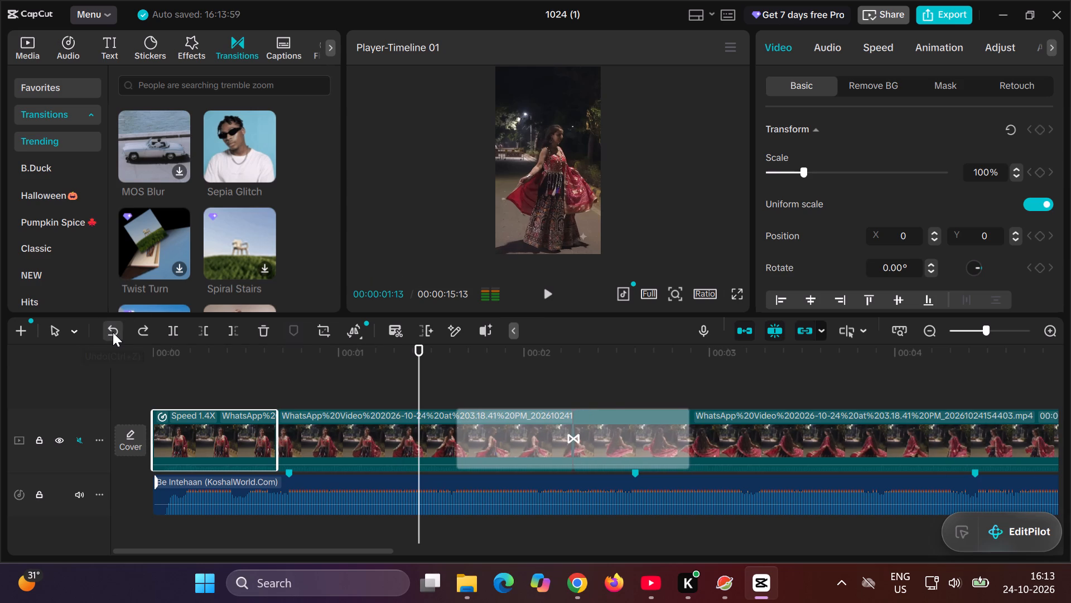
pyautogui.click(113, 332)
pyautogui.click(113, 332)
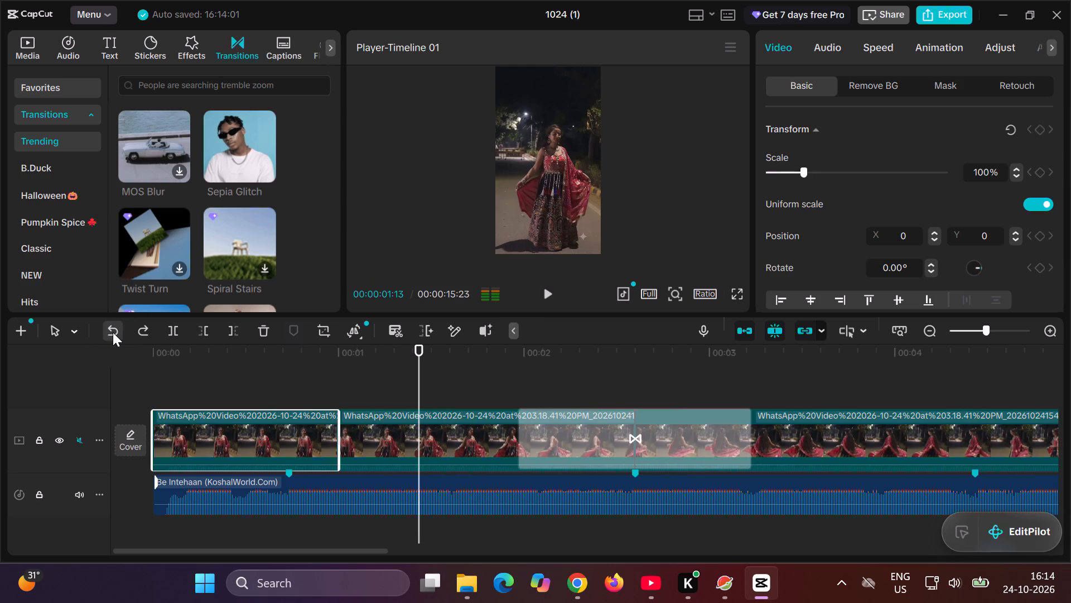
pyautogui.click(113, 332)
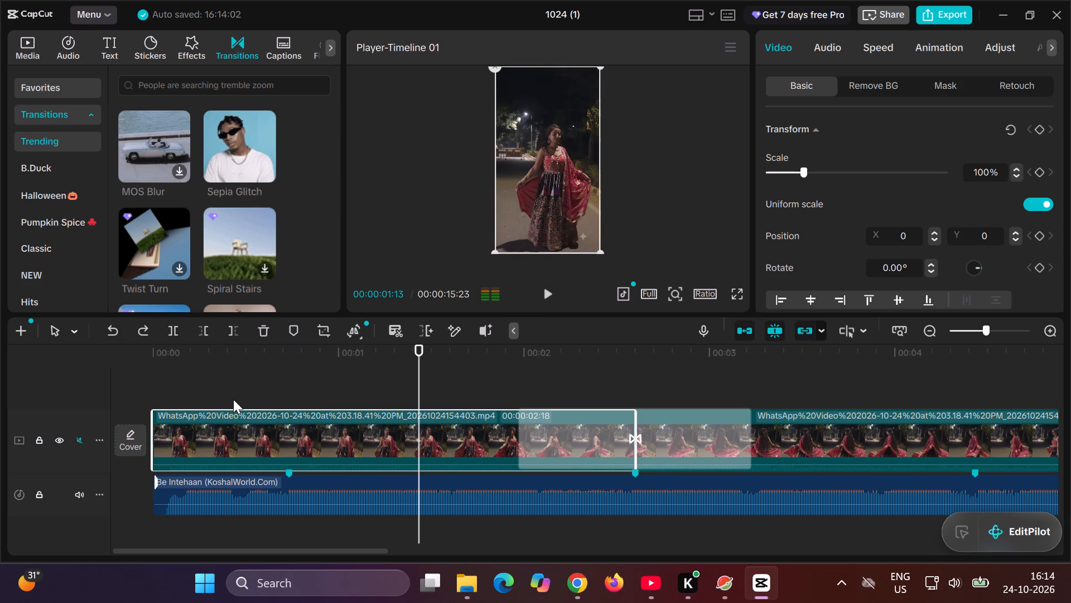
# Split the opening clip at 00:00:01:27, before its transition.
pyautogui.click(252, 380)
pyautogui.click(495, 400)
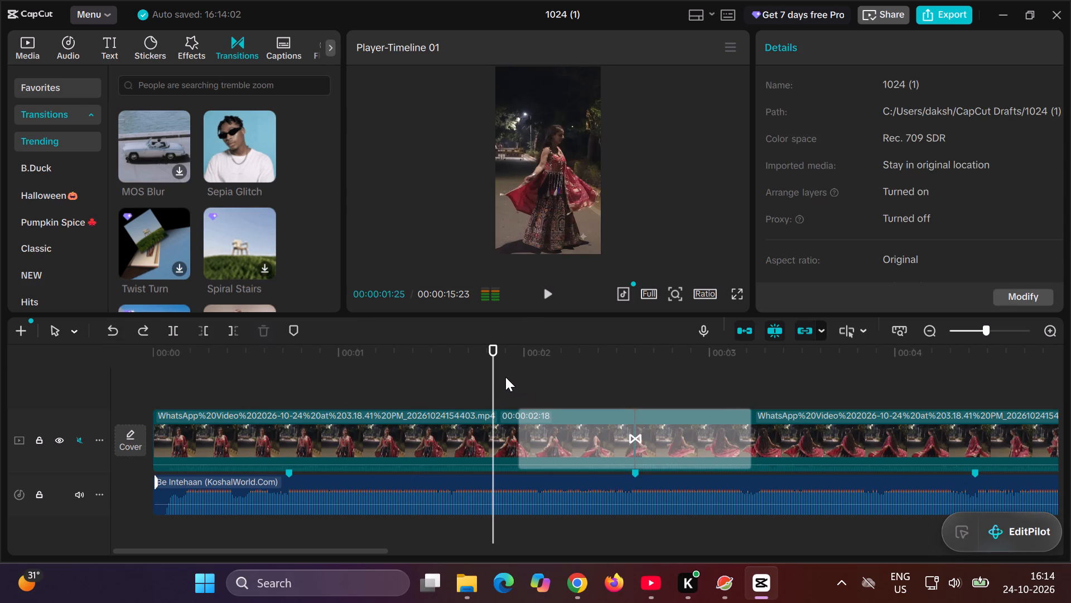
pyautogui.moveTo(494, 342); pyautogui.dragTo(509, 348)
pyautogui.moveTo(495, 350); pyautogui.dragTo(508, 352)
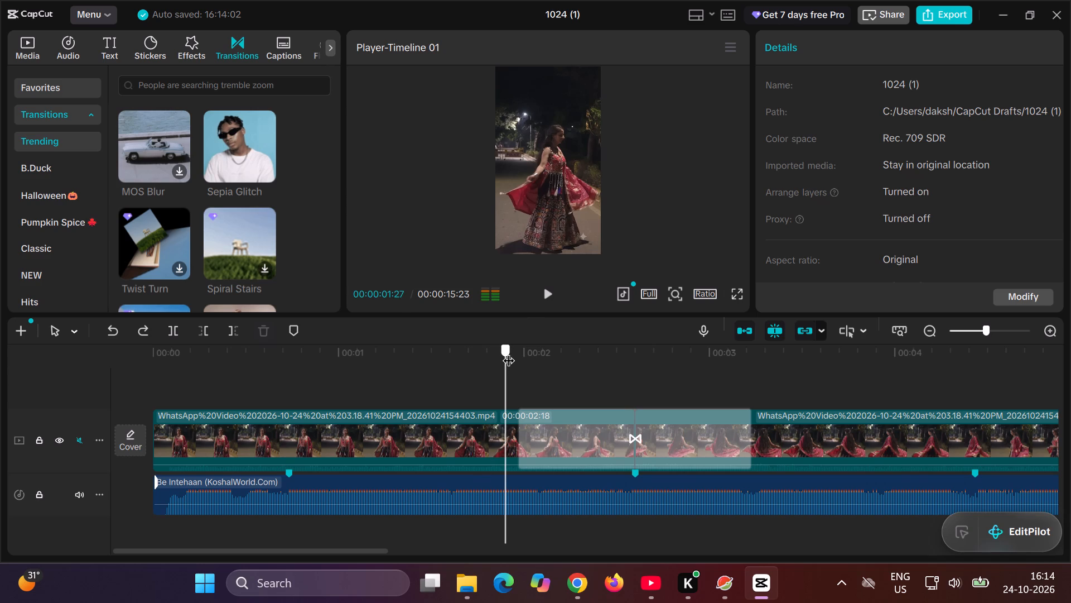
pyautogui.click(173, 331)
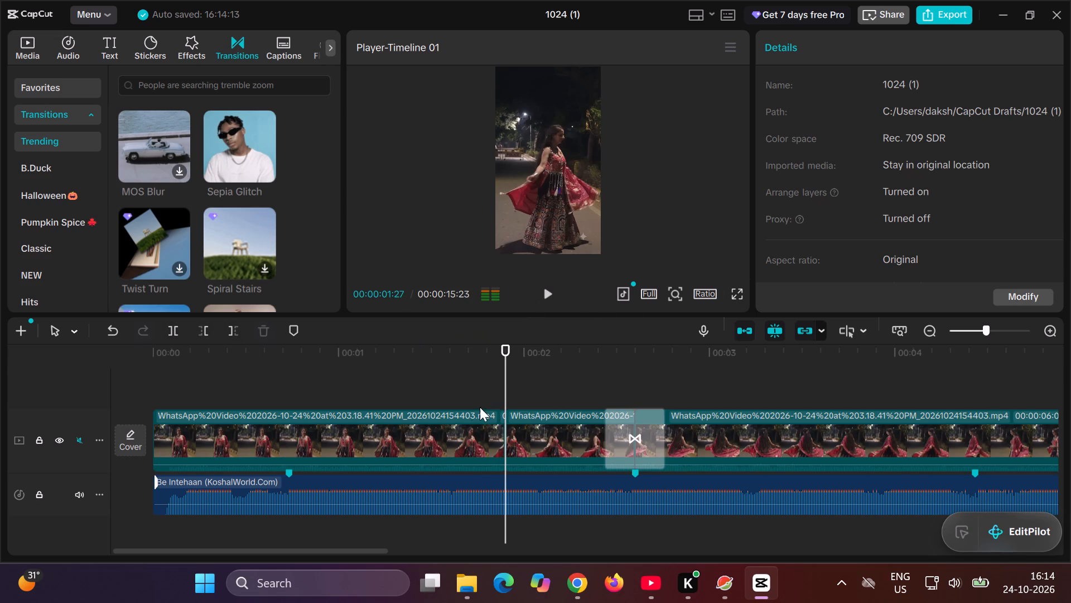
# Set the opening piece's speed to 2.50x so it ends at the first beat marker.
pyautogui.click(448, 445)
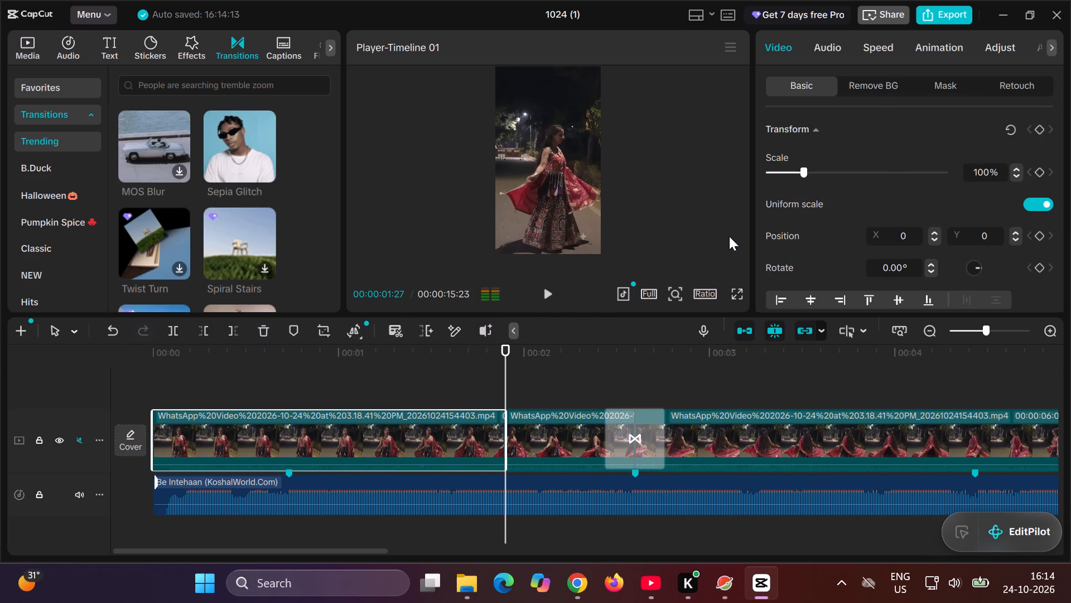
pyautogui.click(875, 49)
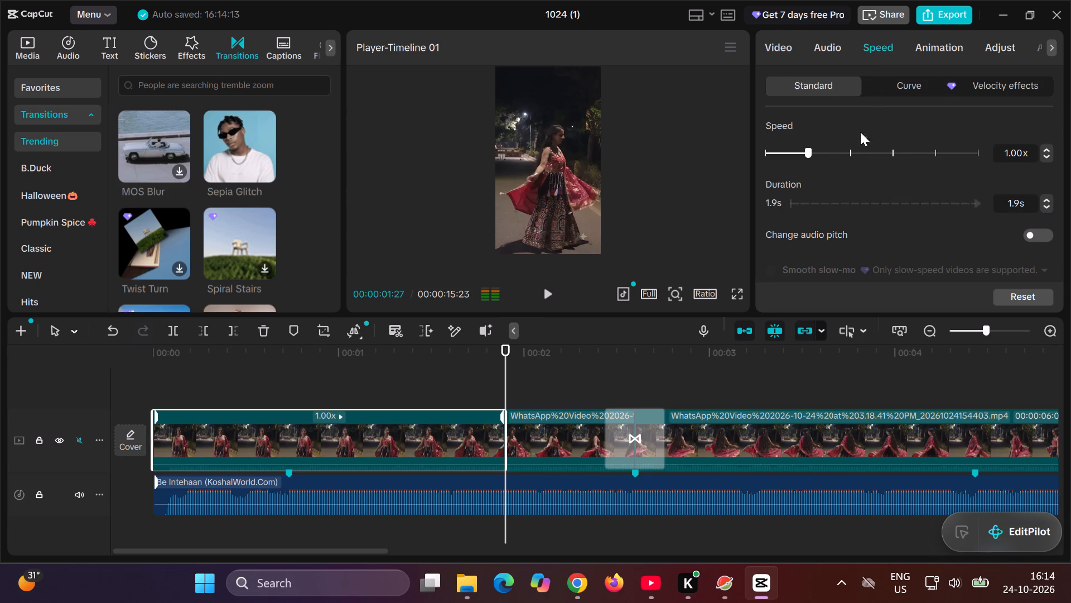
pyautogui.click(834, 154)
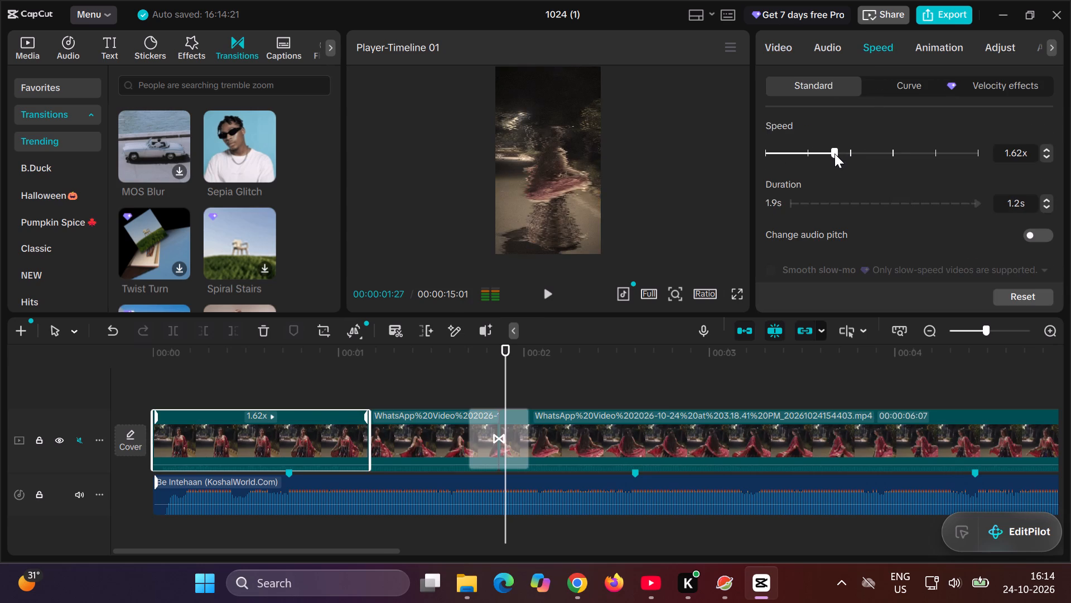
pyautogui.click(848, 153)
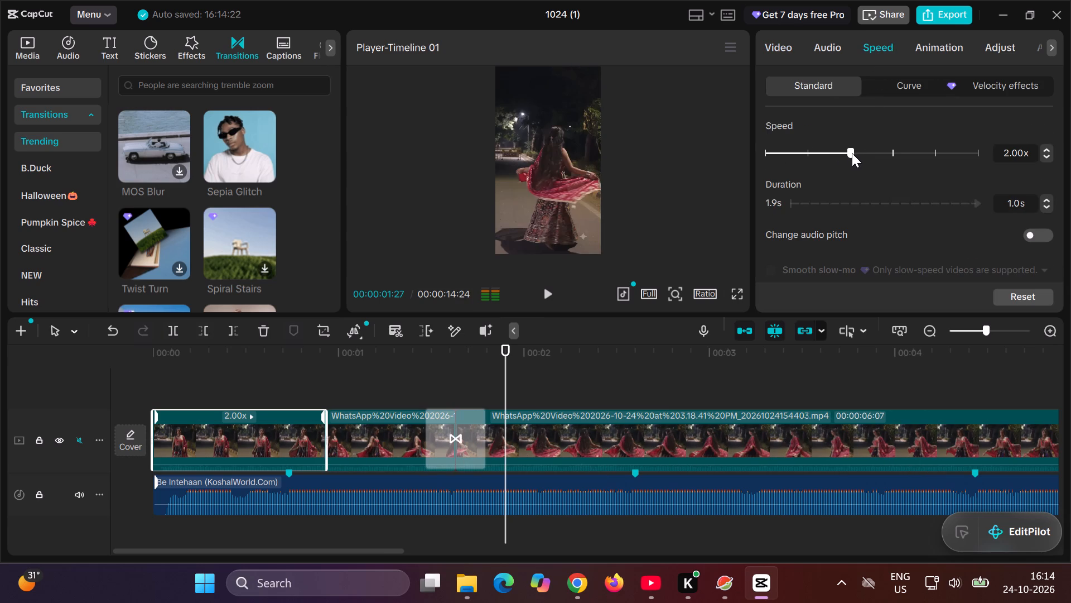
pyautogui.moveTo(855, 151); pyautogui.dragTo(865, 152)
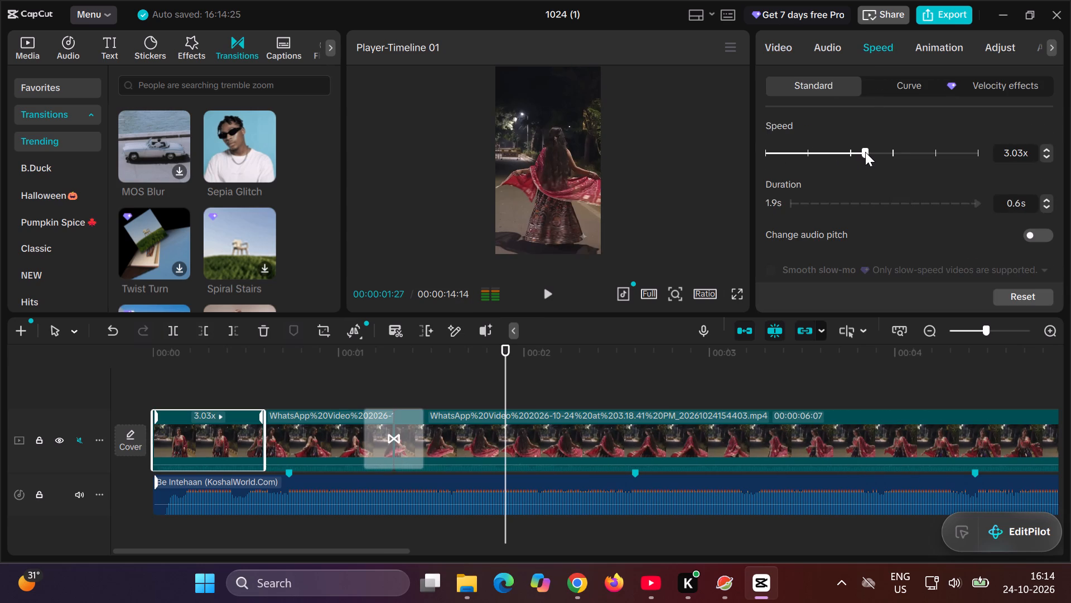
pyautogui.moveTo(865, 152); pyautogui.dragTo(855, 154)
pyautogui.click(855, 154)
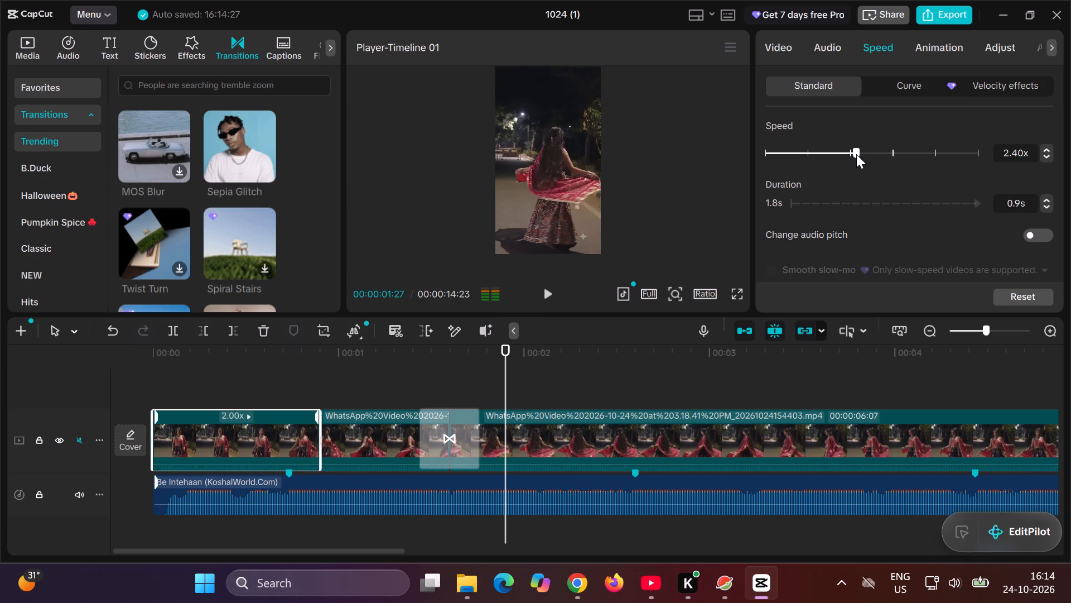
pyautogui.click(1048, 149)
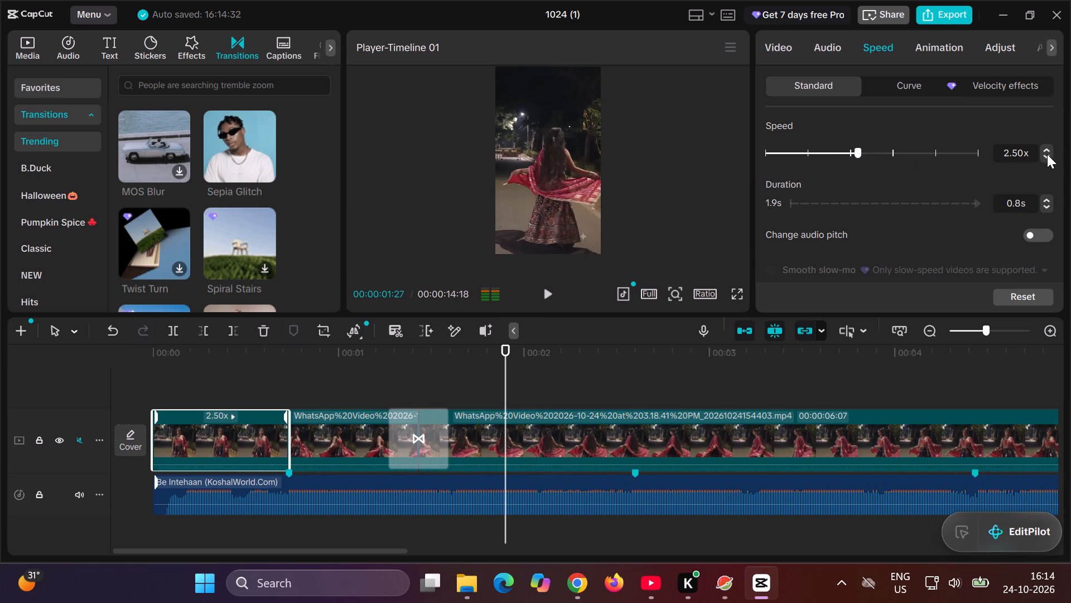
pyautogui.click(684, 387)
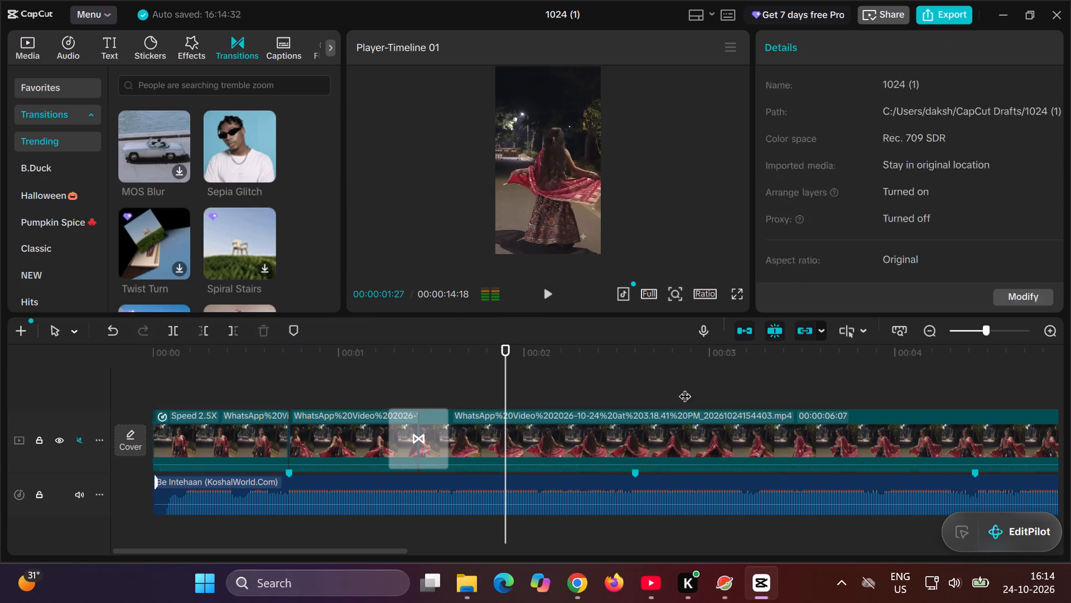
# Delete the Sepia Glitch transition between the second and third pieces.
pyautogui.click(324, 452)
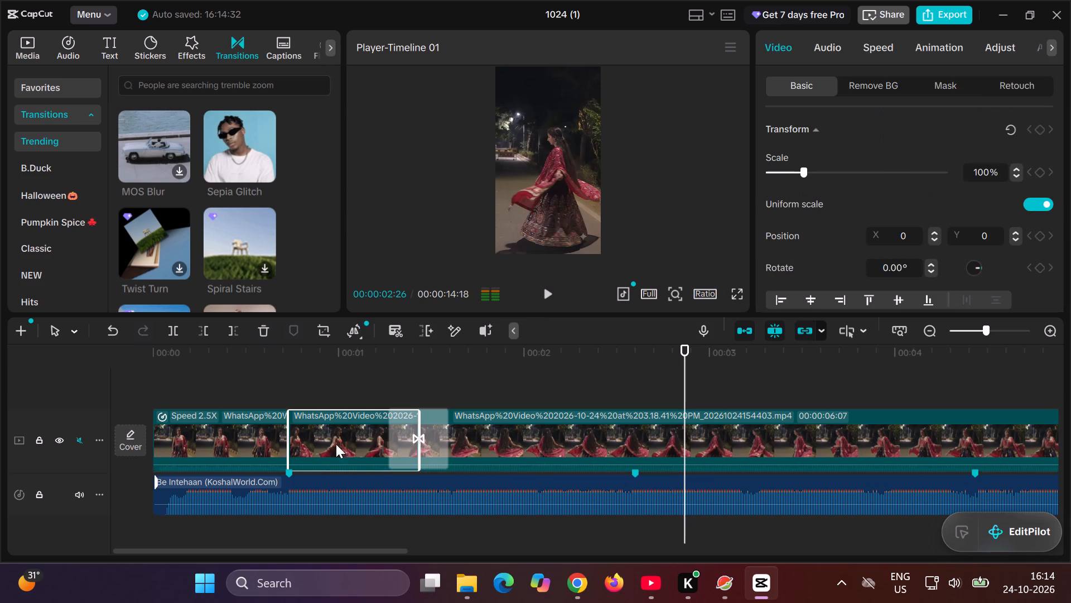
pyautogui.click(421, 431)
pyautogui.rightClick(421, 441)
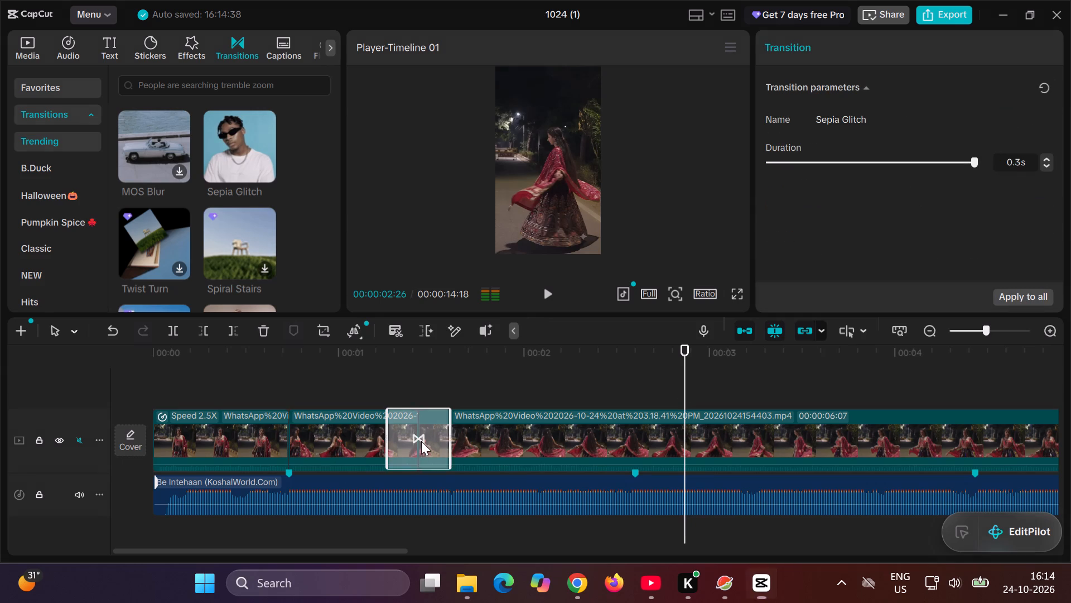
pyautogui.click(533, 456)
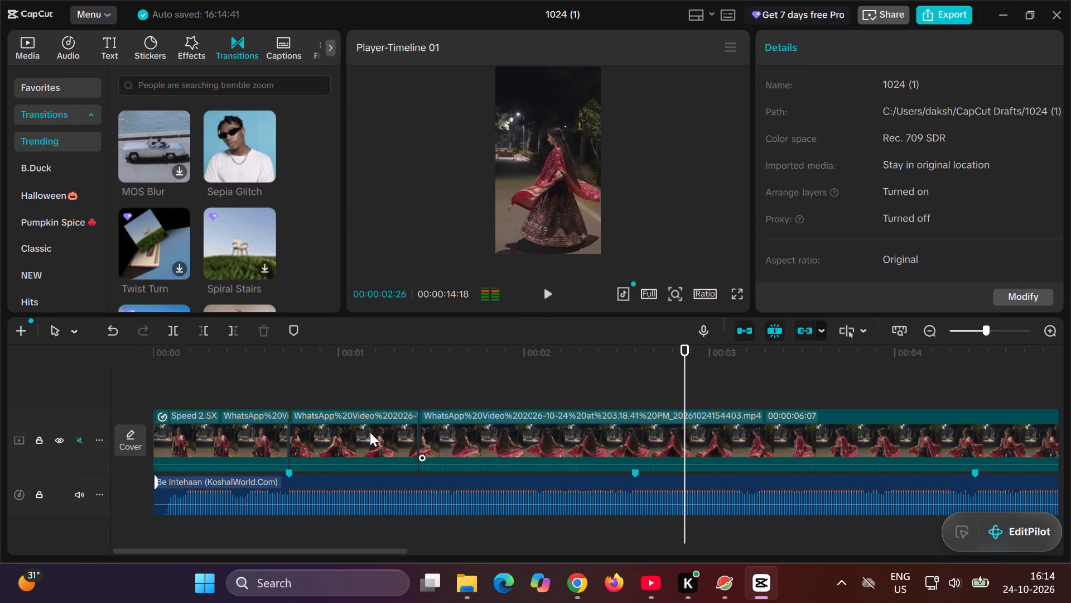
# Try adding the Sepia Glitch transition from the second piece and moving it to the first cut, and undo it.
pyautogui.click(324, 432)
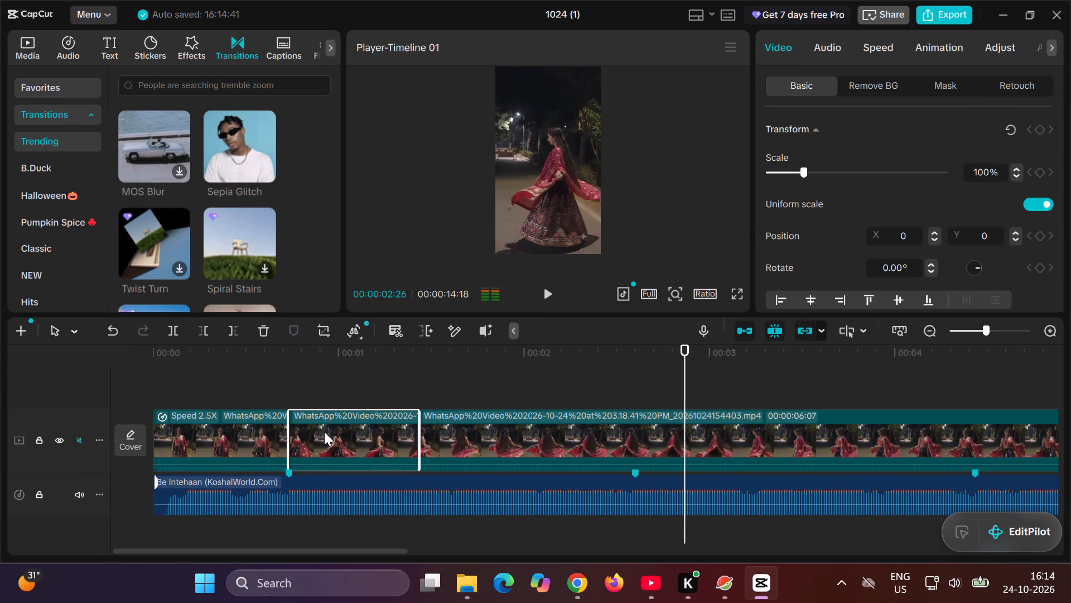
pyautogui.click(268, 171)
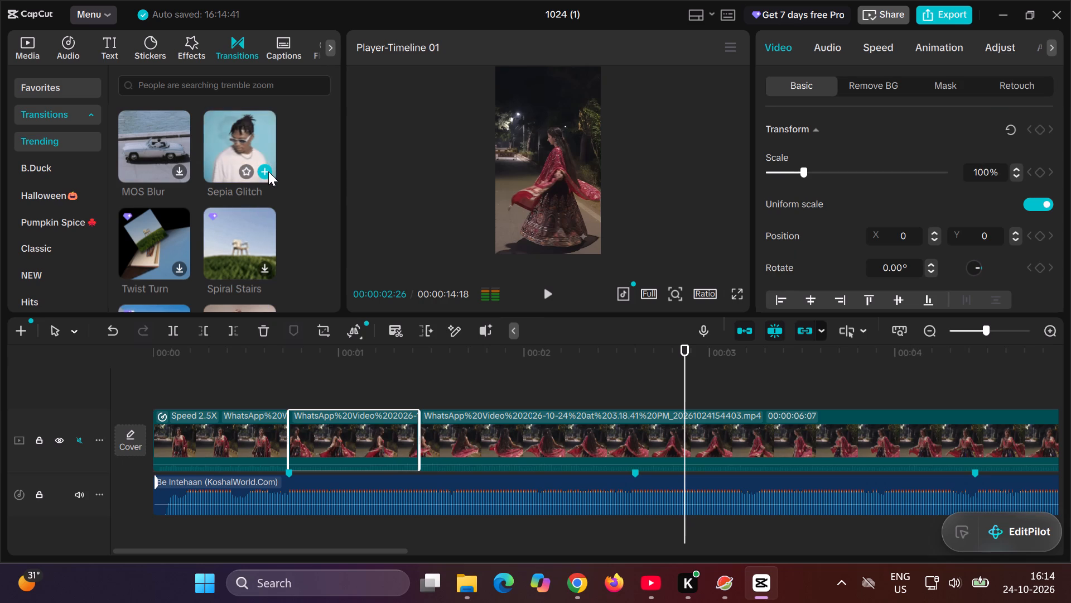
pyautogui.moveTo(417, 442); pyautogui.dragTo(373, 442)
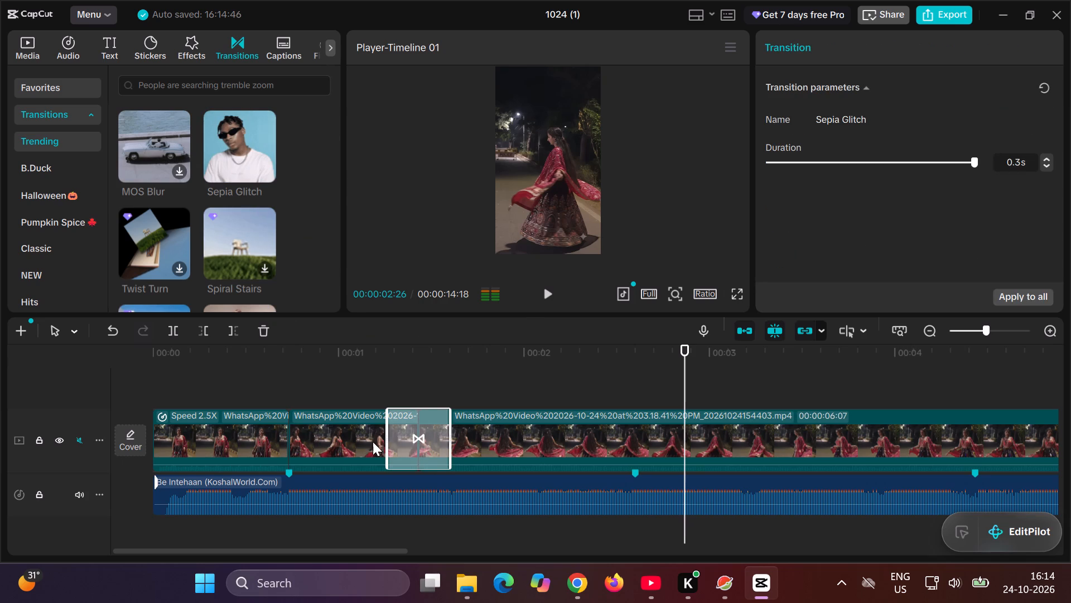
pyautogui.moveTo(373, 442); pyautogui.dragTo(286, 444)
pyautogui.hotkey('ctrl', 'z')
# Add the Sepia Glitch transition at the cut on the first beat marker, at 00:00:00:22.
pyautogui.moveTo(684, 346); pyautogui.dragTo(291, 375)
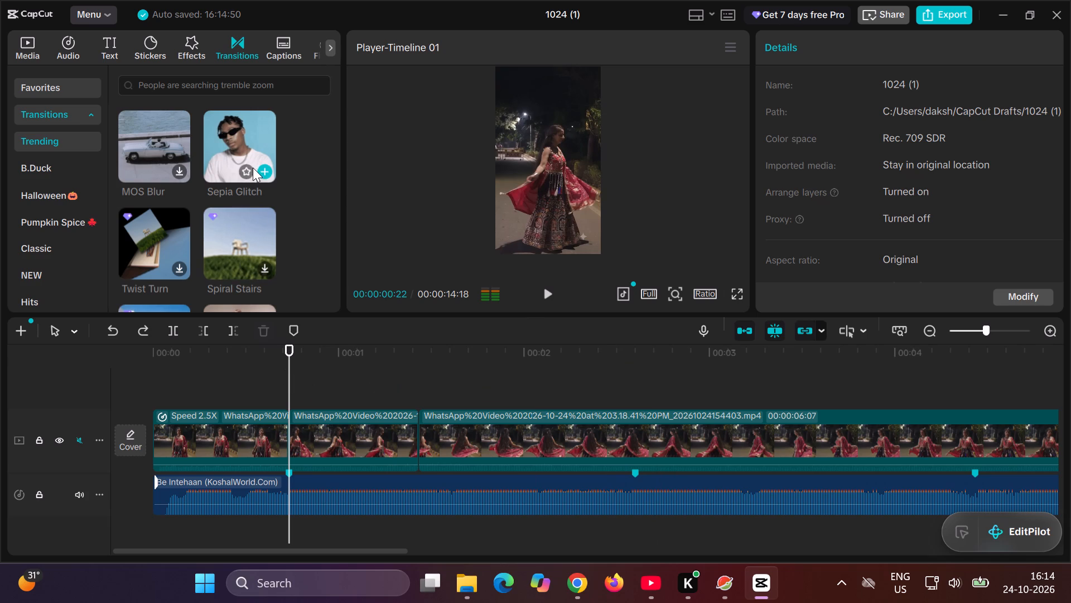
pyautogui.click(262, 169)
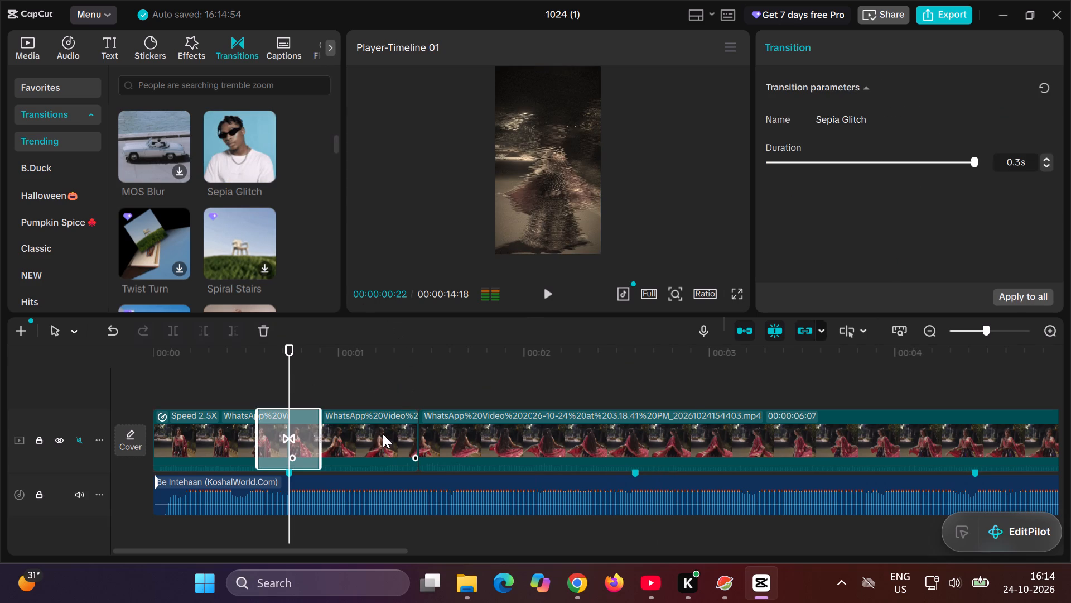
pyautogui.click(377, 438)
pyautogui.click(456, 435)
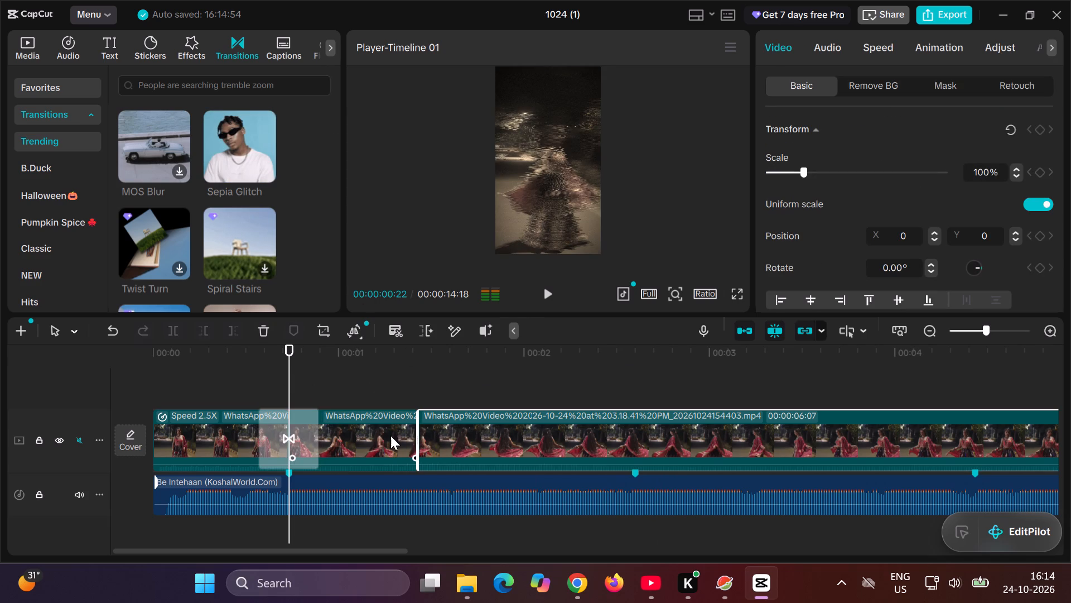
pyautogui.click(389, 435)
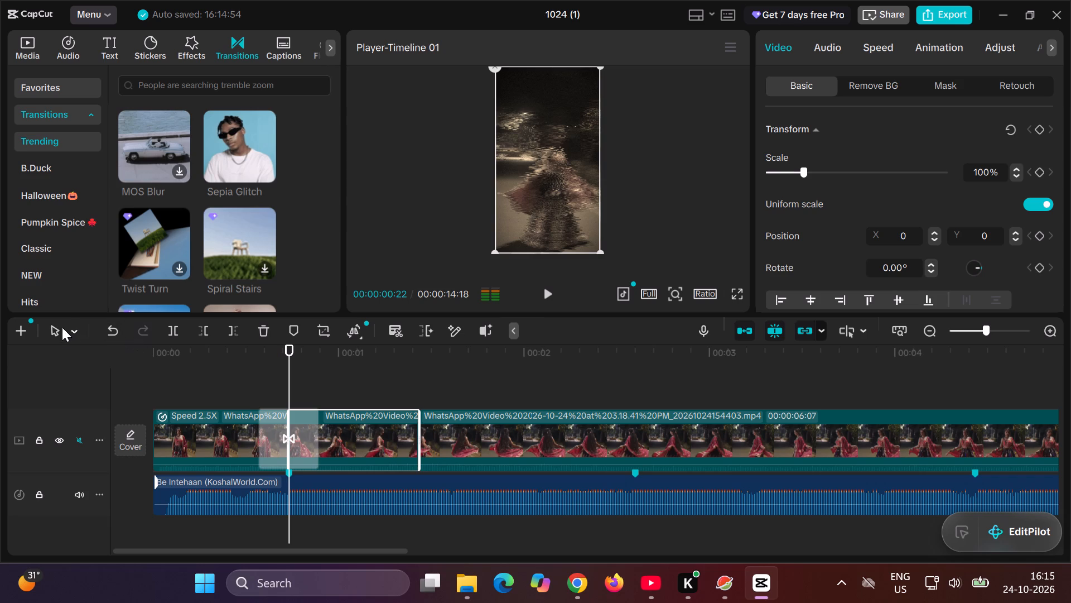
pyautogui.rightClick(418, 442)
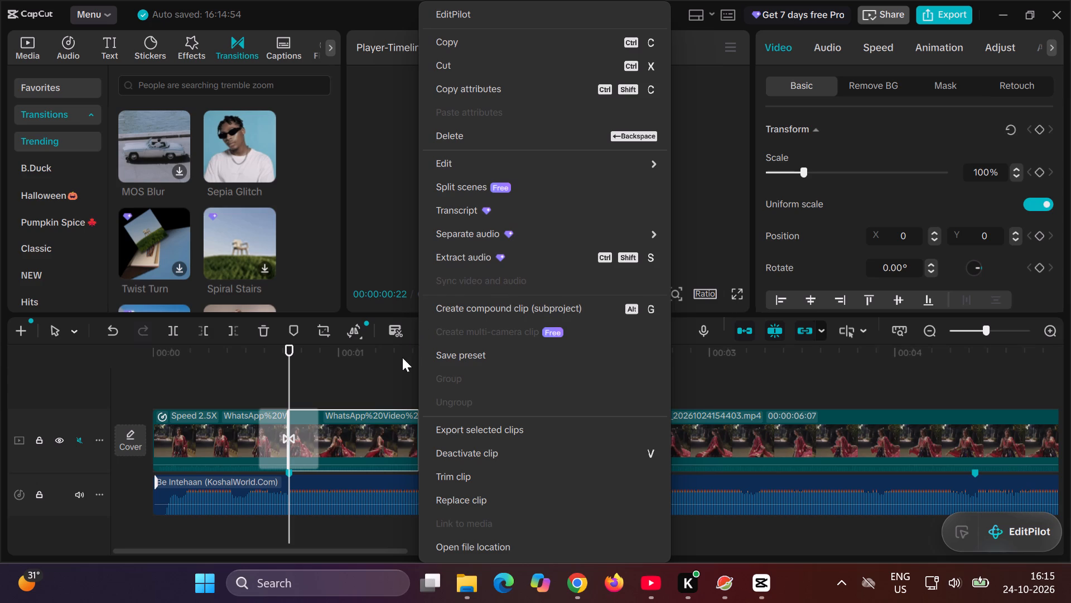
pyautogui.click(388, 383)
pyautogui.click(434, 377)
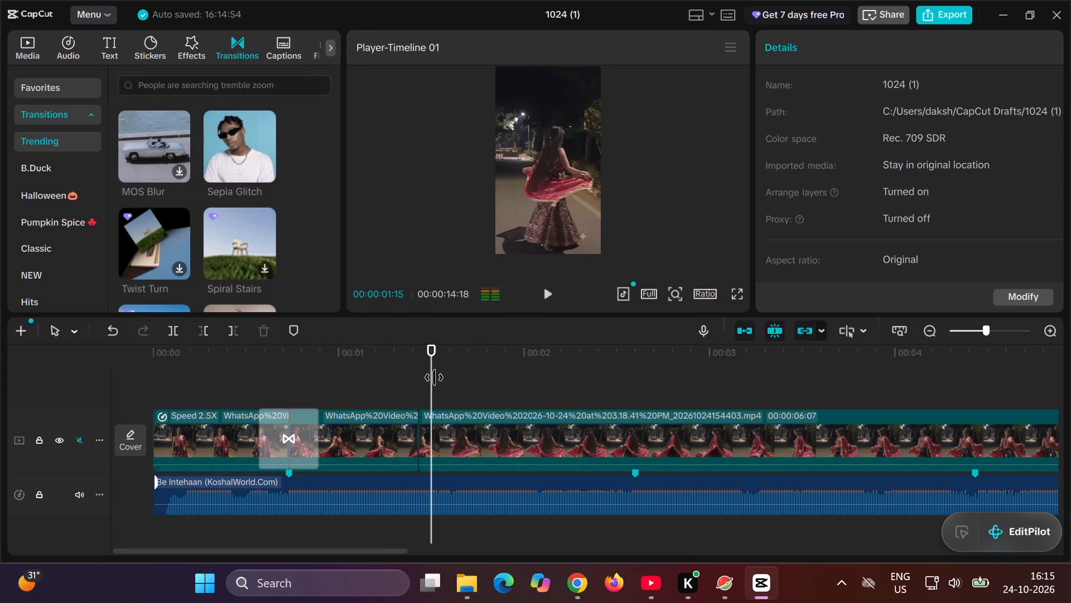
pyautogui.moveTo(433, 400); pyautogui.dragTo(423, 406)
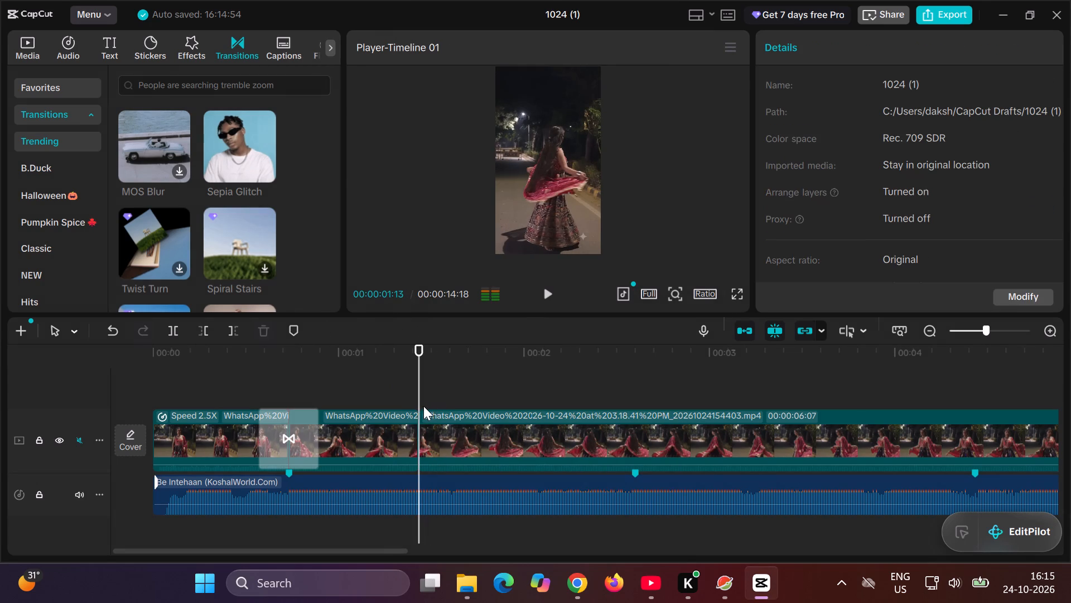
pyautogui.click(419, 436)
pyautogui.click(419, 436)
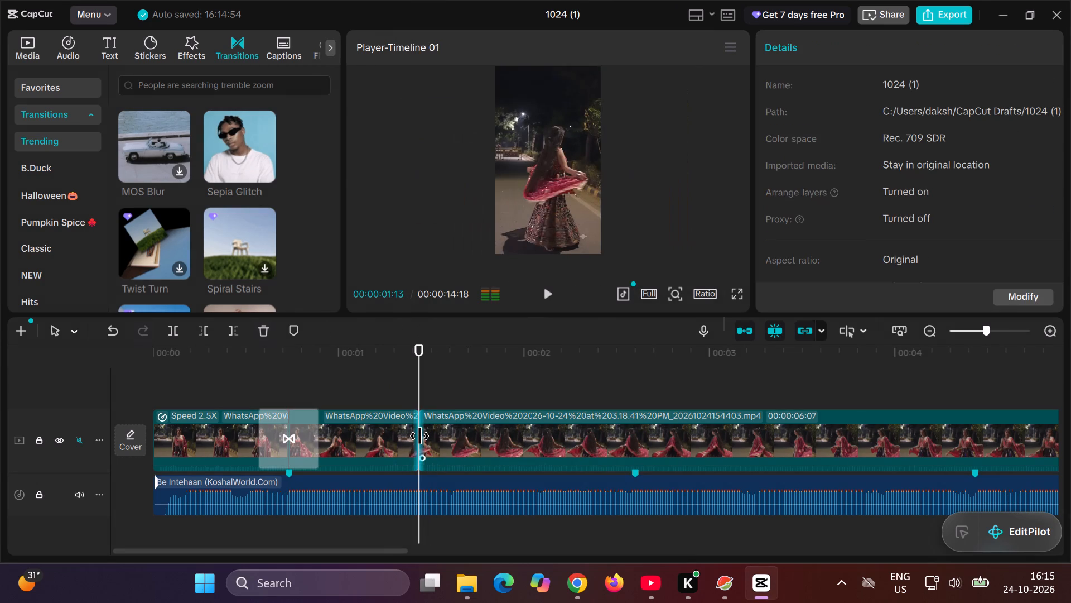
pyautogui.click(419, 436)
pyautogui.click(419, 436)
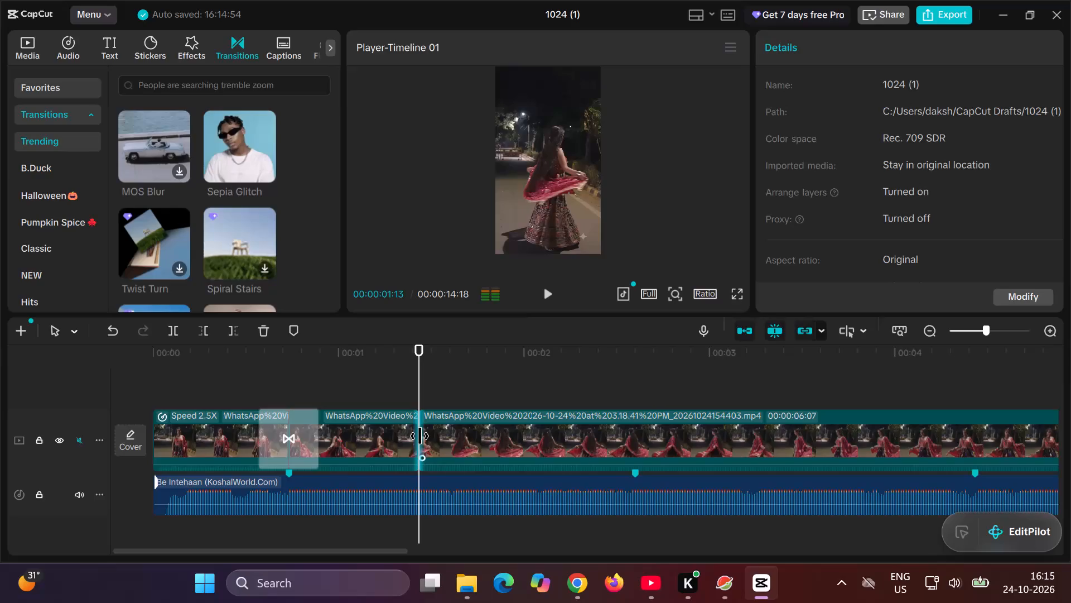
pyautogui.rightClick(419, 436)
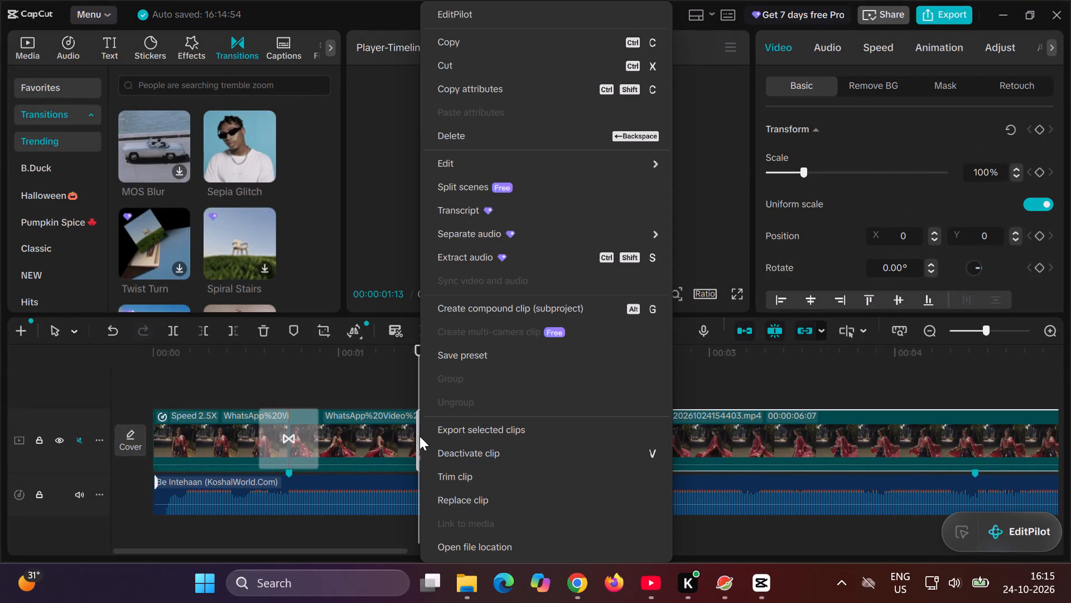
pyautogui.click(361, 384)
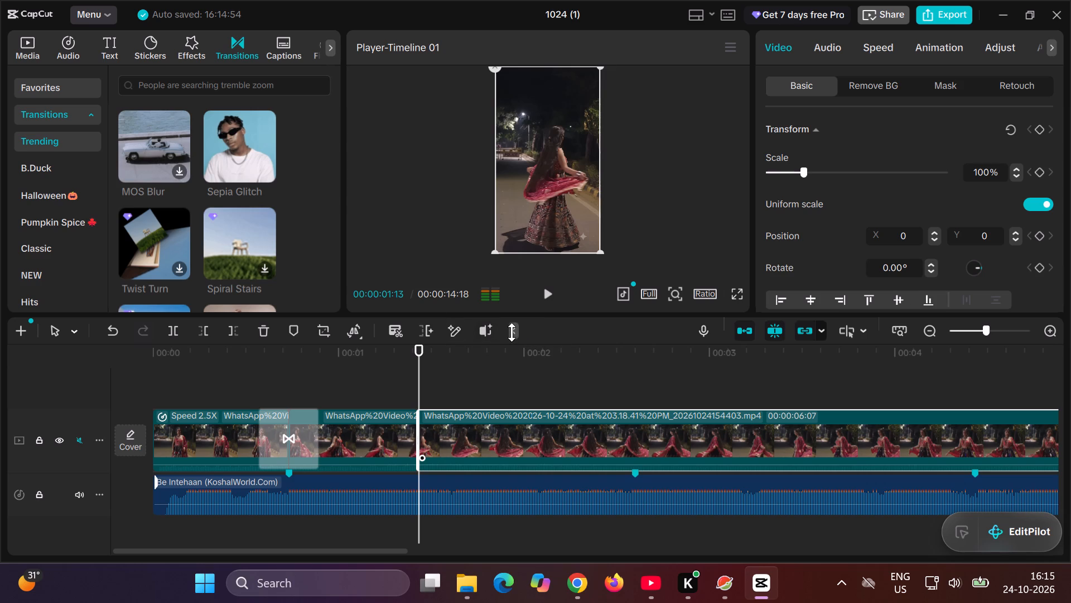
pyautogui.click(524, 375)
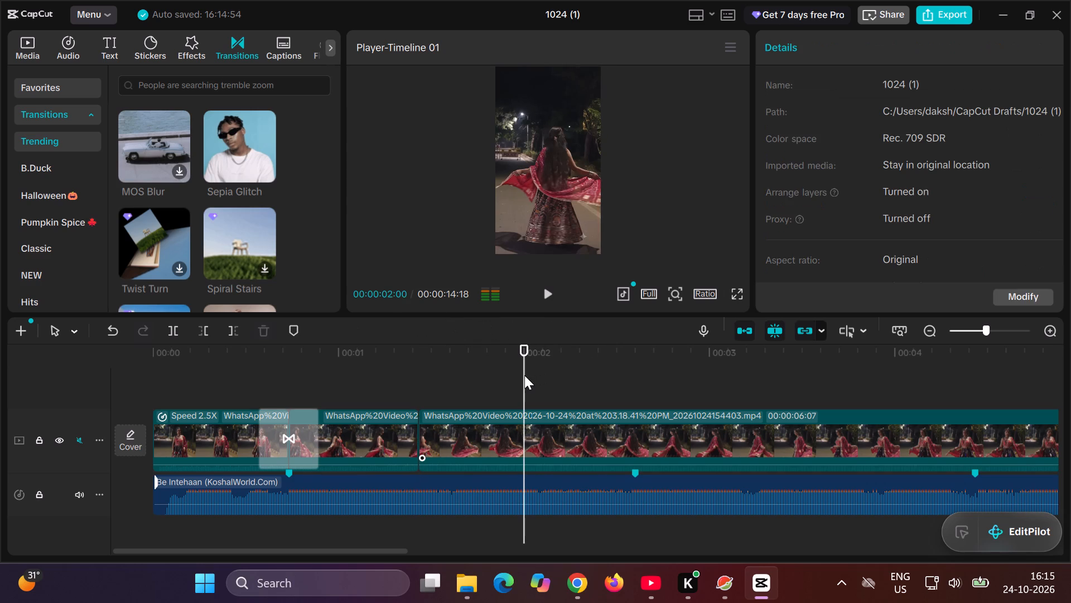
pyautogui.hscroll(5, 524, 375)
# Slow the second piece to 0.79x speed and enable Smooth slow-mo with frame blending.
pyautogui.click(348, 438)
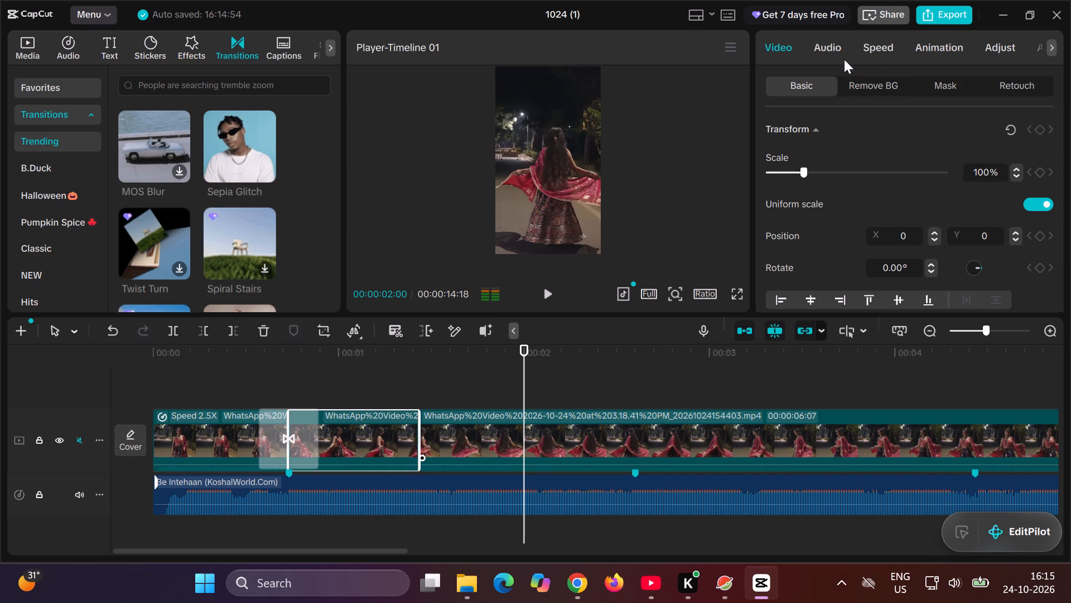
pyautogui.click(875, 54)
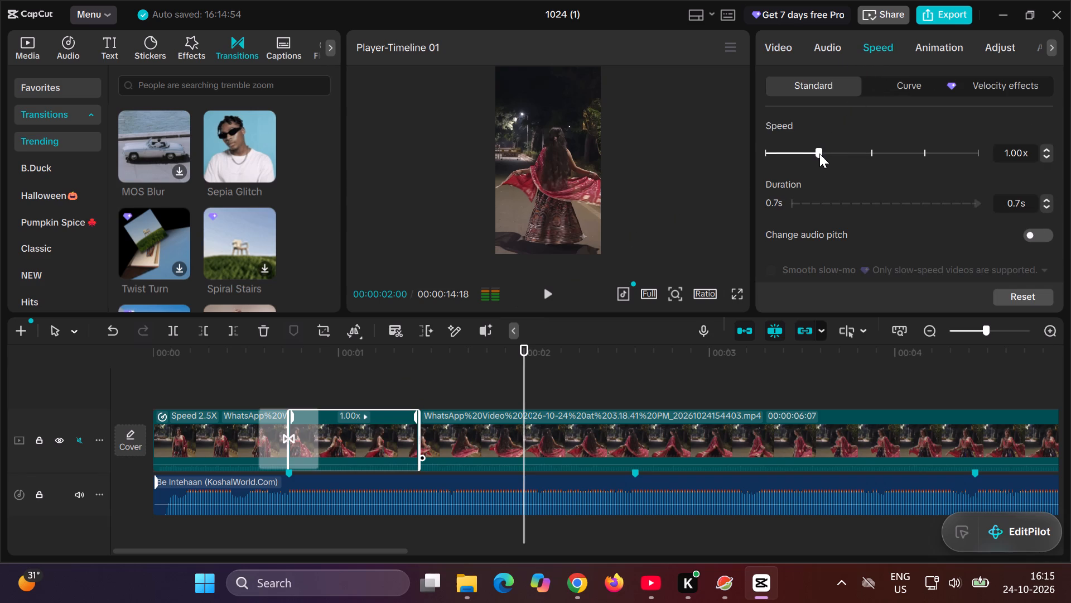
pyautogui.moveTo(819, 154); pyautogui.dragTo(807, 156)
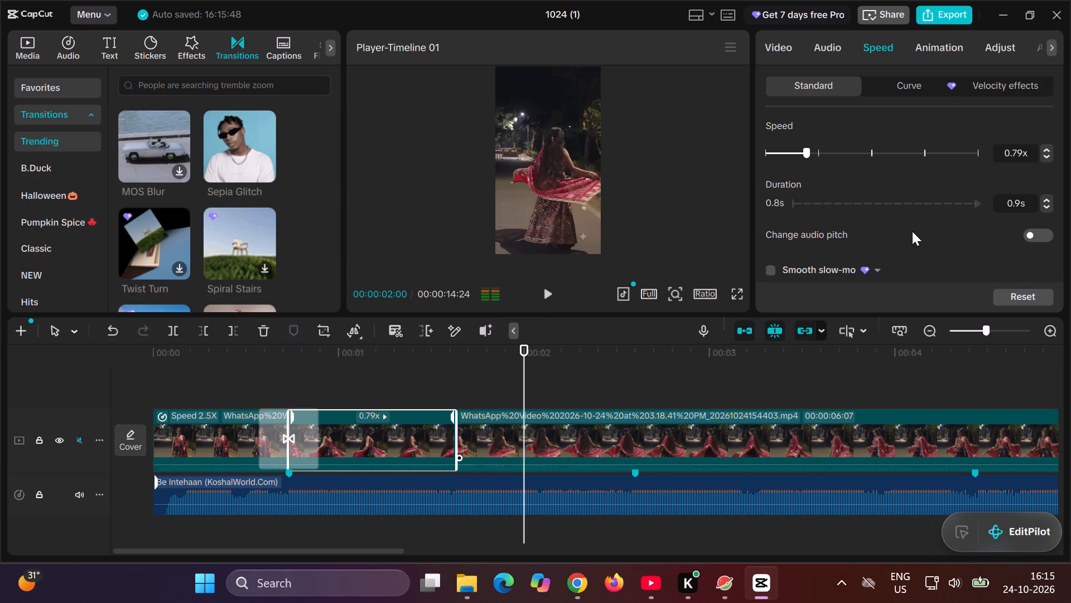
pyautogui.scroll(-1, 875, 244)
pyautogui.click(768, 202)
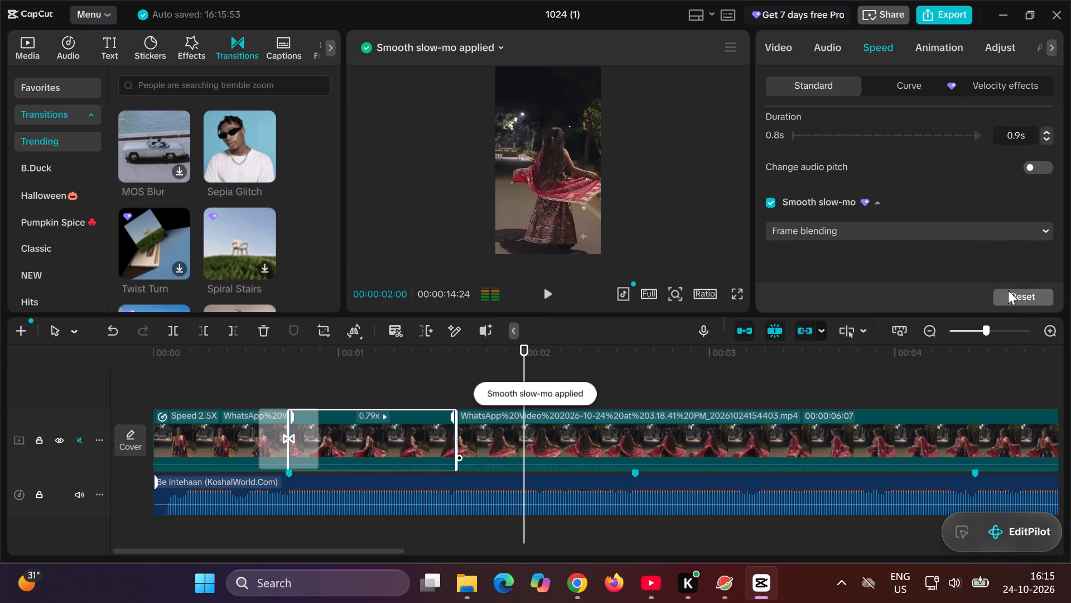
# Play the opening from the start, and split the third piece at the second beat marker, 00:00:02:18.
pyautogui.hscroll(3, 677, 393)
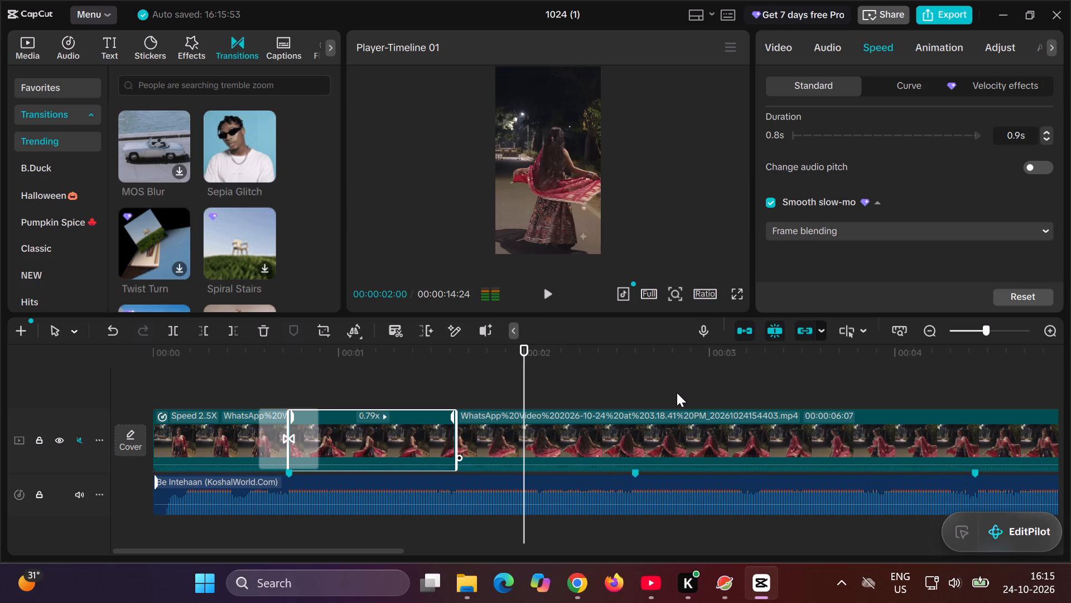
pyautogui.moveTo(523, 345); pyautogui.dragTo(256, 350)
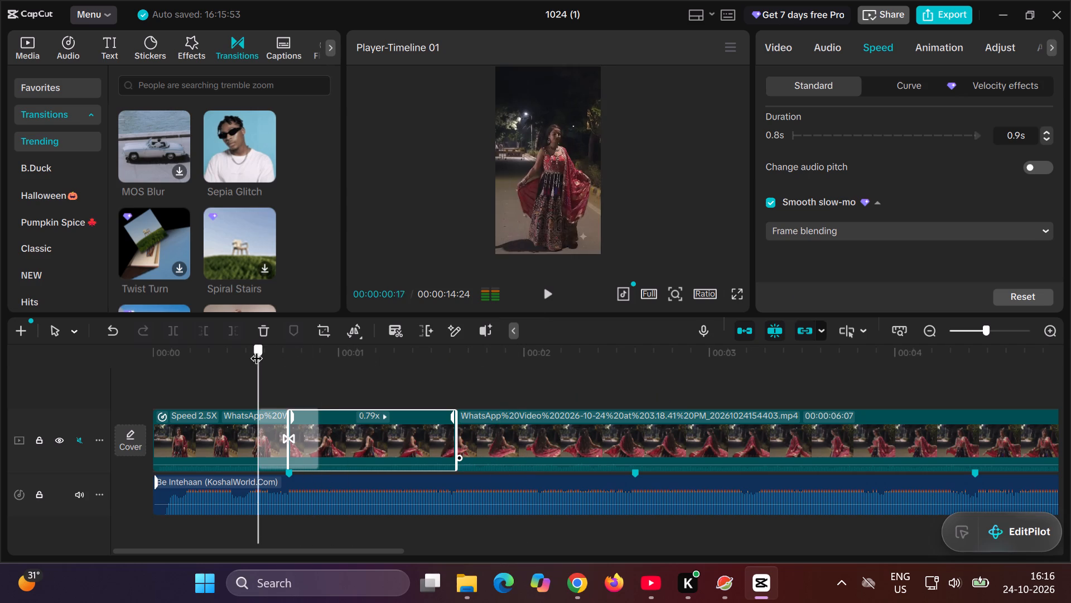
pyautogui.moveTo(256, 350); pyautogui.dragTo(99, 355)
pyautogui.press('space')
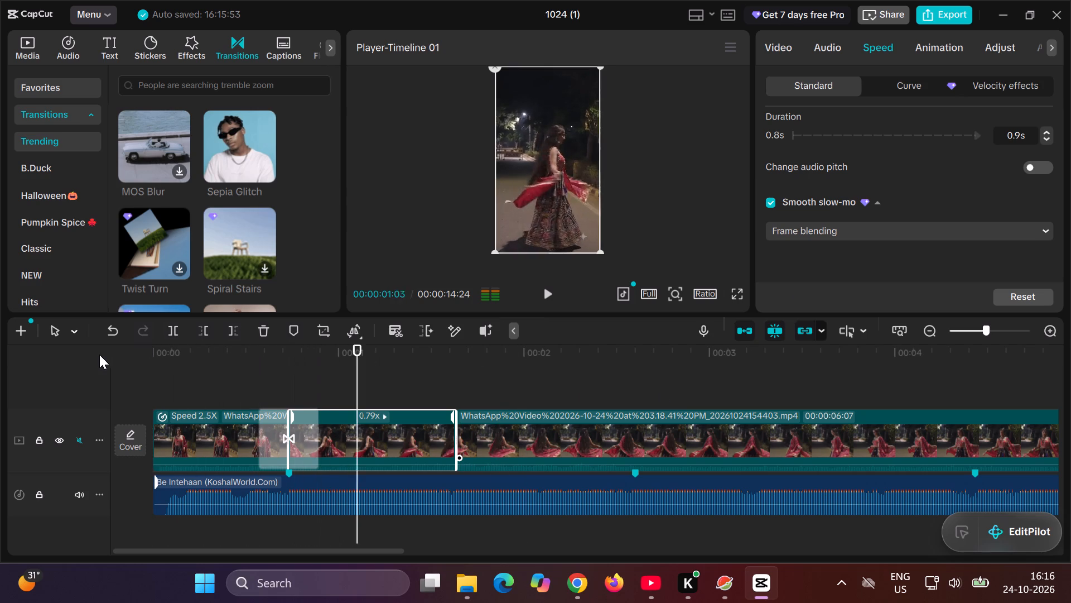
pyautogui.press('space')
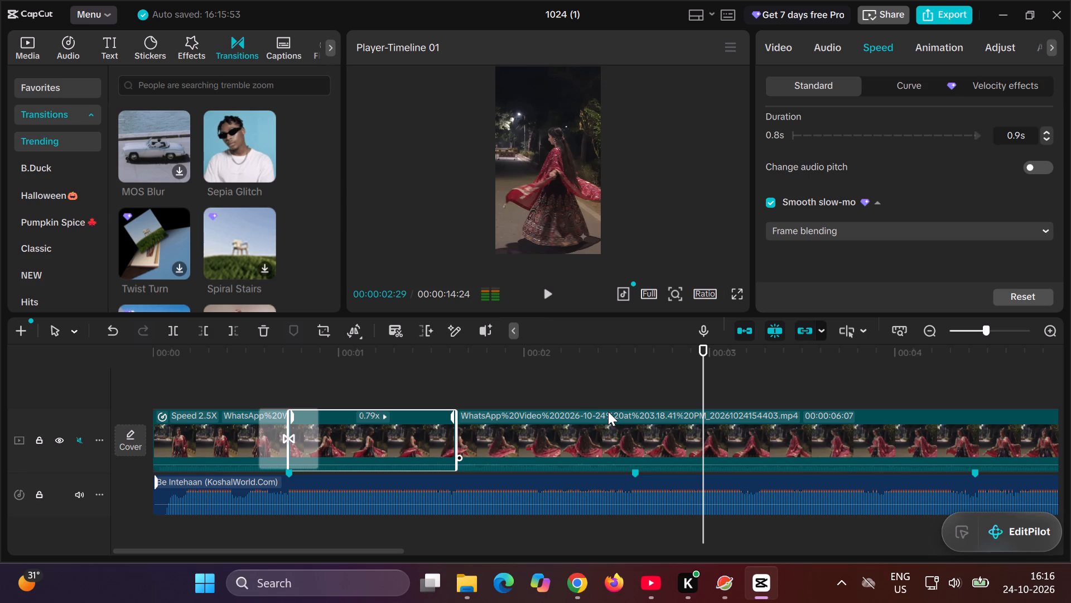
pyautogui.moveTo(706, 349); pyautogui.dragTo(677, 355)
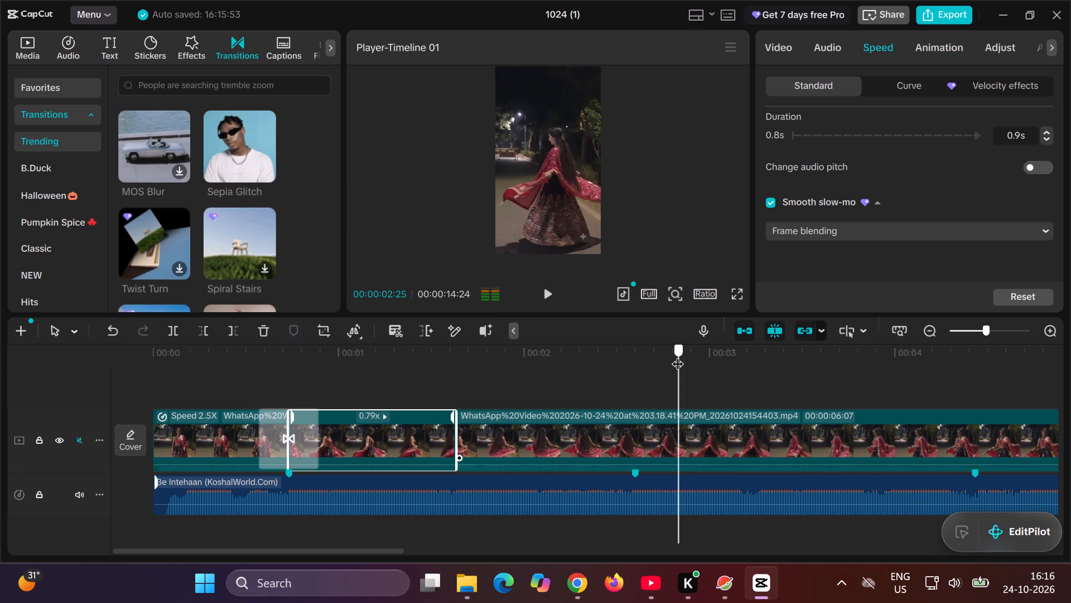
pyautogui.moveTo(677, 355); pyautogui.dragTo(639, 367)
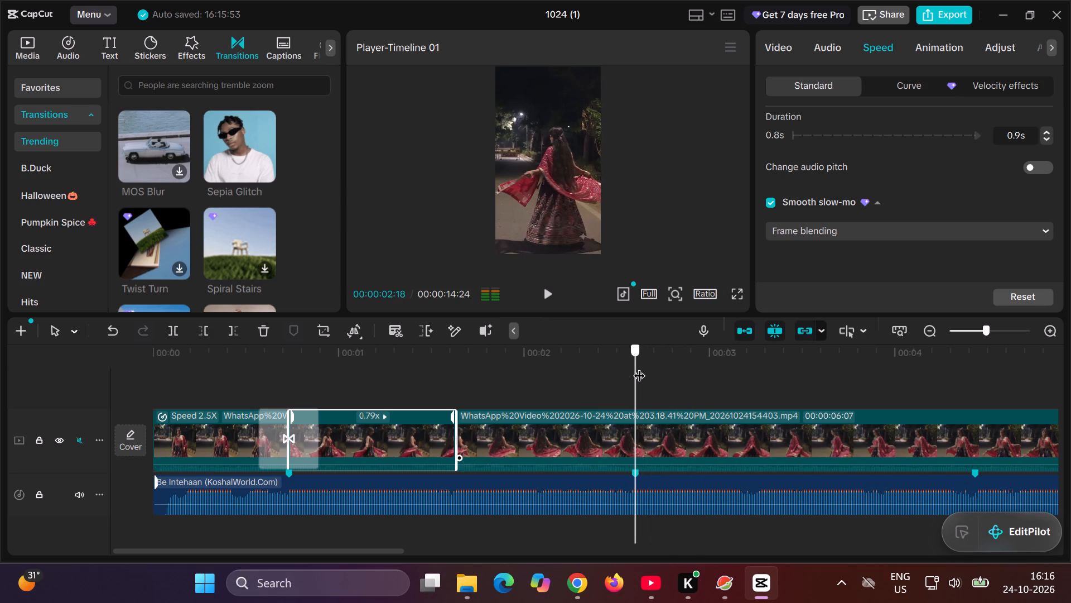
pyautogui.moveTo(639, 367); pyautogui.dragTo(638, 366)
pyautogui.click(580, 442)
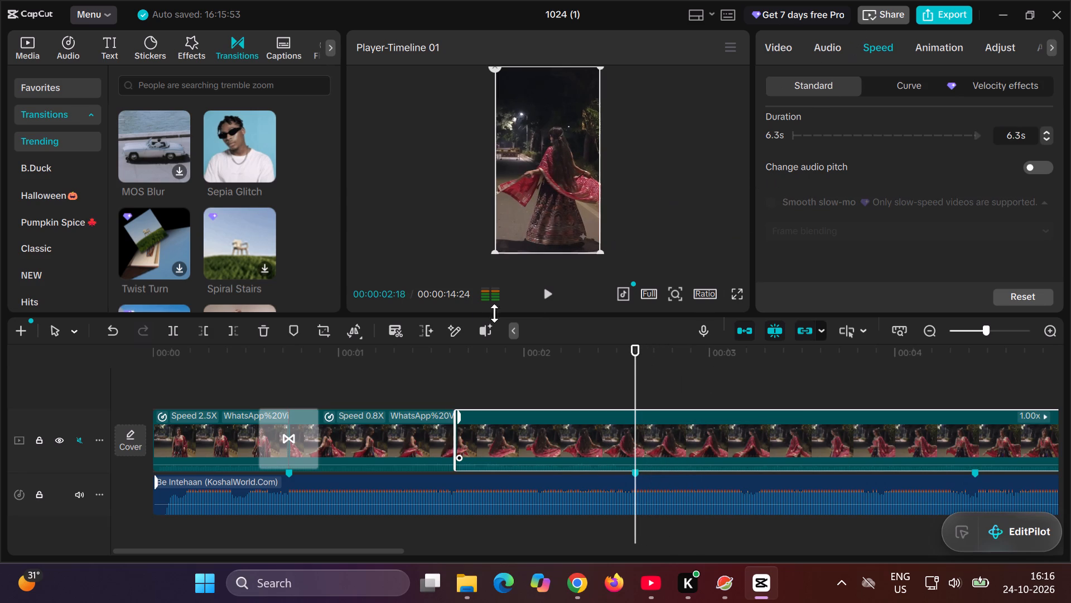
pyautogui.click(168, 329)
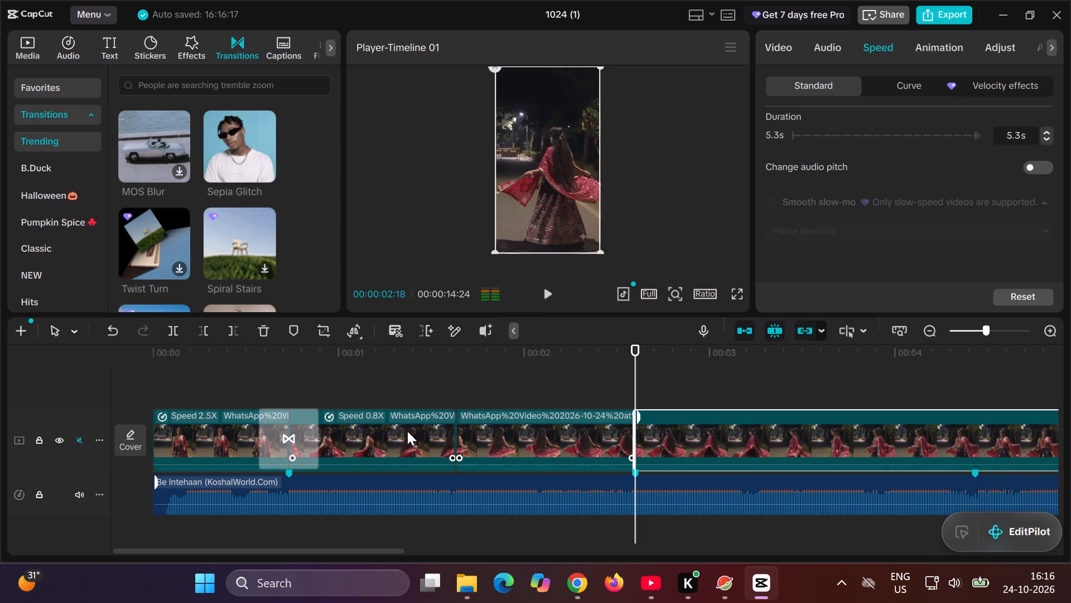
# Match the third piece, which ends at the second beat marker, to the second piece's speed of 0.79x.
pyautogui.click(403, 432)
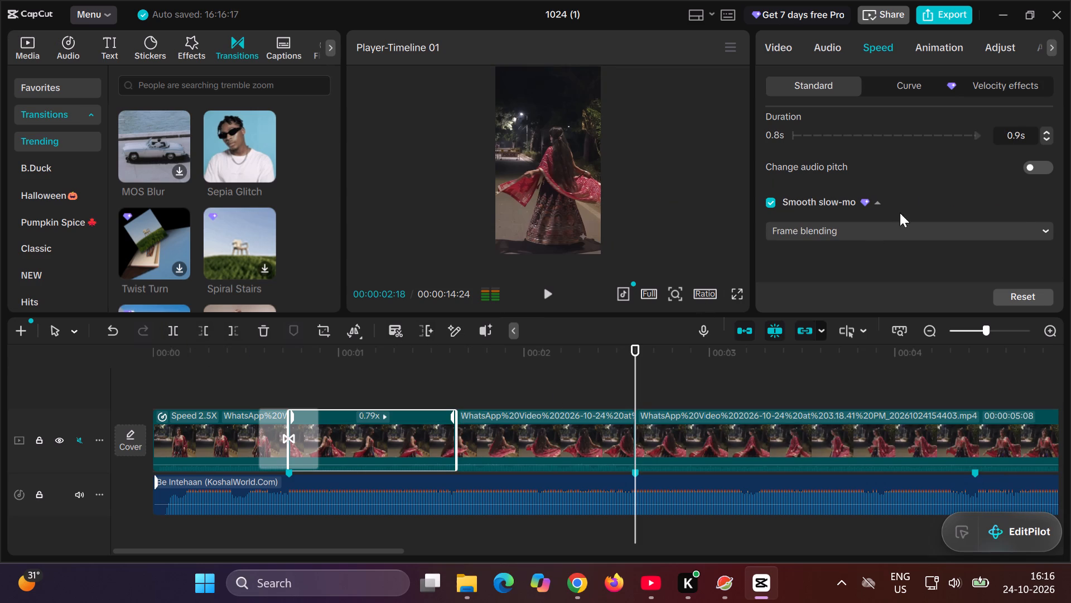
pyautogui.scroll(2, 925, 176)
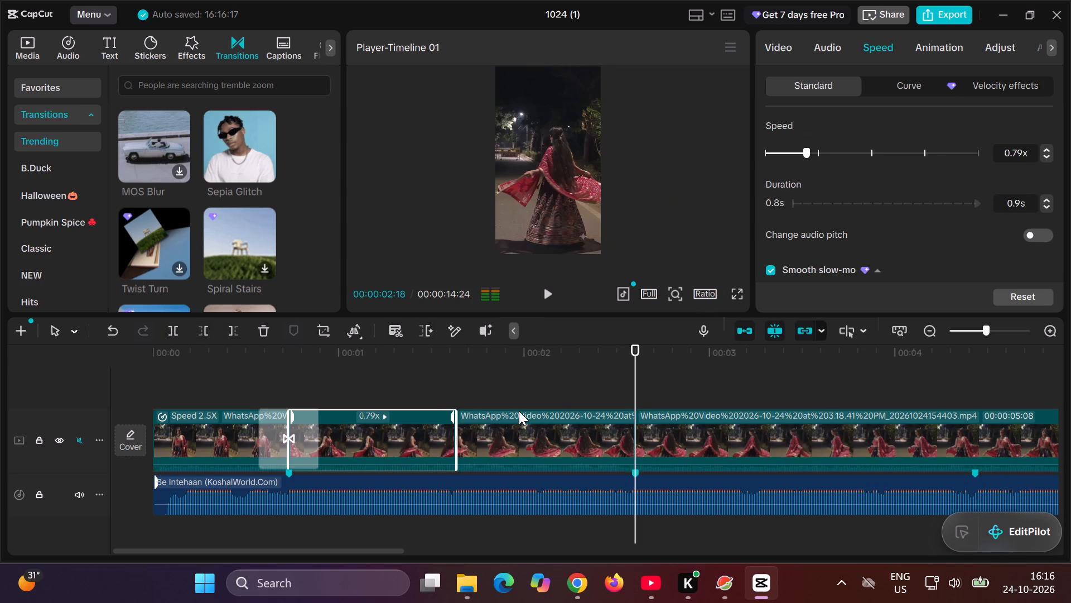
pyautogui.click(507, 430)
pyautogui.doubleClick(1017, 159)
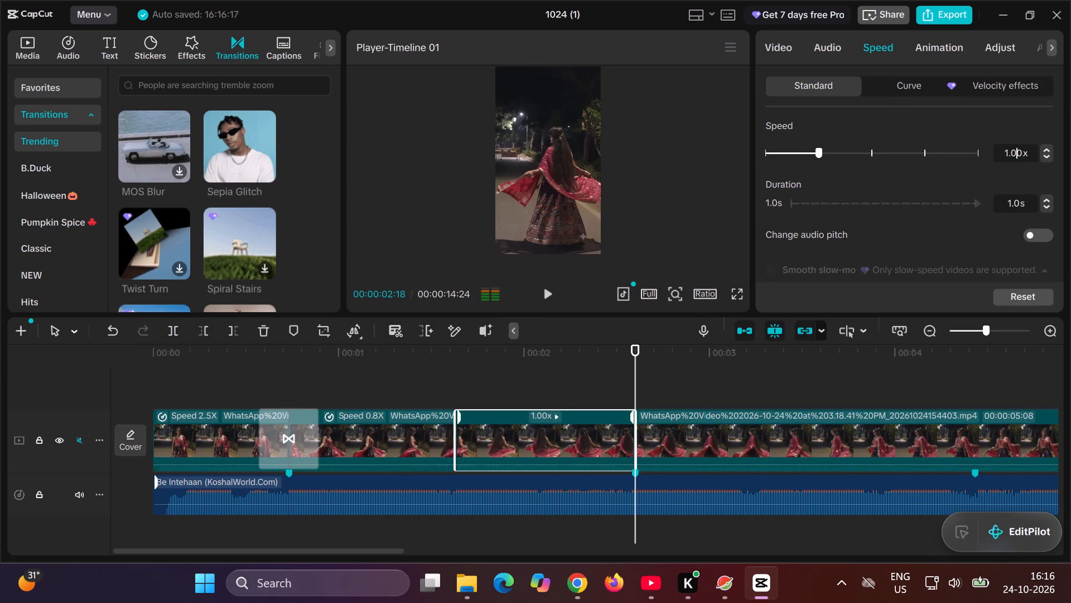
pyautogui.press('BackSpace')
pyautogui.press('BackSpace')
pyautogui.press('BackSpace')
pyautogui.press('BackSpace')
pyautogui.press('0')
pyautogui.write('.79')
pyautogui.press('Return')
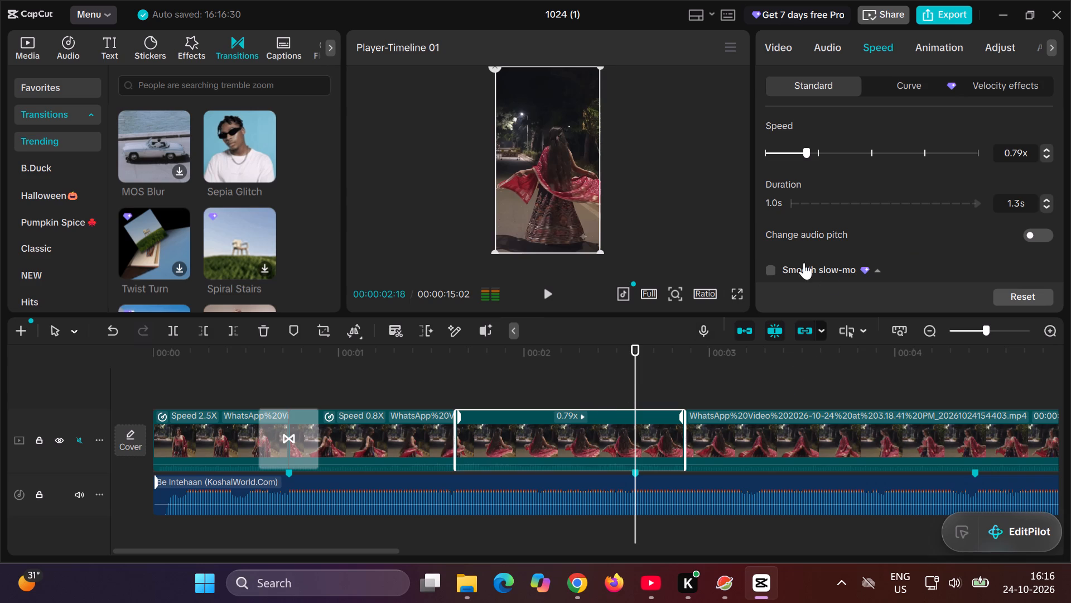
# Enable Smooth slow-mo on the 0.79x third piece.
pyautogui.click(771, 265)
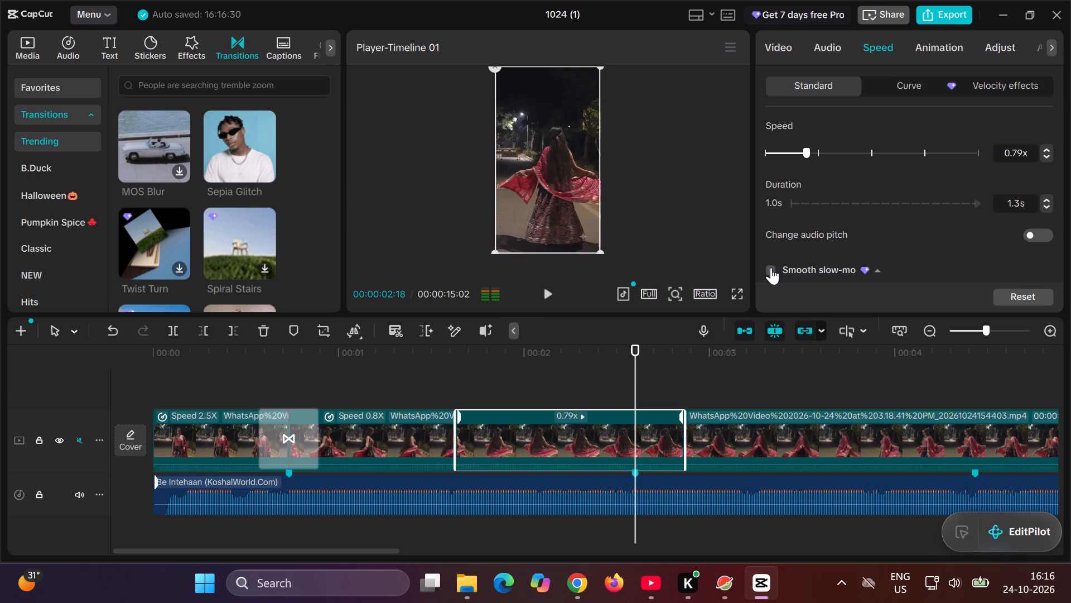
pyautogui.click(771, 267)
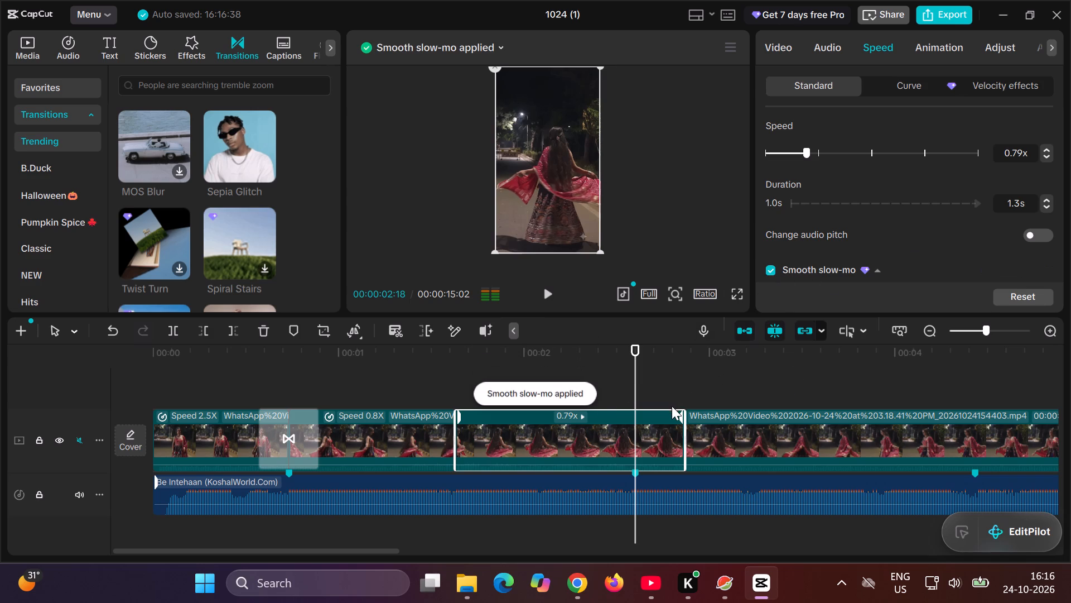
# Split the third piece at the second beat marker, 00:00:02:18, and set the short remainder after it to 1.00x speed.
pyautogui.click(652, 435)
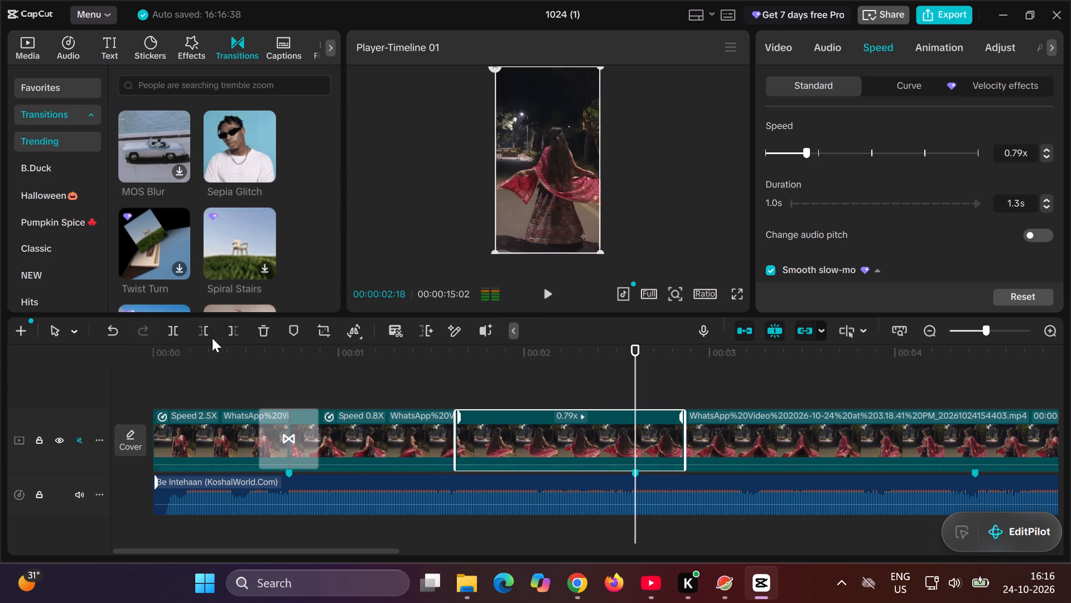
pyautogui.click(178, 332)
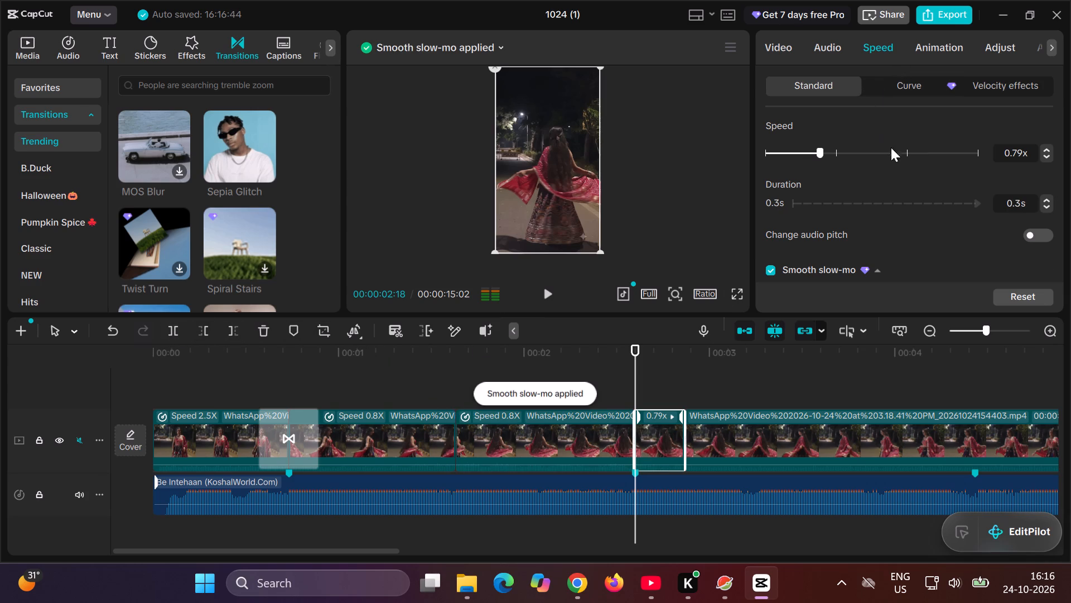
pyautogui.click(835, 151)
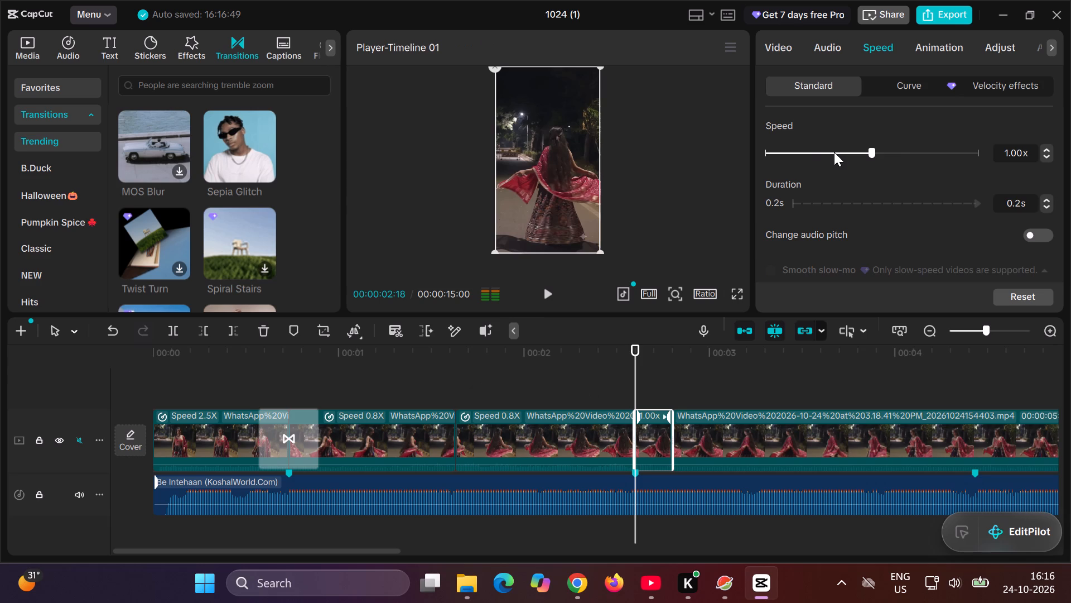
# Play the opening from the start past the second beat marker to check the retimed pieces.
pyautogui.click(744, 380)
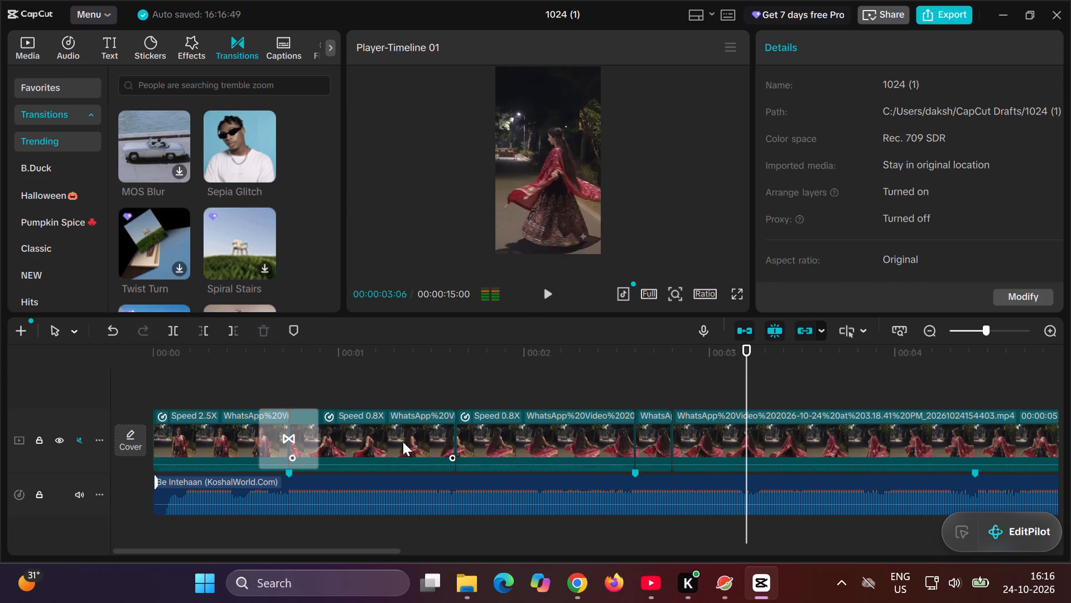
pyautogui.moveTo(750, 349); pyautogui.dragTo(515, 338)
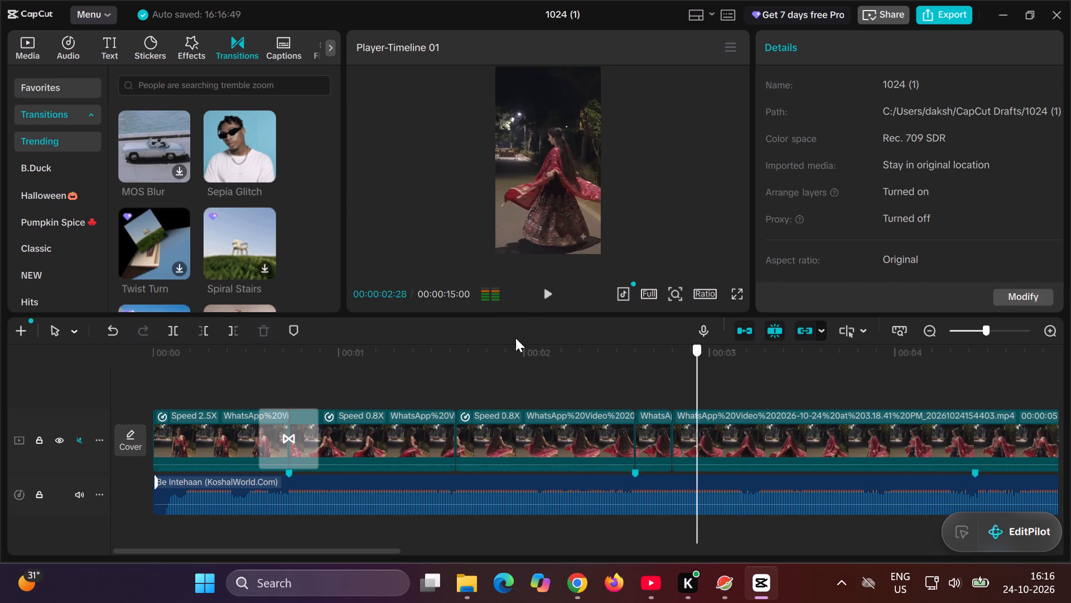
pyautogui.moveTo(515, 338); pyautogui.dragTo(116, 352)
pyautogui.press('space')
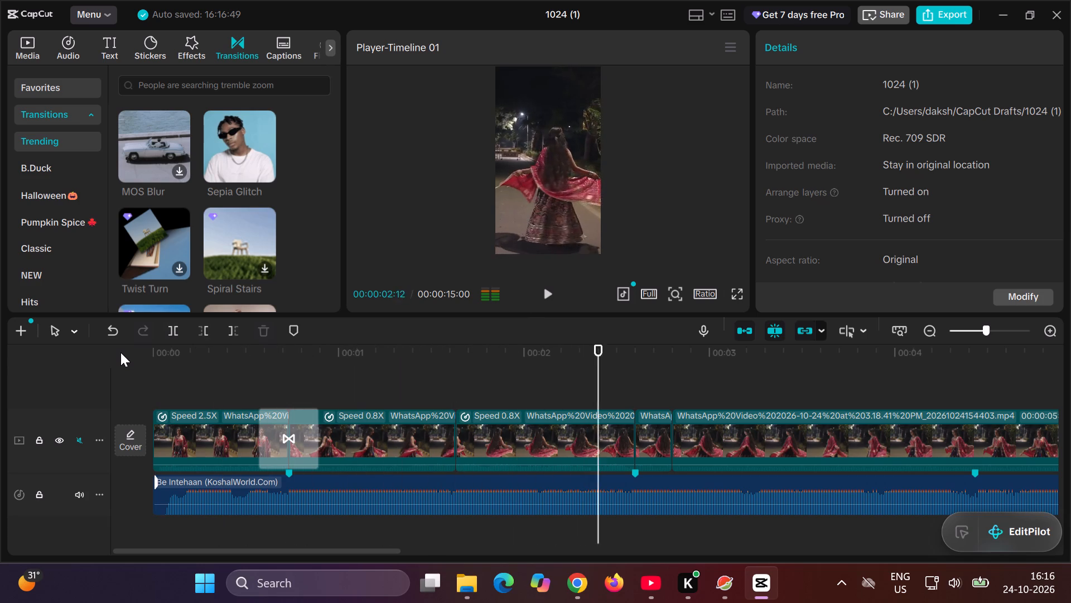
pyautogui.press('space')
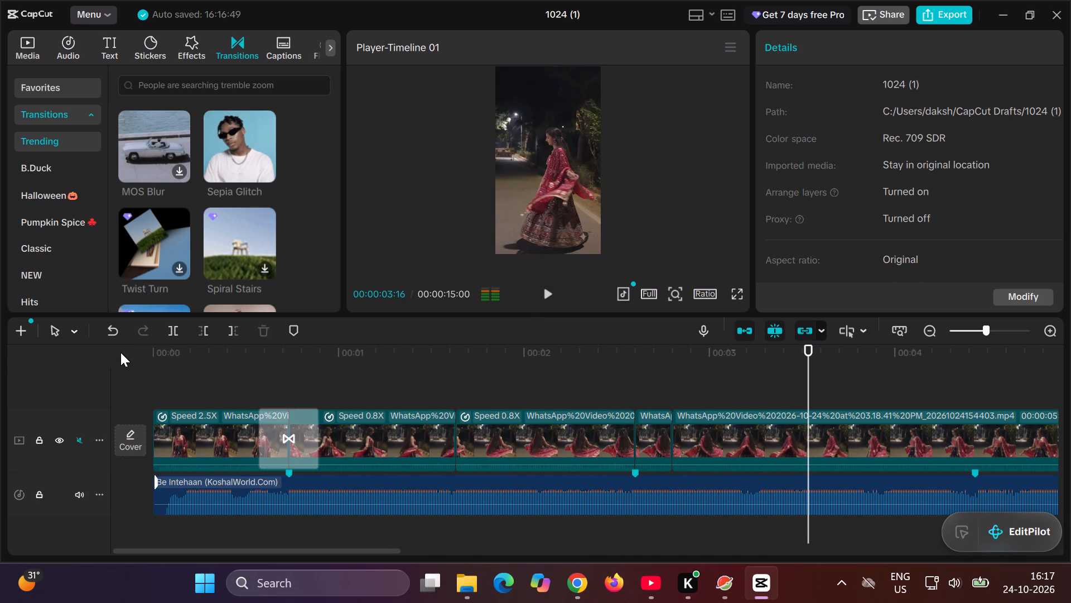
# Add the Sepia Glitch transition at the end of the short piece that follows the second beat marker.
pyautogui.click(655, 434)
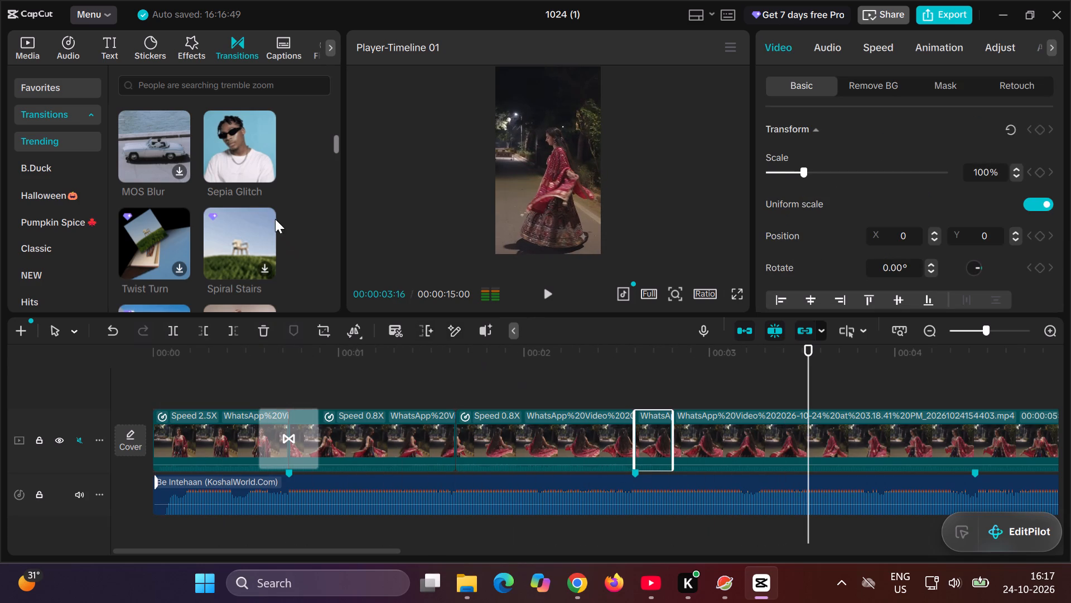
pyautogui.click(263, 170)
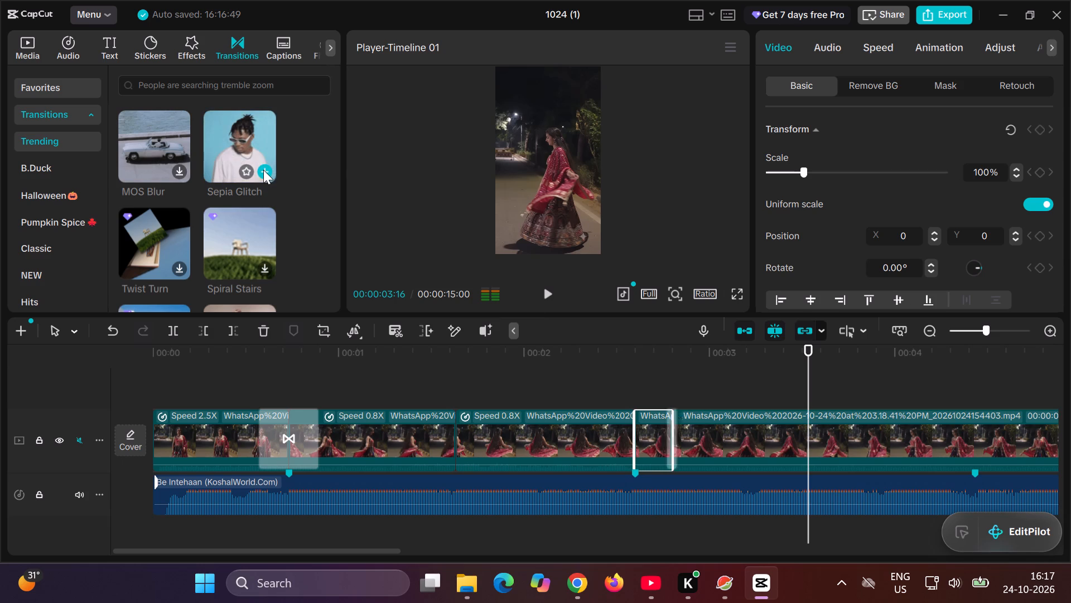
pyautogui.click(715, 448)
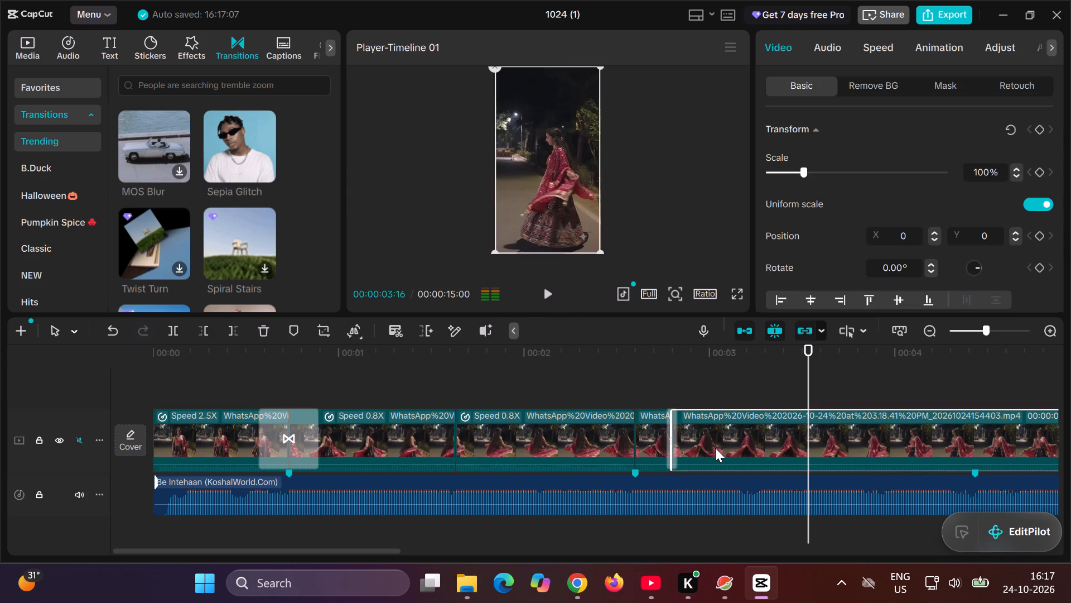
# Play the whole reel from the start, and review it again in full screen.
pyautogui.click(568, 377)
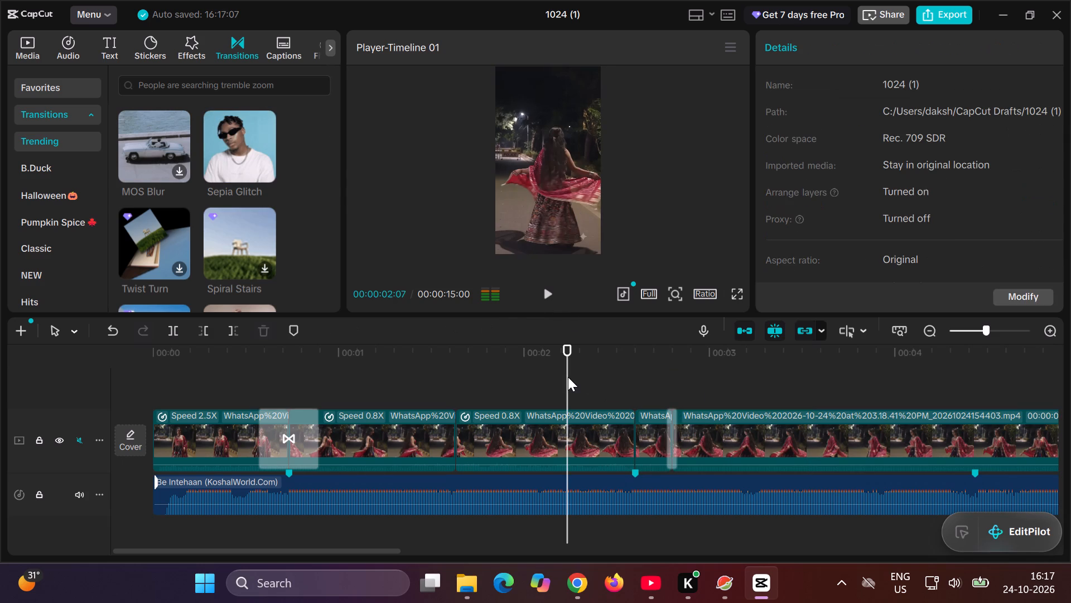
pyautogui.moveTo(570, 348); pyautogui.dragTo(315, 360)
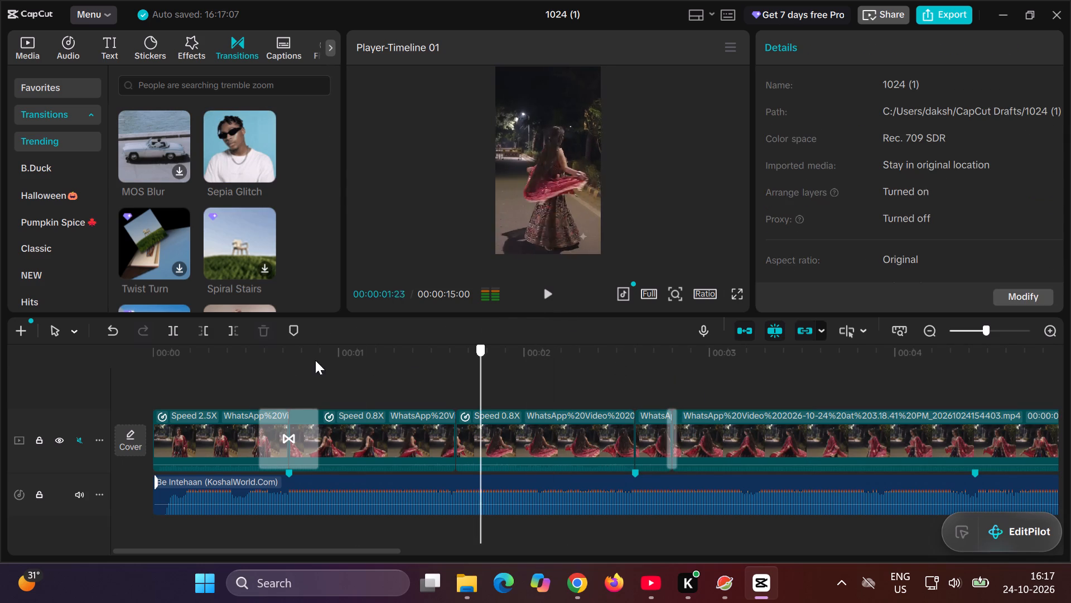
pyautogui.moveTo(315, 360); pyautogui.dragTo(34, 382)
pyautogui.press('space')
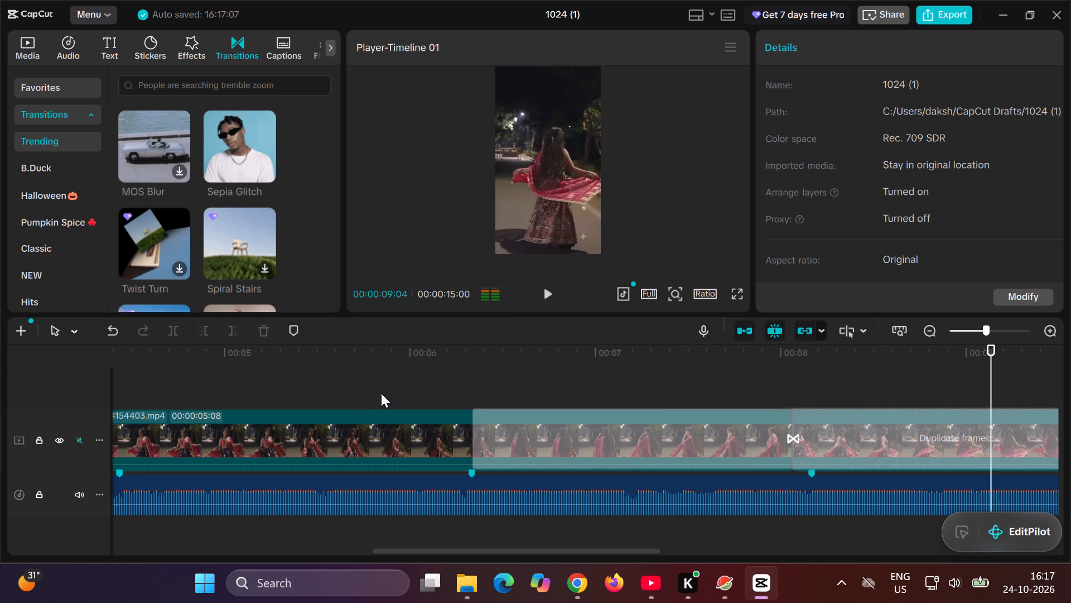
pyautogui.keyDown('ctrl'); pyautogui.scroll(-13, 381, 393); pyautogui.keyUp('ctrl')
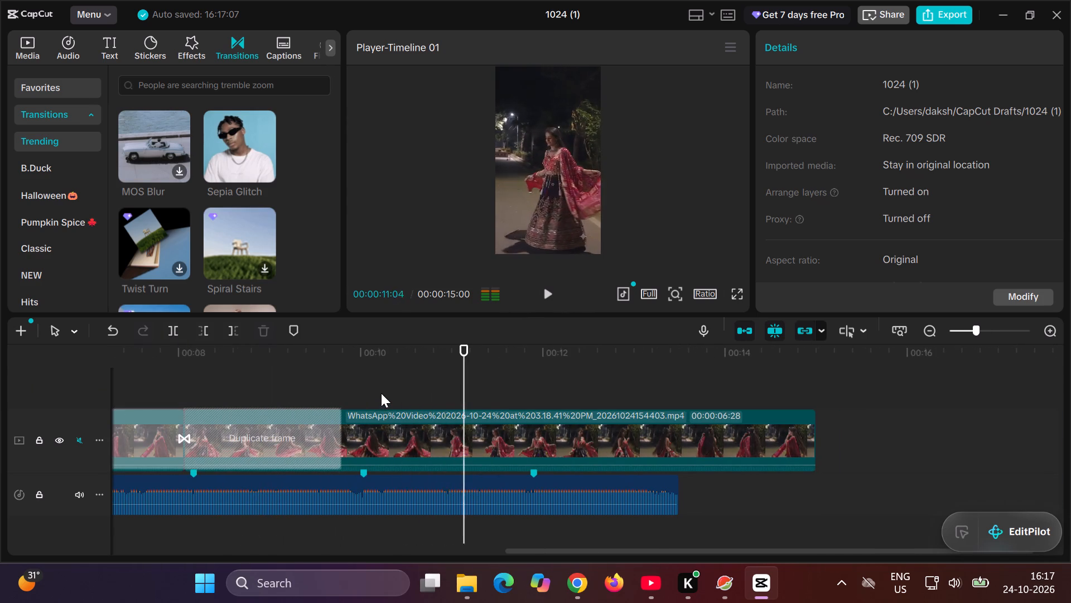
pyautogui.keyDown('ctrl'); pyautogui.scroll(-3, 381, 393); pyautogui.keyUp('ctrl')
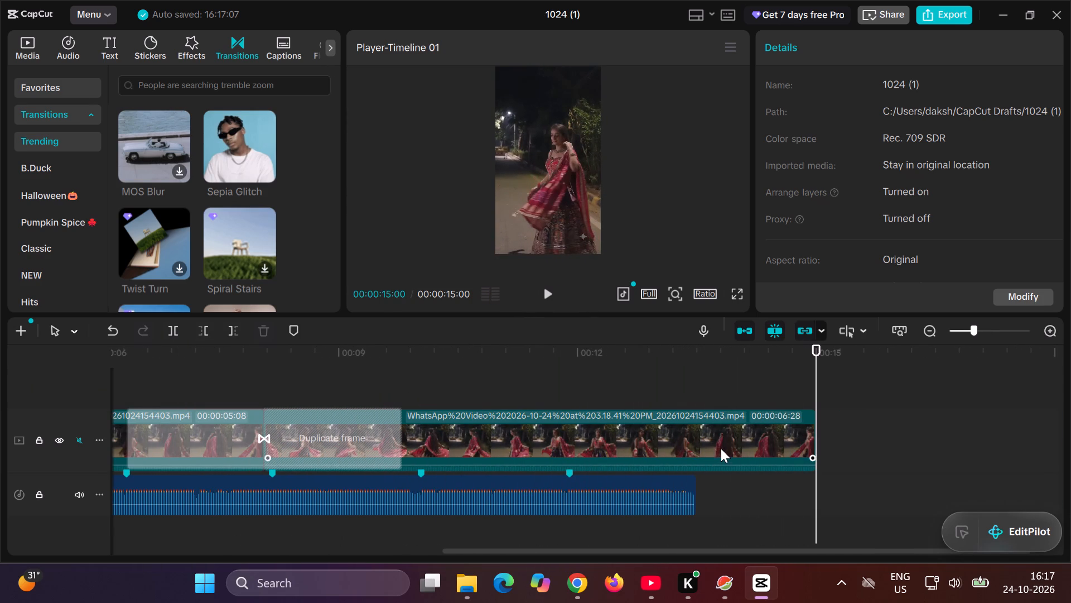
pyautogui.hscroll(9, 720, 448)
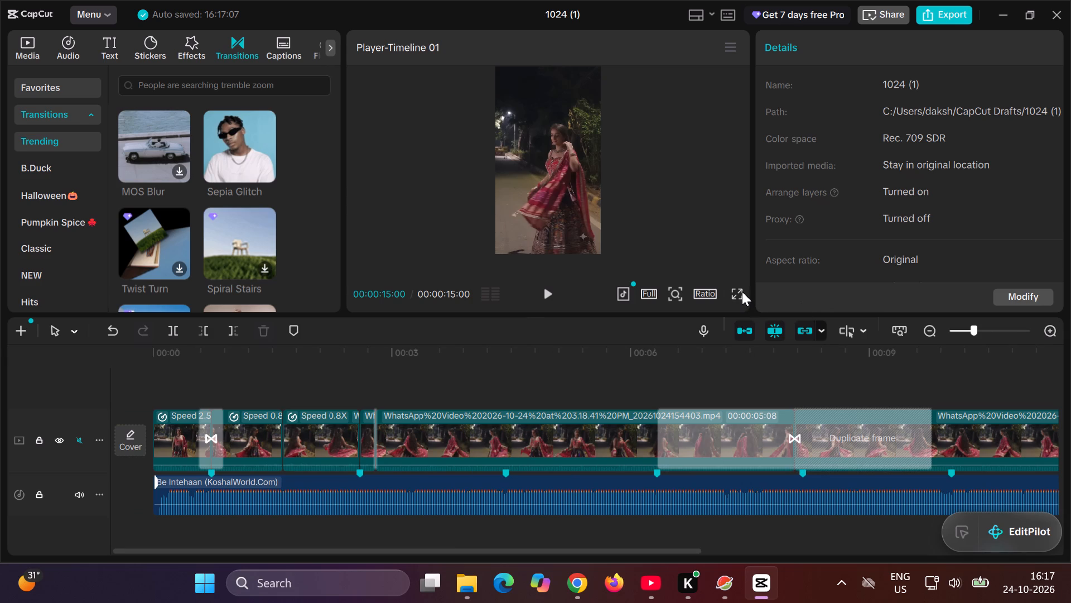
pyautogui.click(739, 291)
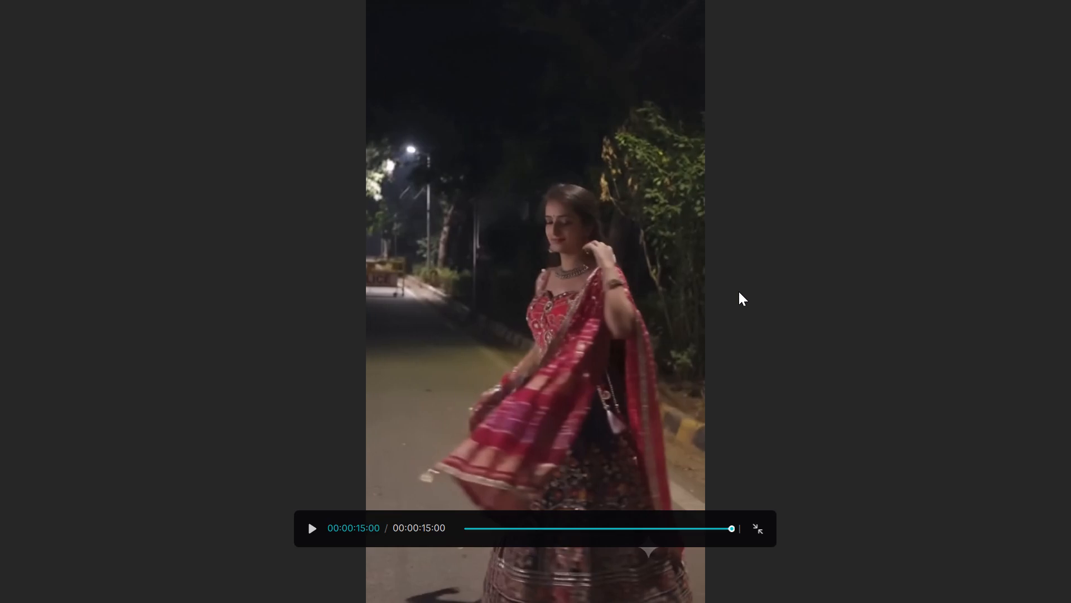
pyautogui.press('space')
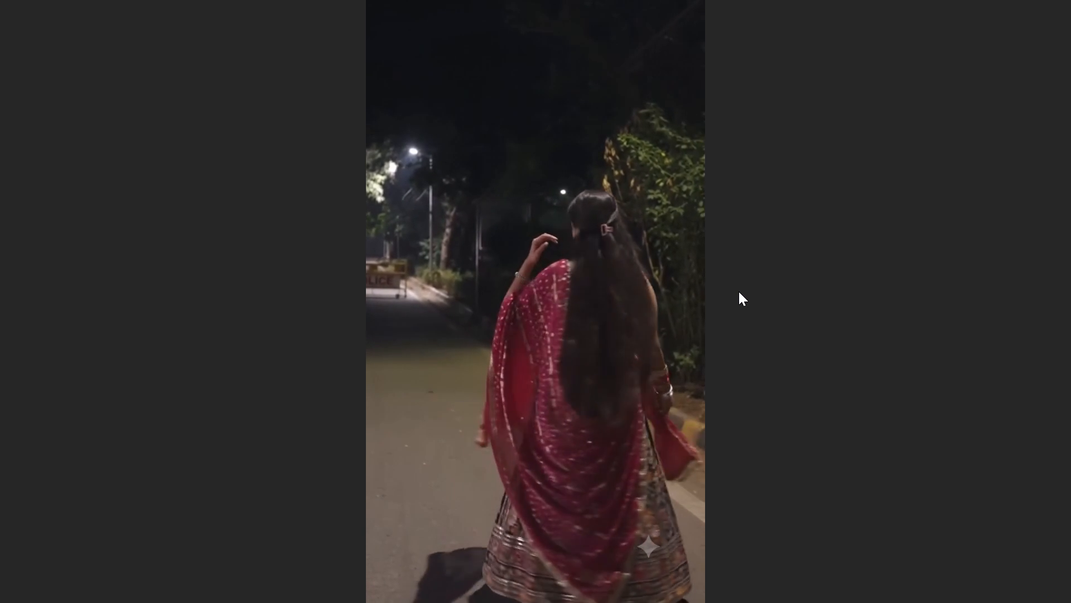
pyautogui.press('f')
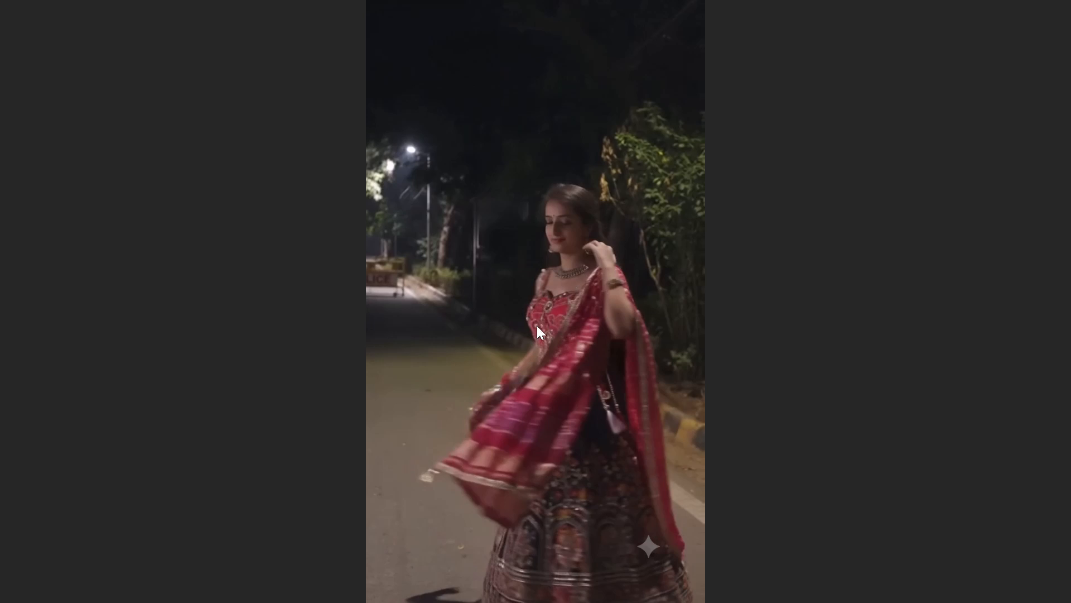
pyautogui.doubleClick(606, 416)
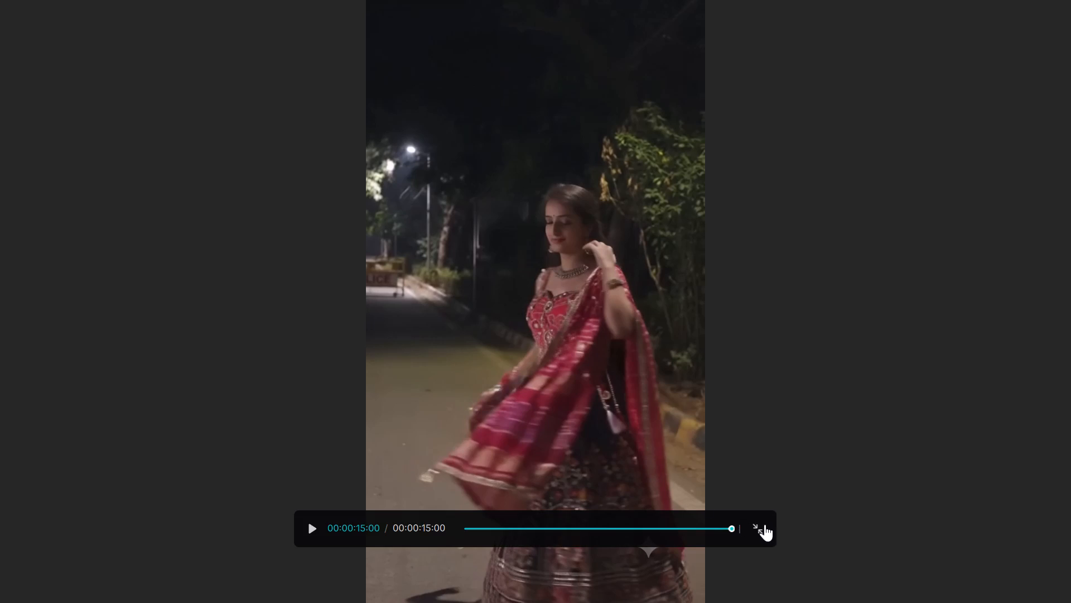
pyautogui.click(765, 526)
# Inspect the two 0.8x pieces between the first and second beat markers.
pyautogui.hscroll(11, 450, 391)
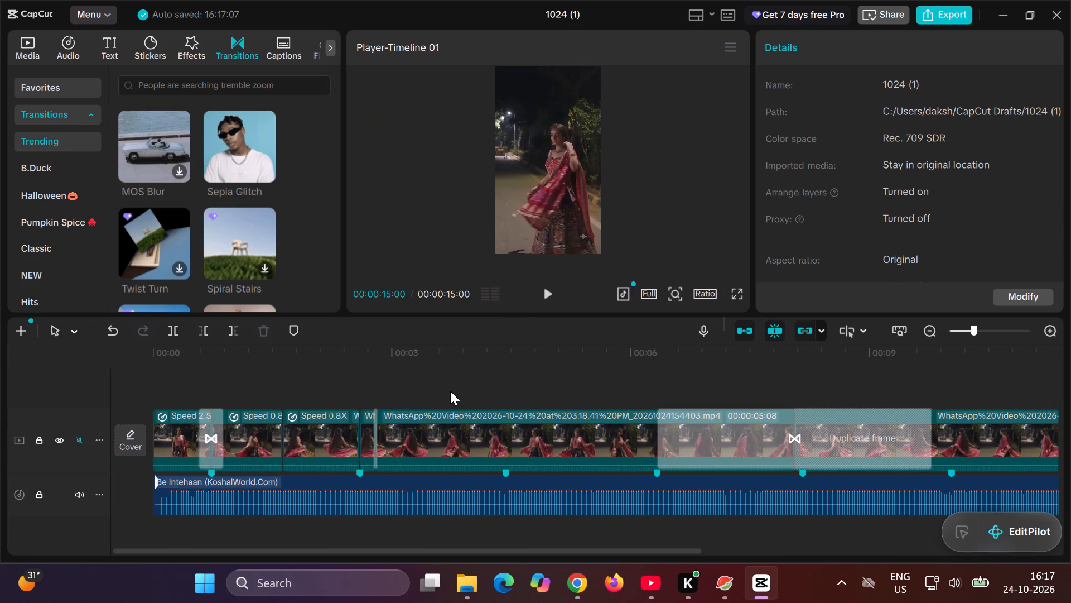
pyautogui.hscroll(1, 450, 391)
pyautogui.click(397, 437)
pyautogui.click(322, 433)
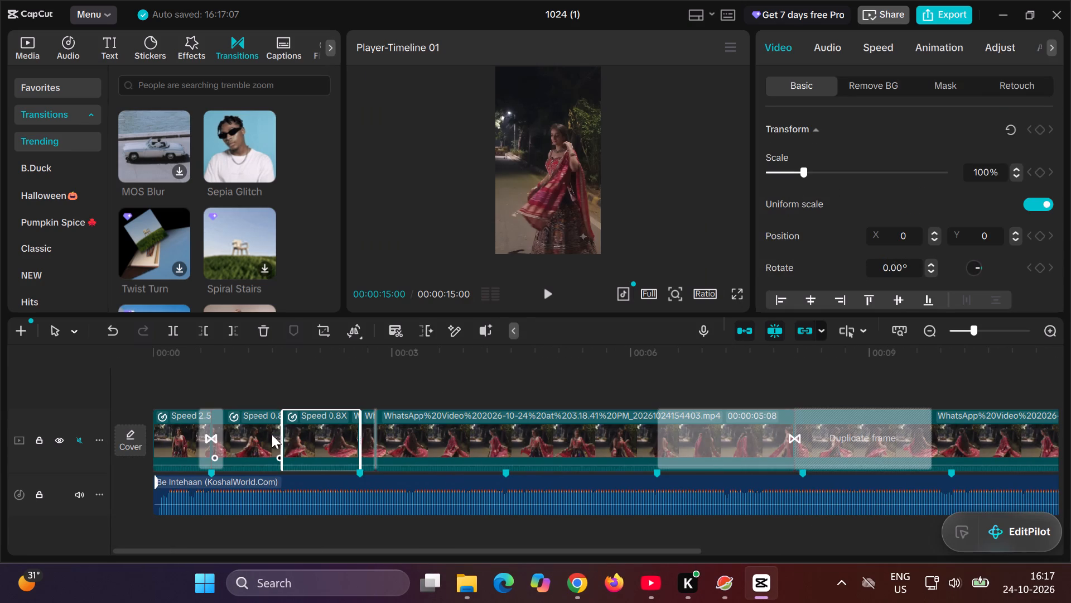
pyautogui.click(252, 435)
pyautogui.click(315, 437)
pyautogui.hscroll(2, 315, 437)
pyautogui.keyDown('ctrl'); pyautogui.scroll(16, 315, 437); pyautogui.keyUp('ctrl')
pyautogui.hscroll(4, 315, 437)
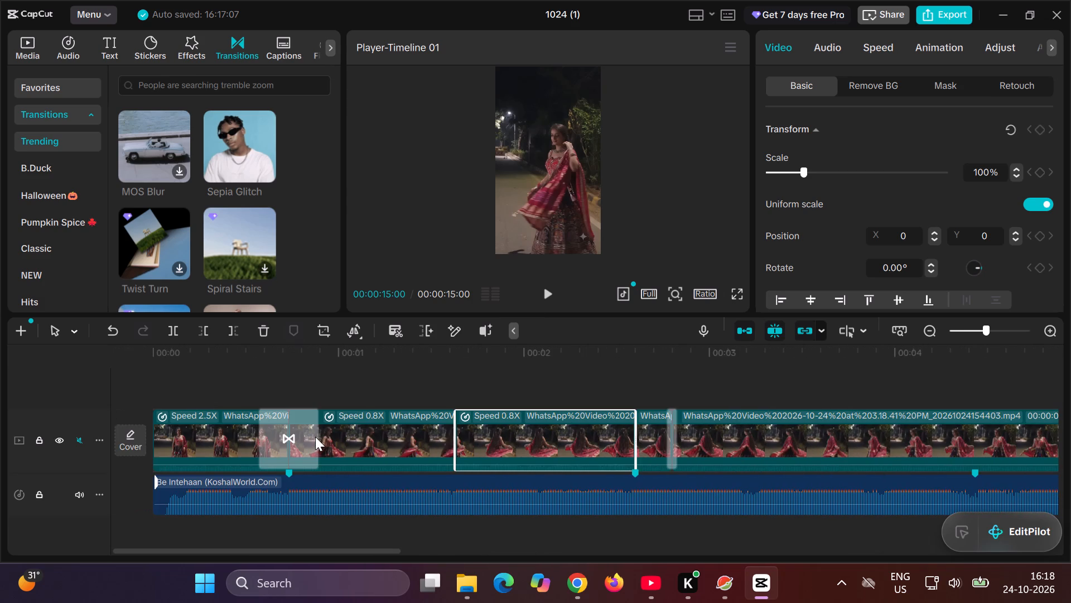
pyautogui.hscroll(2, 315, 437)
pyautogui.click(377, 433)
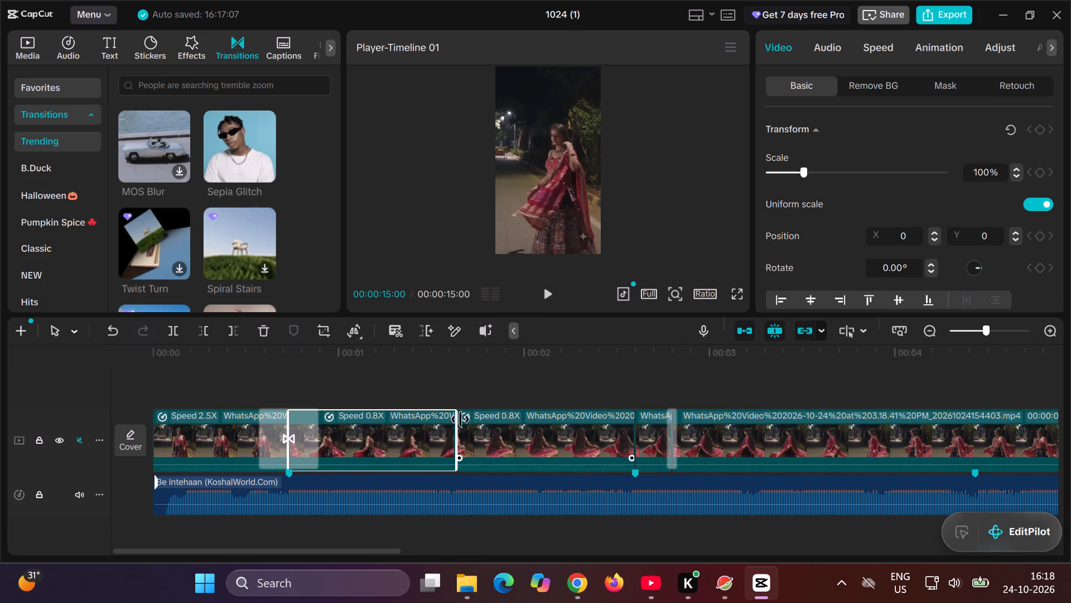
# Replay the opening from the start and again from 00:00:01:16 to check the cuts around the second beat marker.
pyautogui.click(548, 295)
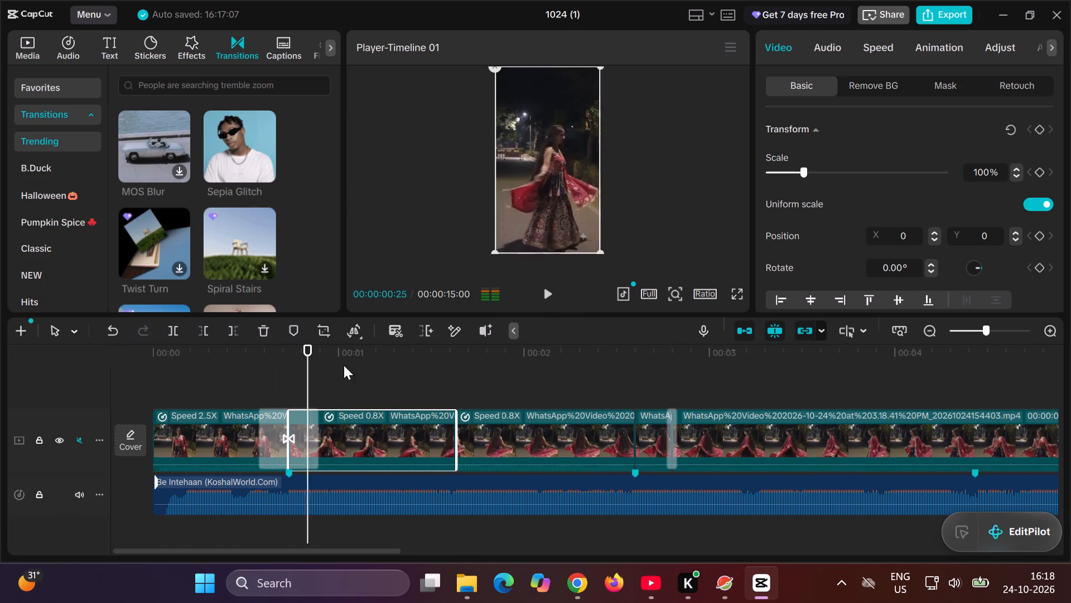
pyautogui.click(551, 303)
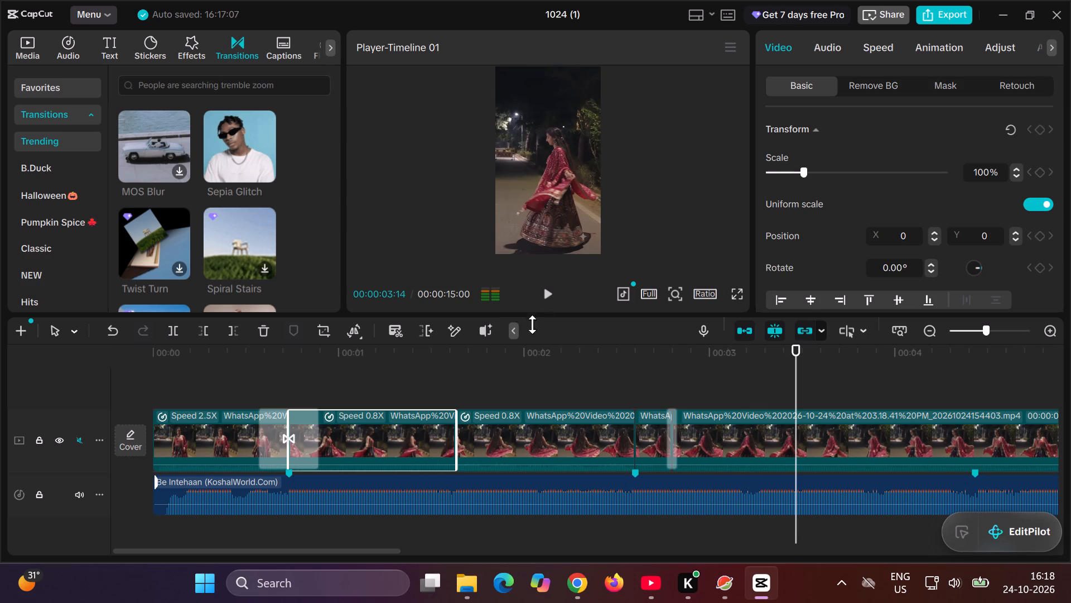
pyautogui.moveTo(796, 347); pyautogui.dragTo(418, 393)
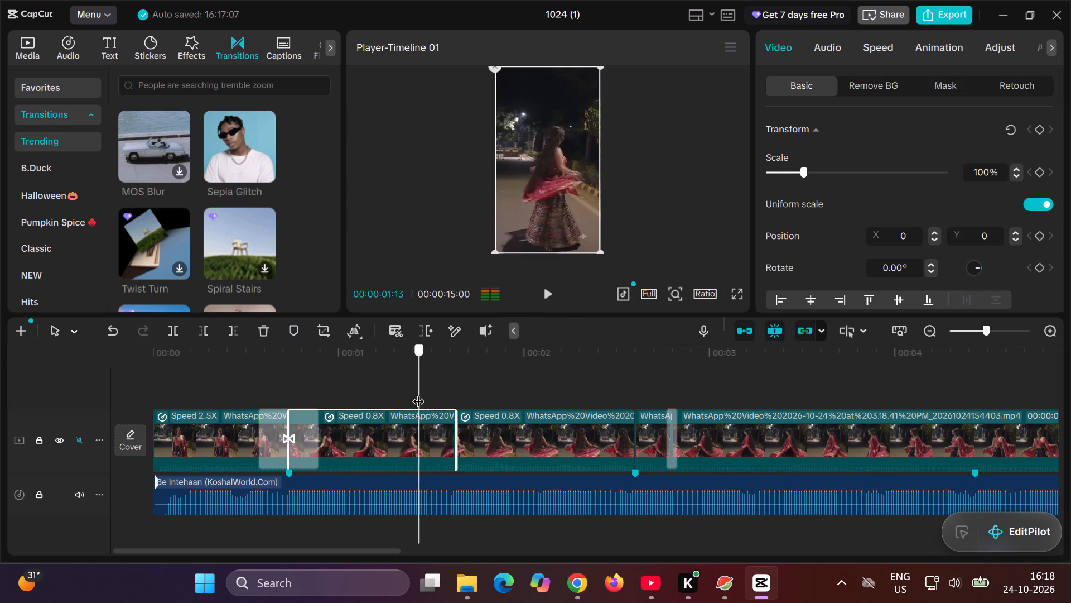
pyautogui.moveTo(418, 393); pyautogui.dragTo(438, 389)
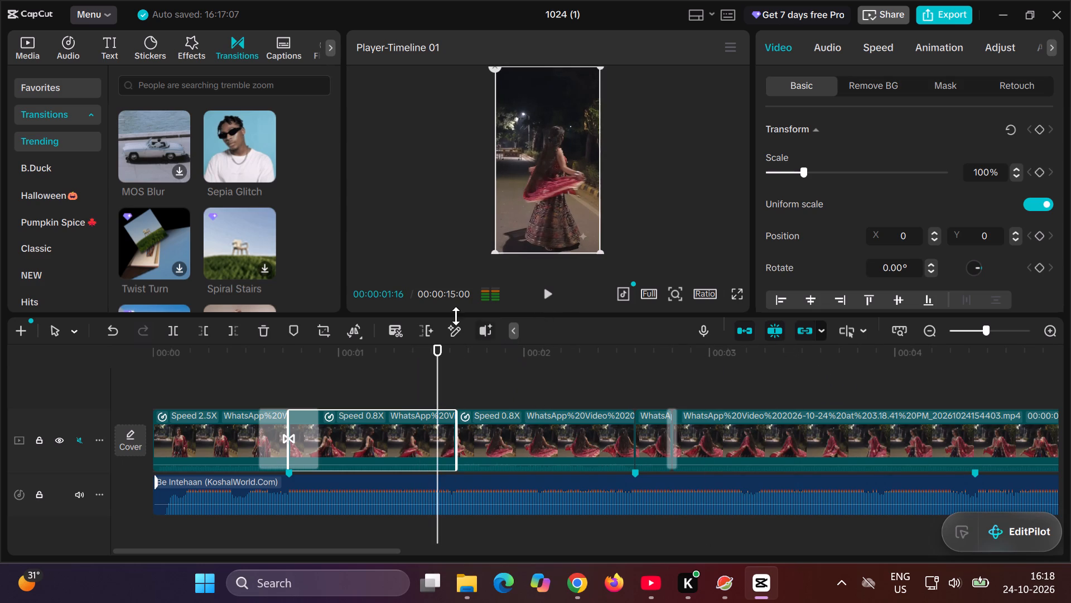
pyautogui.click(553, 296)
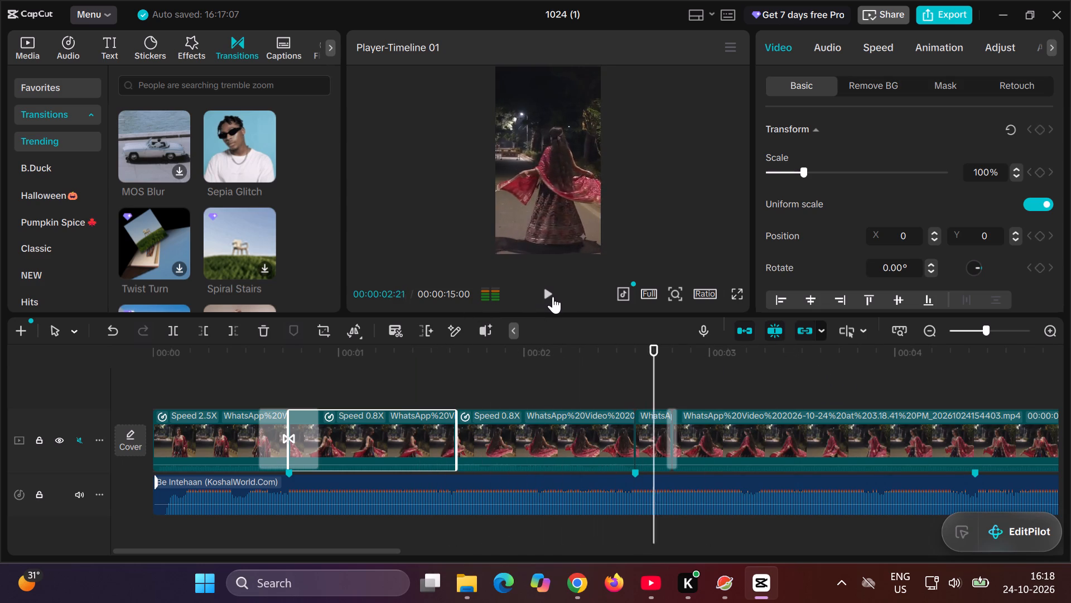
pyautogui.click(553, 296)
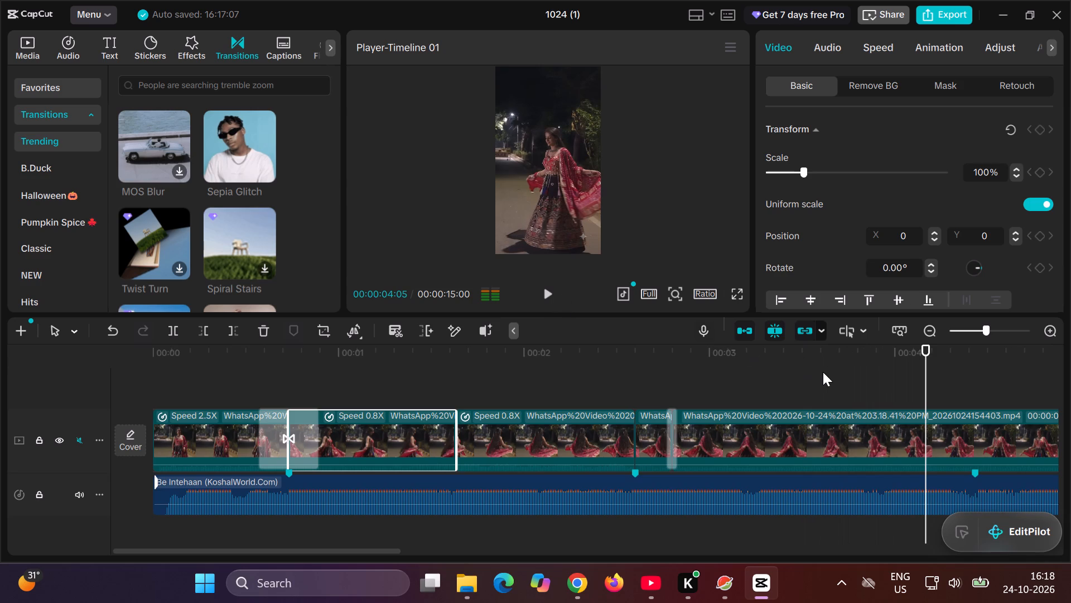
pyautogui.hscroll(-1, 823, 372)
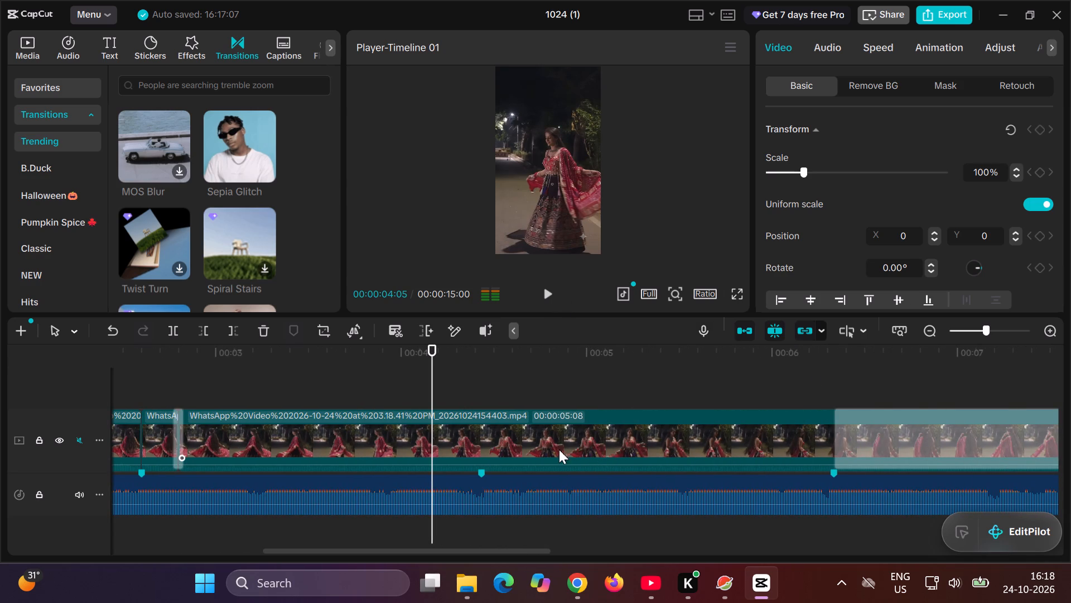
# Play the section from 00:00:04:05 onward, and replay it from 00:00:04:09 to check the footage around the third beat marker.
pyautogui.click(553, 299)
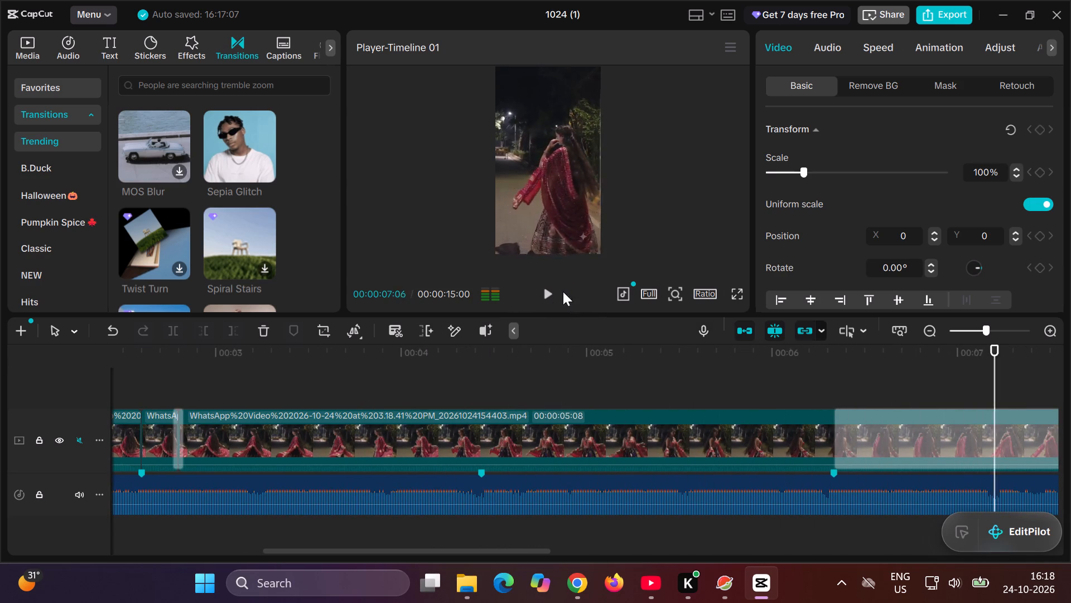
pyautogui.hscroll(-2, 790, 380)
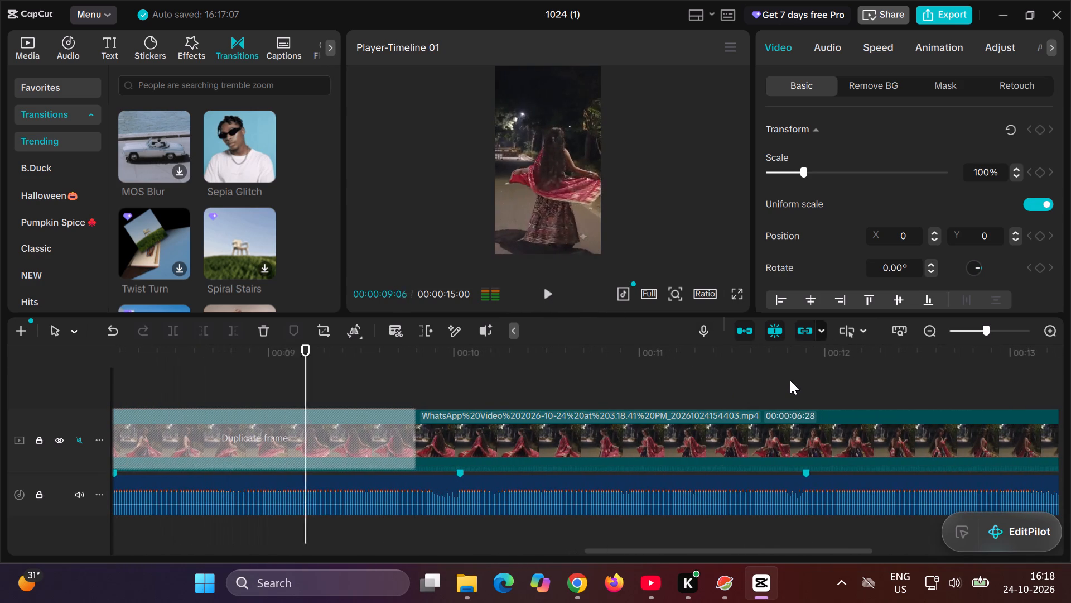
pyautogui.click(548, 299)
pyautogui.hscroll(1, 547, 386)
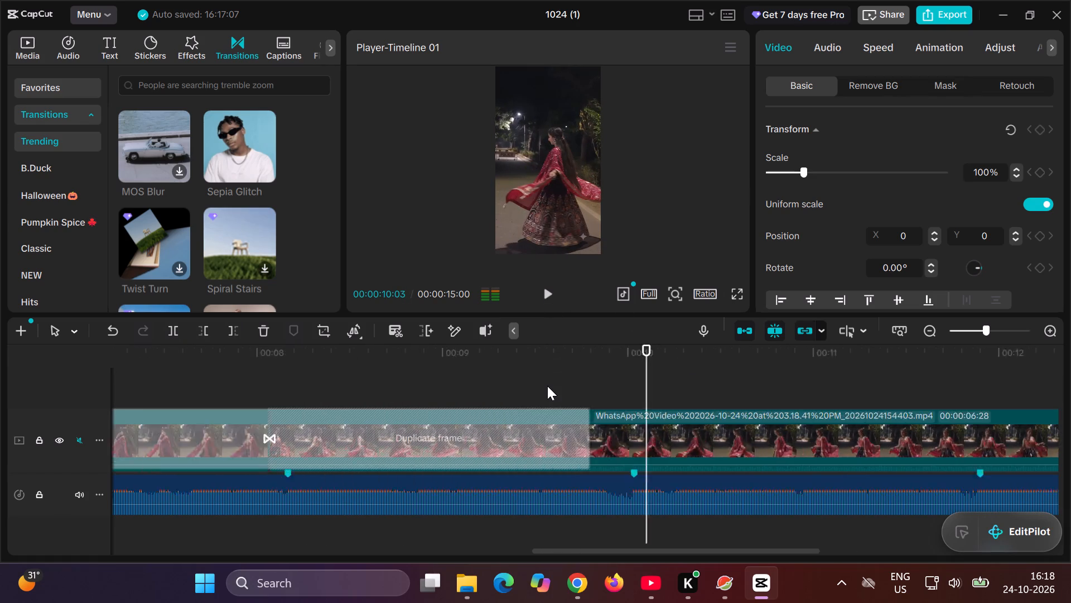
pyautogui.hscroll(3, 547, 386)
pyautogui.click(514, 443)
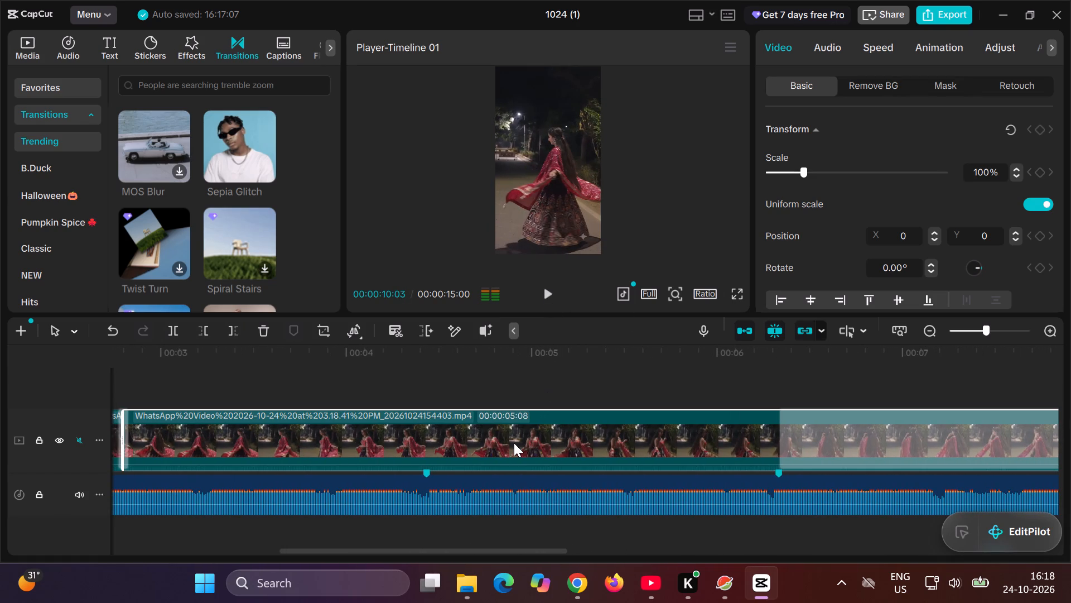
pyautogui.click(402, 384)
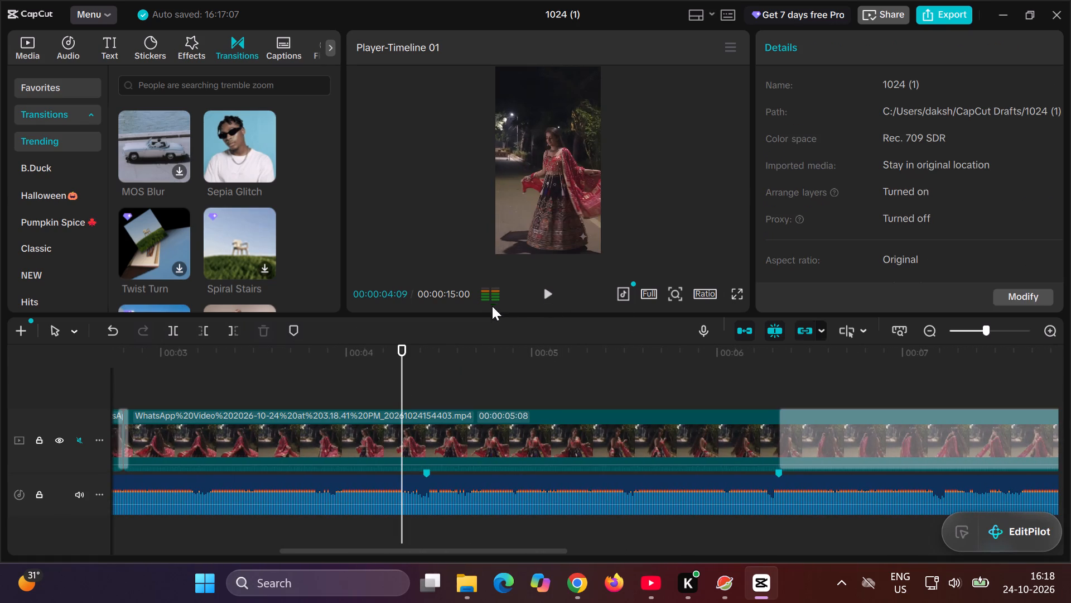
pyautogui.click(544, 294)
pyautogui.press('space')
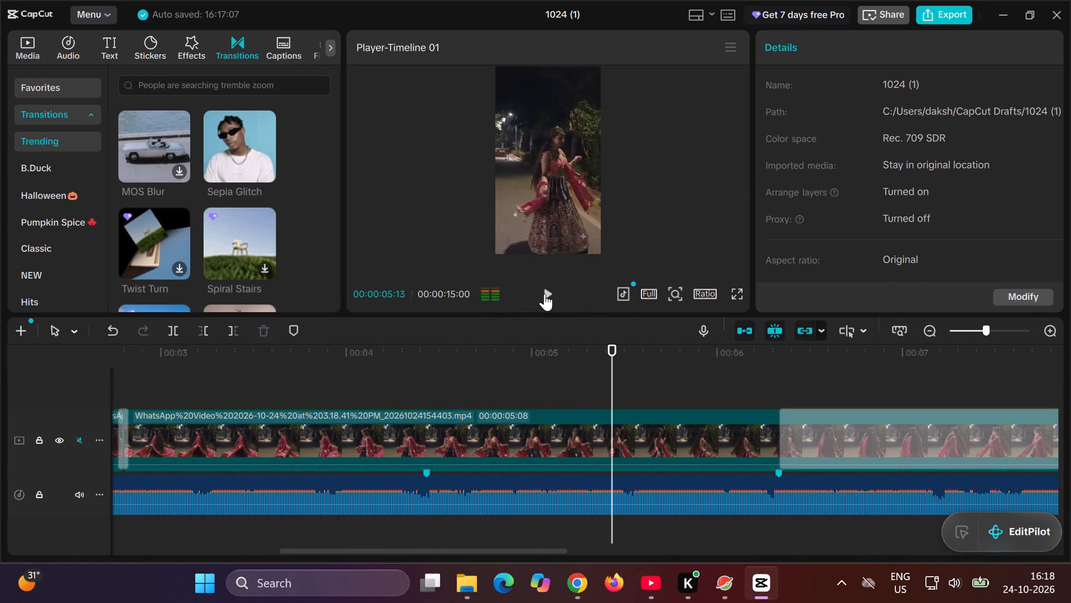
# Split the long twirl clip at the third beat marker, at 00:00:04:13.
pyautogui.click(433, 446)
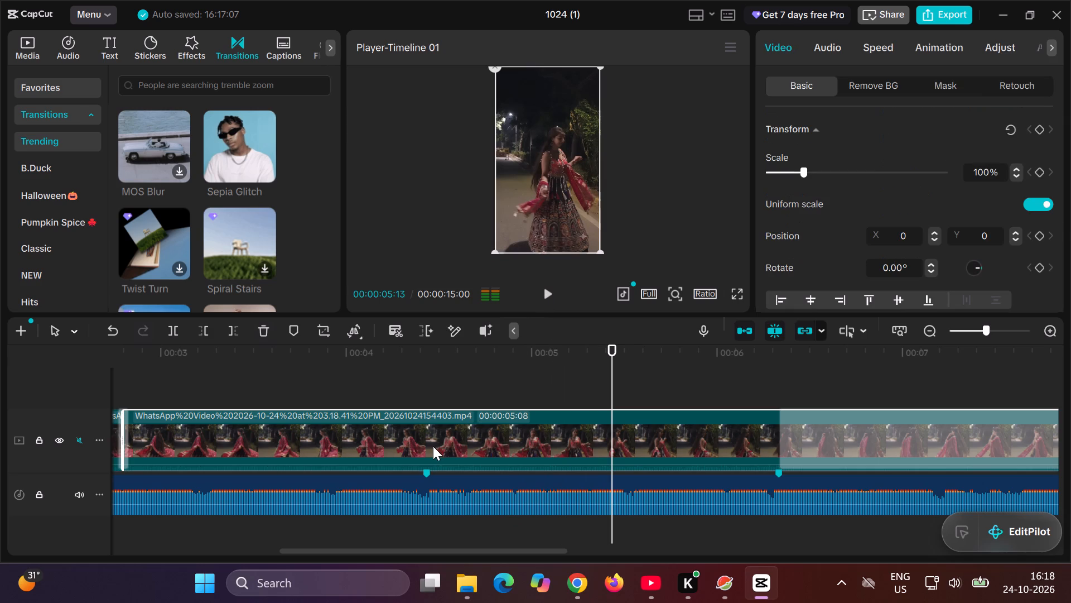
pyautogui.click(429, 445)
pyautogui.moveTo(611, 344); pyautogui.dragTo(431, 363)
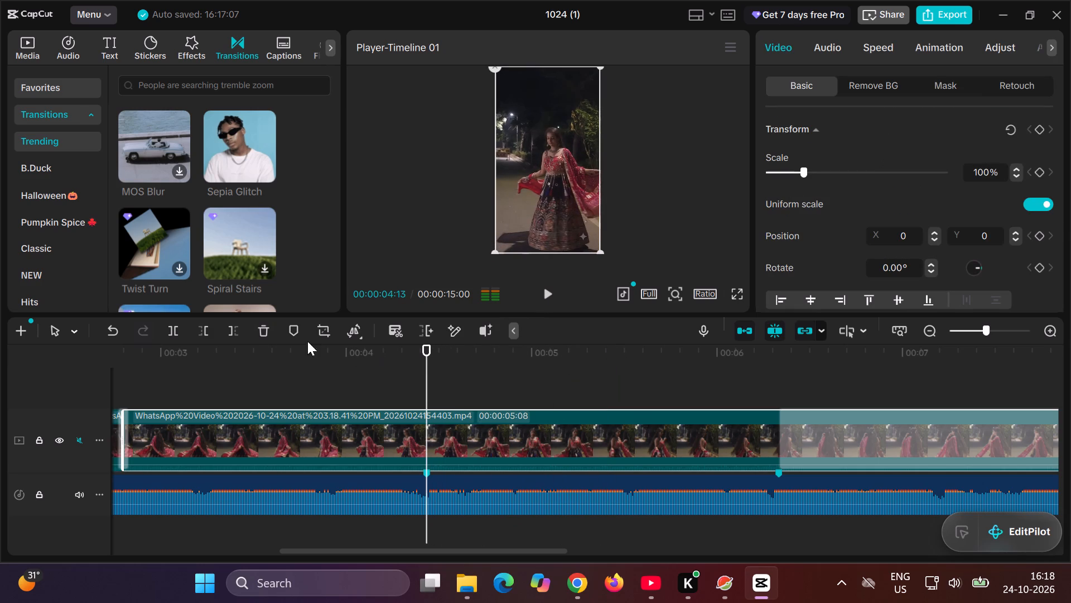
pyautogui.click(168, 327)
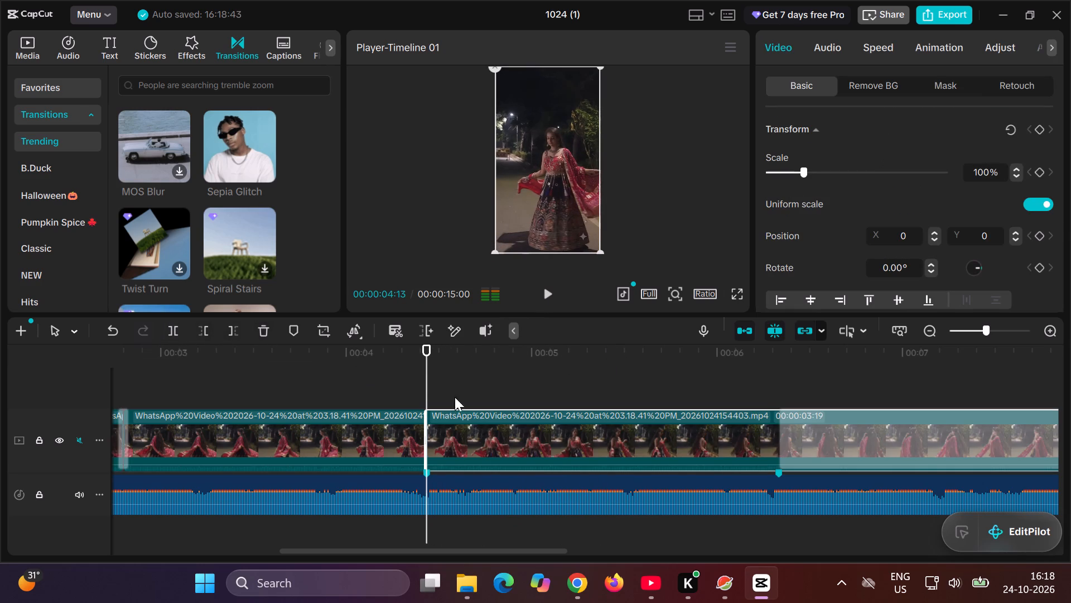
# Set the speed of the piece after the third beat marker to 2.00x, and play it through the following transition.
pyautogui.hscroll(-1, 583, 428)
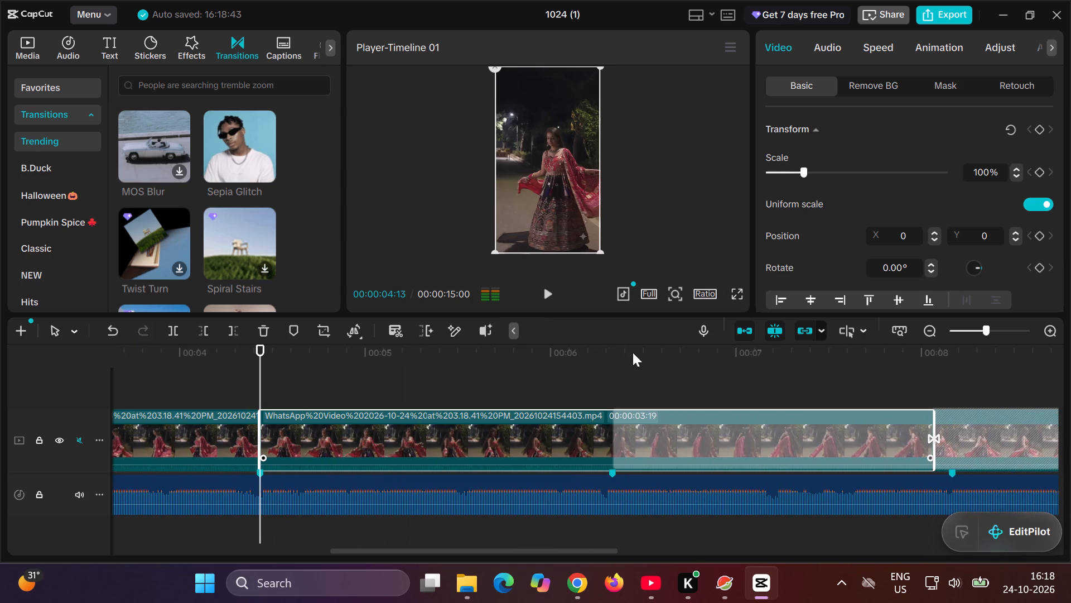
pyautogui.click(884, 41)
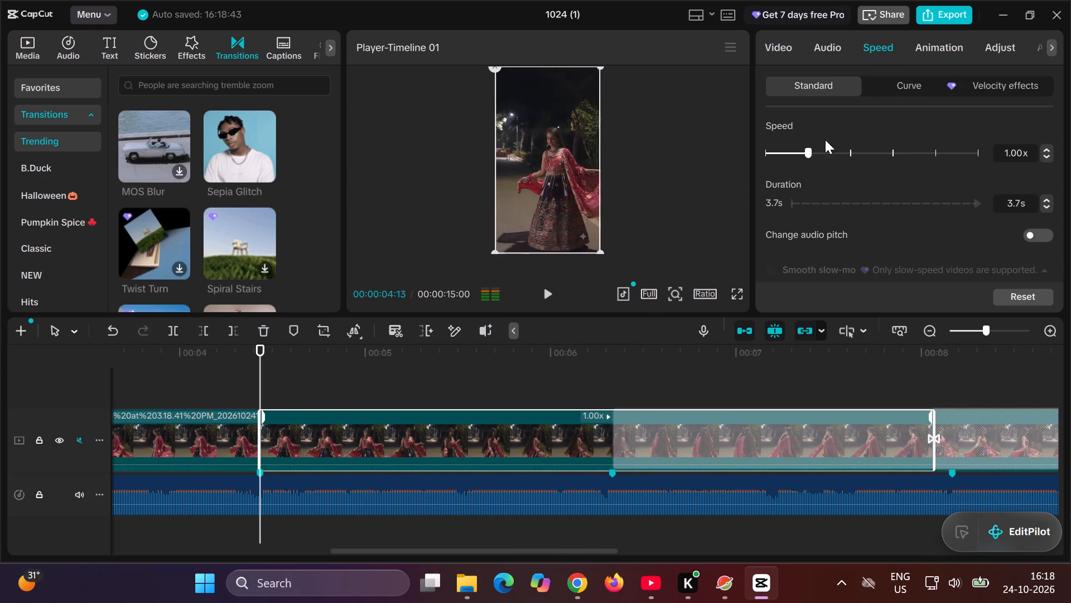
pyautogui.click(830, 151)
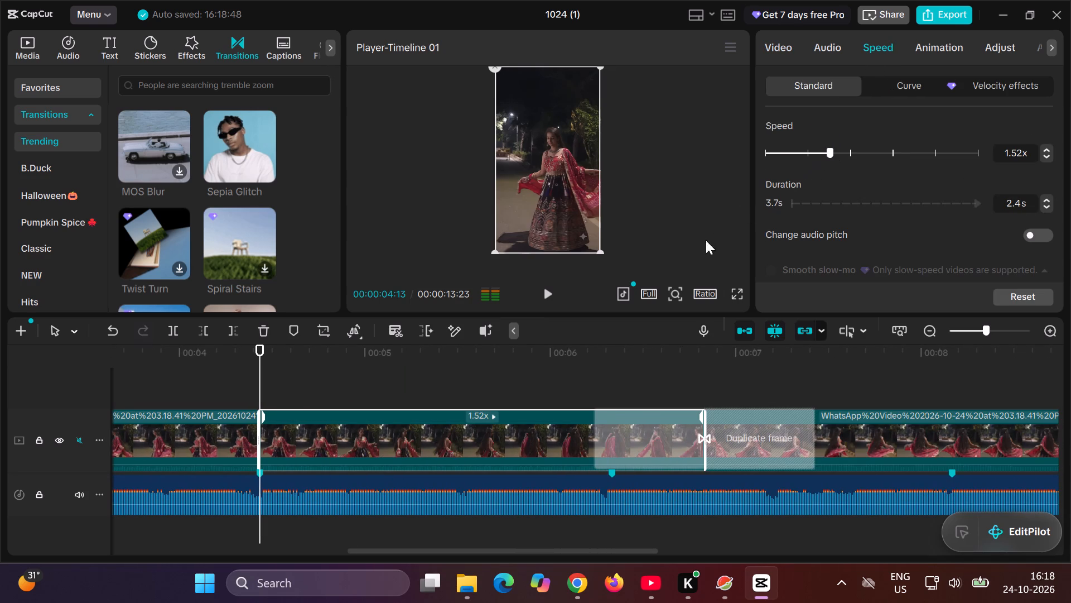
pyautogui.moveTo(833, 153); pyautogui.dragTo(848, 155)
pyautogui.moveTo(848, 155); pyautogui.dragTo(848, 156)
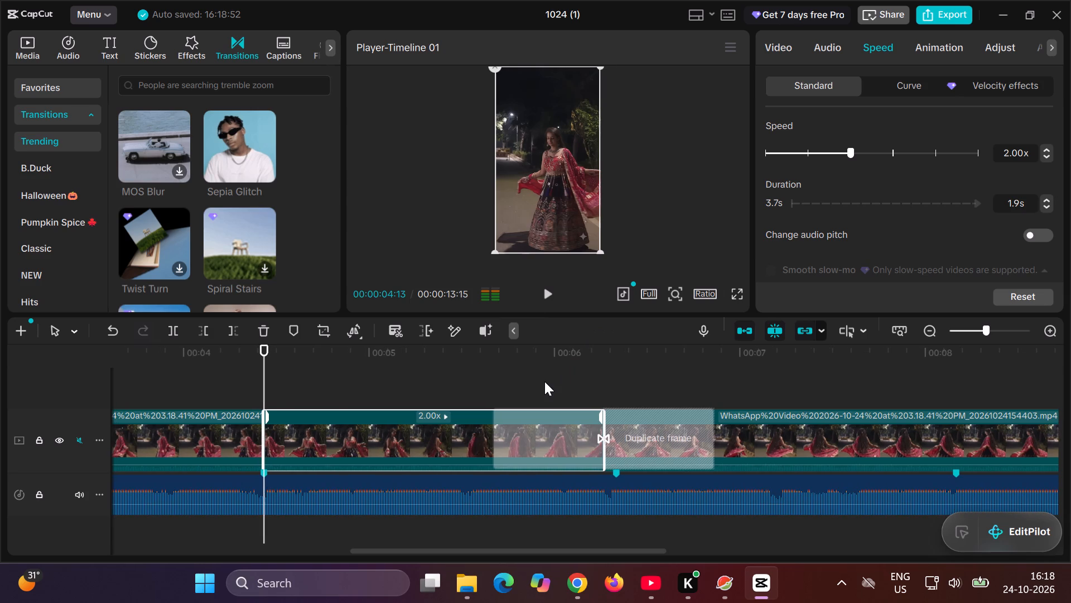
pyautogui.press('space')
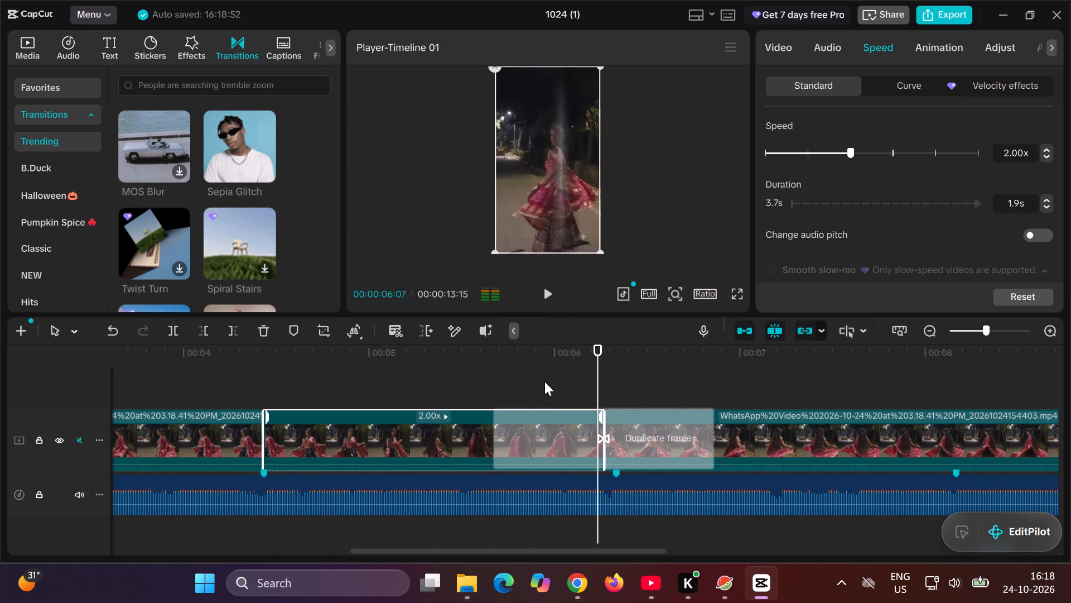
pyautogui.press('space')
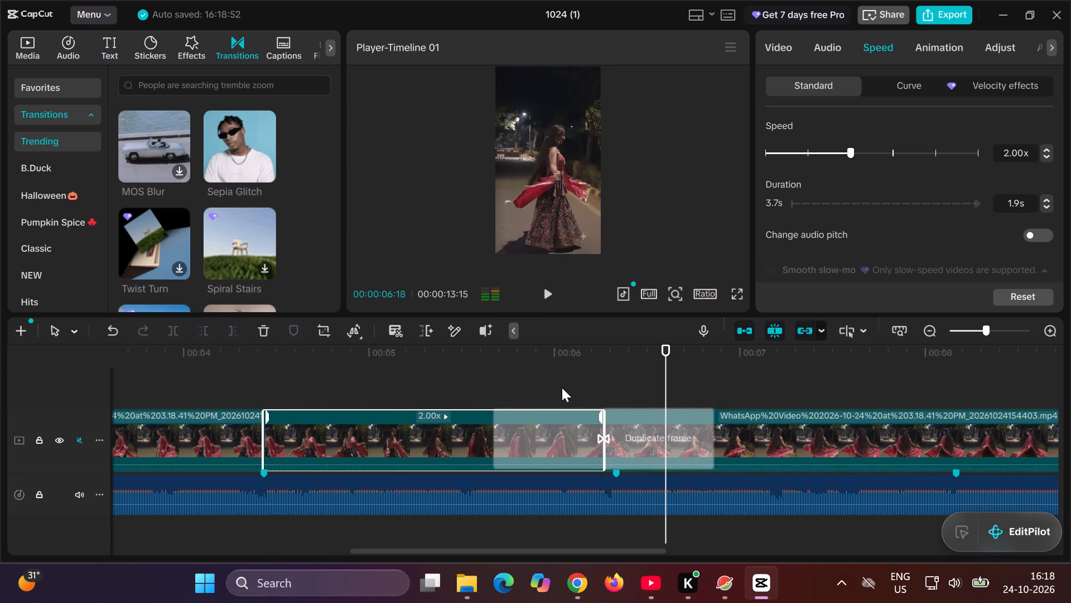
# Slow the last twirl clip to 0.78x and enable Smooth slow-mo on it.
pyautogui.click(795, 439)
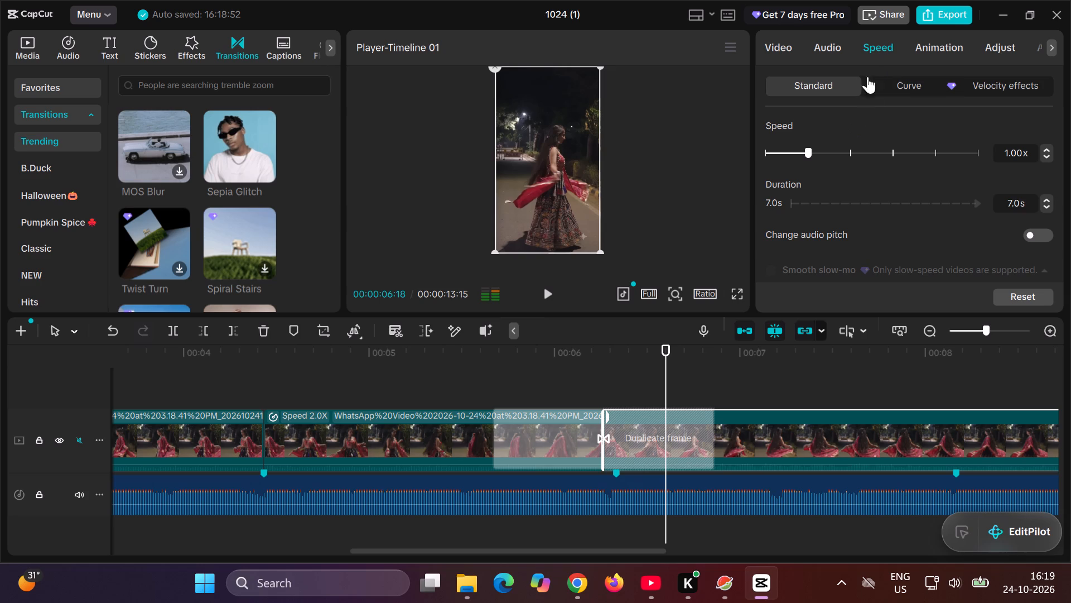
pyautogui.scroll(-2, 817, 248)
pyautogui.click(770, 203)
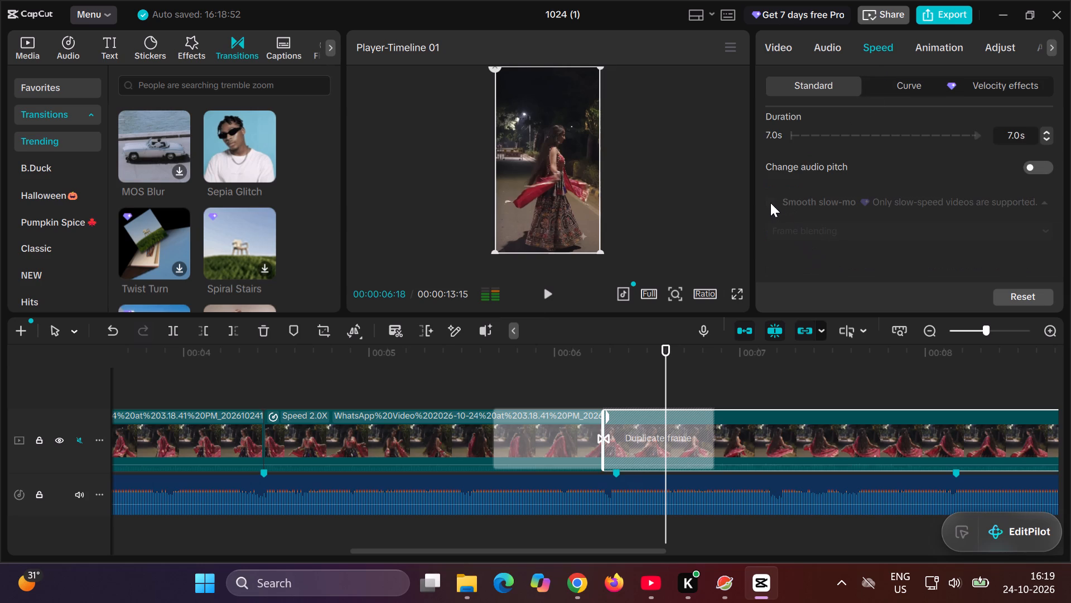
pyautogui.scroll(1, 770, 203)
pyautogui.moveTo(804, 149); pyautogui.dragTo(801, 151)
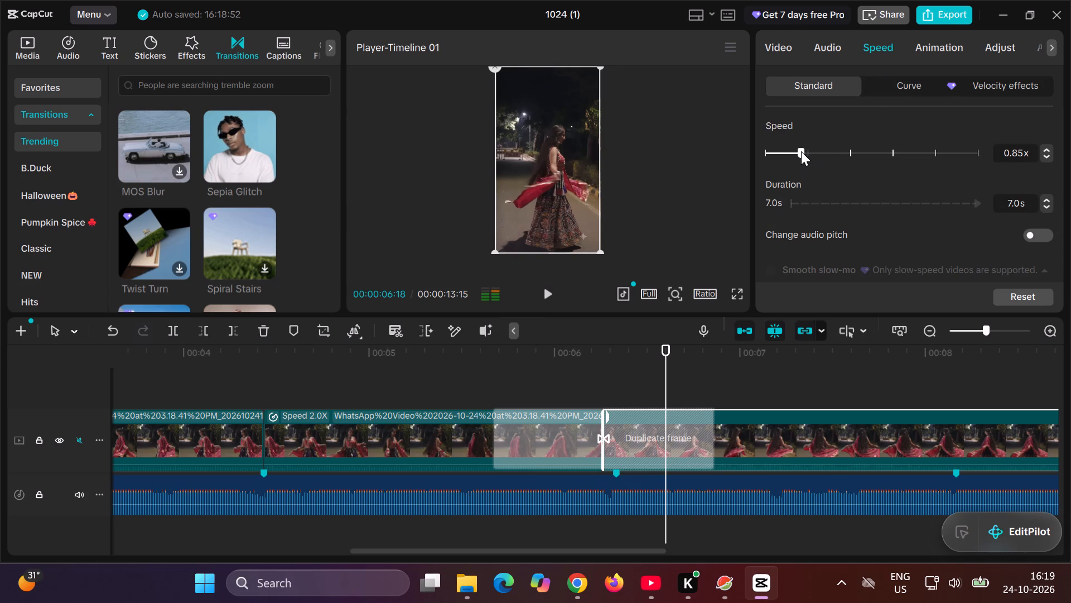
pyautogui.moveTo(801, 151); pyautogui.dragTo(798, 153)
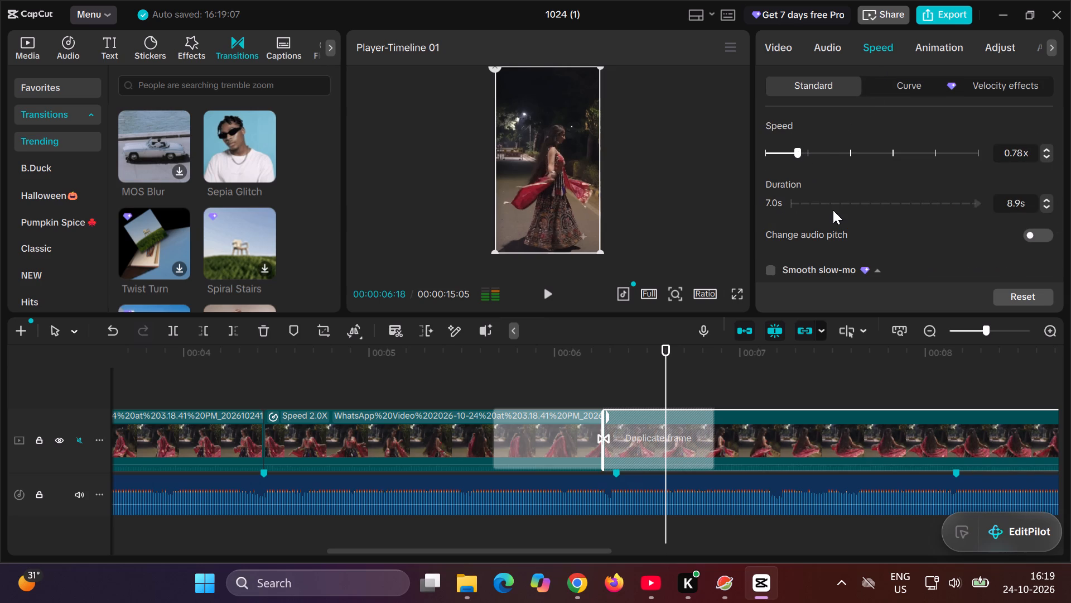
pyautogui.click(768, 269)
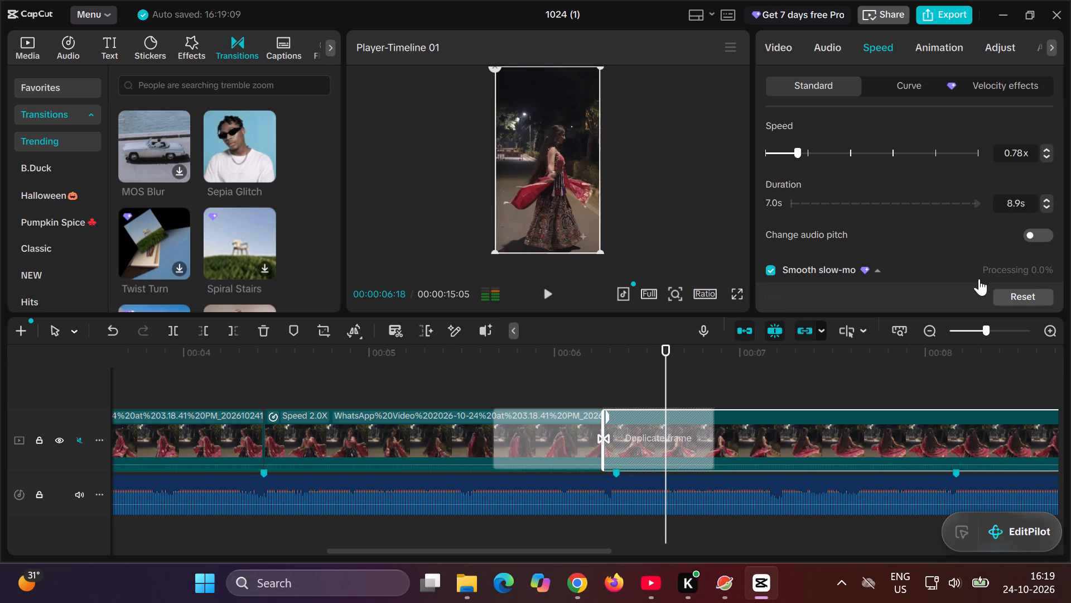
# Review the whole reel in full screen from the start, and return to the editor.
pyautogui.hscroll(5, 770, 368)
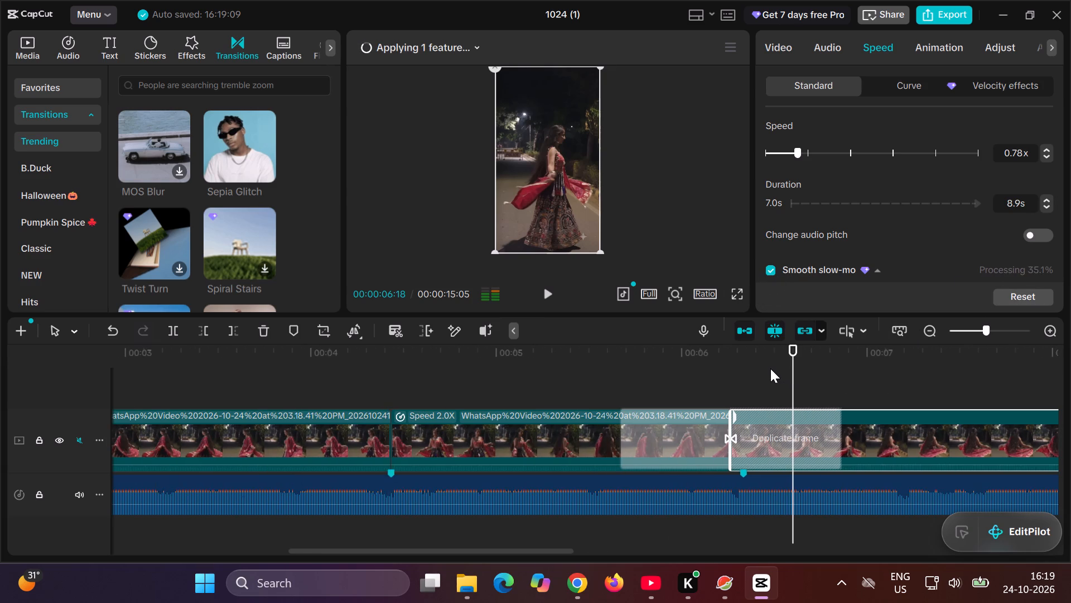
pyautogui.hscroll(1, 770, 368)
pyautogui.click(737, 292)
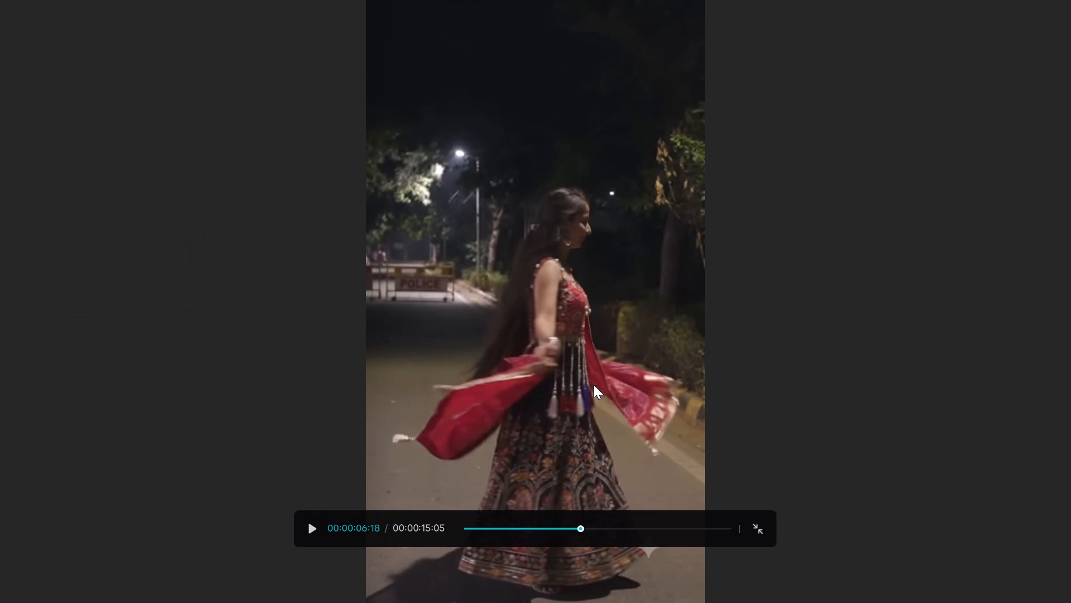
pyautogui.moveTo(576, 525); pyautogui.dragTo(329, 554)
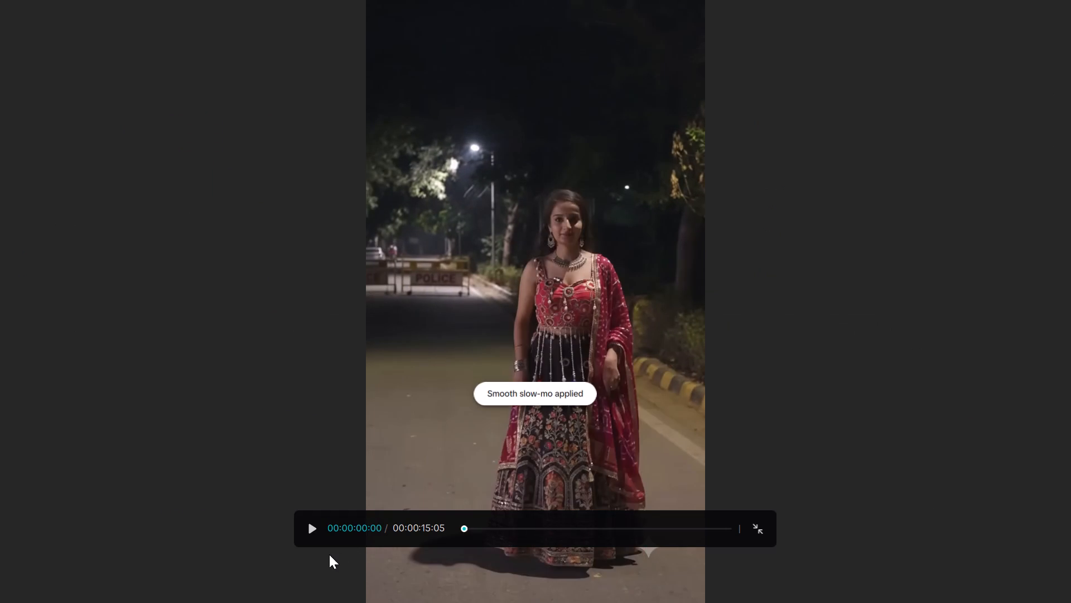
pyautogui.press('space')
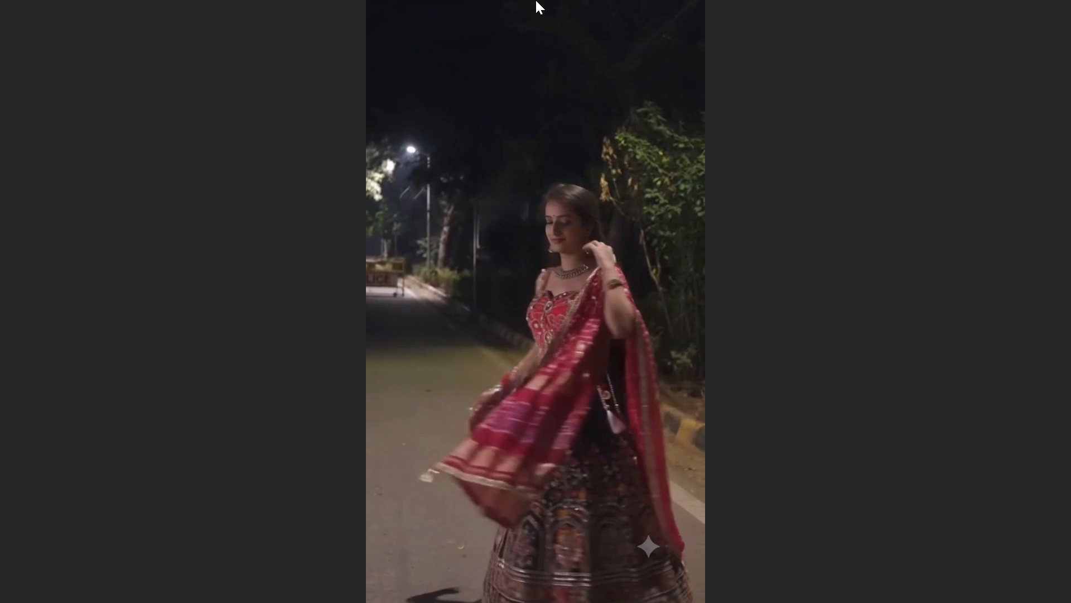
pyautogui.click(564, 299)
pyautogui.click(763, 530)
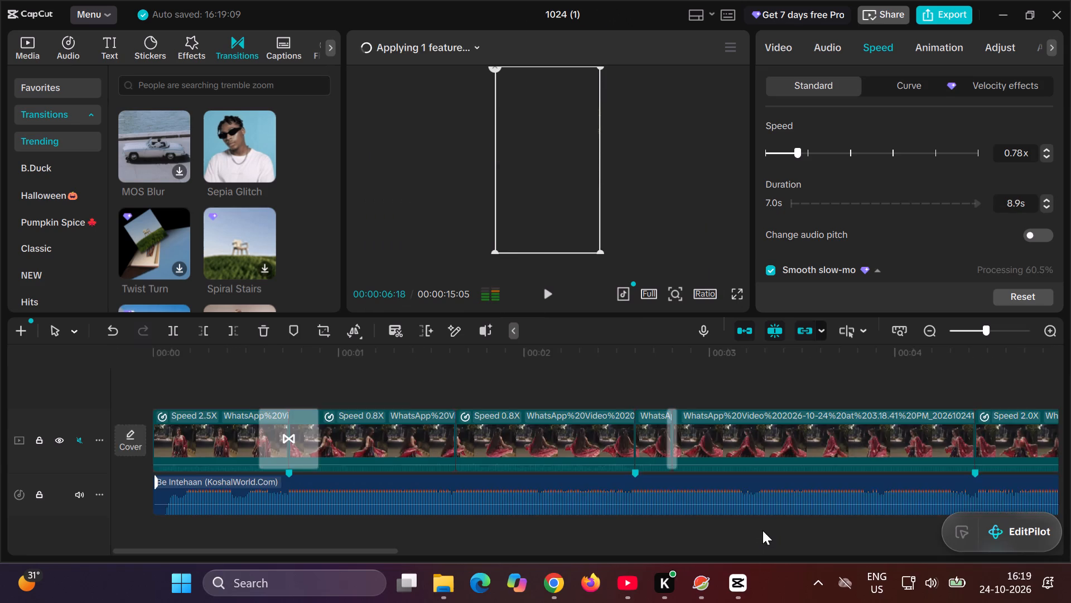
# Move the playhead to the end of the Be Intehaan audio at 00:00:13:15 and try to extend the audio past it.
pyautogui.click(510, 435)
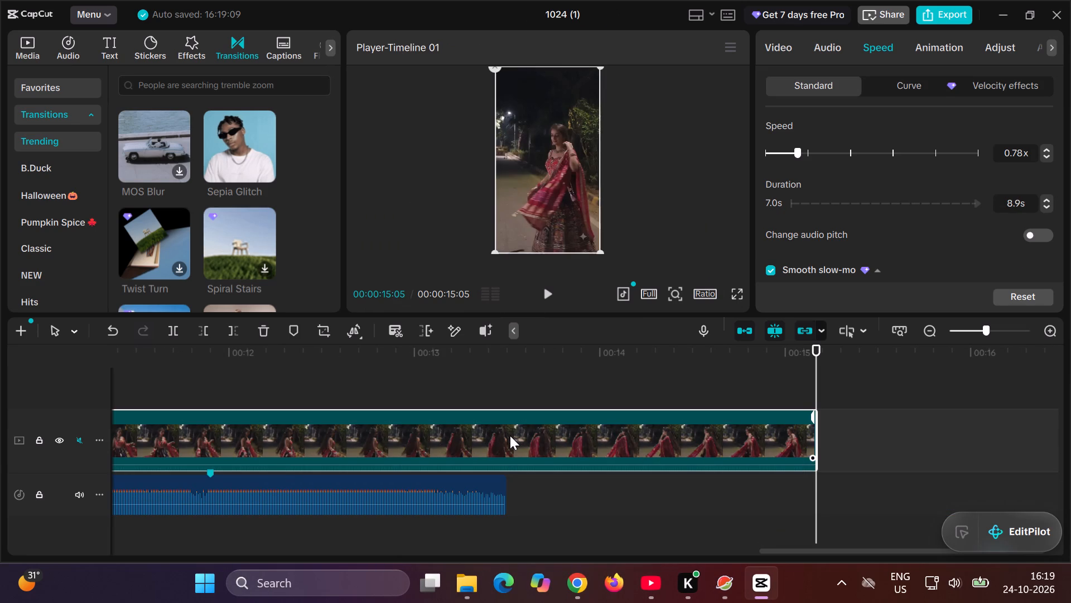
pyautogui.moveTo(818, 362); pyautogui.dragTo(484, 386)
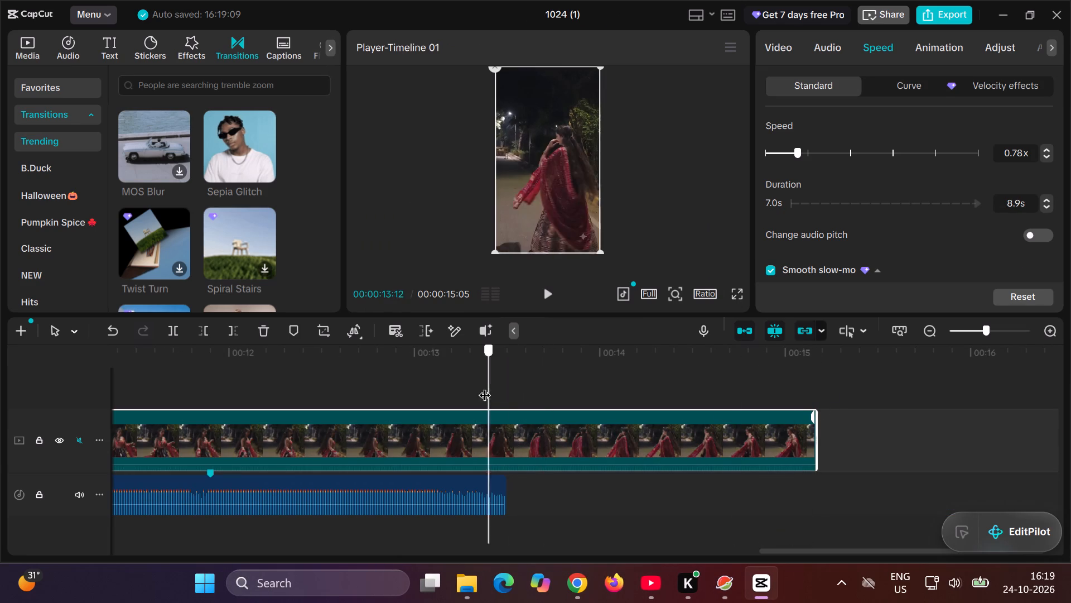
pyautogui.moveTo(484, 386); pyautogui.dragTo(506, 385)
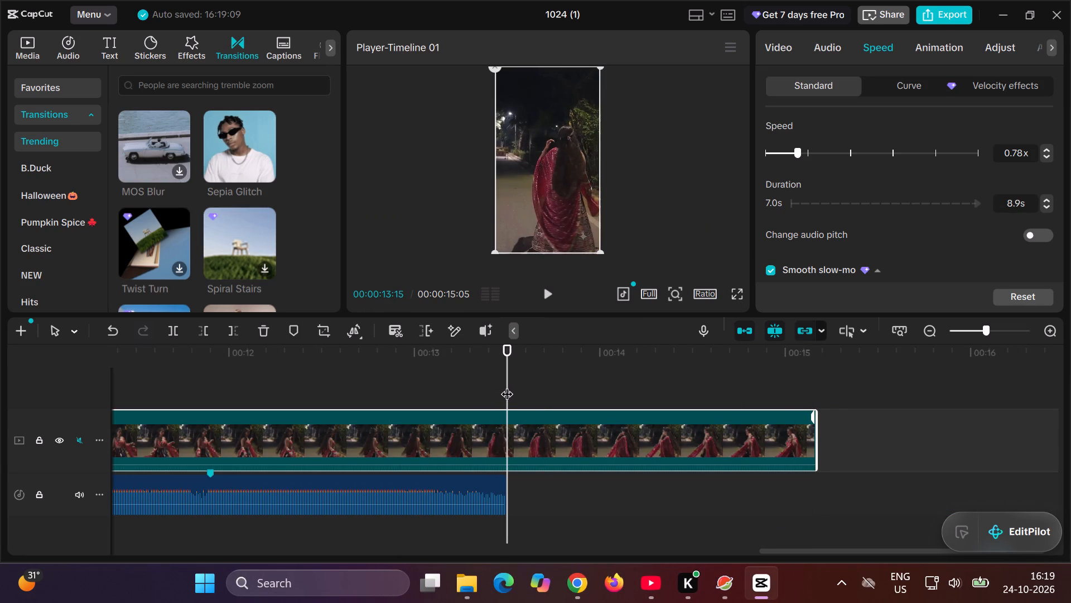
pyautogui.click(461, 501)
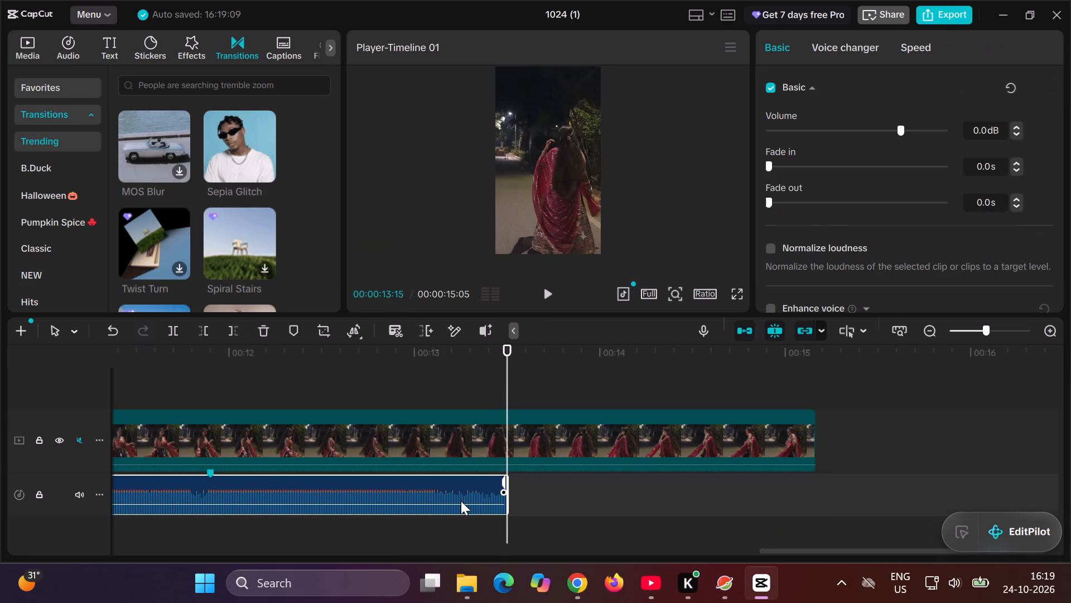
pyautogui.moveTo(509, 493); pyautogui.dragTo(565, 500)
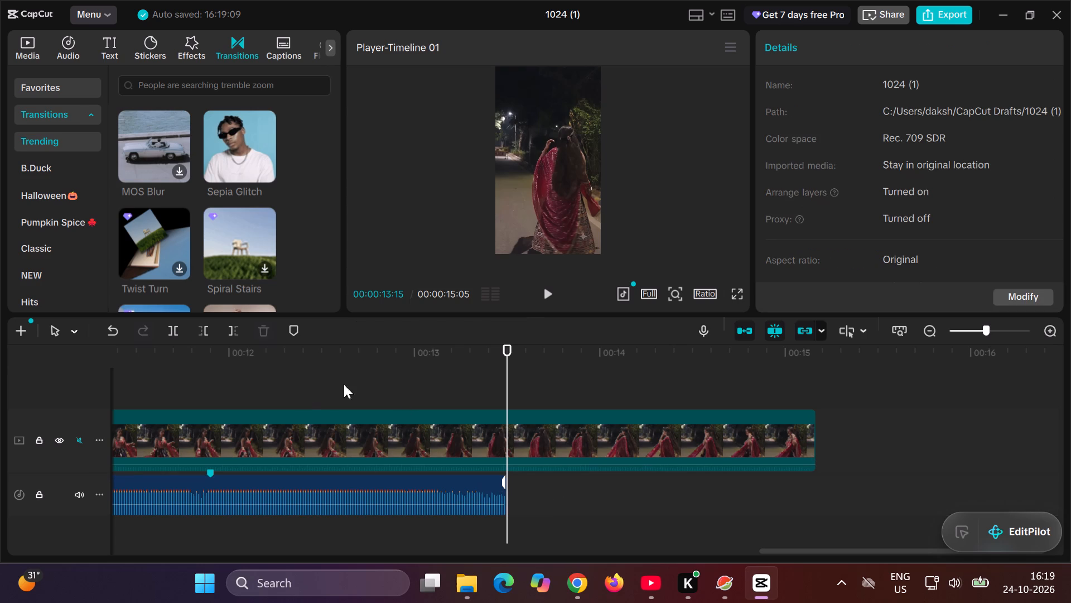
# Add the imported Be Intehaan track again at 00:00:13:15, directly after the existing audio.
pyautogui.click(62, 49)
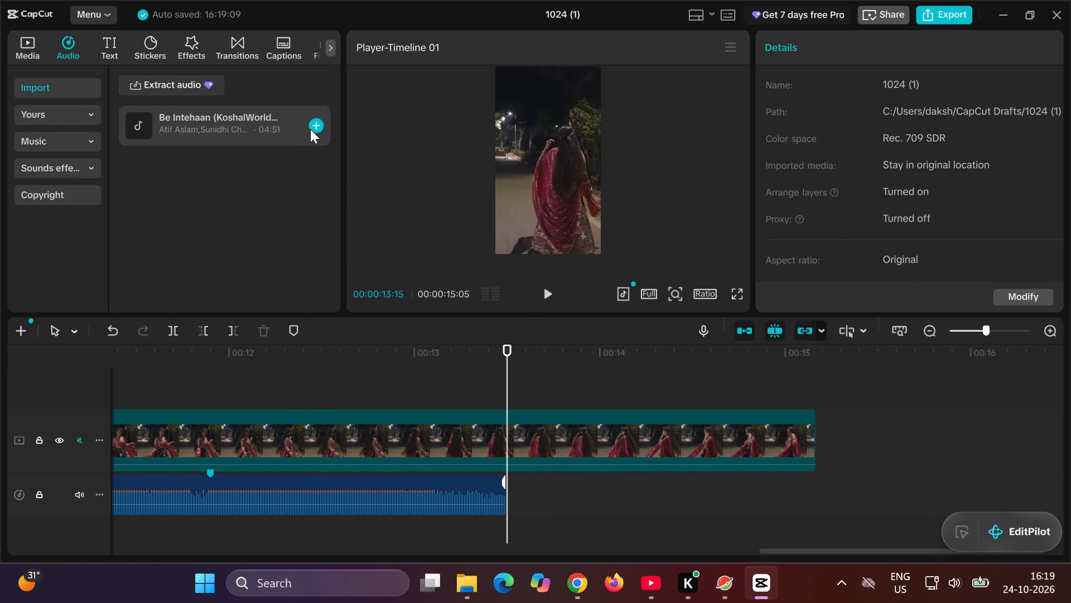
pyautogui.click(313, 127)
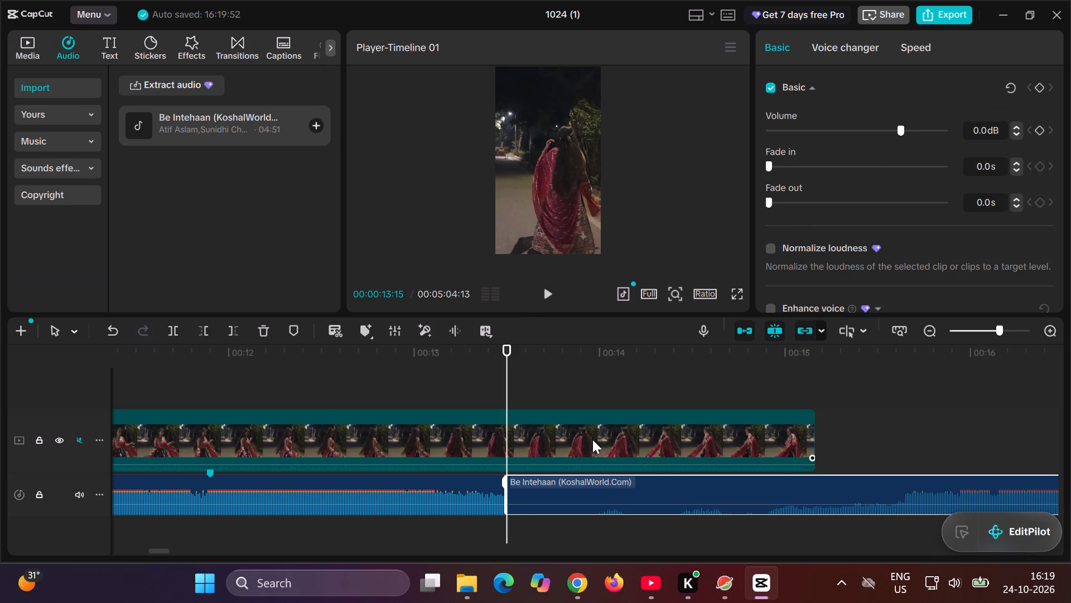
# Play the newly added Be Intehaan audio from 00:00:13:15 and auto-mark its beats with Beats 1.
pyautogui.press('space')
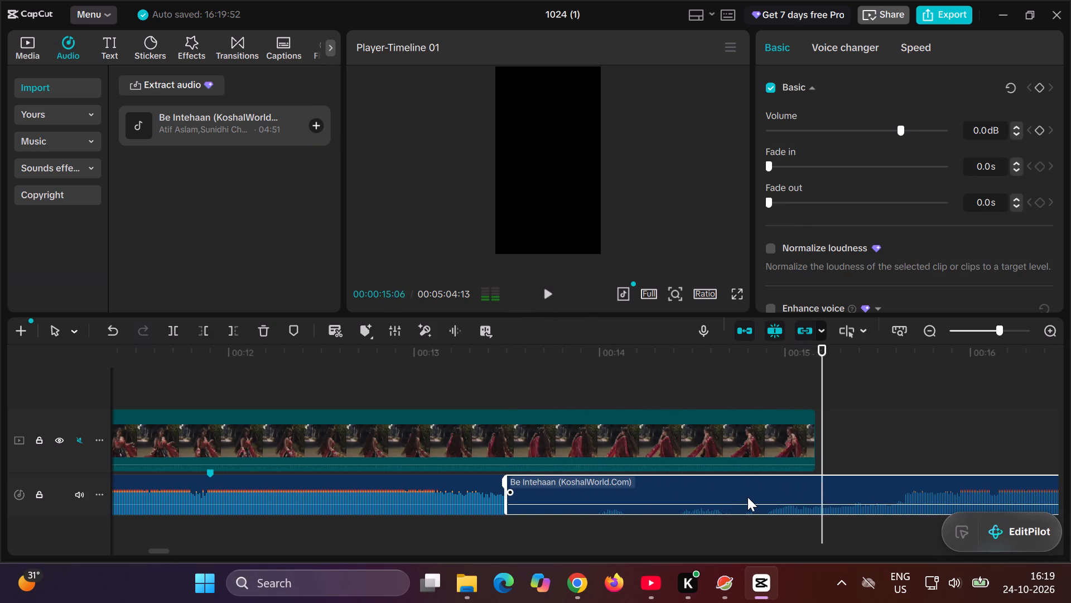
pyautogui.hscroll(-3, 747, 497)
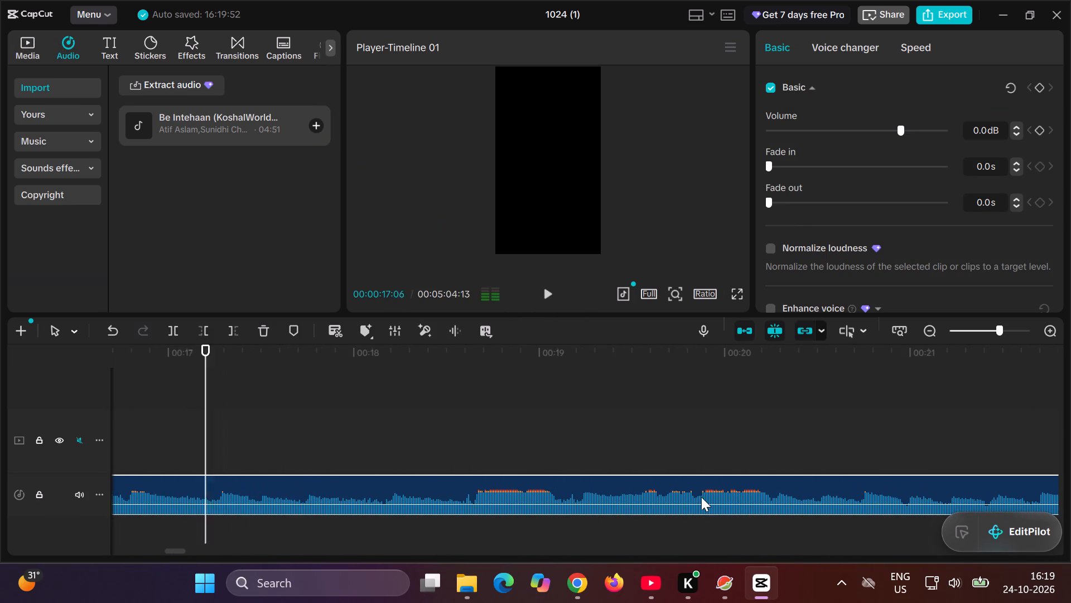
pyautogui.press('space')
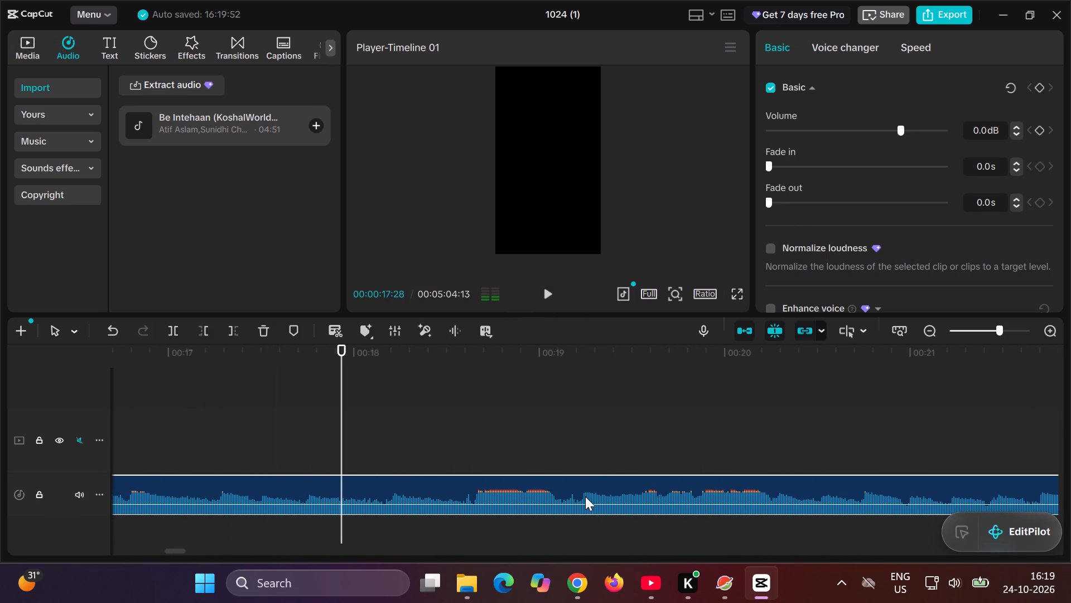
pyautogui.rightClick(585, 496)
pyautogui.click(461, 441)
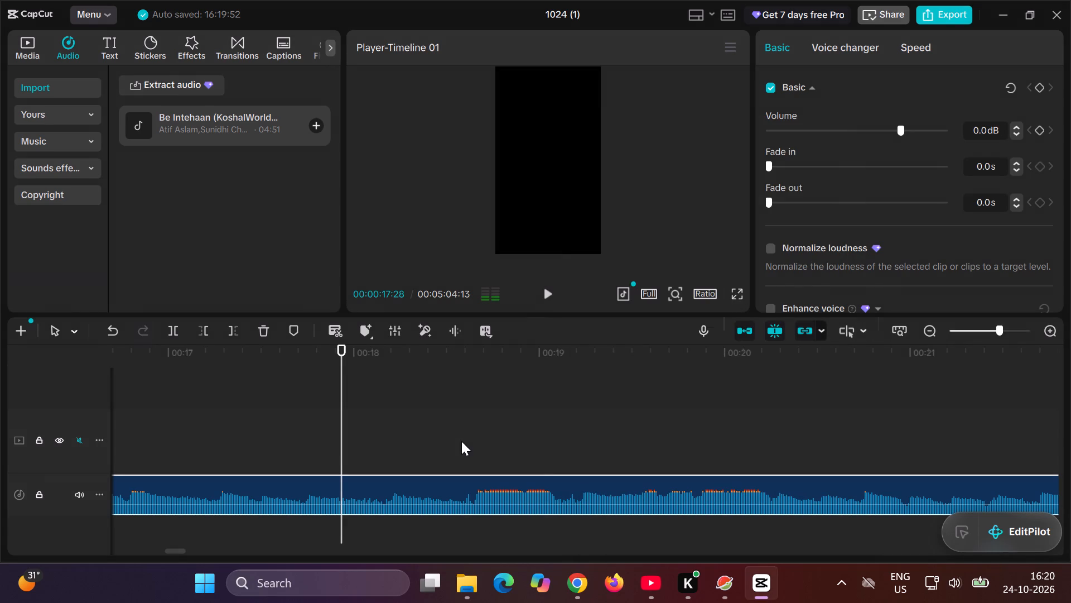
pyautogui.scroll(-2, 858, 235)
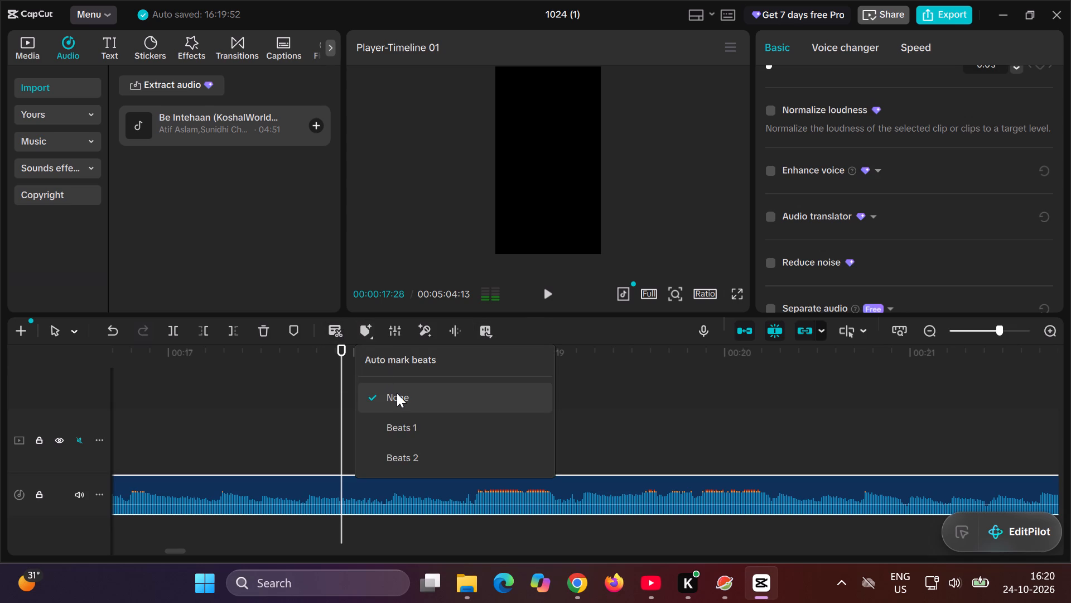
pyautogui.click(399, 423)
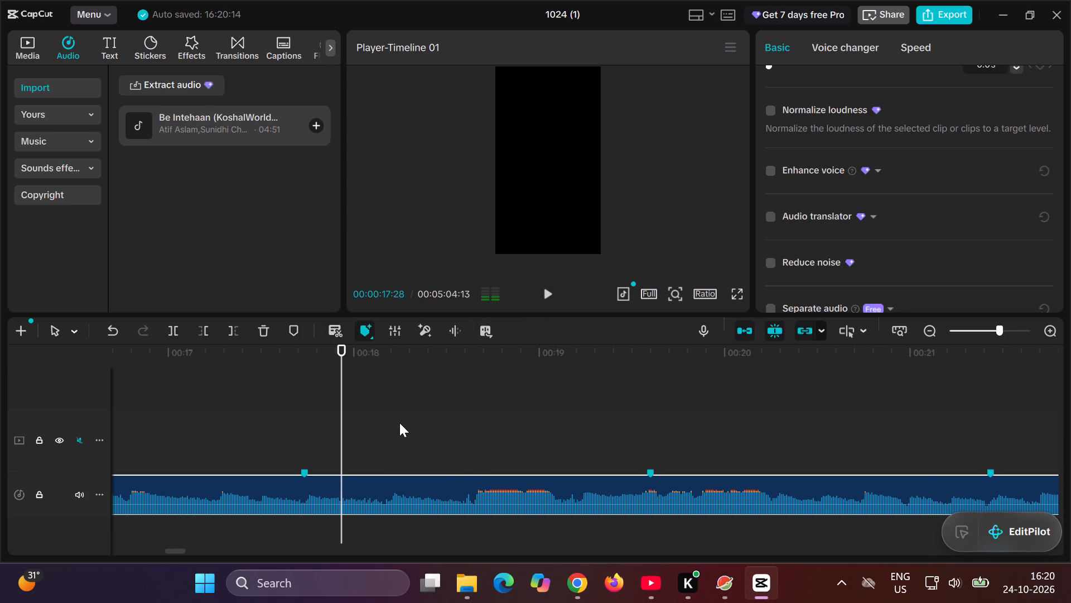
# Listen to the added audio from about 00:01:03 to 00:01:15 to look for a suitable section of the song.
pyautogui.hscroll(-6, 399, 423)
pyautogui.hscroll(-2, 635, 440)
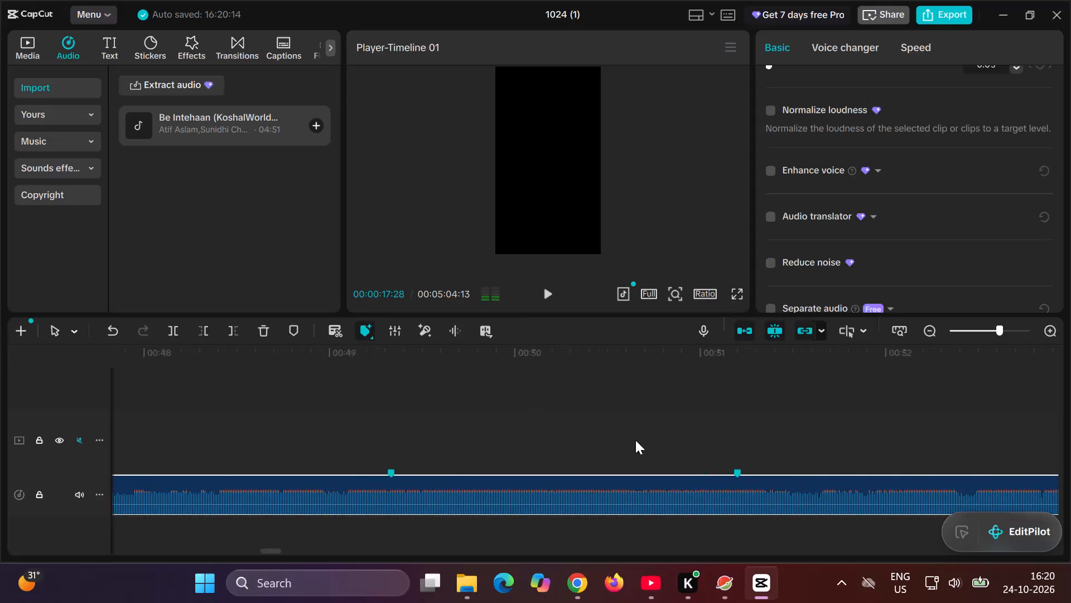
pyautogui.hscroll(-5, 635, 440)
pyautogui.click(611, 497)
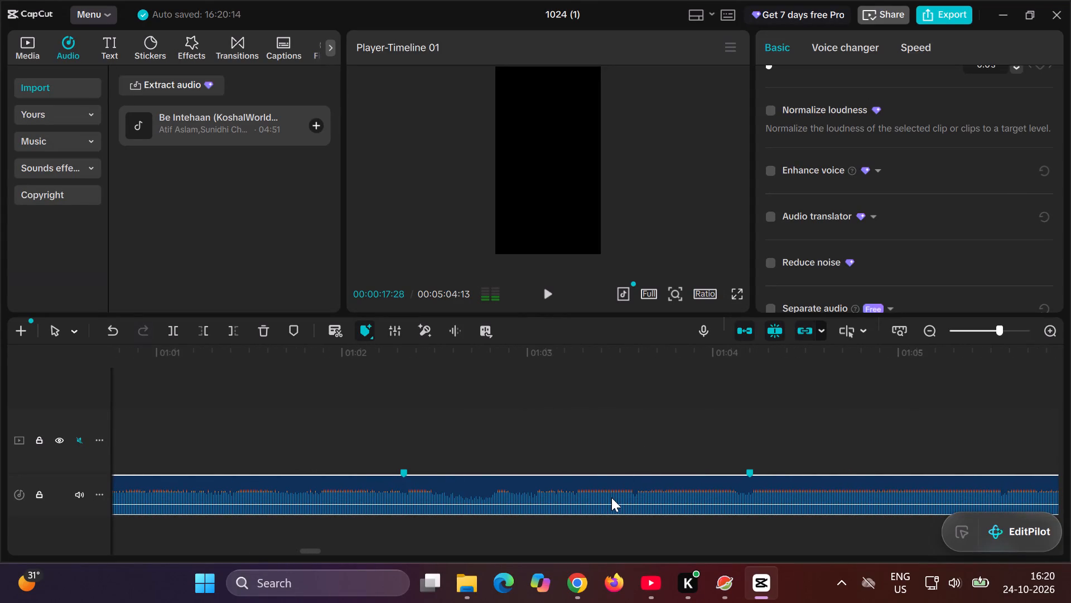
pyautogui.click(597, 477)
pyautogui.click(455, 457)
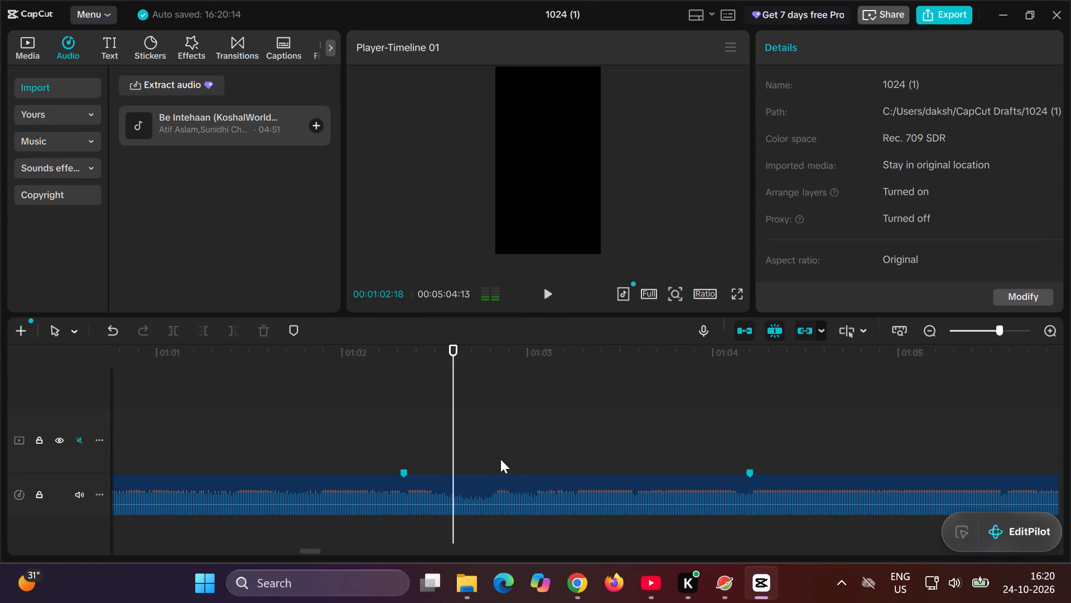
pyautogui.moveTo(453, 347); pyautogui.dragTo(646, 360)
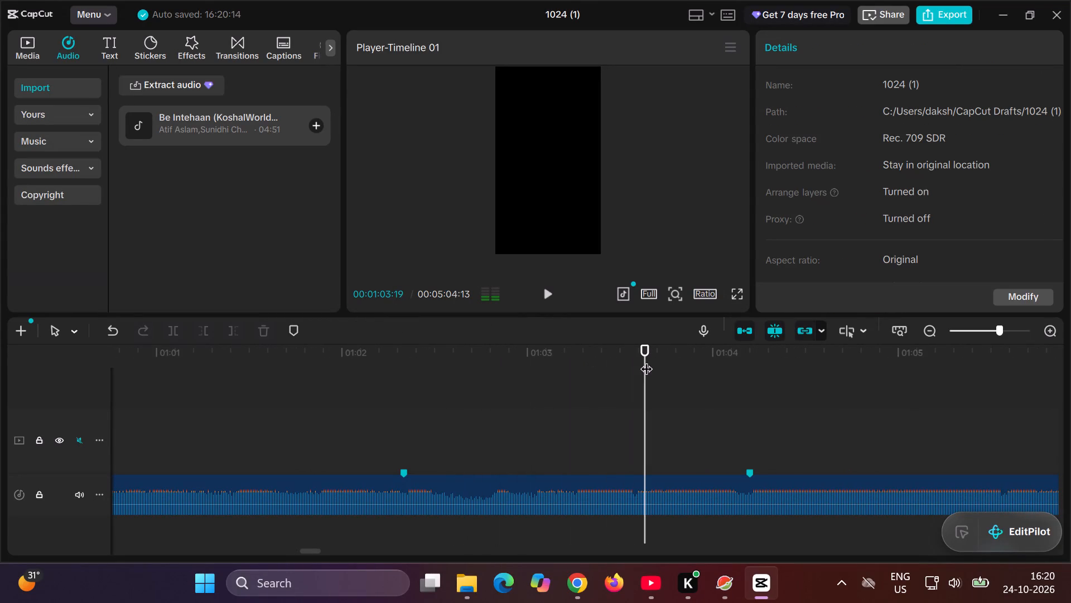
pyautogui.press('space')
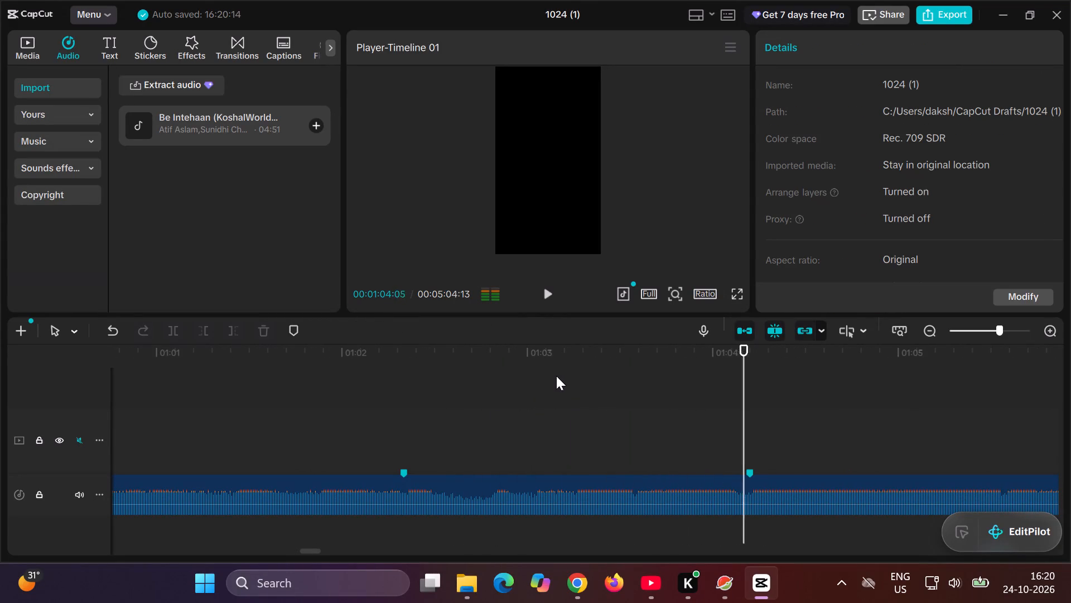
pyautogui.hscroll(-4, 766, 415)
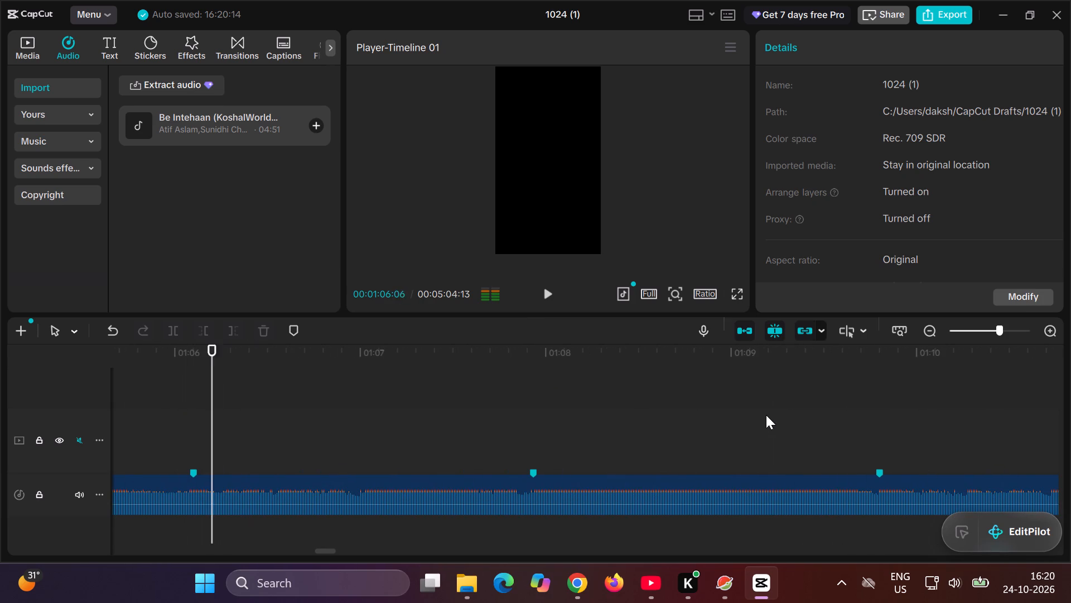
pyautogui.click(766, 415)
pyautogui.press('space')
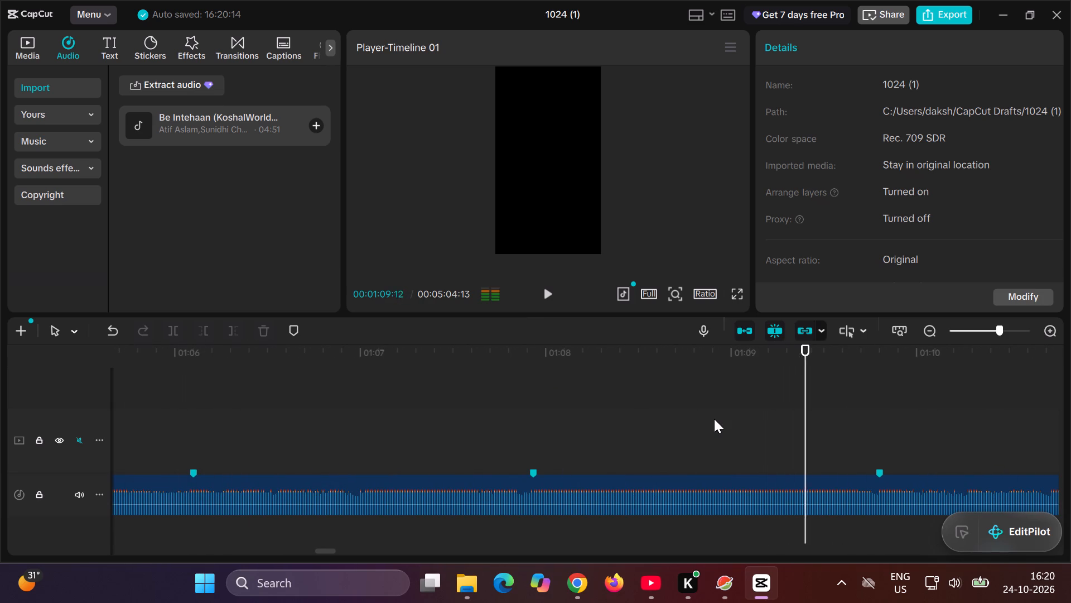
pyautogui.hscroll(-4, 753, 425)
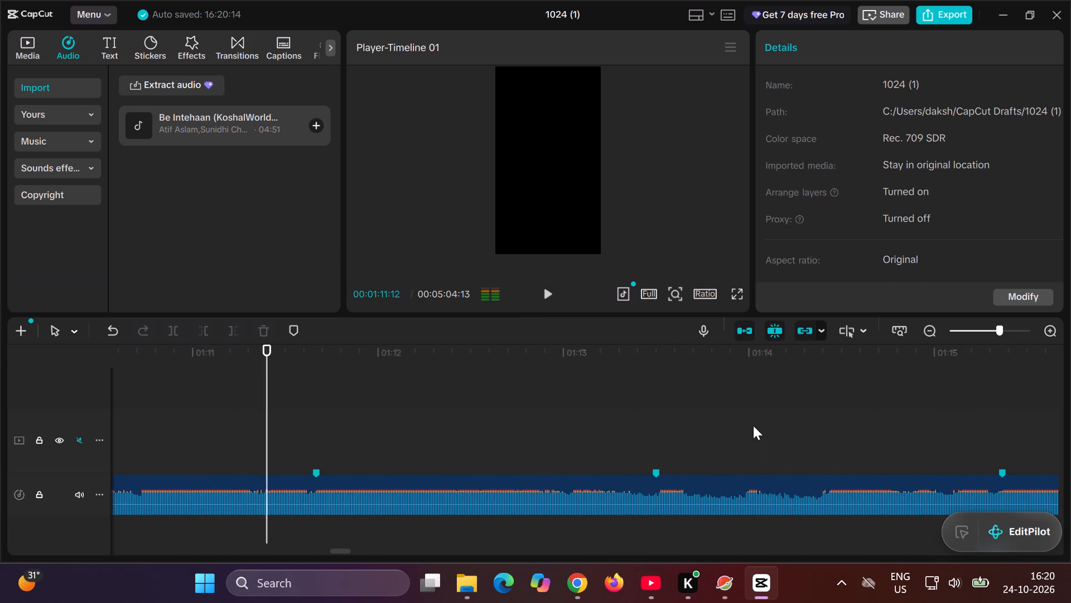
pyautogui.hscroll(-1, 753, 425)
pyautogui.hscroll(-1, 664, 428)
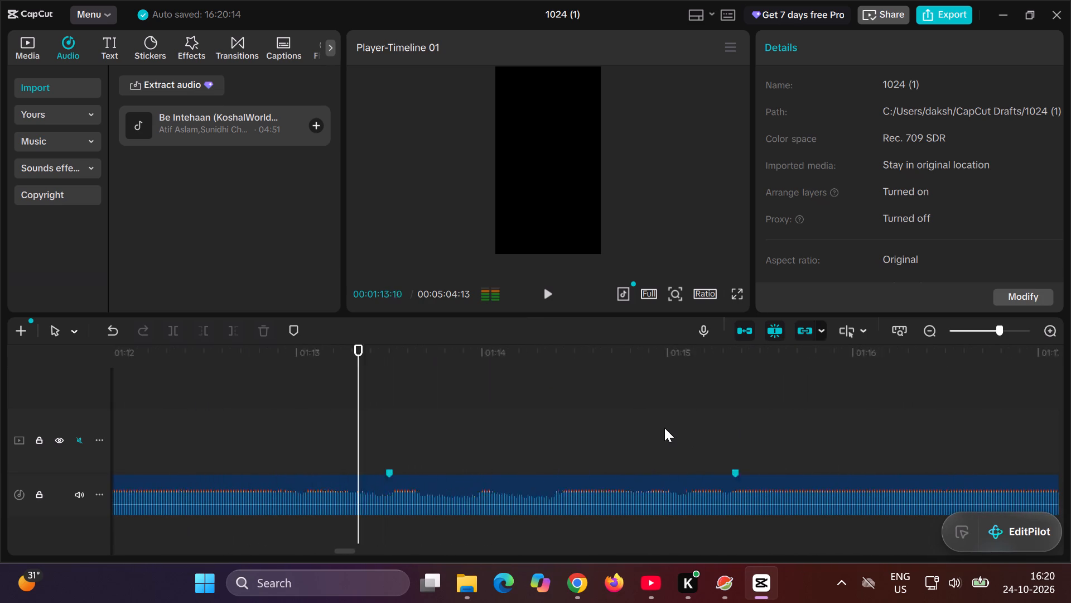
pyautogui.hscroll(-2, 664, 428)
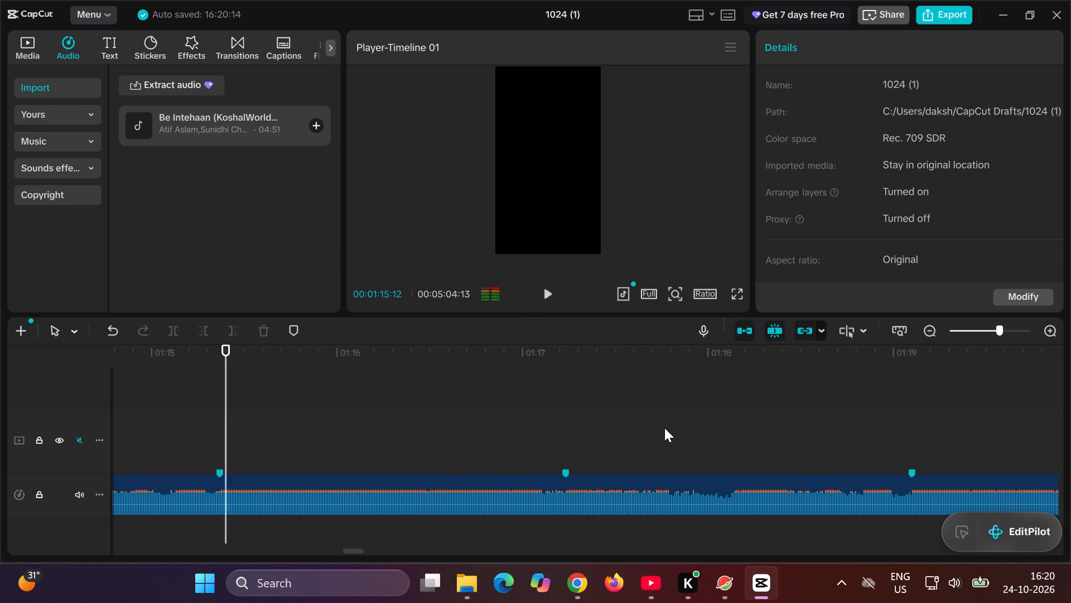
# Listen further into the added audio, from 00:01:22:13 to 00:01:31:02, to find where the wanted section starts.
pyautogui.click(664, 428)
pyautogui.hscroll(-2, 664, 428)
pyautogui.click(601, 426)
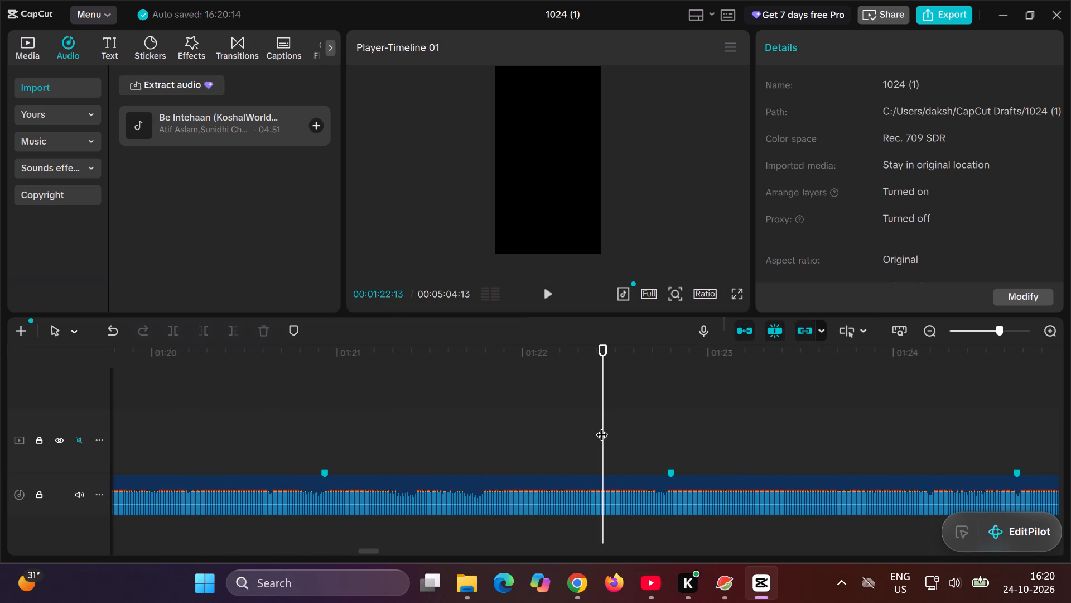
pyautogui.press('space')
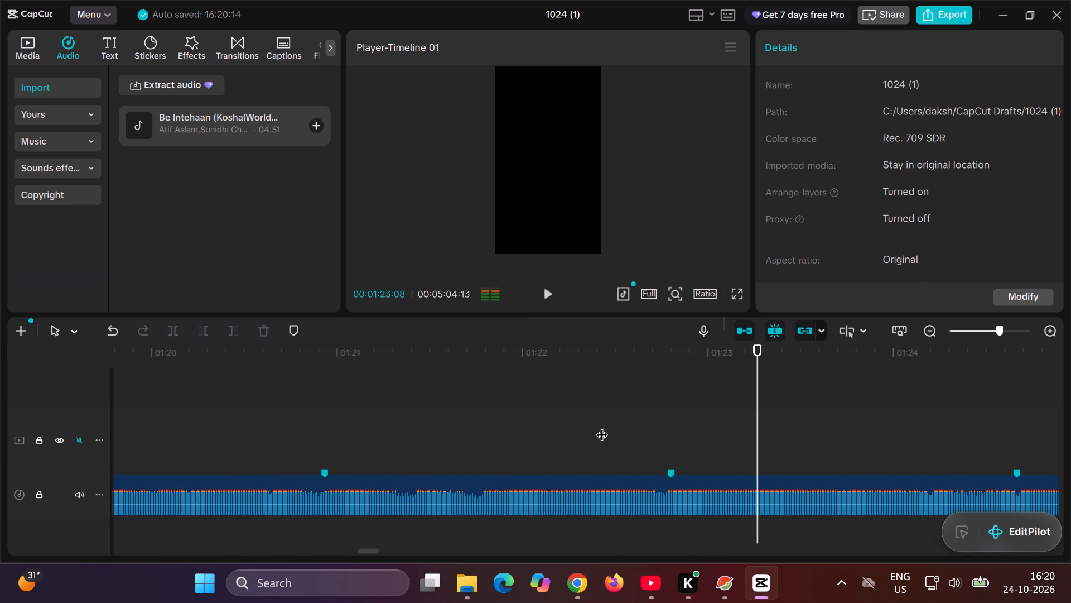
pyautogui.hscroll(-4, 601, 426)
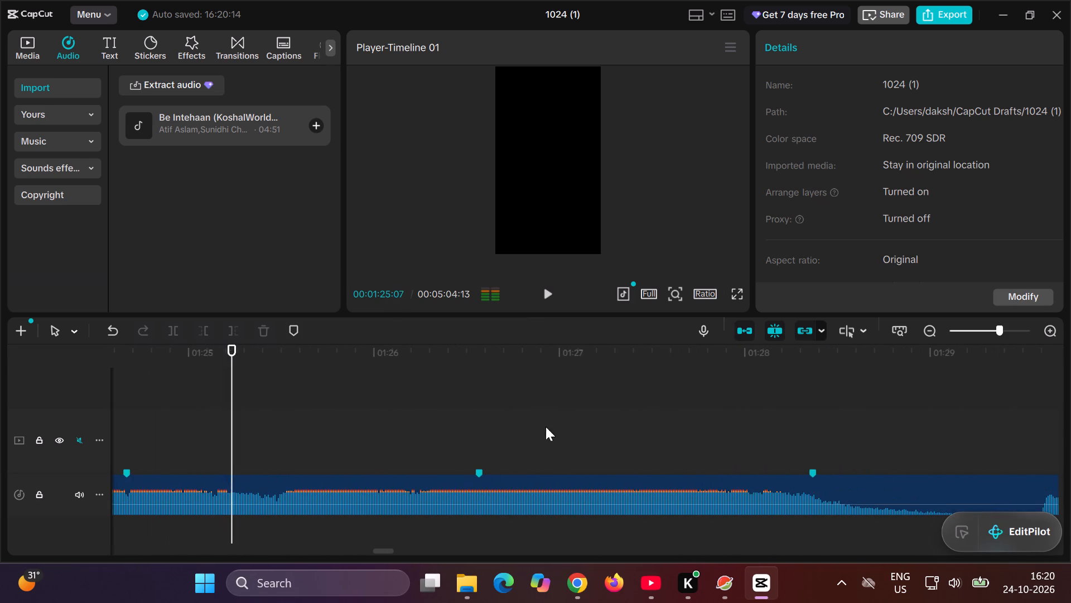
pyautogui.hscroll(-5, 535, 427)
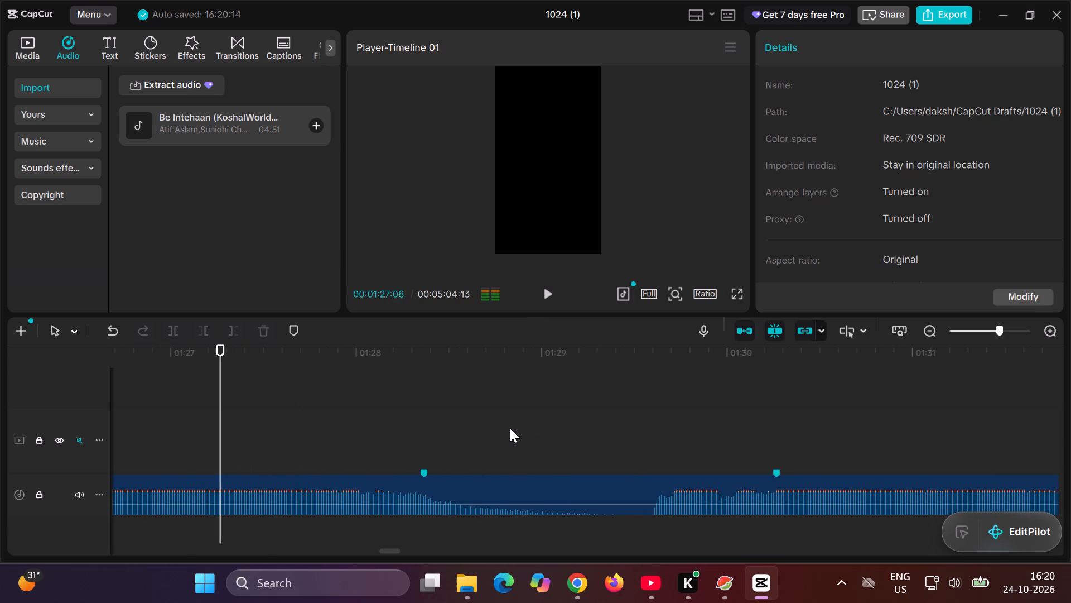
pyautogui.hscroll(-2, 510, 428)
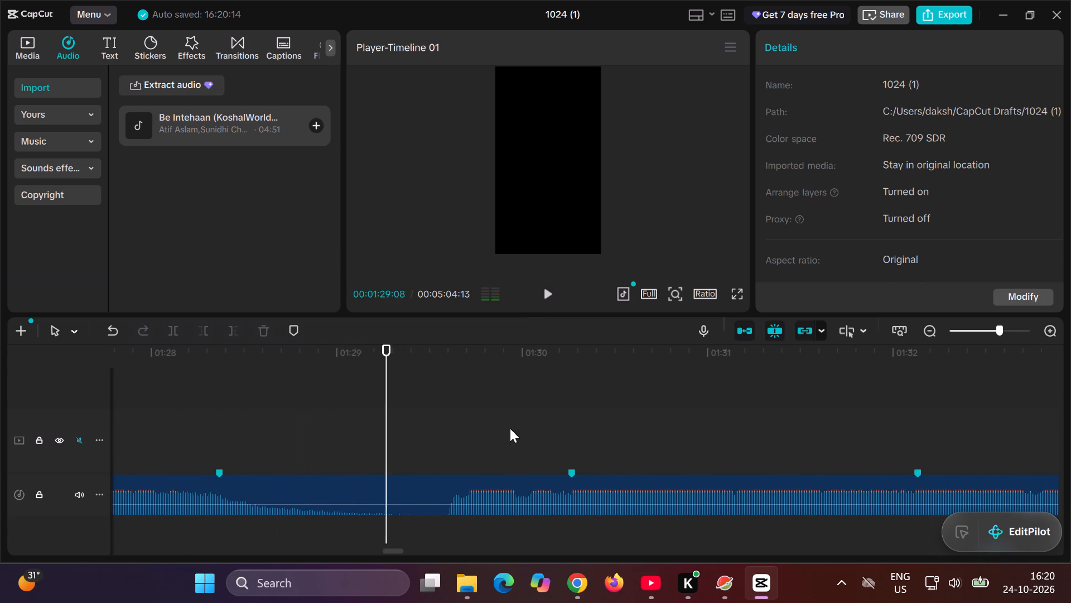
pyautogui.press('space')
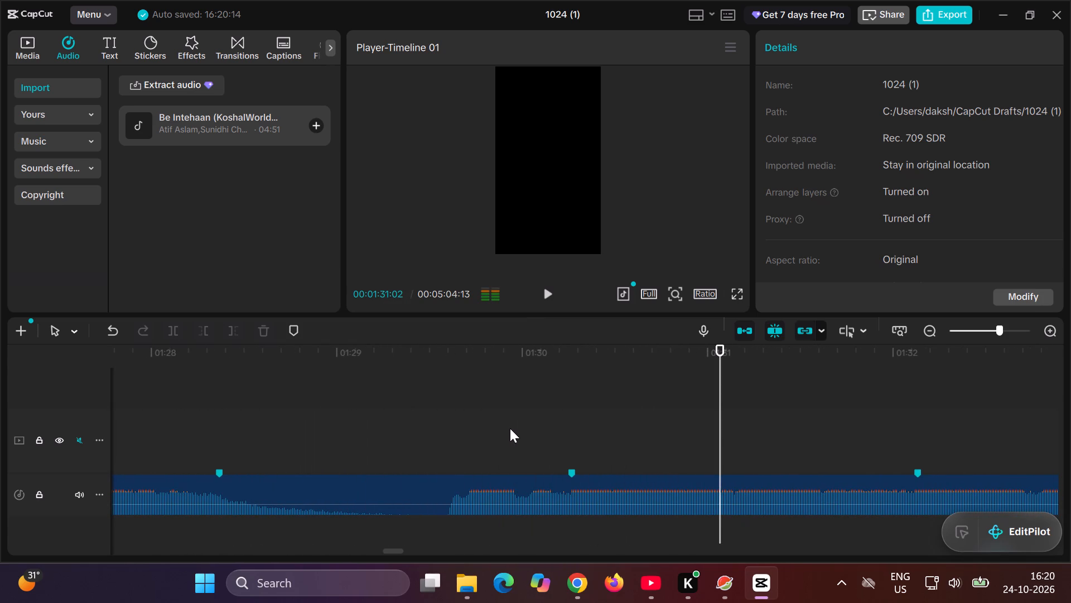
# Place the playhead in the quiet gap at 00:01:29:11 and delete the part of the added audio before it.
pyautogui.click(414, 482)
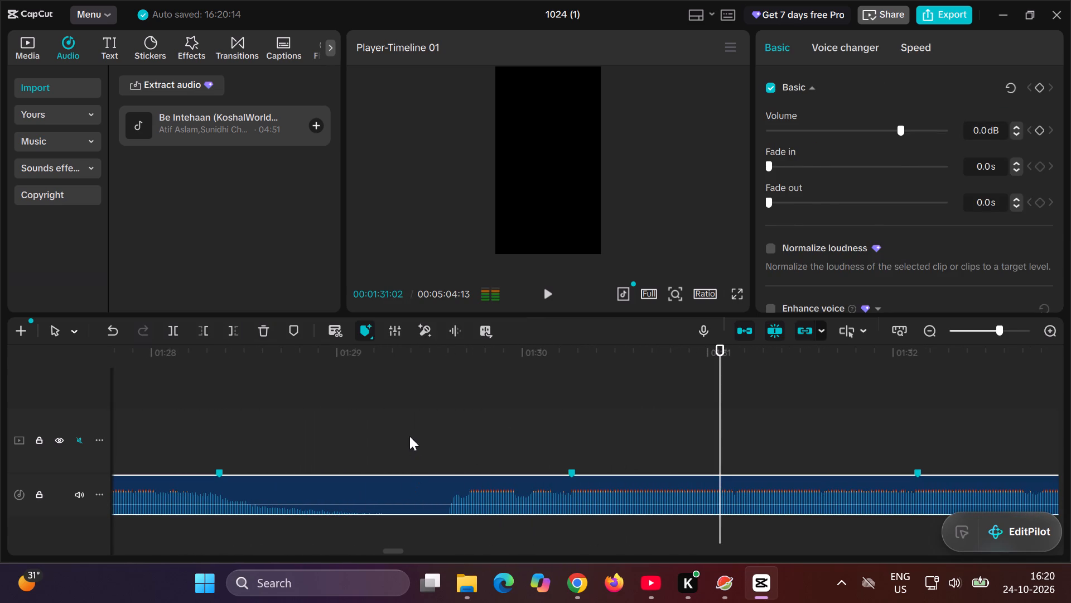
pyautogui.click(406, 422)
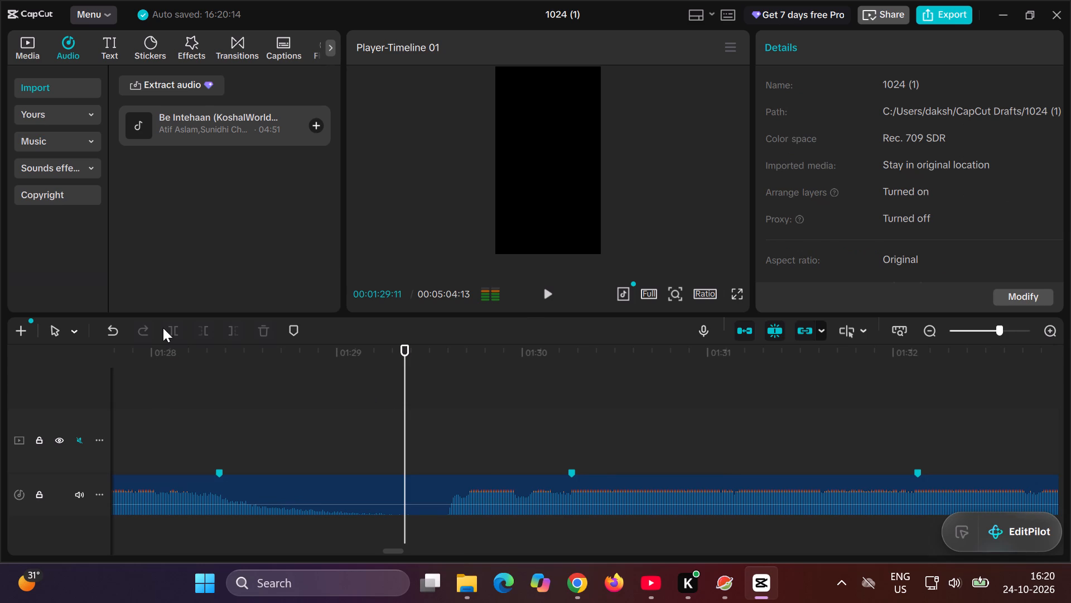
pyautogui.click(328, 497)
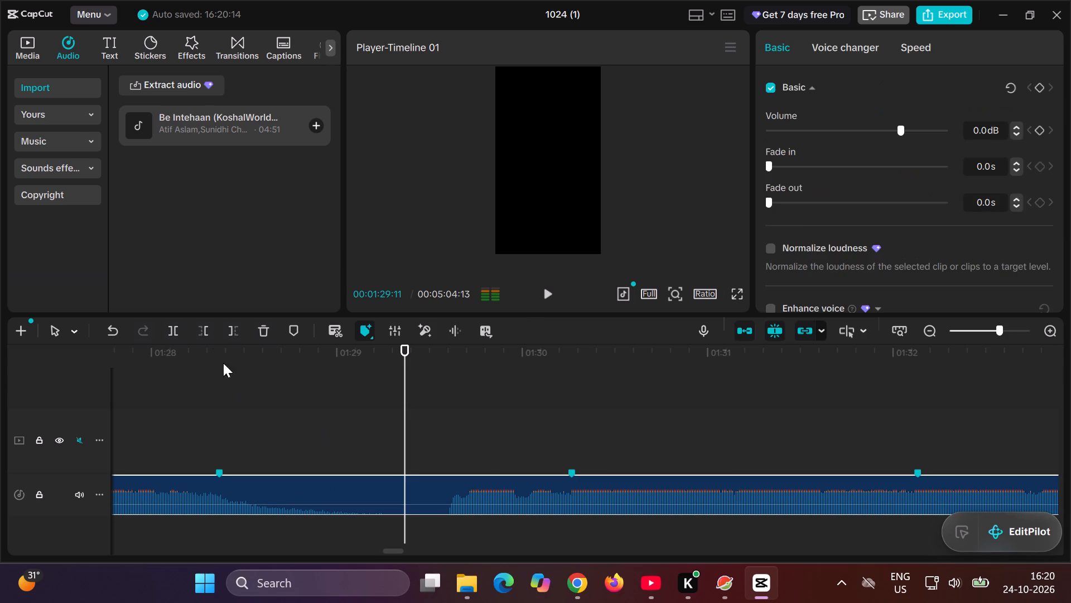
pyautogui.click(203, 333)
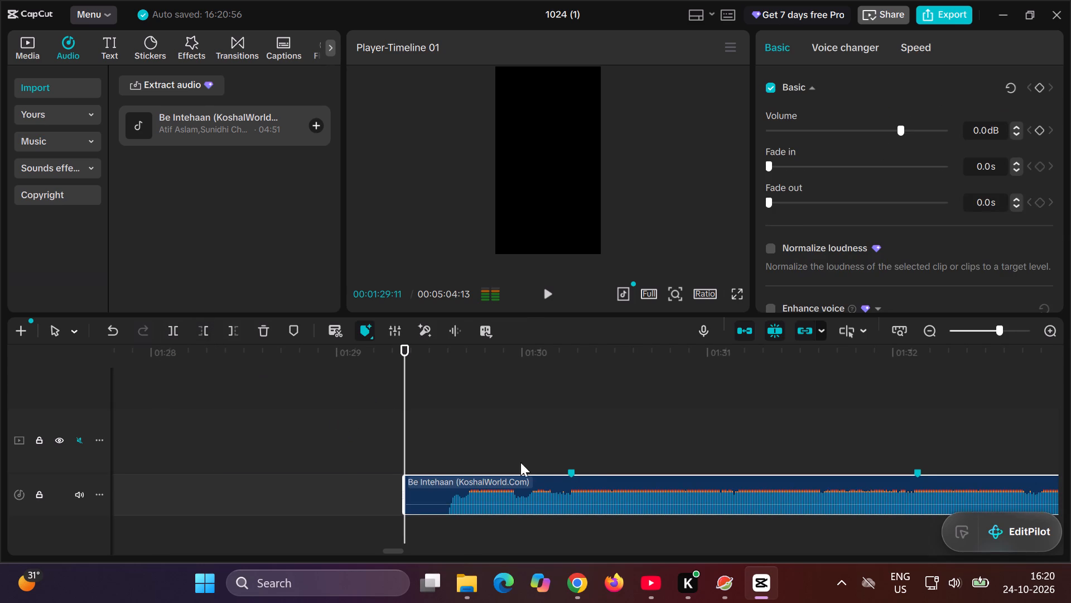
# Move the short original Be Intehaan clip from the timeline start to an empty spot beyond the long audio clip.
pyautogui.keyDown('ctrl'); pyautogui.scroll(-14, 547, 451); pyautogui.keyUp('ctrl')
pyautogui.keyDown('ctrl'); pyautogui.scroll(-14, 547, 451); pyautogui.keyUp('ctrl')
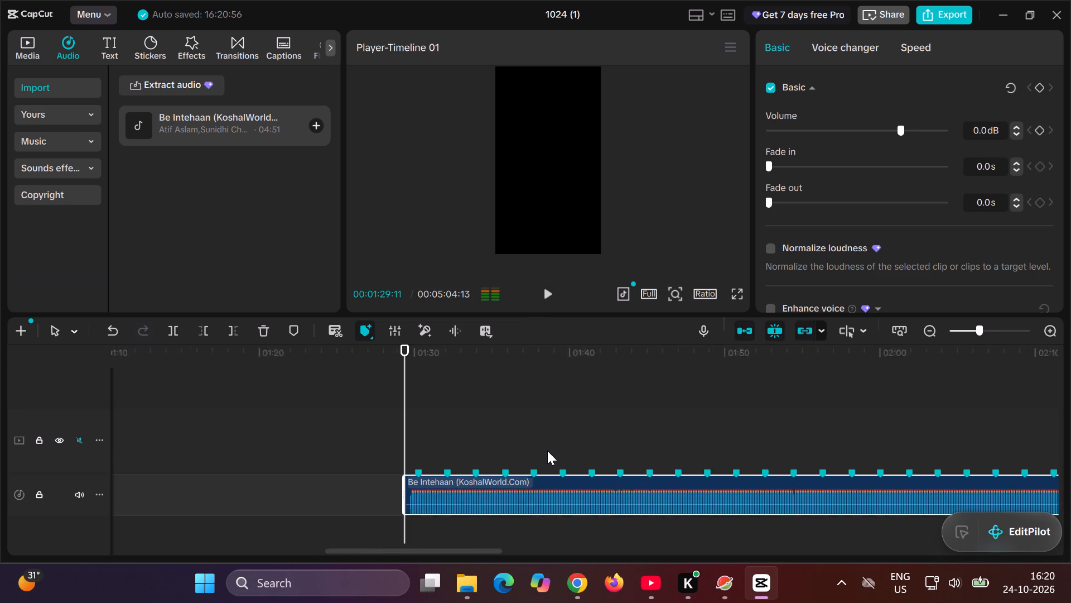
pyautogui.keyDown('ctrl'); pyautogui.scroll(-18, 547, 451); pyautogui.keyUp('ctrl')
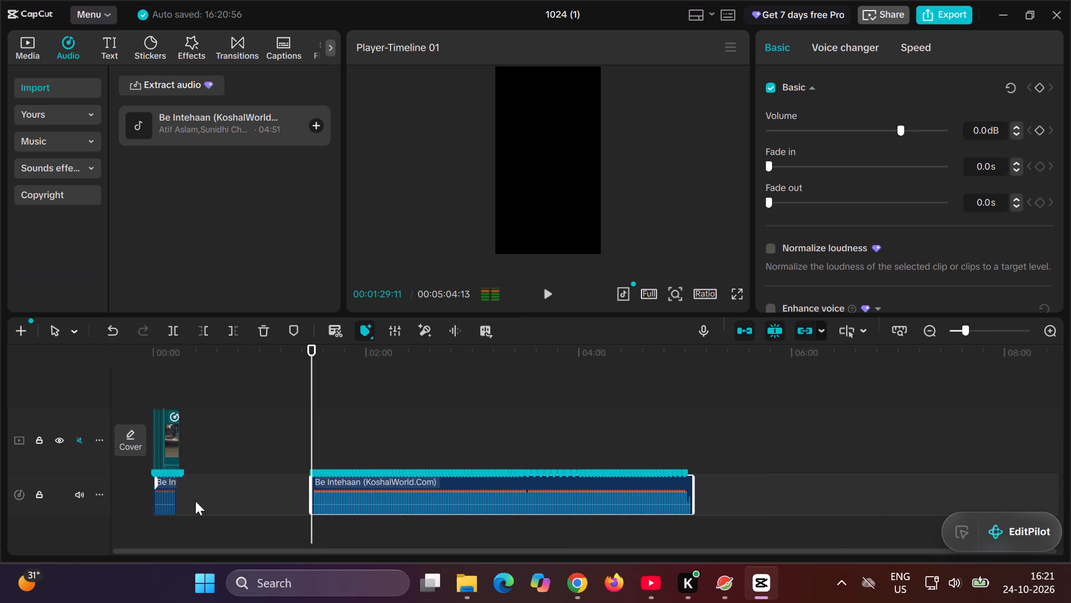
pyautogui.click(171, 496)
pyautogui.moveTo(165, 497); pyautogui.dragTo(599, 497)
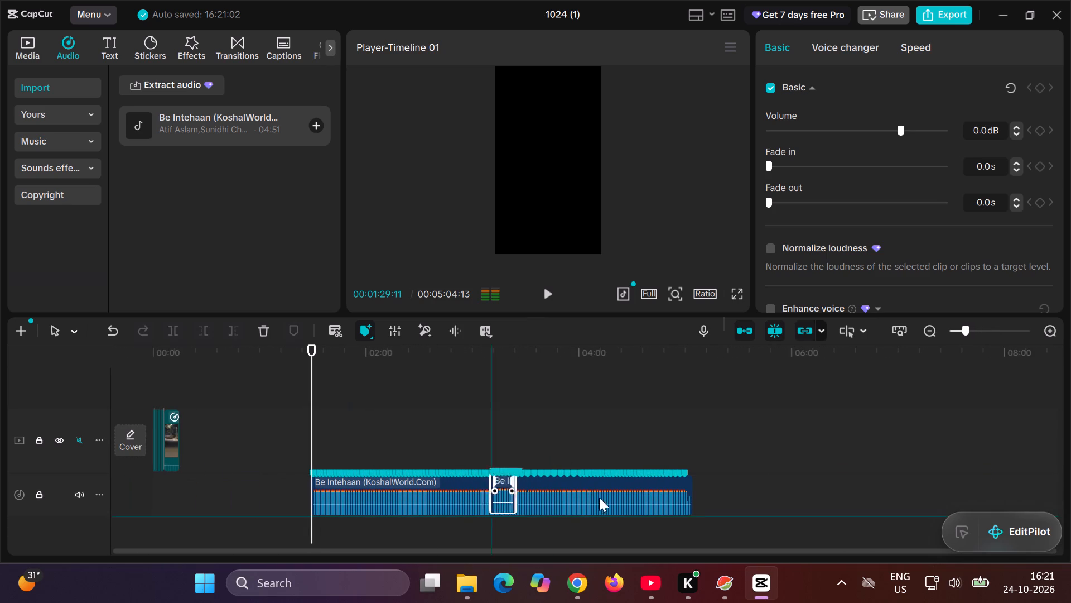
pyautogui.moveTo(599, 497); pyautogui.dragTo(736, 494)
# Move the long trimmed Be Intehaan clip to the start of the timeline, beneath the twirl clips.
pyautogui.moveTo(545, 510); pyautogui.dragTo(403, 513)
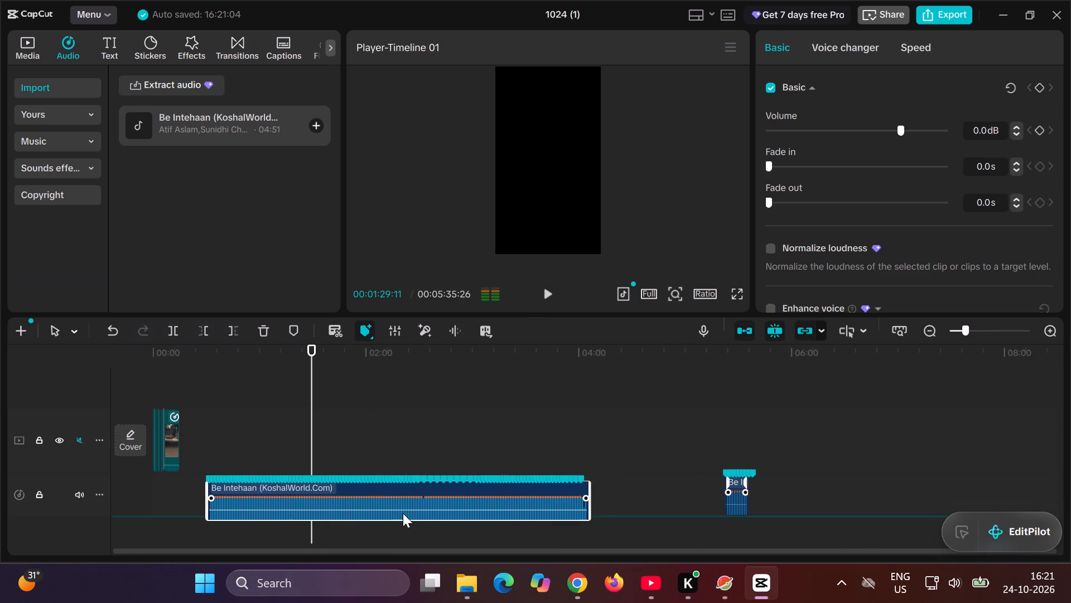
pyautogui.moveTo(403, 513); pyautogui.dragTo(376, 513)
# Play the reel full screen from the start to check the twirl clips against the new Be Intehaan section.
pyautogui.keyDown('ctrl'); pyautogui.scroll(7, 283, 509); pyautogui.keyUp('ctrl')
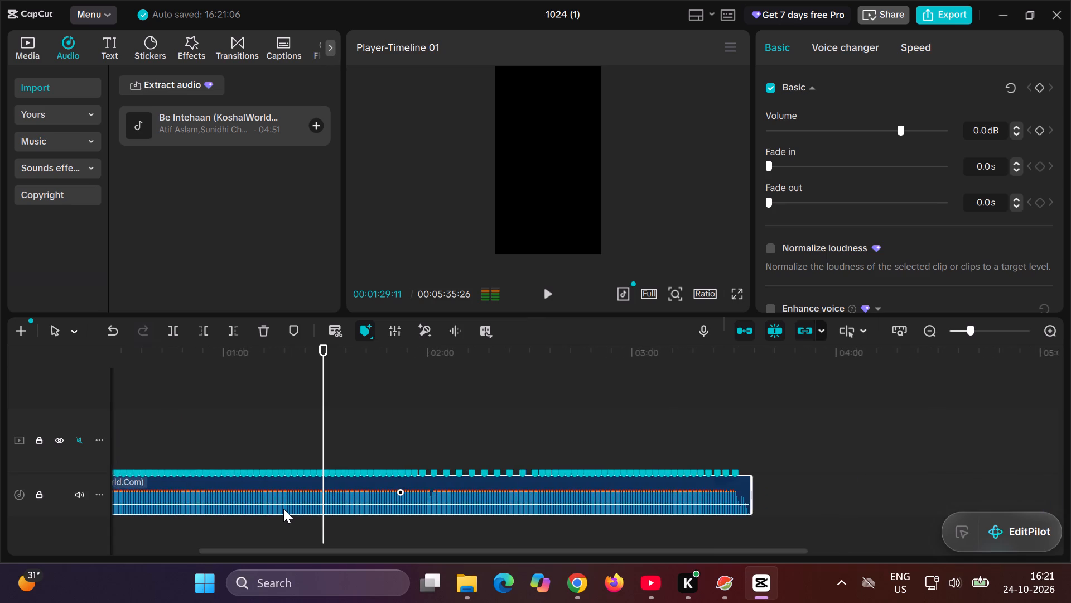
pyautogui.keyDown('ctrl'); pyautogui.scroll(8, 283, 509); pyautogui.keyUp('ctrl')
pyautogui.hscroll(5, 283, 509)
pyautogui.keyDown('ctrl'); pyautogui.scroll(7, 283, 509); pyautogui.keyUp('ctrl')
pyautogui.hscroll(5, 283, 509)
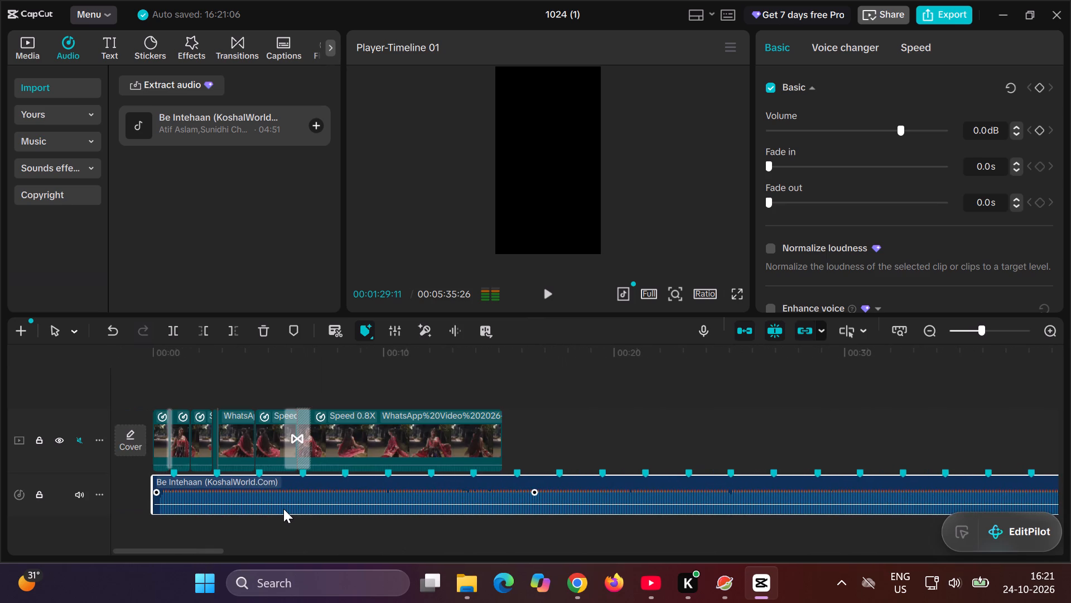
pyautogui.hscroll(2, 283, 509)
pyautogui.keyDown('ctrl'); pyautogui.scroll(8, 283, 509); pyautogui.keyUp('ctrl')
pyautogui.hscroll(5, 283, 509)
pyautogui.keyDown('ctrl'); pyautogui.scroll(5, 283, 509); pyautogui.keyUp('ctrl')
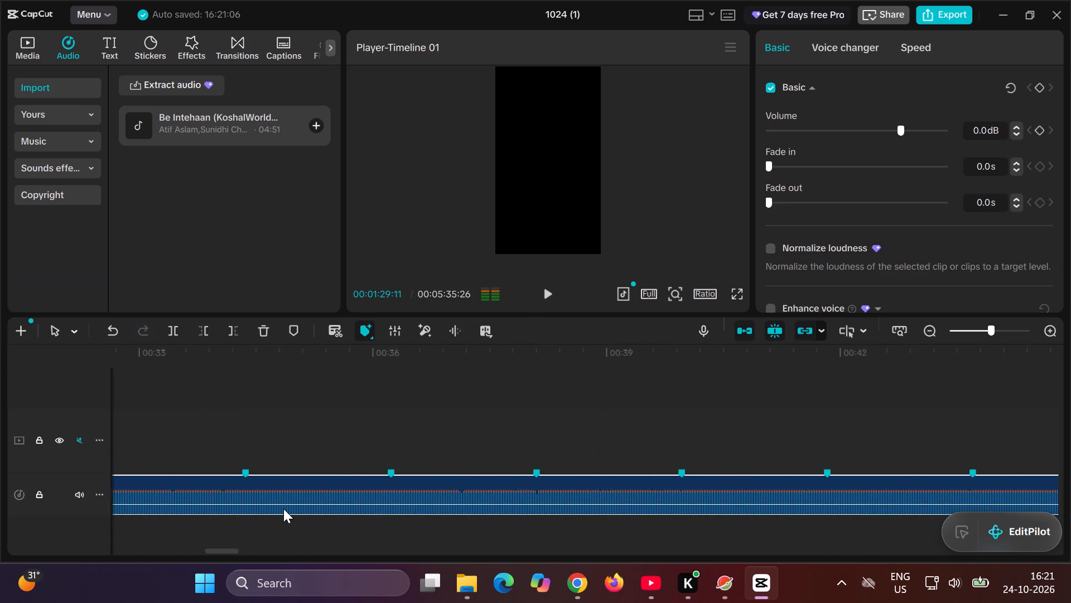
pyautogui.hscroll(6, 339, 472)
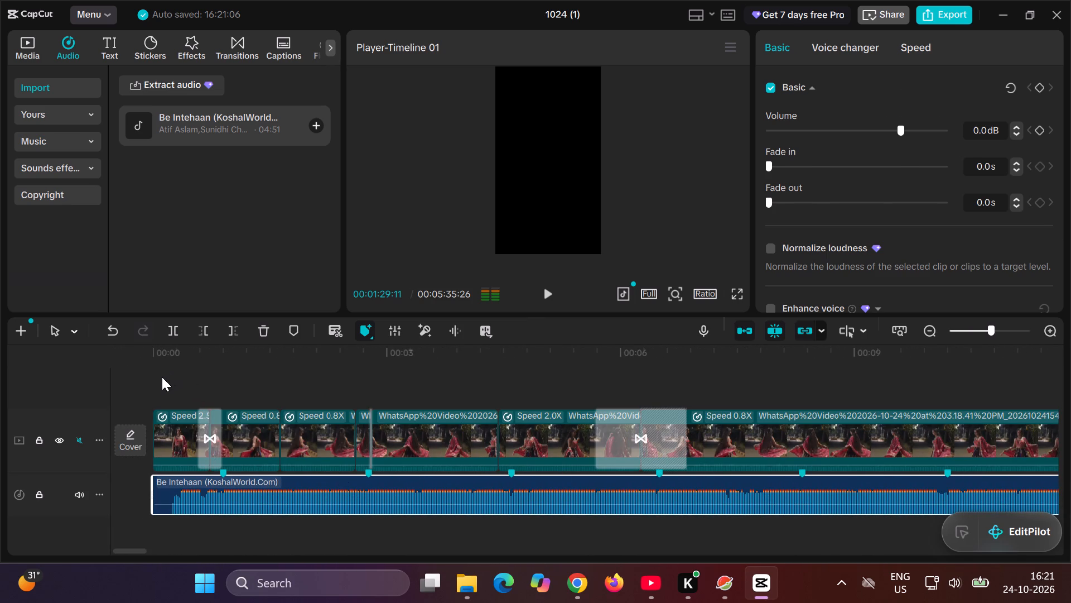
pyautogui.click(162, 377)
pyautogui.click(734, 294)
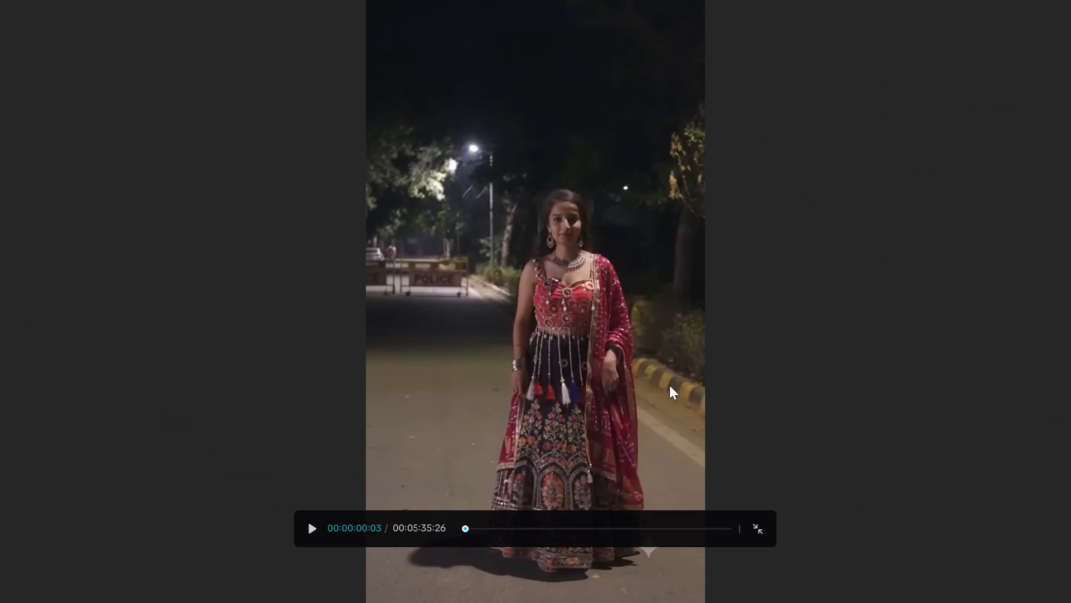
pyautogui.moveTo(462, 525); pyautogui.dragTo(353, 543)
pyautogui.press('space')
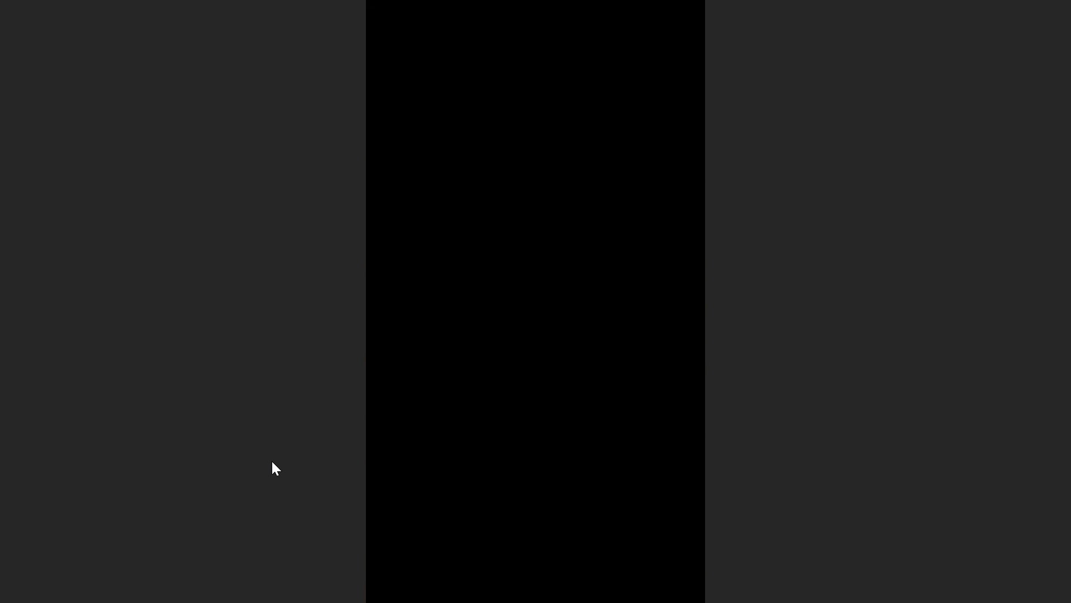
pyautogui.press('space')
pyautogui.press('space')
pyautogui.write('f')
pyautogui.press('f')
pyautogui.doubleClick(576, 401)
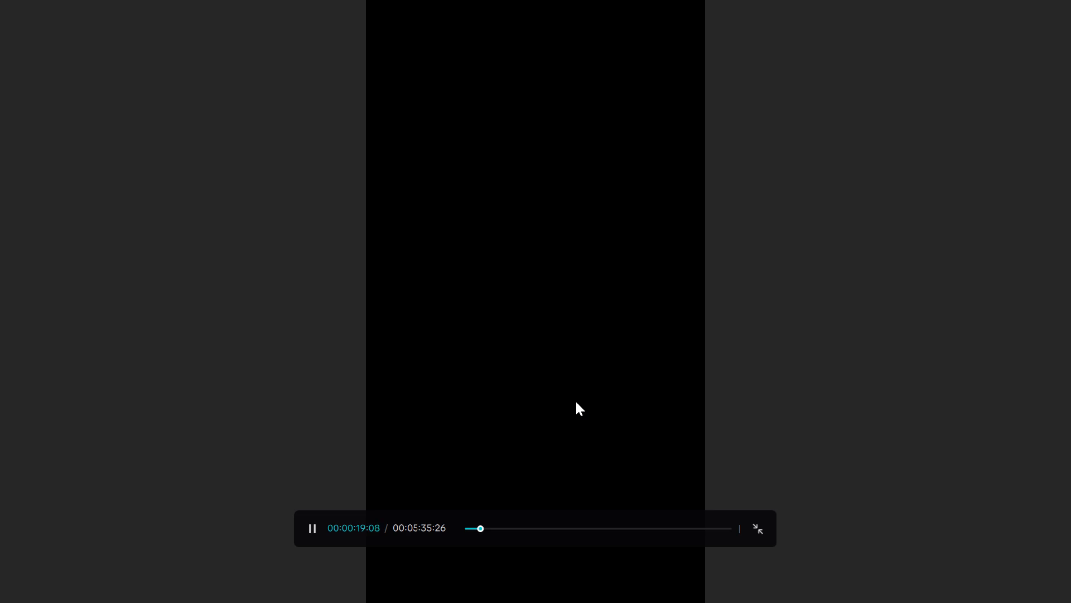
pyautogui.click(762, 526)
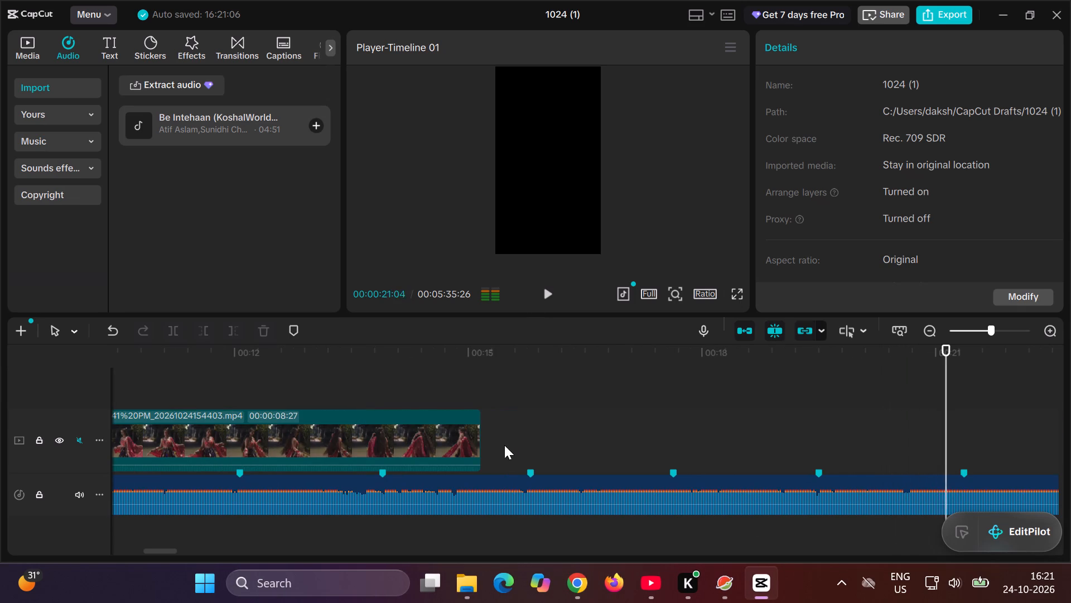
# Split the Be Intehaan audio at 00:00:15:05, where the last video clip ends.
pyautogui.click(503, 443)
pyautogui.click(485, 483)
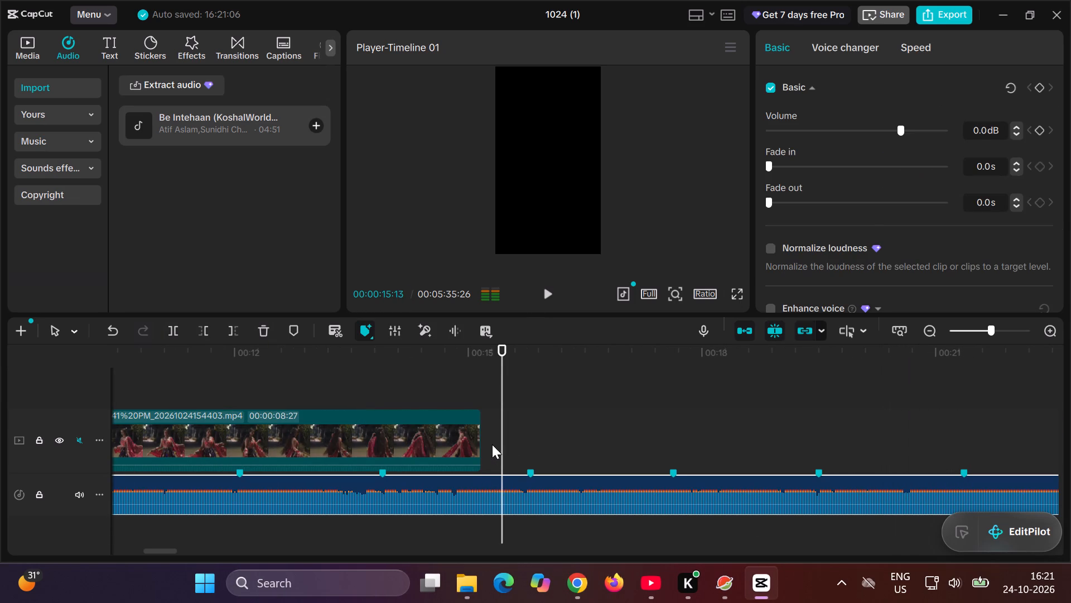
pyautogui.moveTo(500, 437); pyautogui.dragTo(485, 442)
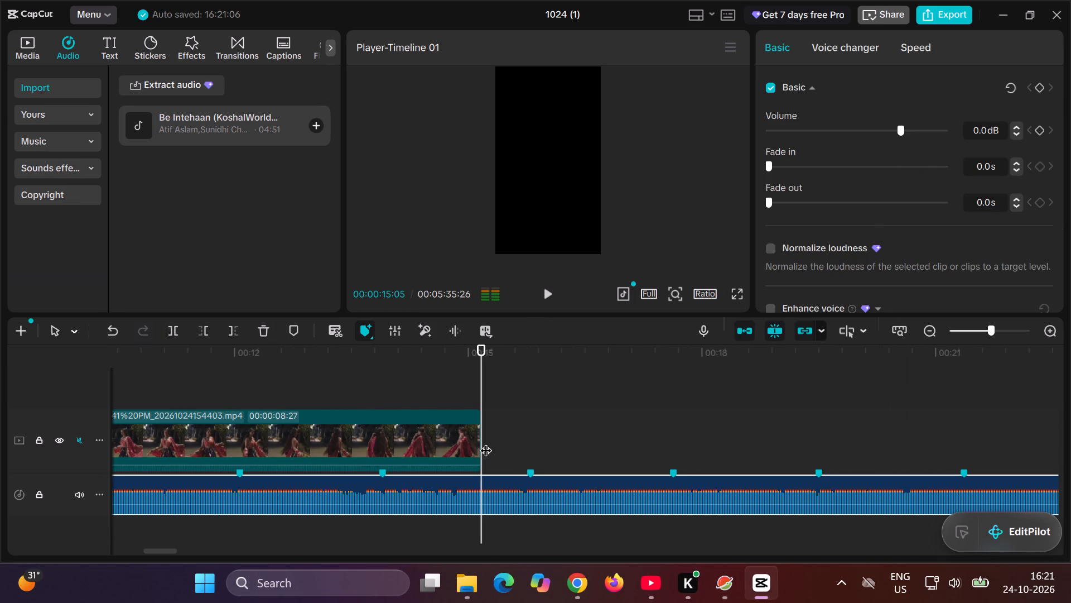
pyautogui.click(173, 333)
pyautogui.click(361, 501)
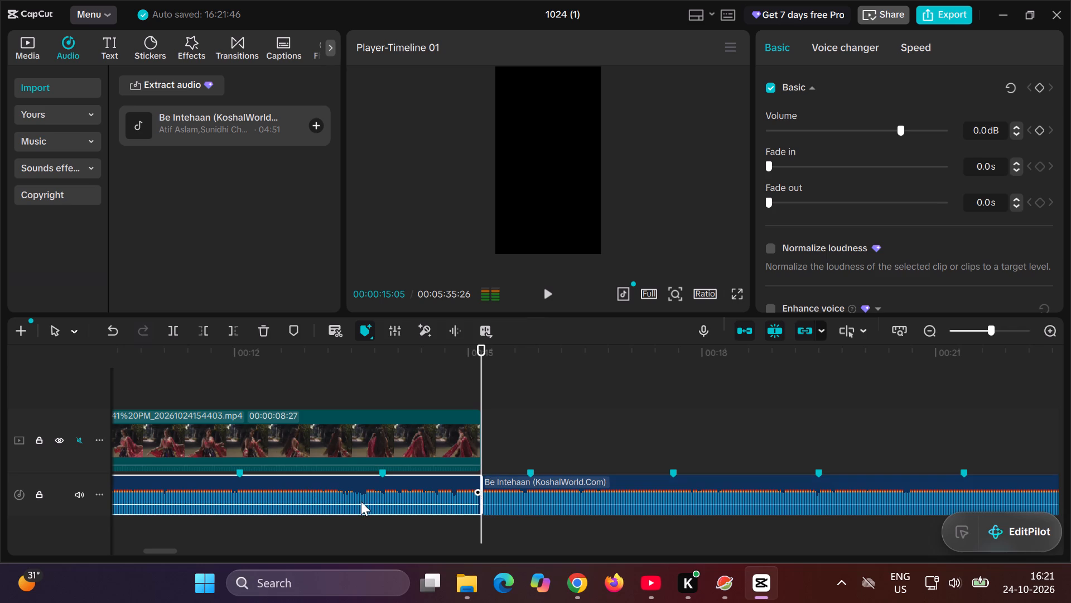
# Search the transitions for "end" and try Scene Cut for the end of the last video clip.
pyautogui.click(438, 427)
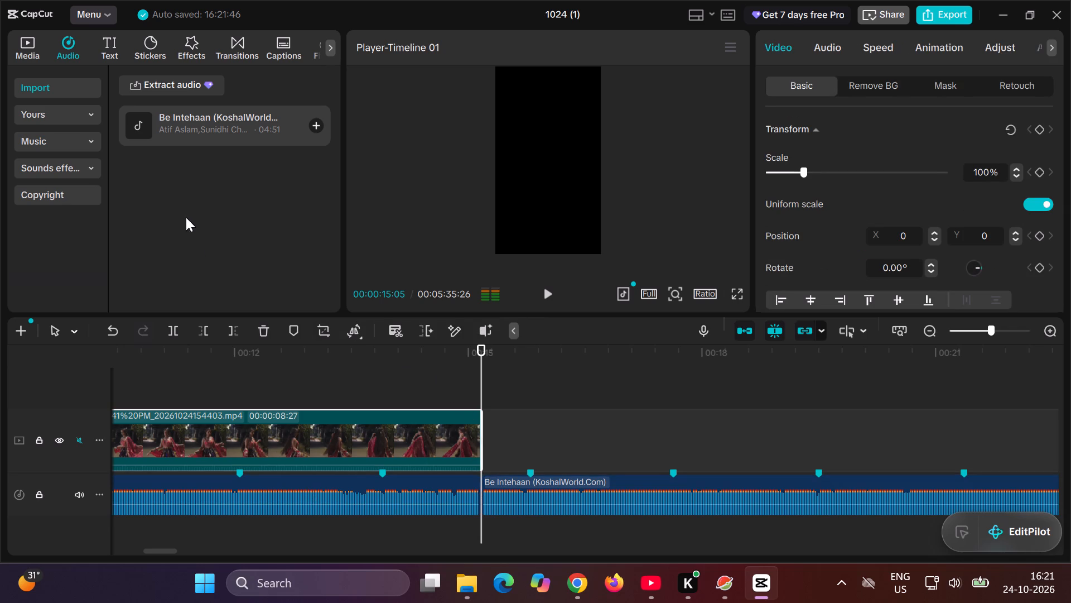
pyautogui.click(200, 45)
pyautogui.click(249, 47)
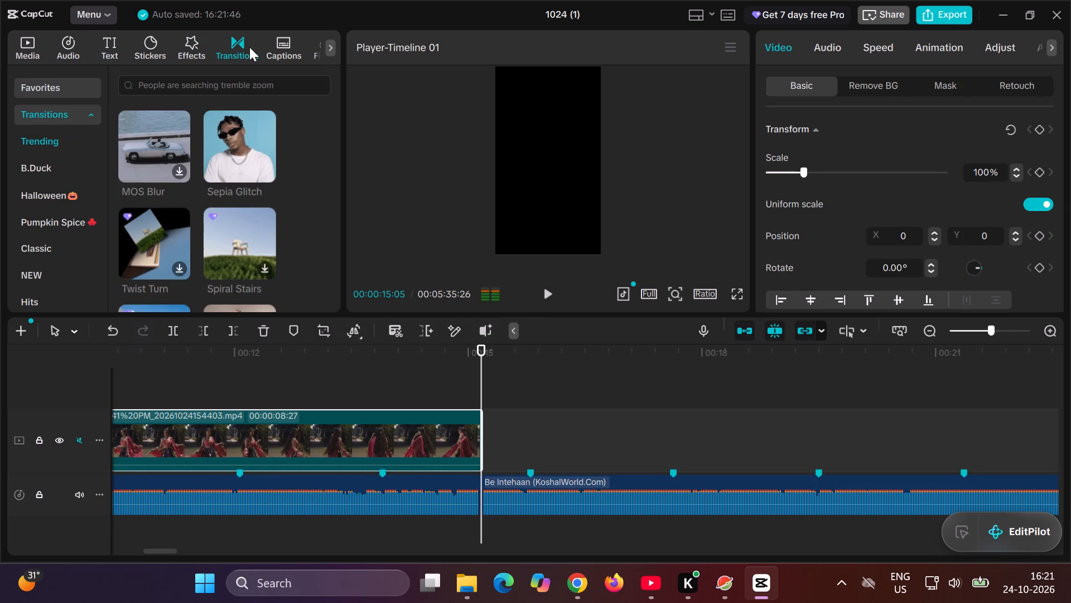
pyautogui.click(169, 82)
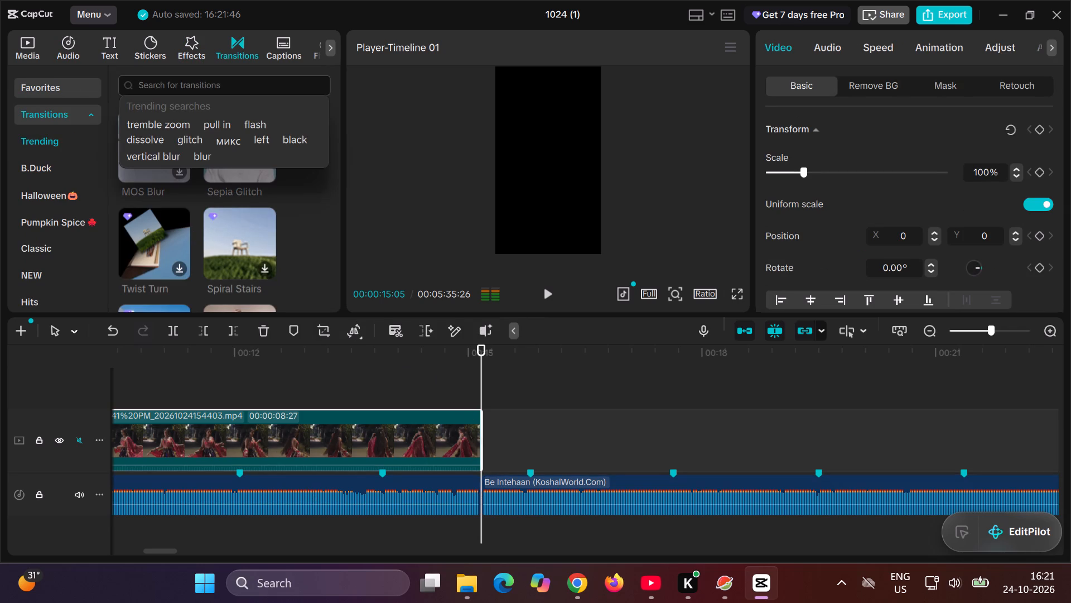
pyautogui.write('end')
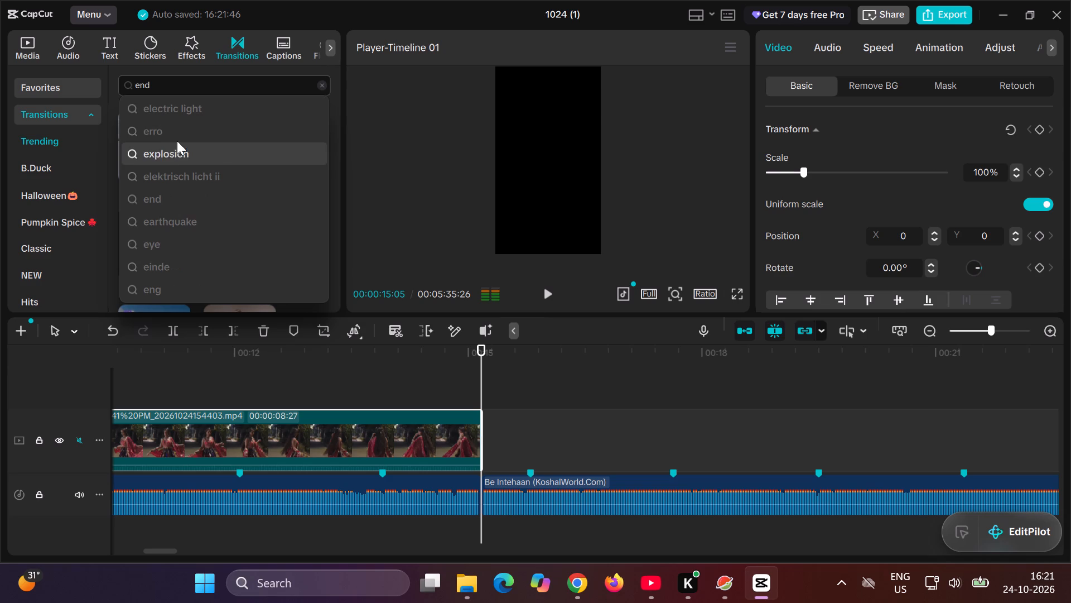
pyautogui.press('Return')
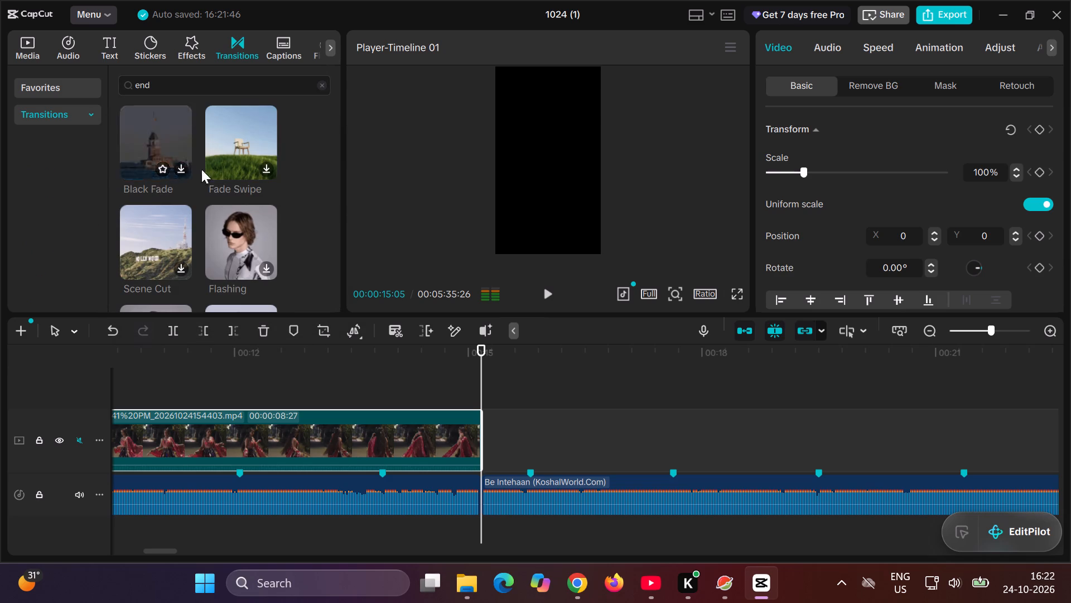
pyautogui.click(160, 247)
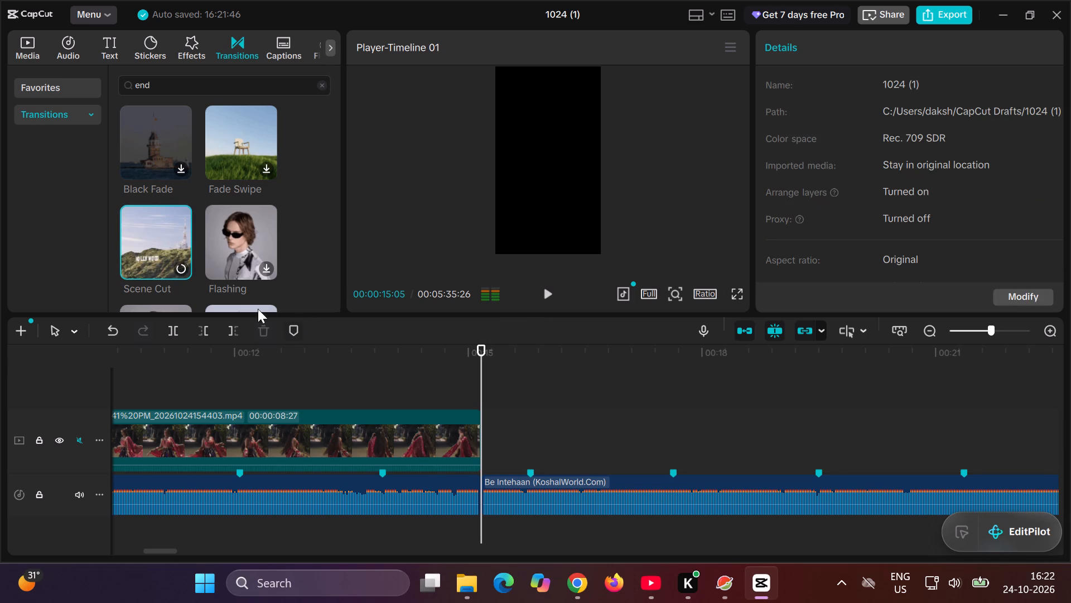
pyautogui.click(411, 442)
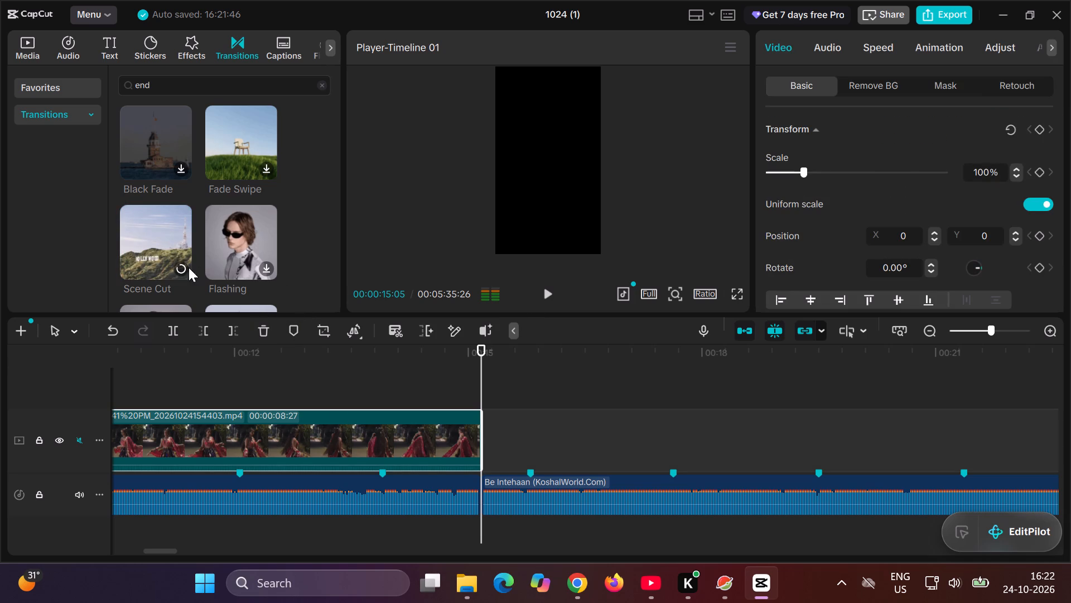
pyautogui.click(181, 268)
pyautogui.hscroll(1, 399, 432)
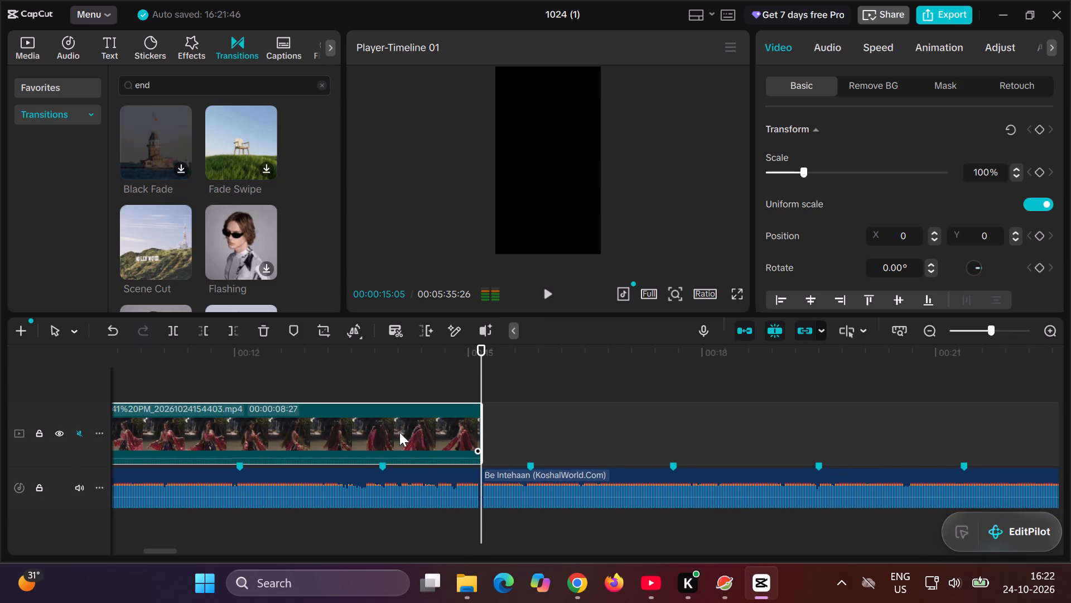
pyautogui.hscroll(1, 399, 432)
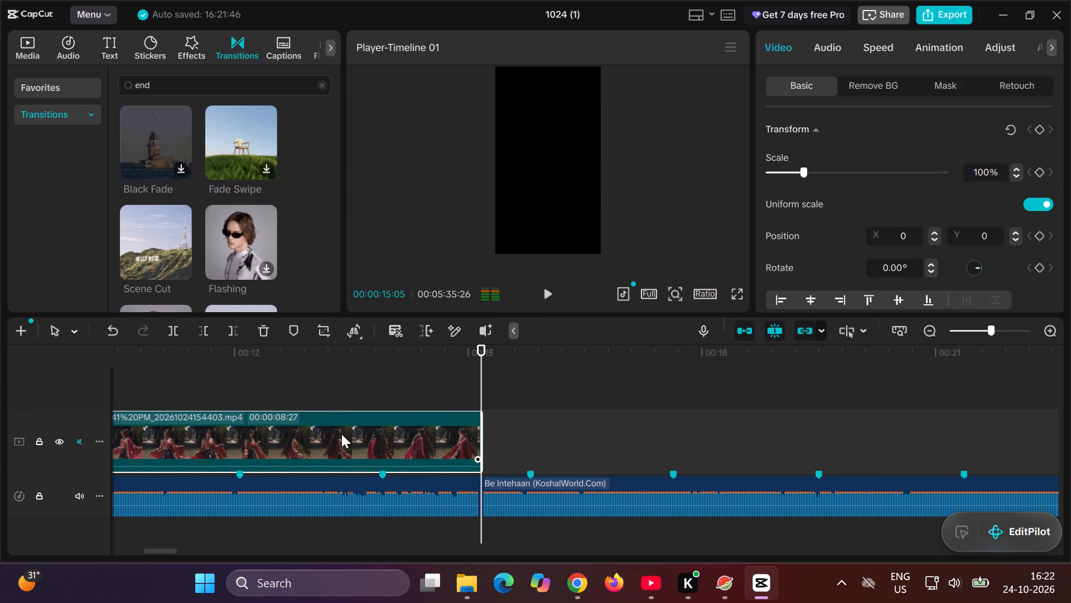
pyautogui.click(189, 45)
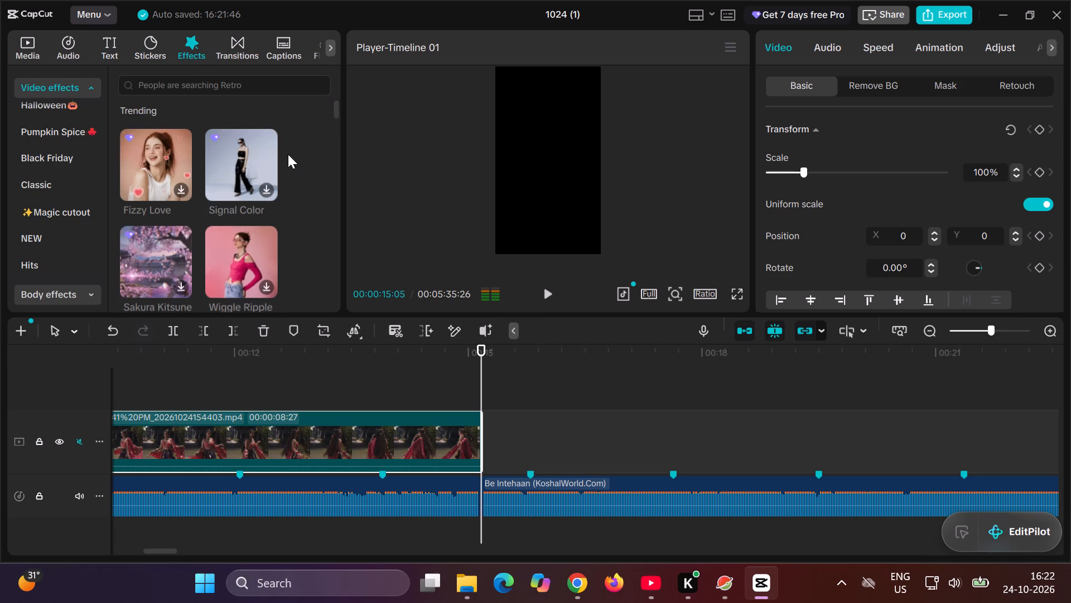
# Move the leftover Be Intehaan piece later on its track, starting just past 00:00:16:20, clear of the reel's end.
pyautogui.click(599, 427)
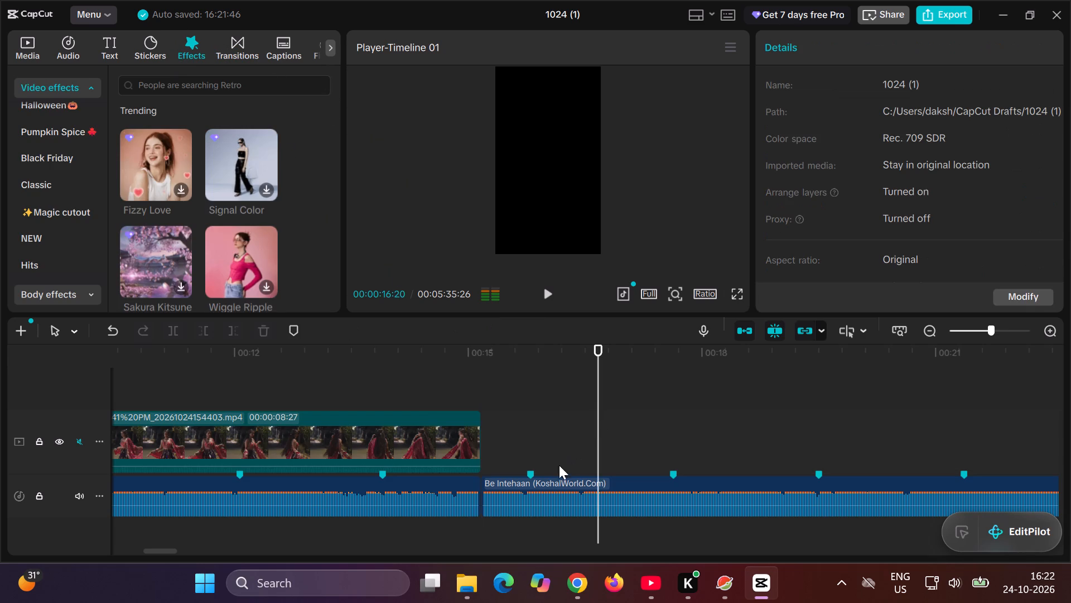
pyautogui.click(540, 492)
pyautogui.moveTo(540, 492); pyautogui.dragTo(670, 491)
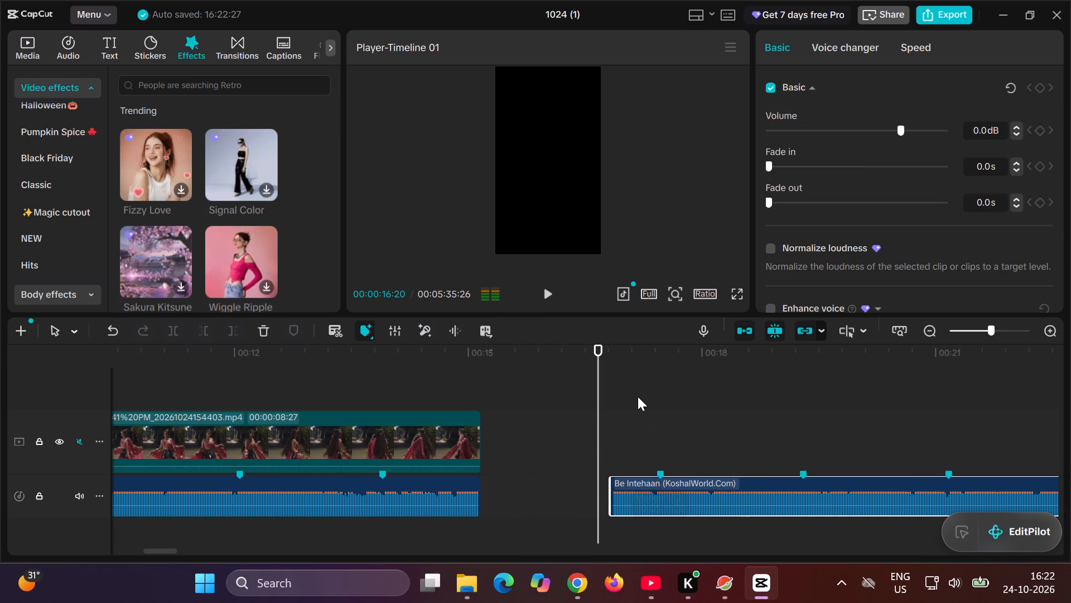
# Play the reel full screen from 00:00:00:00 to check that the music stops with the last clip.
pyautogui.hscroll(7, 594, 410)
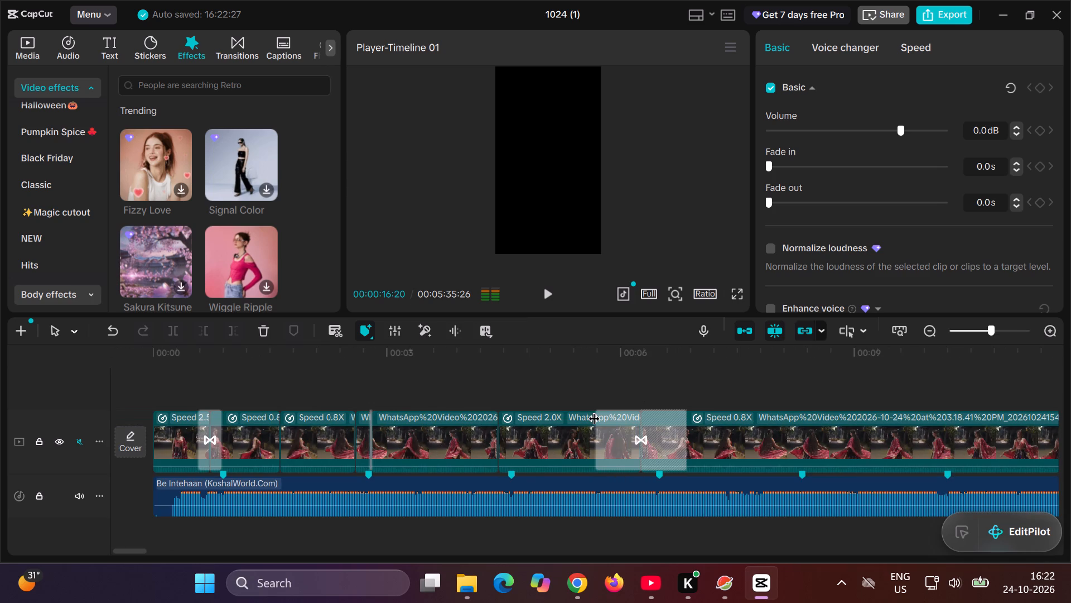
pyautogui.click(741, 293)
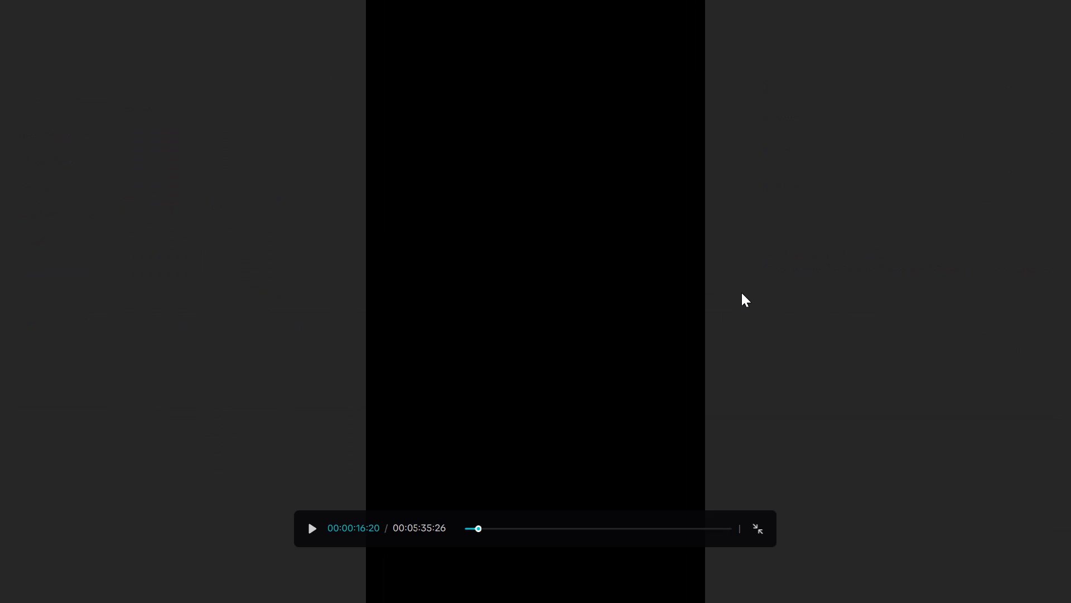
pyautogui.moveTo(480, 527); pyautogui.dragTo(409, 527)
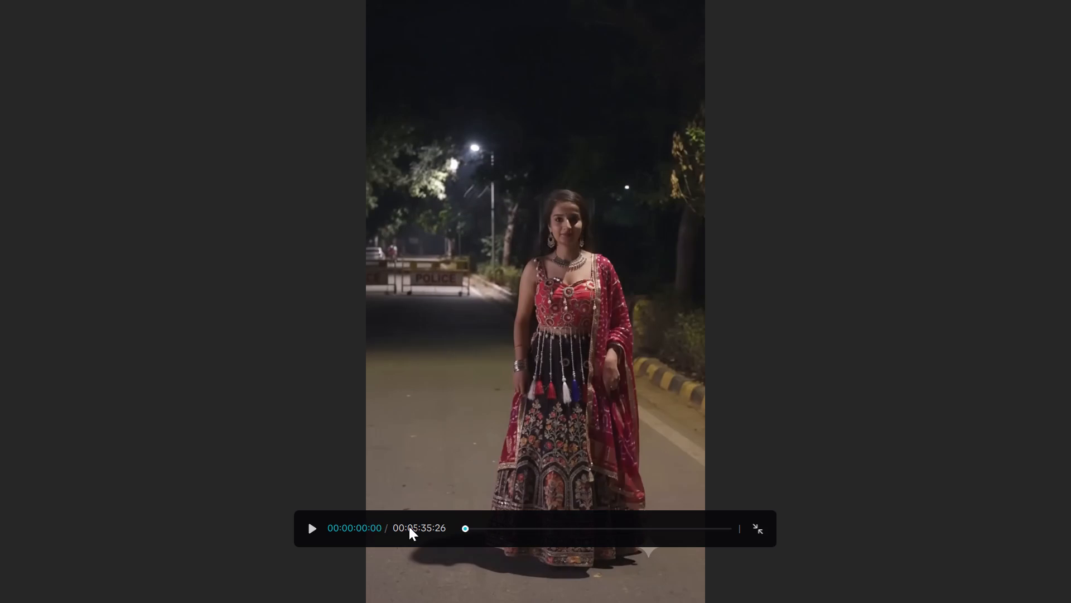
pyautogui.press('space')
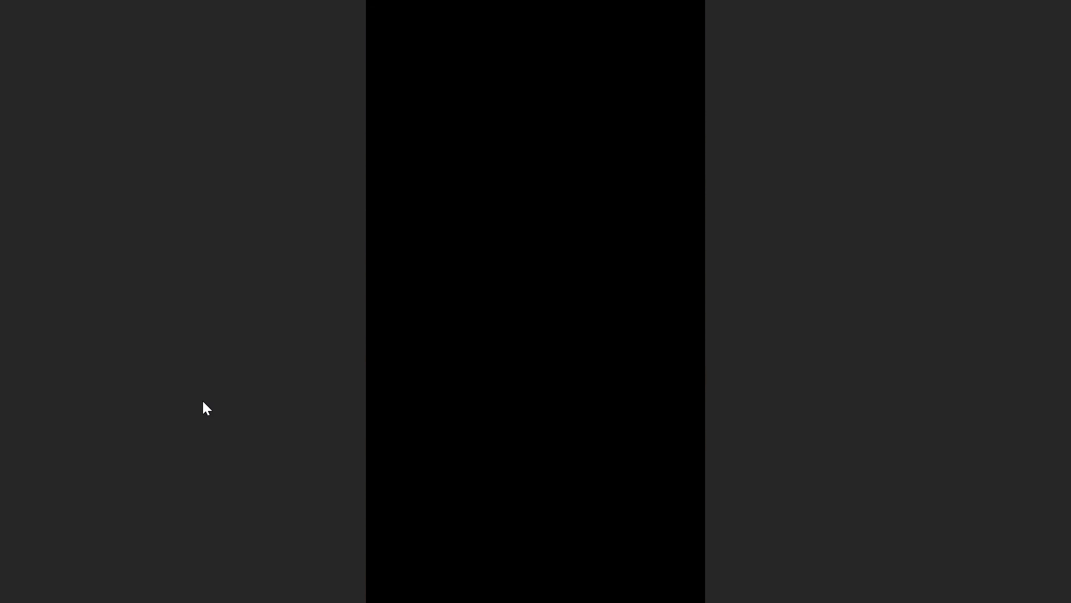
pyautogui.press('space')
pyautogui.press('f')
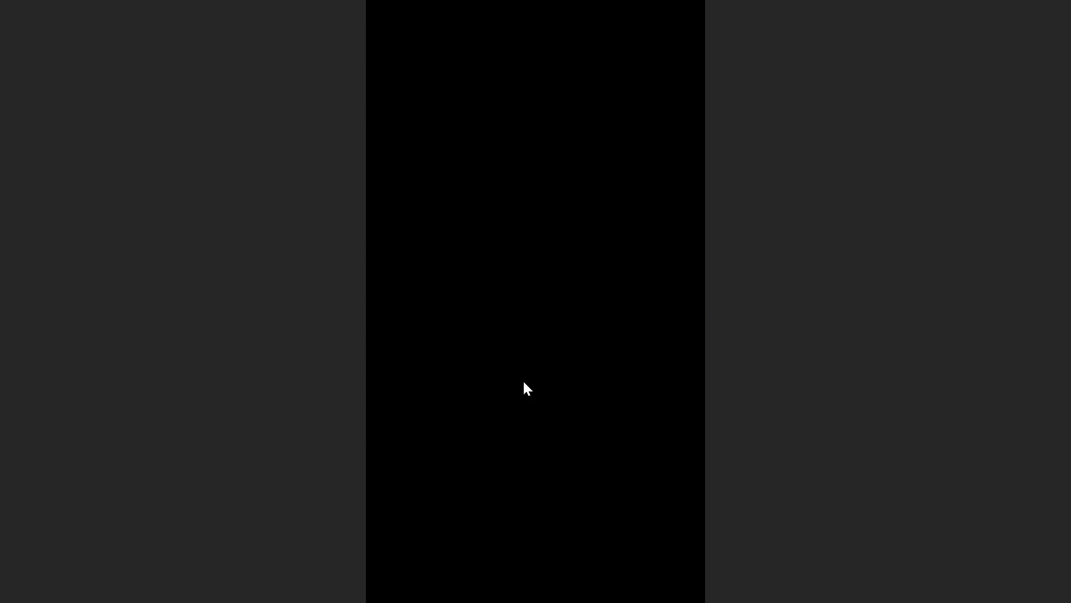
pyautogui.doubleClick(523, 381)
pyautogui.click(763, 534)
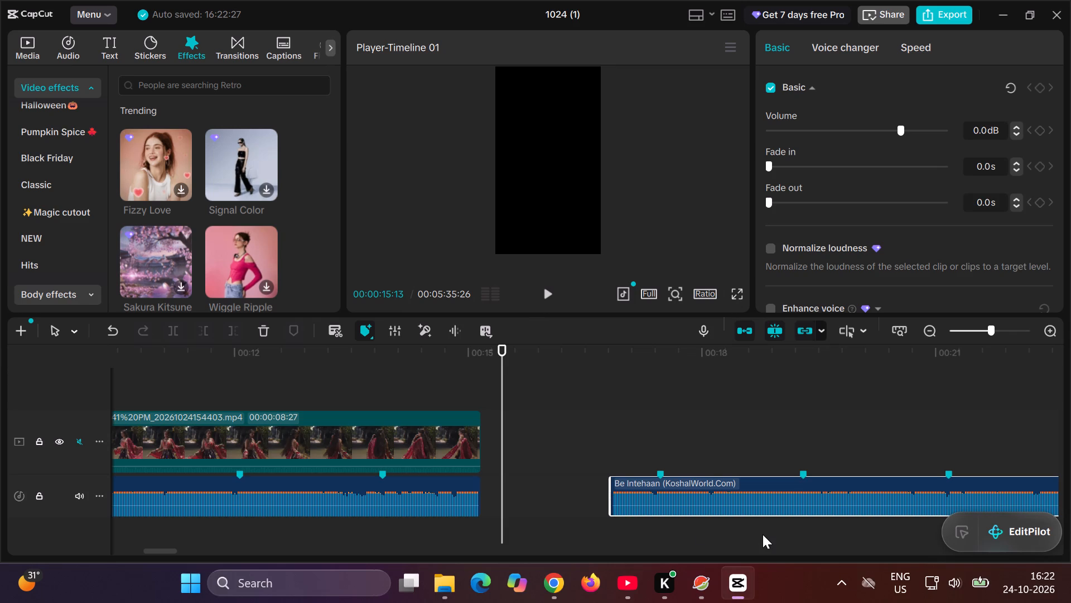
# Split the last video clip at the beat marker at 00:00:10:06.
pyautogui.hscroll(1, 525, 454)
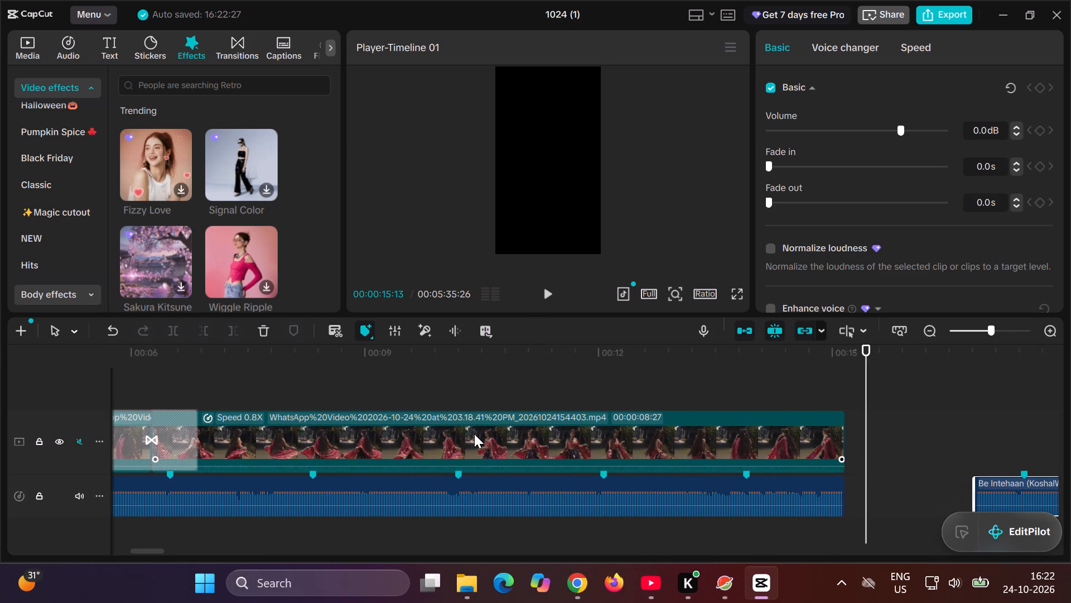
pyautogui.click(474, 434)
pyautogui.click(456, 381)
pyautogui.moveTo(456, 381); pyautogui.dragTo(442, 381)
pyautogui.press('space')
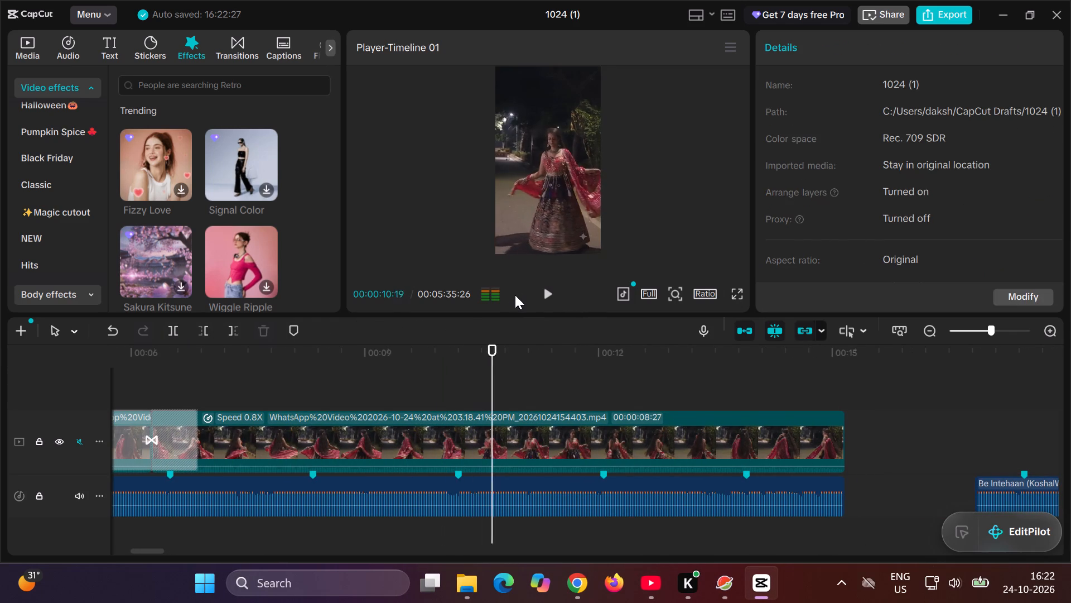
pyautogui.press('space')
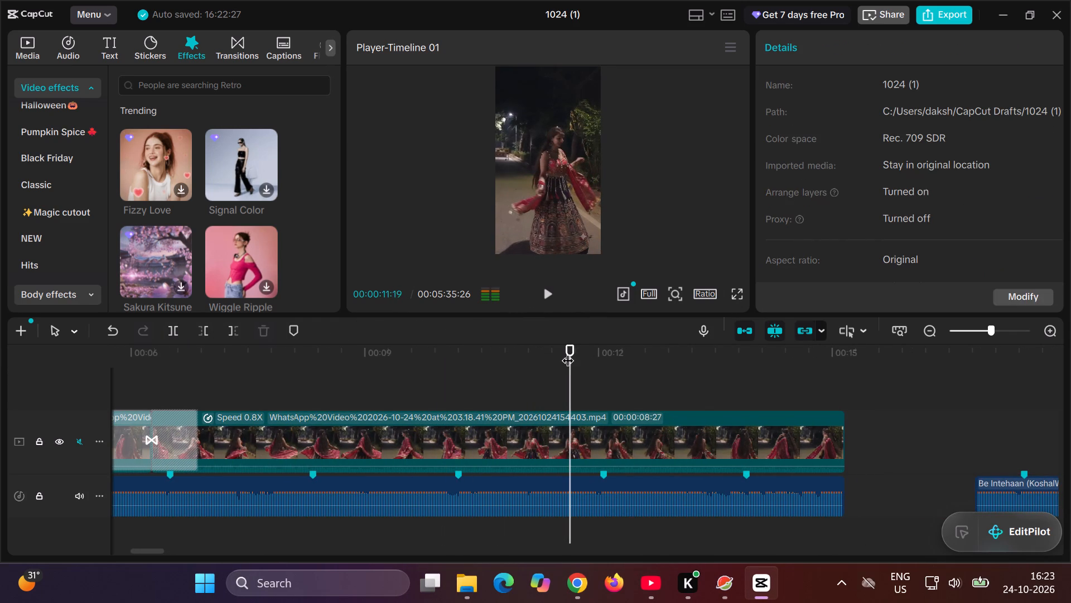
pyautogui.moveTo(574, 348); pyautogui.dragTo(458, 366)
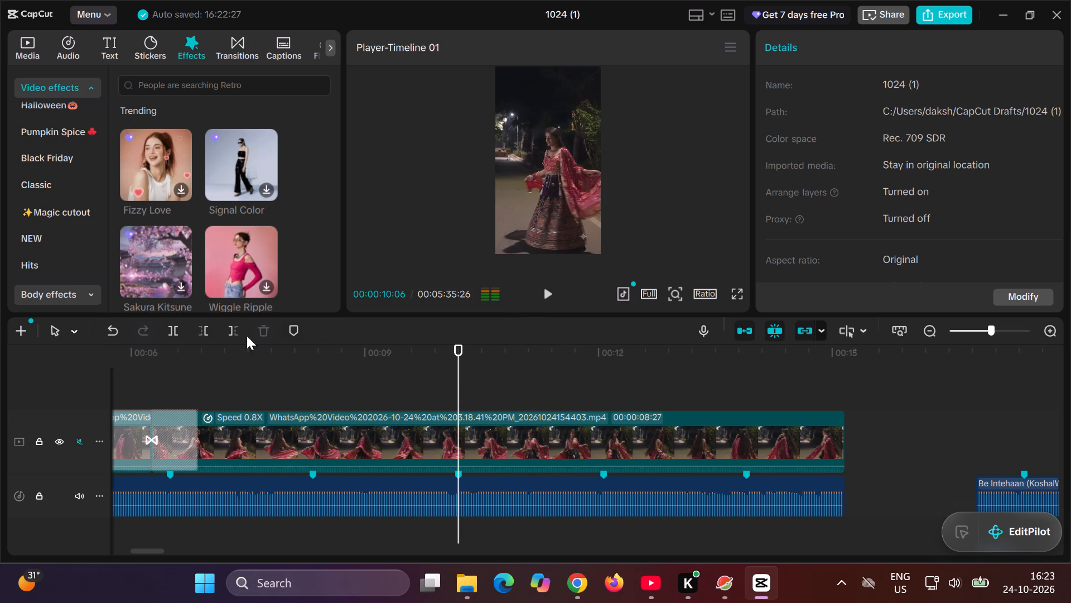
pyautogui.click(173, 328)
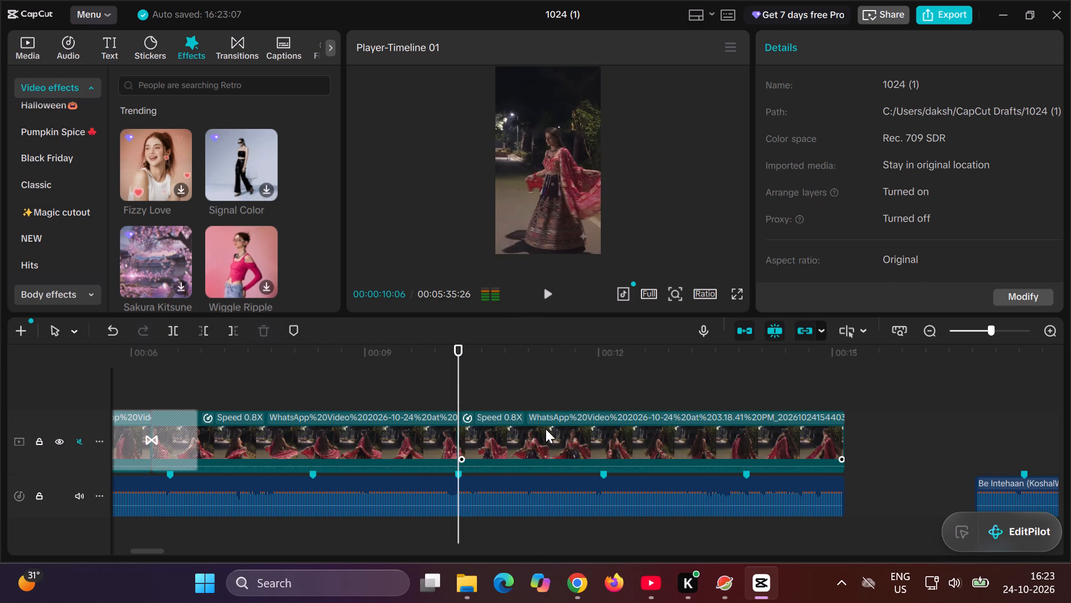
# Check the standard speed settings of the last clip's second part, after the 00:00:10:06 cut.
pyautogui.click(546, 429)
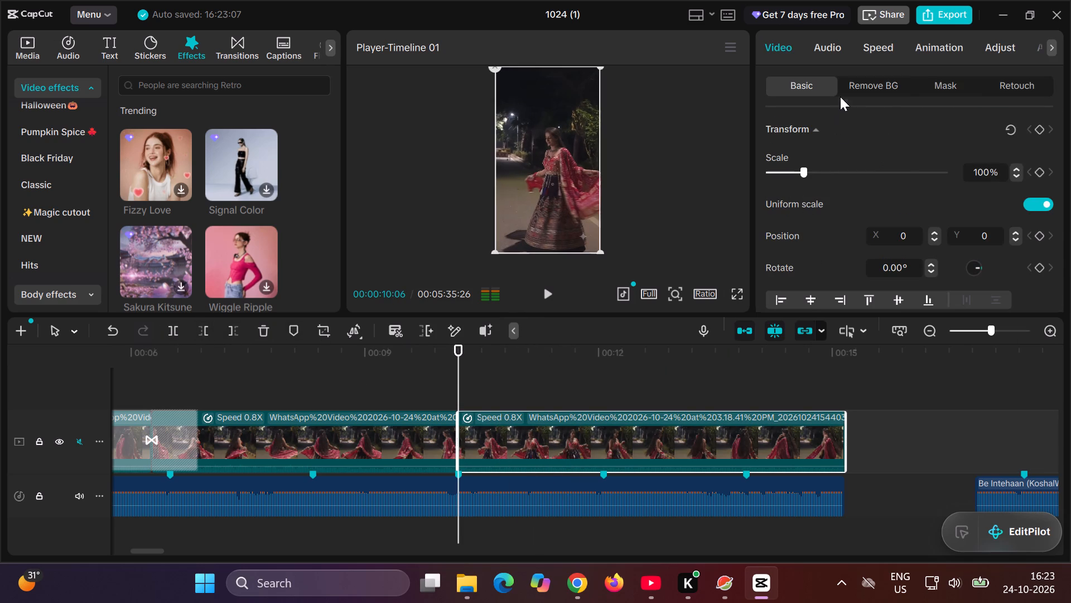
pyautogui.click(876, 45)
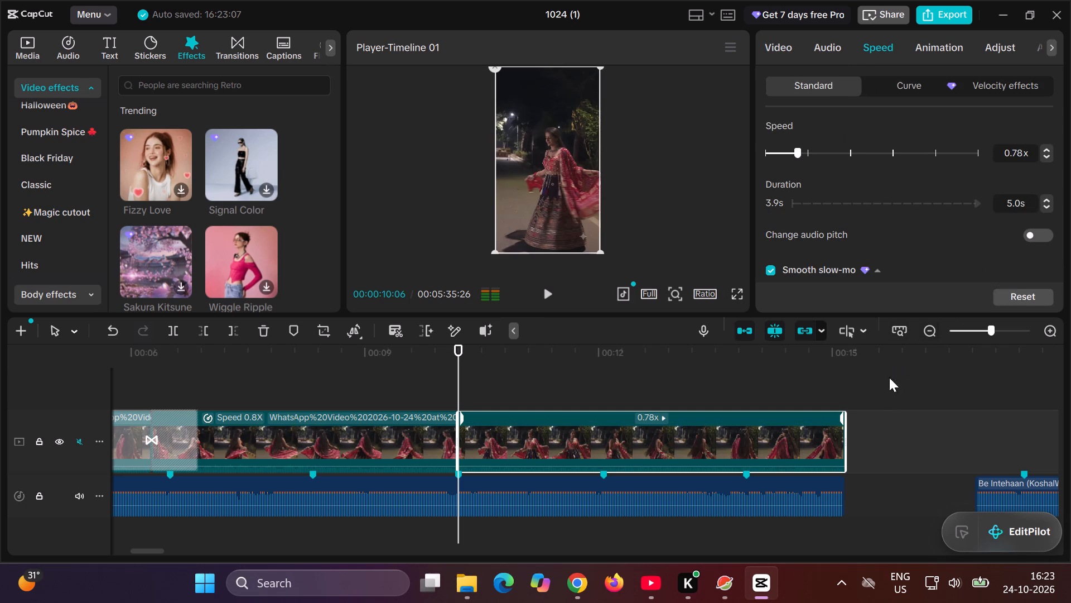
pyautogui.click(882, 423)
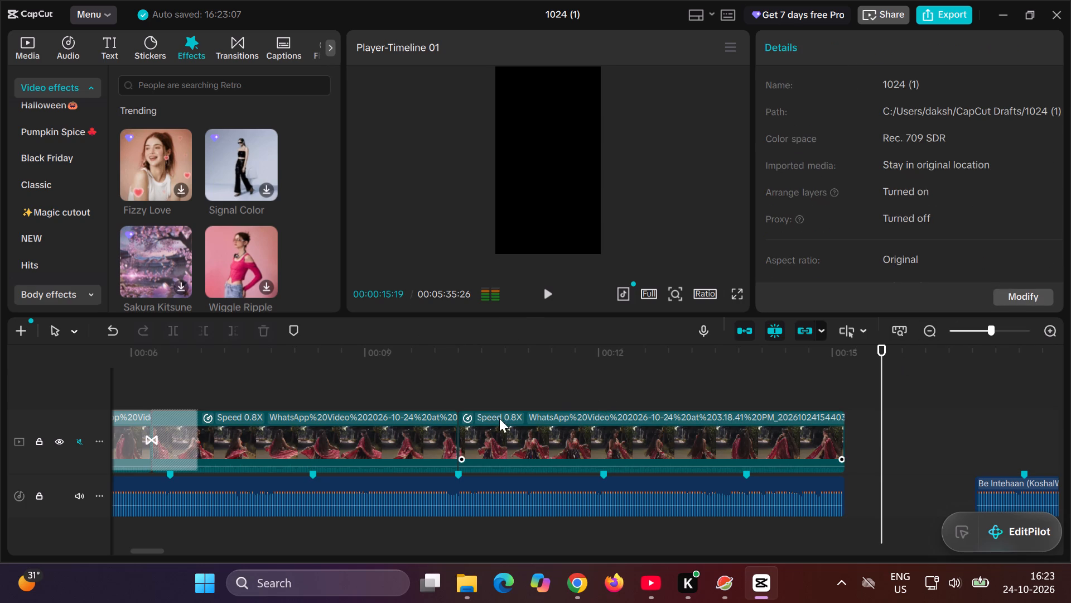
# Find Fuzzy Pageflip among the trending transitions and apply it to the cut at 00:00:10:06.
pyautogui.click(484, 435)
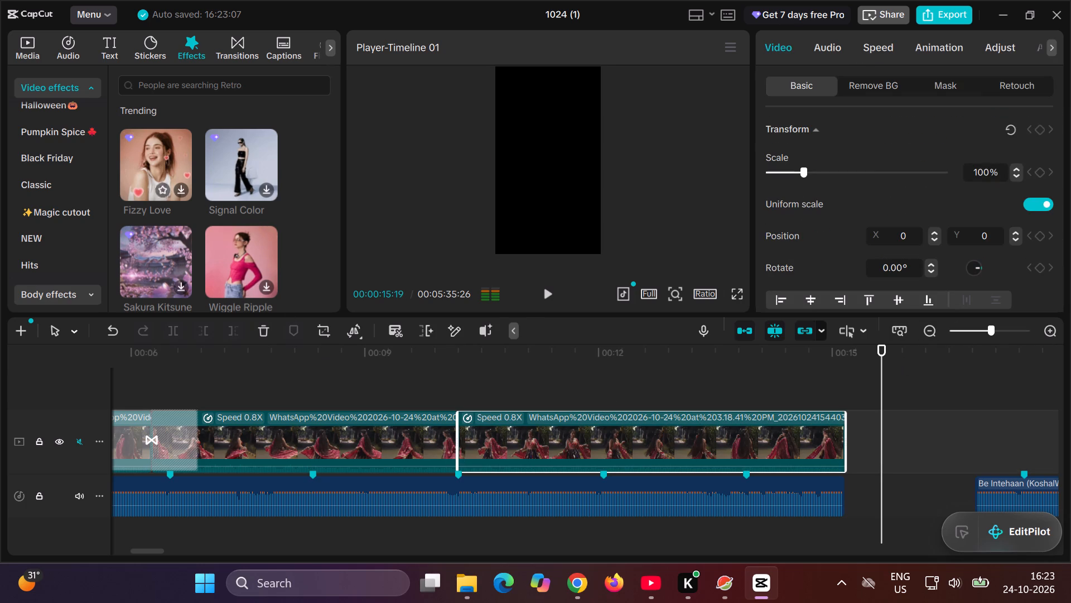
pyautogui.click(242, 49)
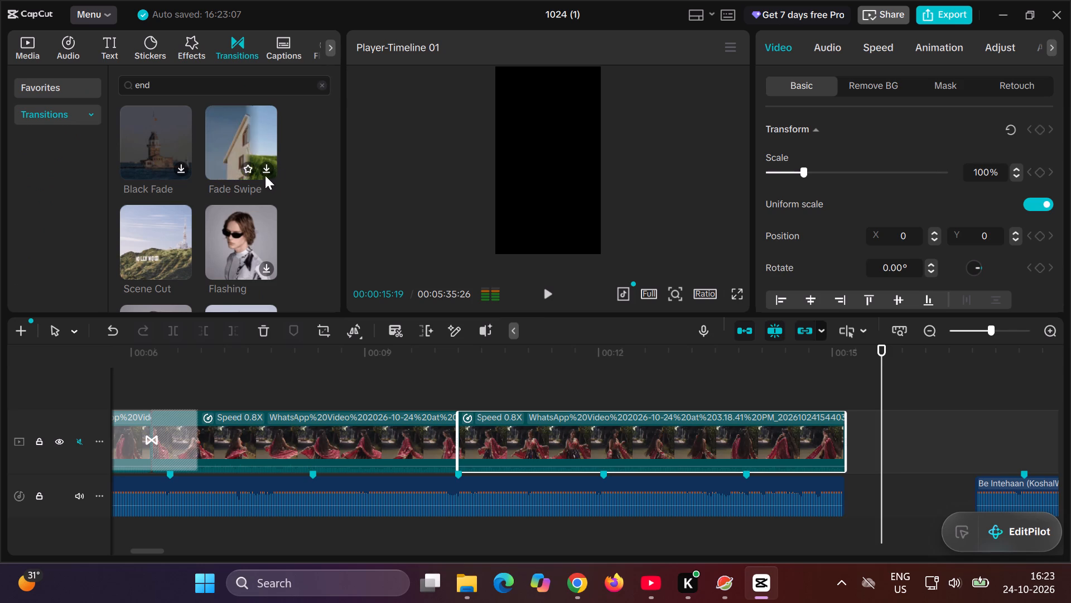
pyautogui.click(325, 86)
pyautogui.scroll(-1, 236, 216)
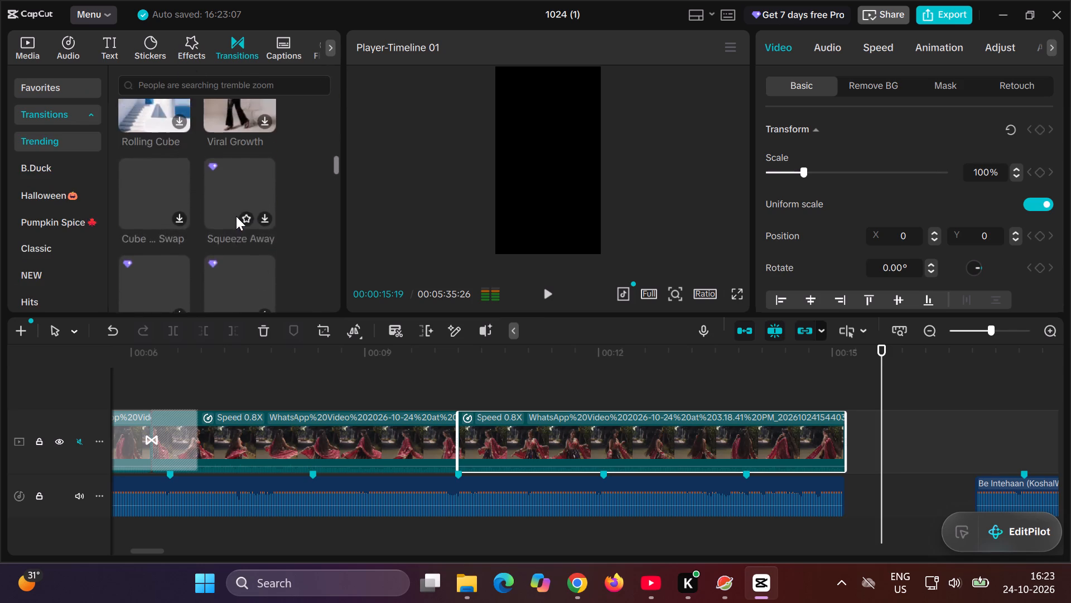
pyautogui.scroll(-1, 236, 216)
pyautogui.scroll(2, 236, 216)
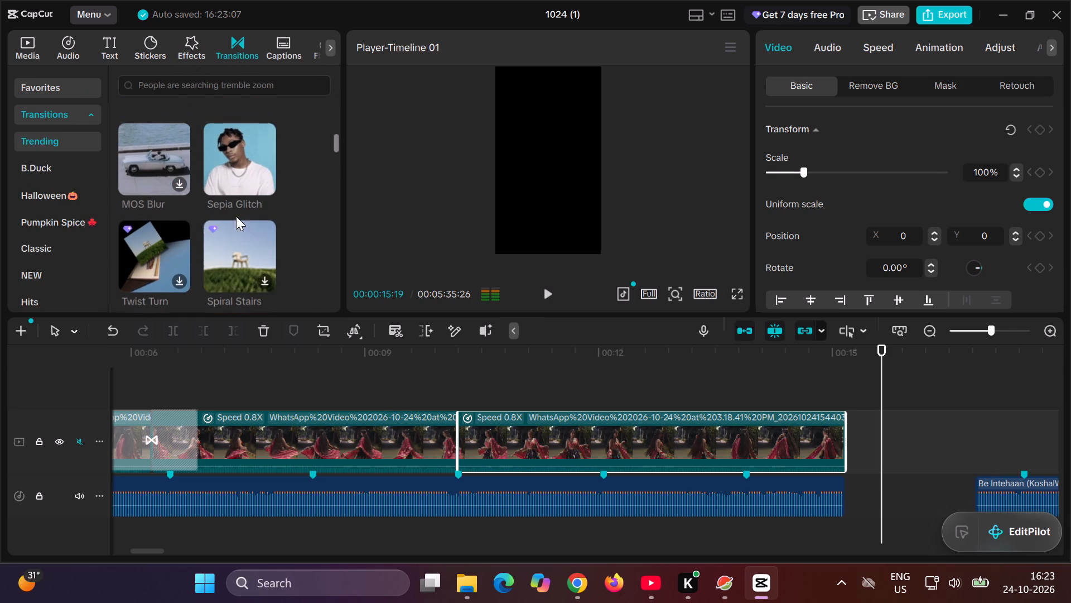
pyautogui.scroll(2, 236, 216)
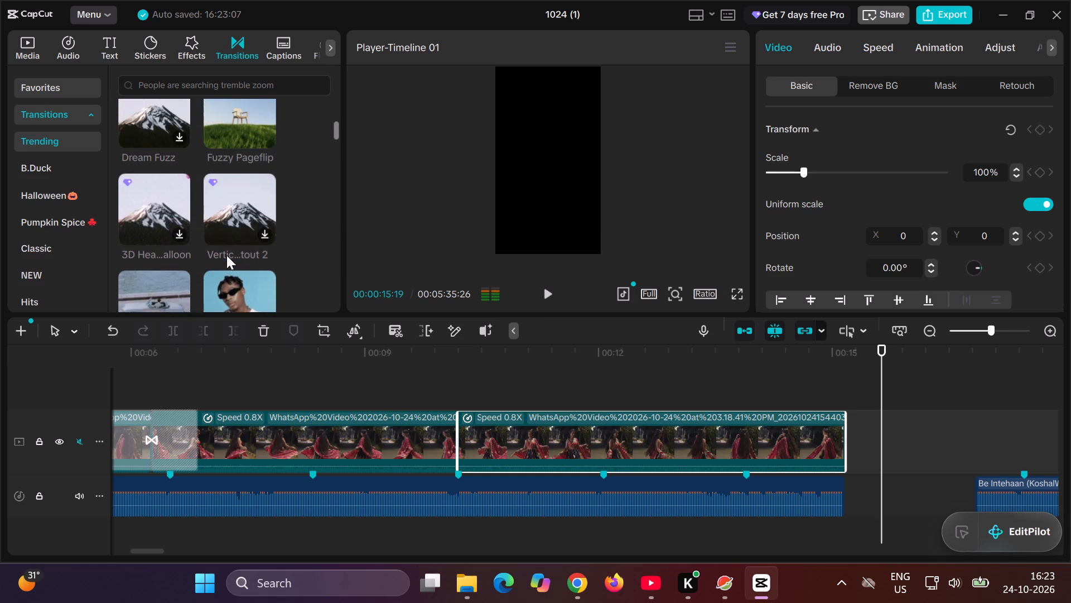
pyautogui.scroll(1, 226, 255)
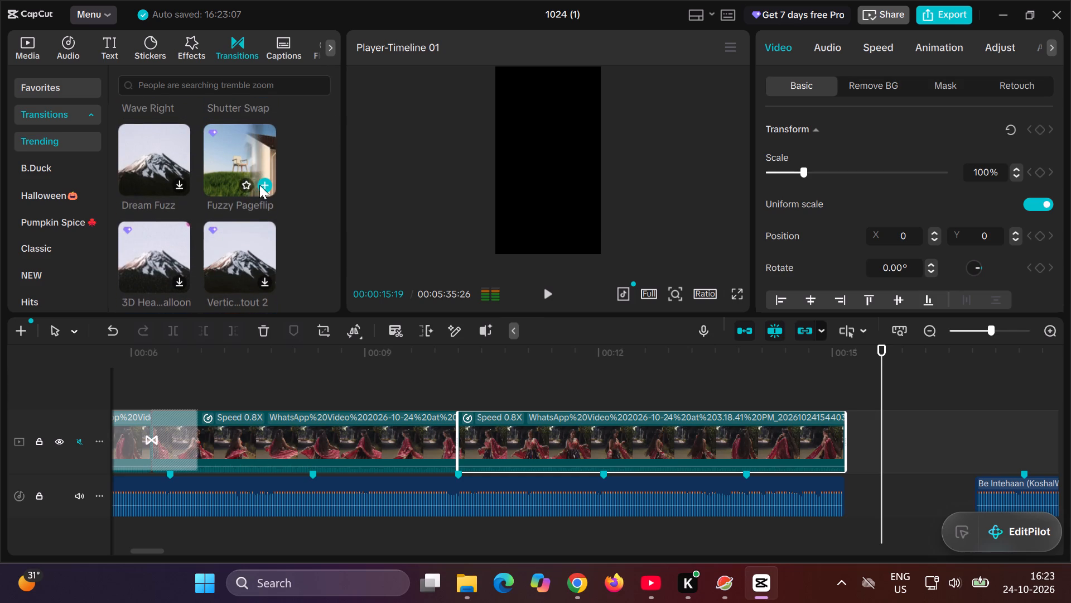
pyautogui.click(262, 184)
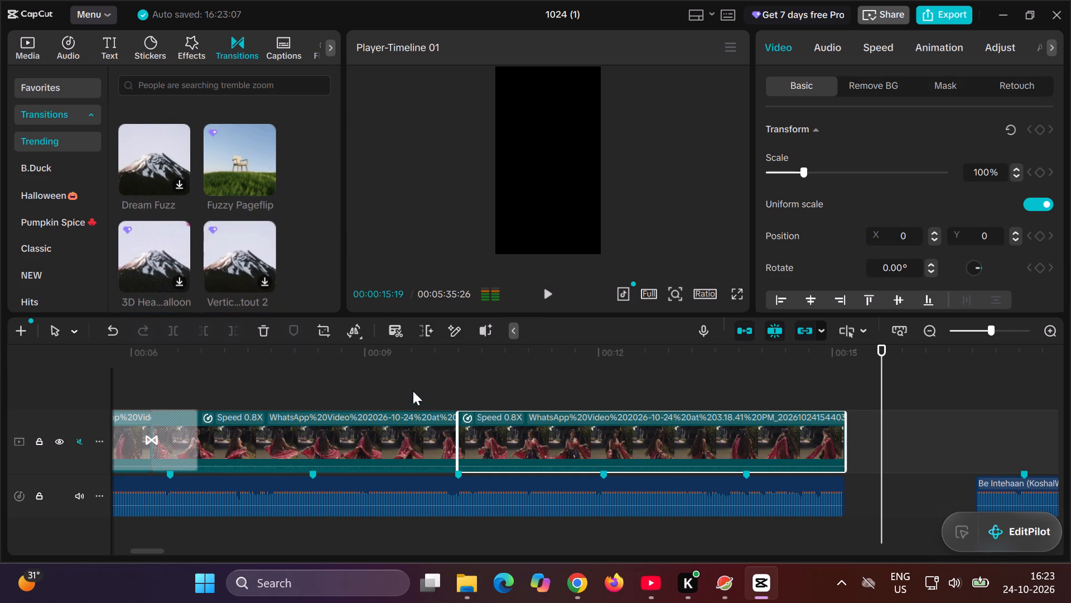
pyautogui.click(449, 386)
pyautogui.click(472, 380)
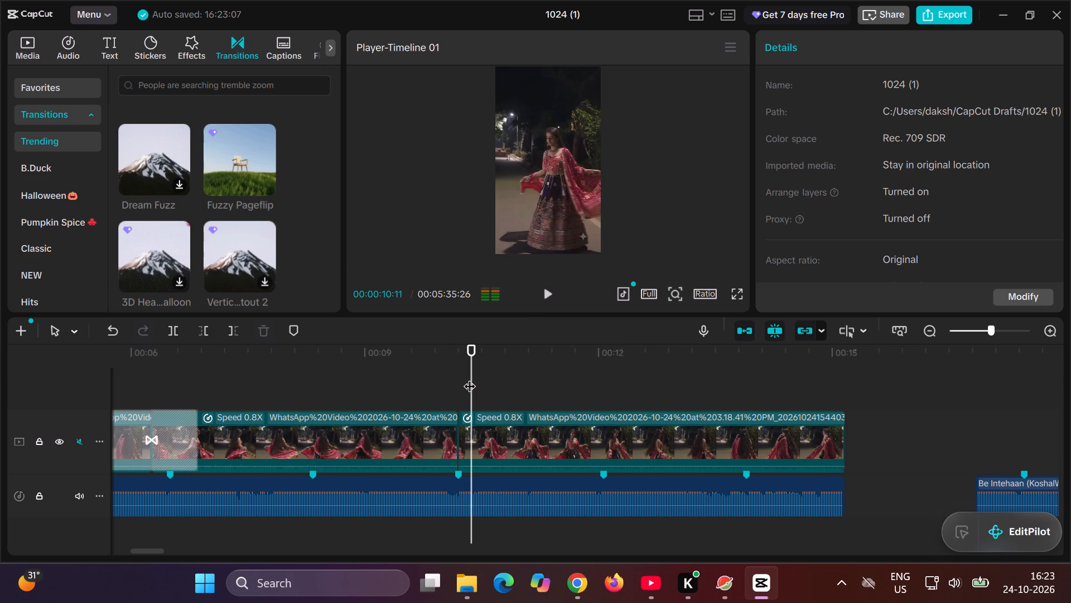
pyautogui.click(462, 377)
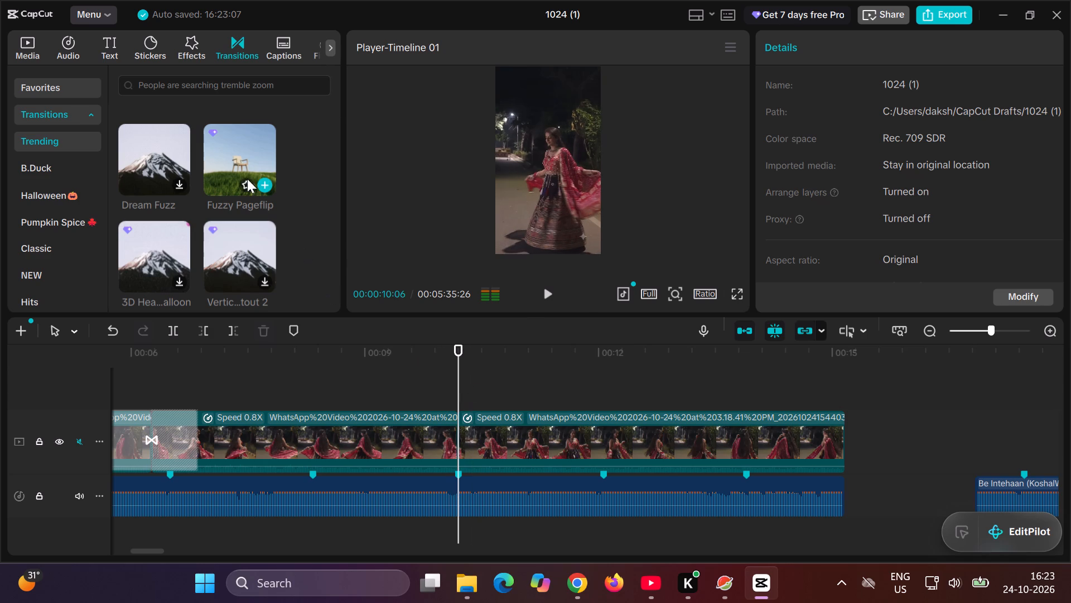
pyautogui.click(244, 169)
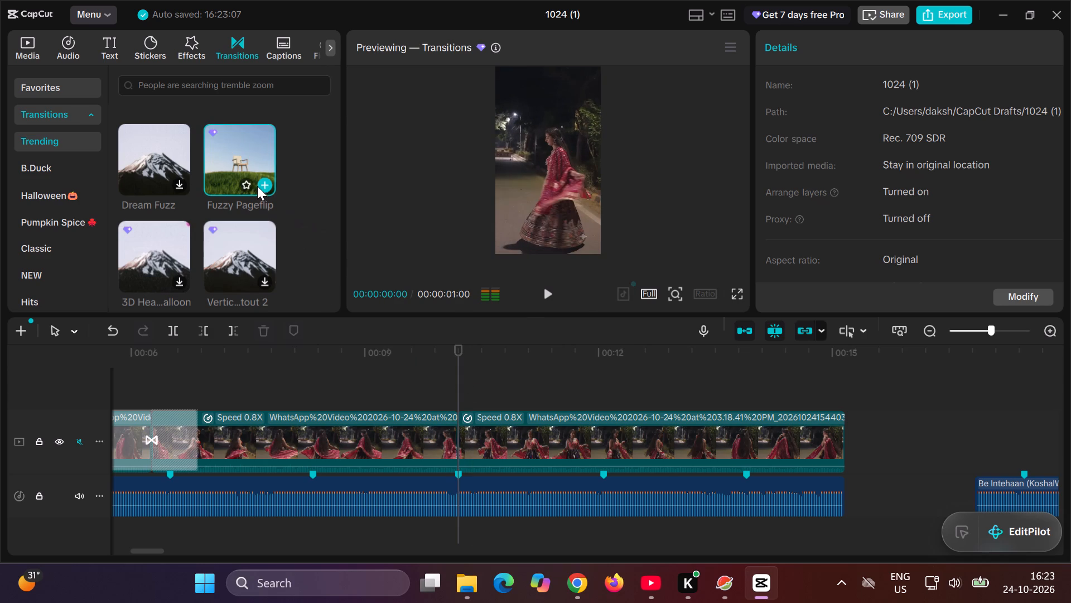
pyautogui.click(259, 184)
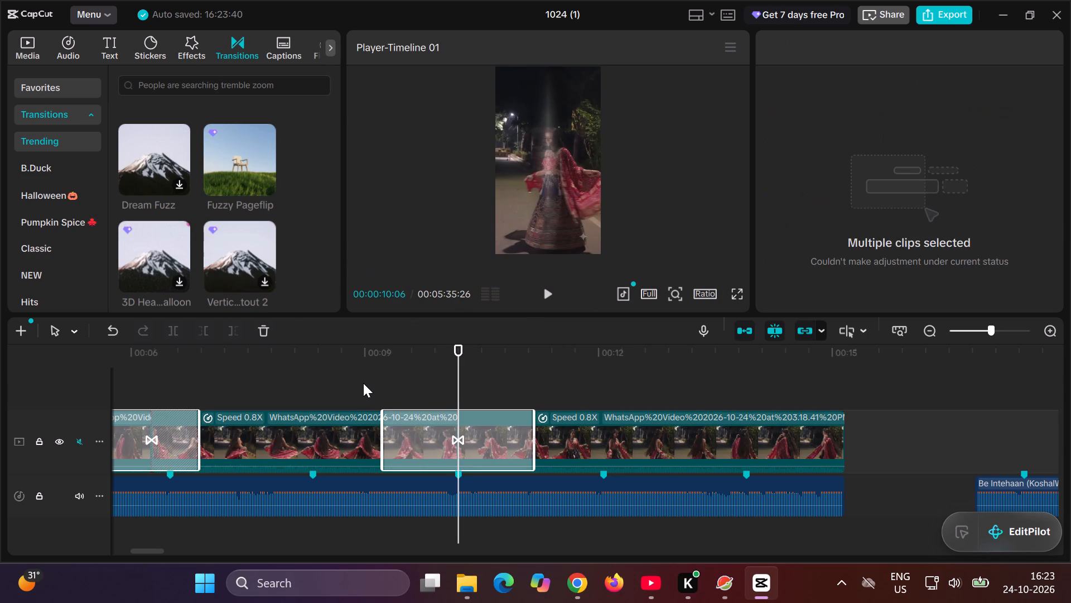
# Play the reel full screen from near its start to check how the Fuzzy Pageflip transition looks.
pyautogui.hscroll(4, 363, 383)
pyautogui.scroll(-2, 363, 383)
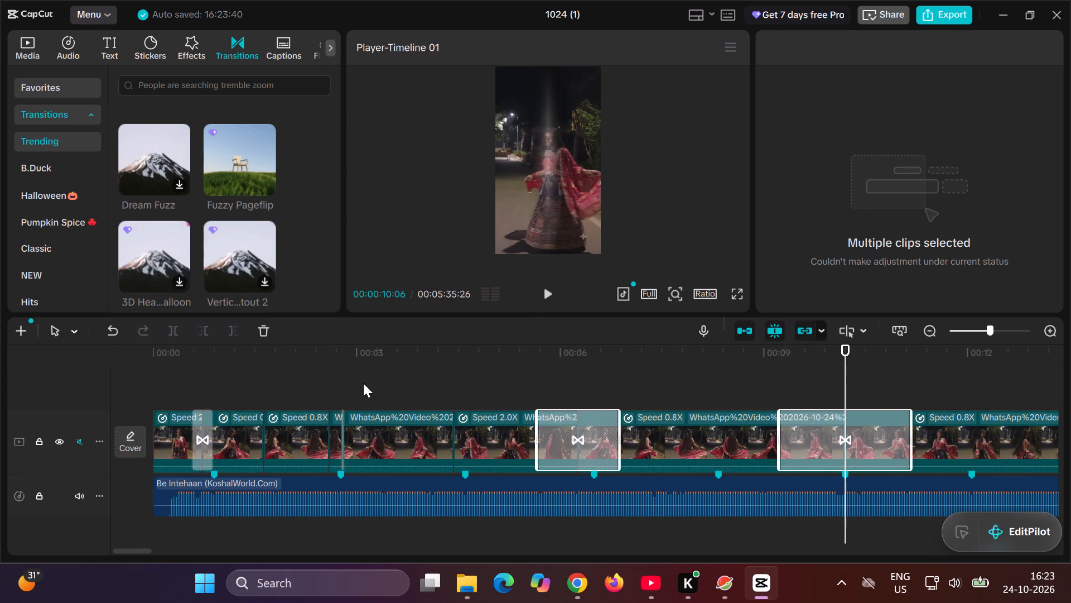
pyautogui.click(739, 295)
pyautogui.moveTo(474, 526); pyautogui.dragTo(422, 527)
pyautogui.press('space')
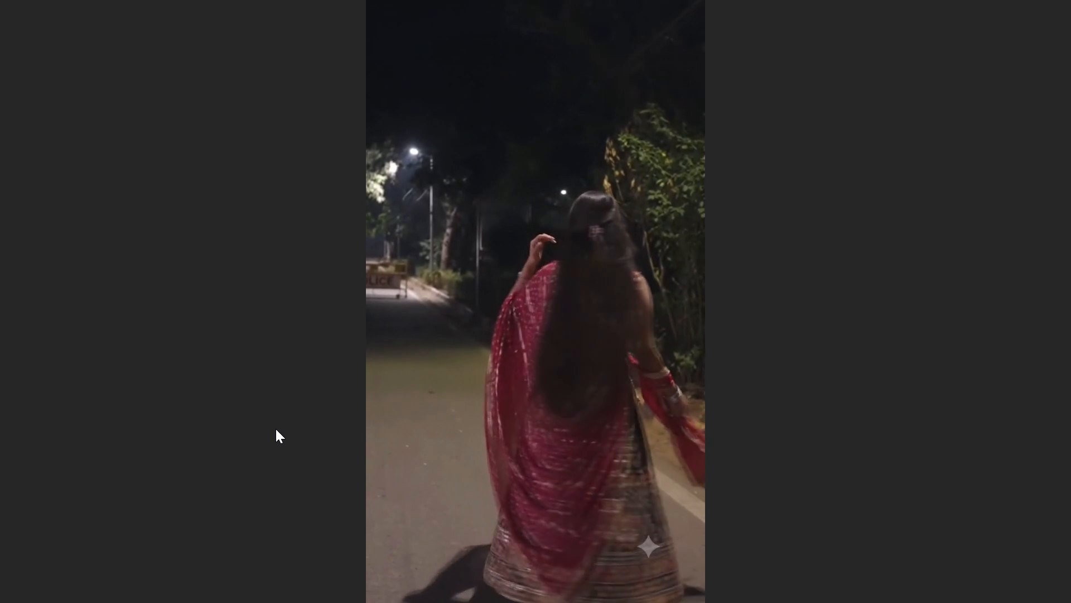
pyautogui.press('f')
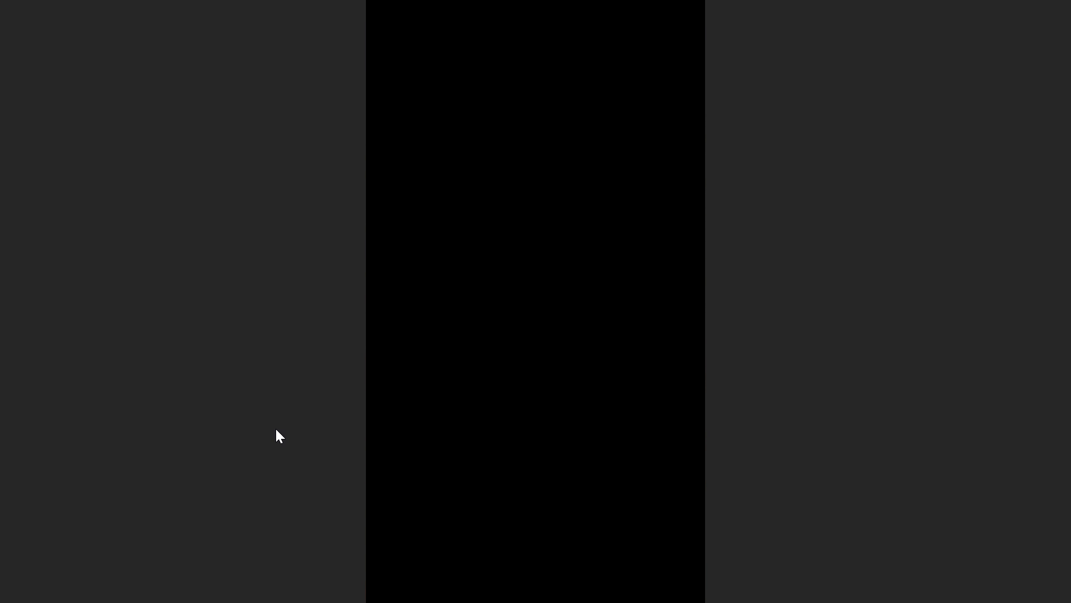
pyautogui.doubleClick(487, 395)
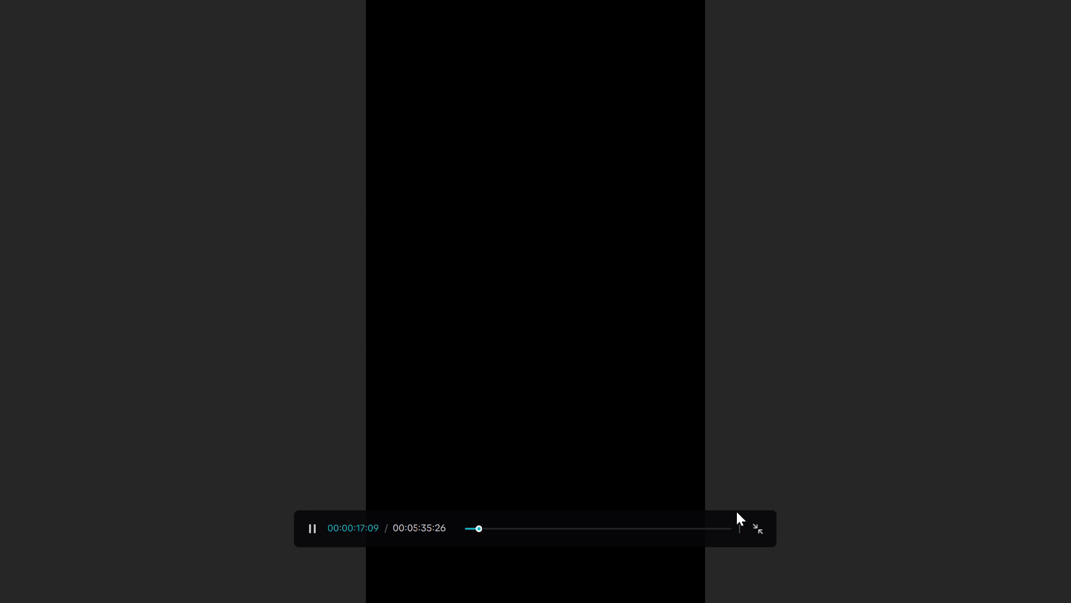
pyautogui.click(761, 525)
pyautogui.press('space')
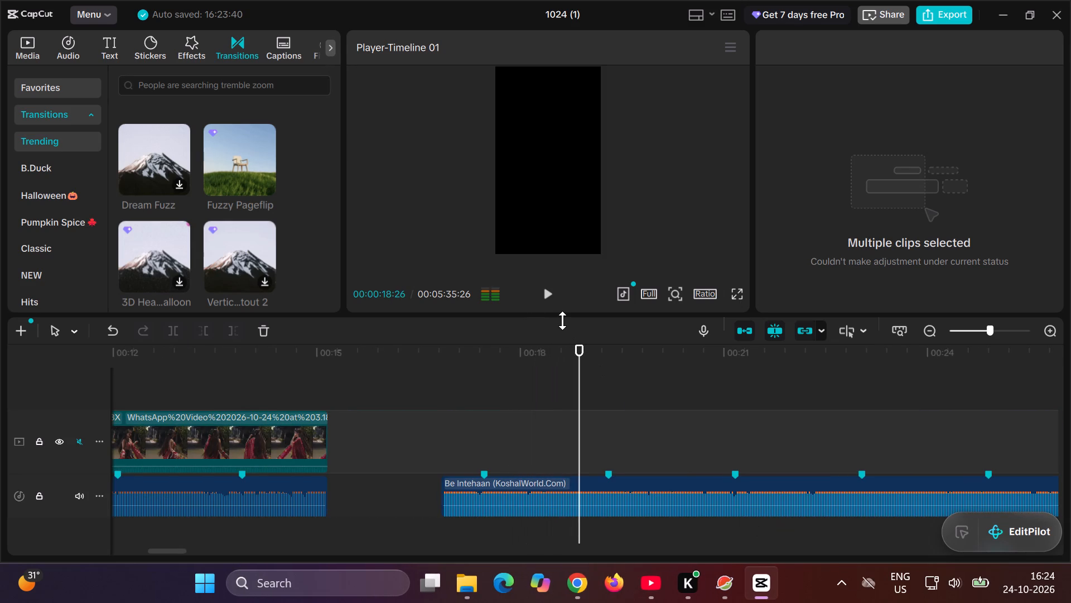
# Preview Shutter Swap among the trending transitions and replace Fuzzy Pageflip at the 00:00:10:06 cut with Sepia Glitch.
pyautogui.hscroll(2, 480, 426)
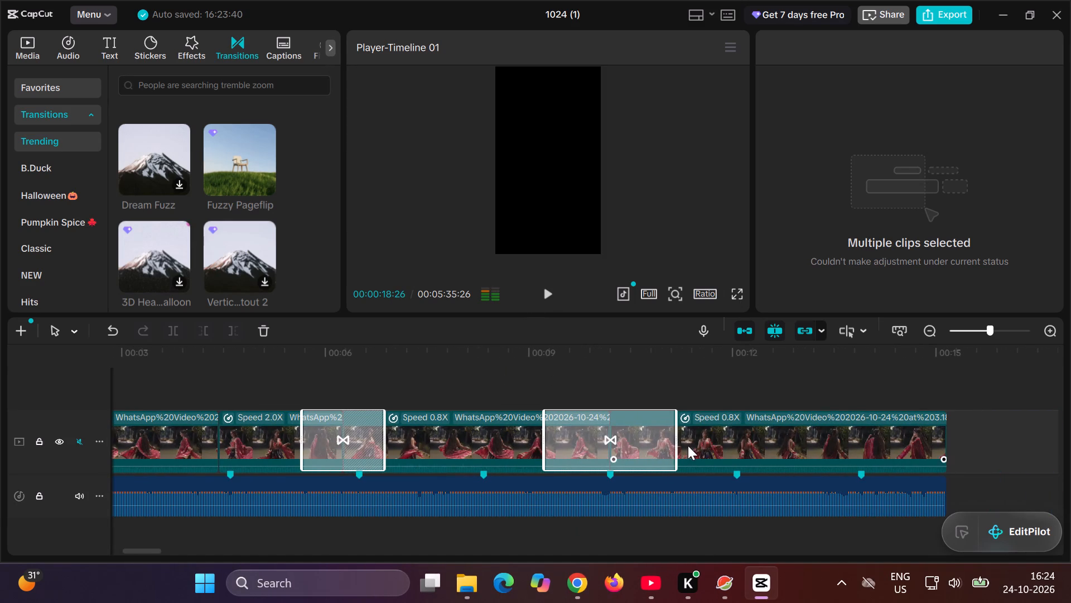
pyautogui.click(609, 439)
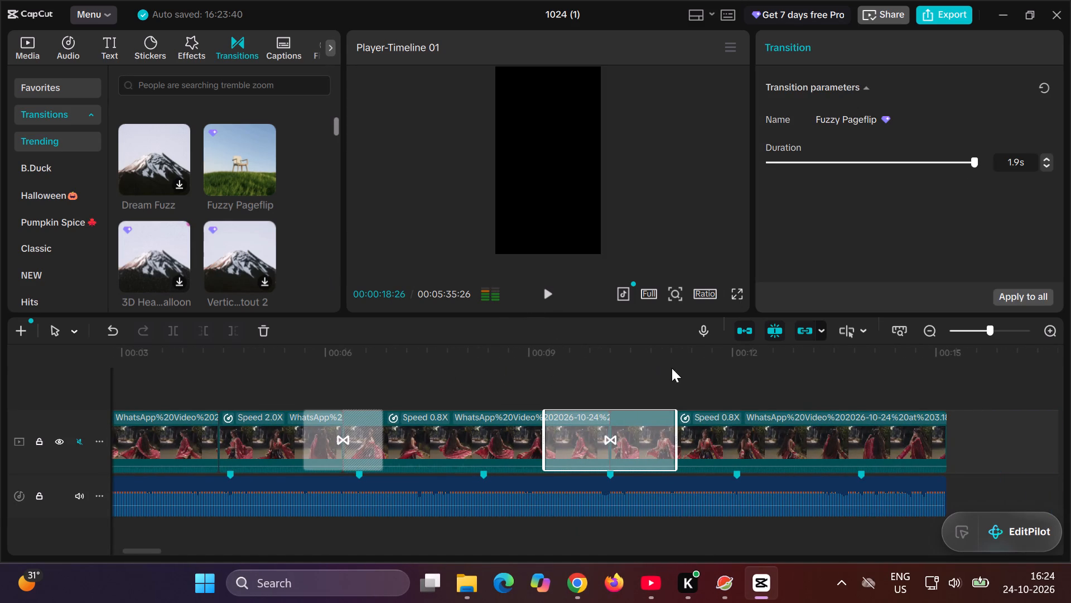
pyautogui.click(615, 387)
pyautogui.scroll(-1, 243, 234)
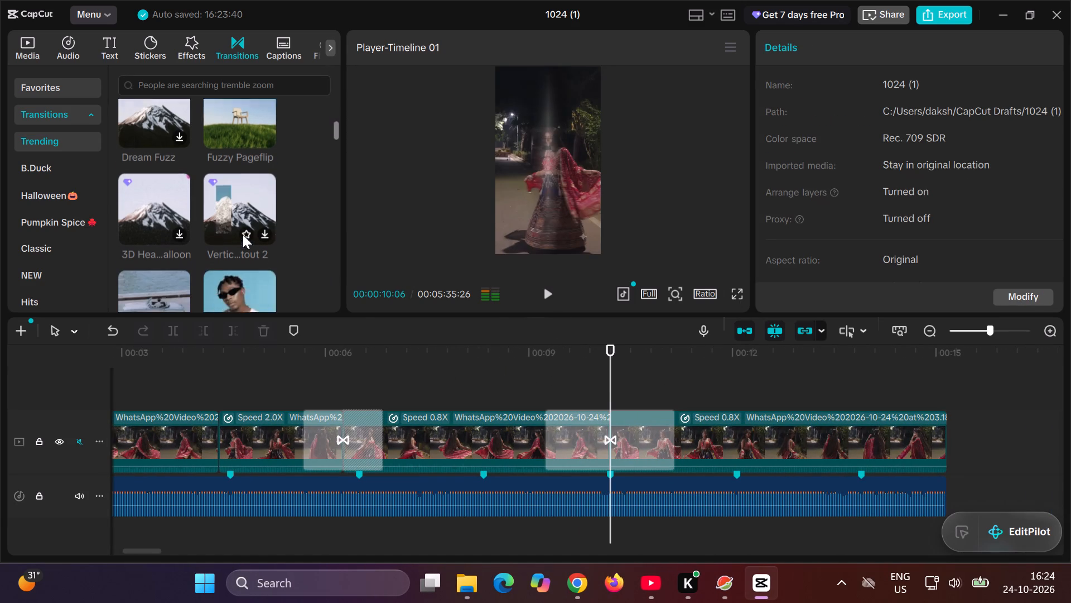
pyautogui.scroll(-1, 243, 234)
pyautogui.scroll(-1, 219, 189)
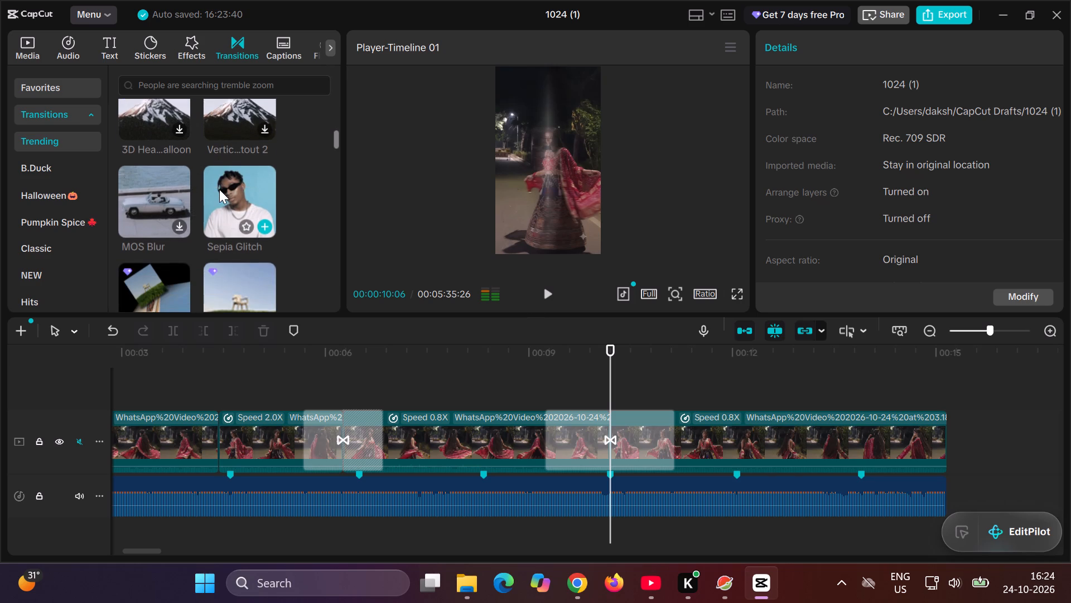
pyautogui.scroll(1, 219, 189)
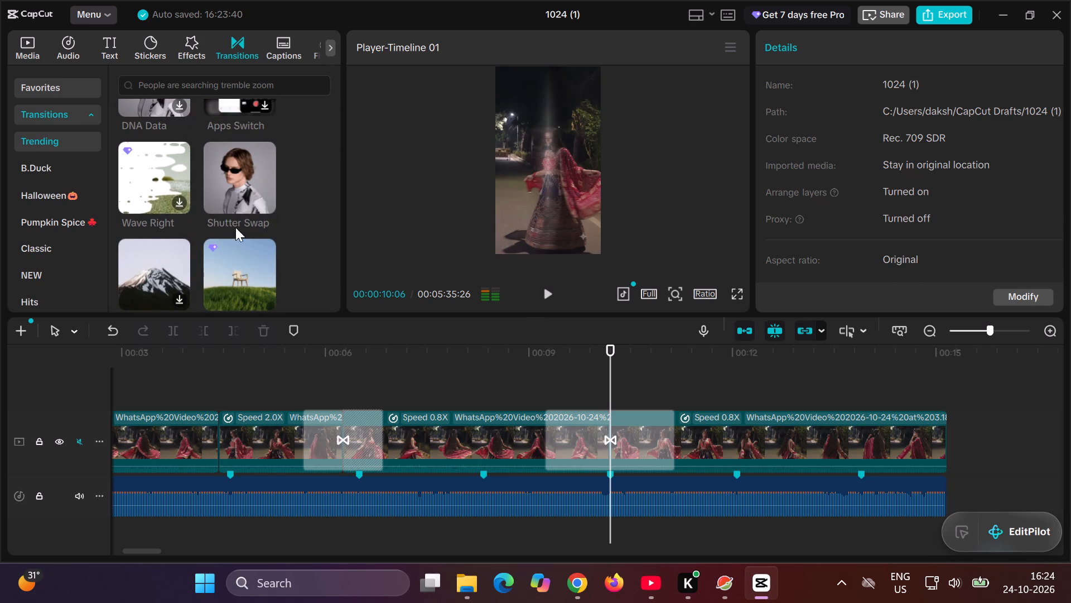
pyautogui.scroll(-1, 236, 170)
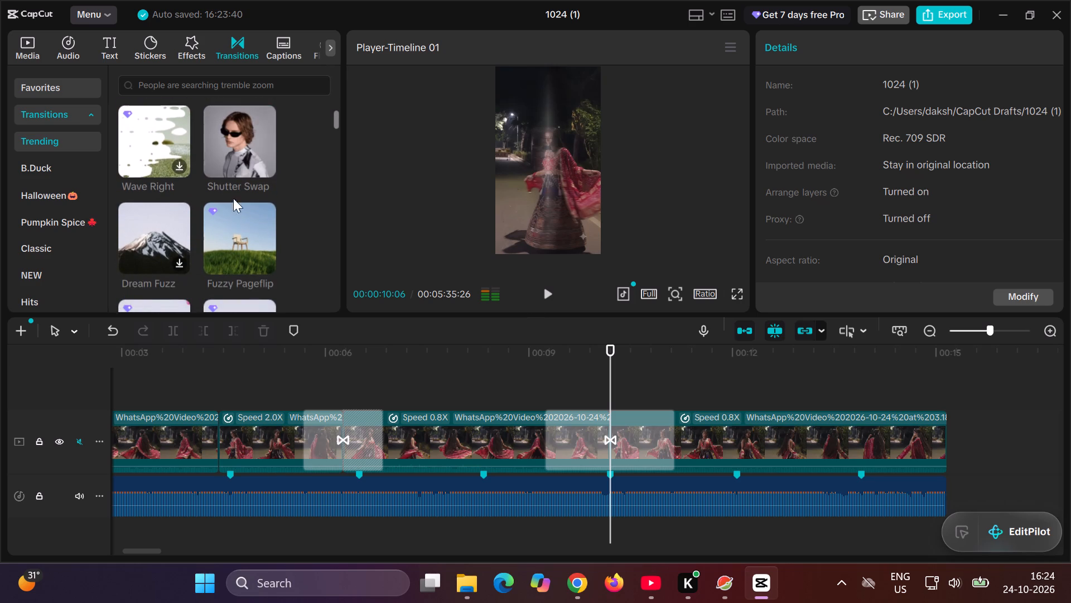
pyautogui.scroll(1, 181, 205)
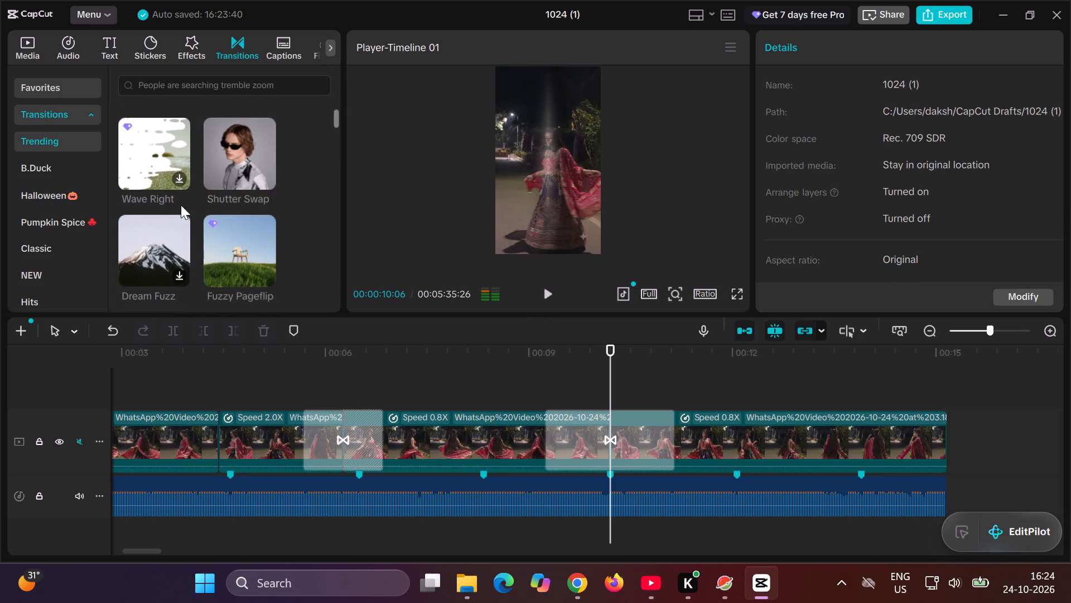
pyautogui.scroll(1, 181, 205)
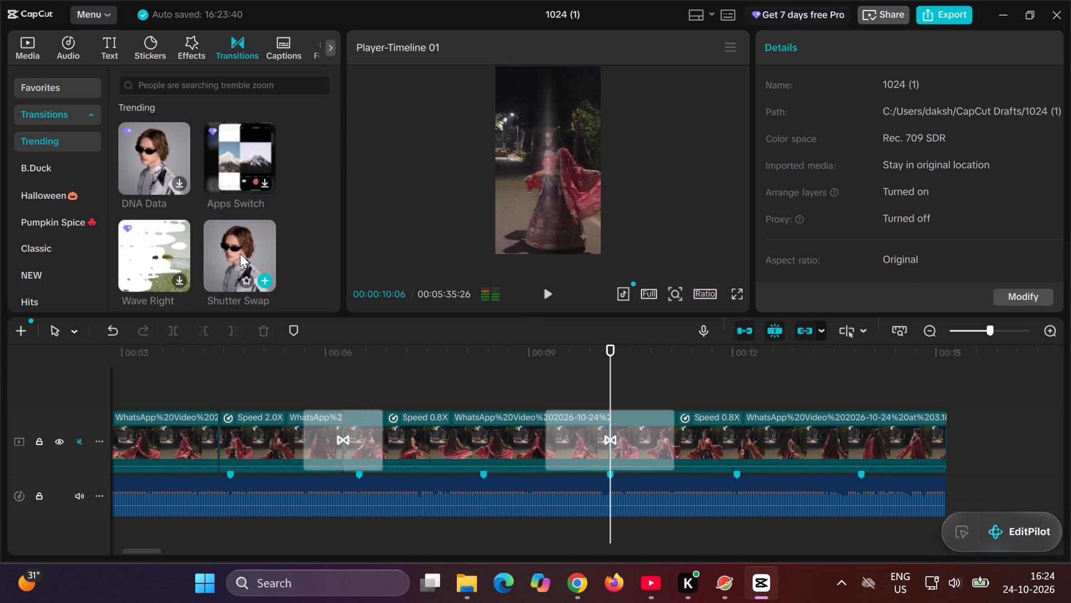
pyautogui.click(240, 253)
pyautogui.scroll(-1, 240, 253)
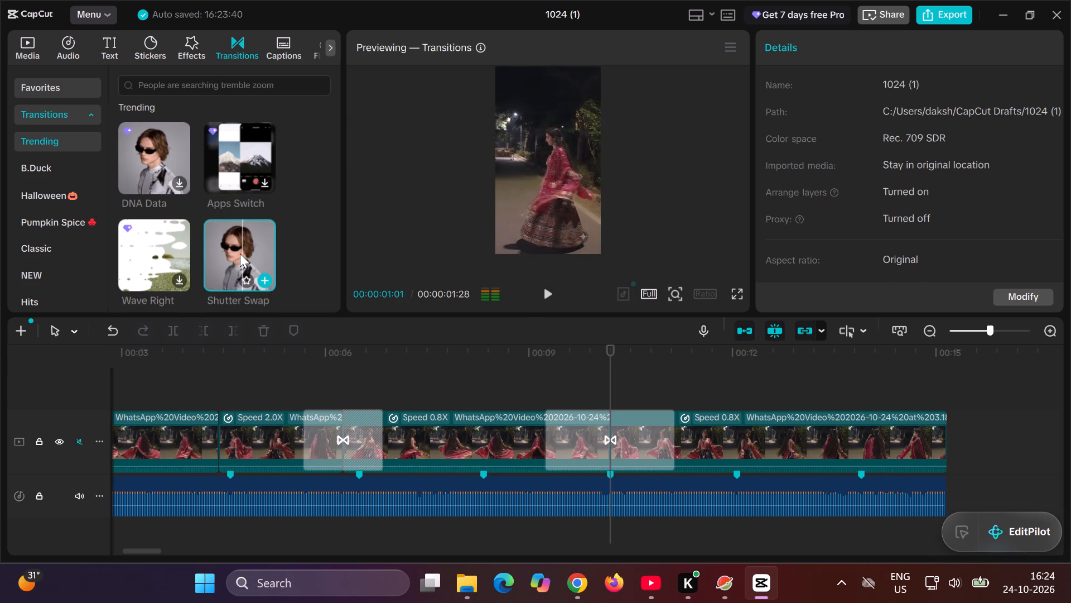
pyautogui.scroll(-1, 240, 253)
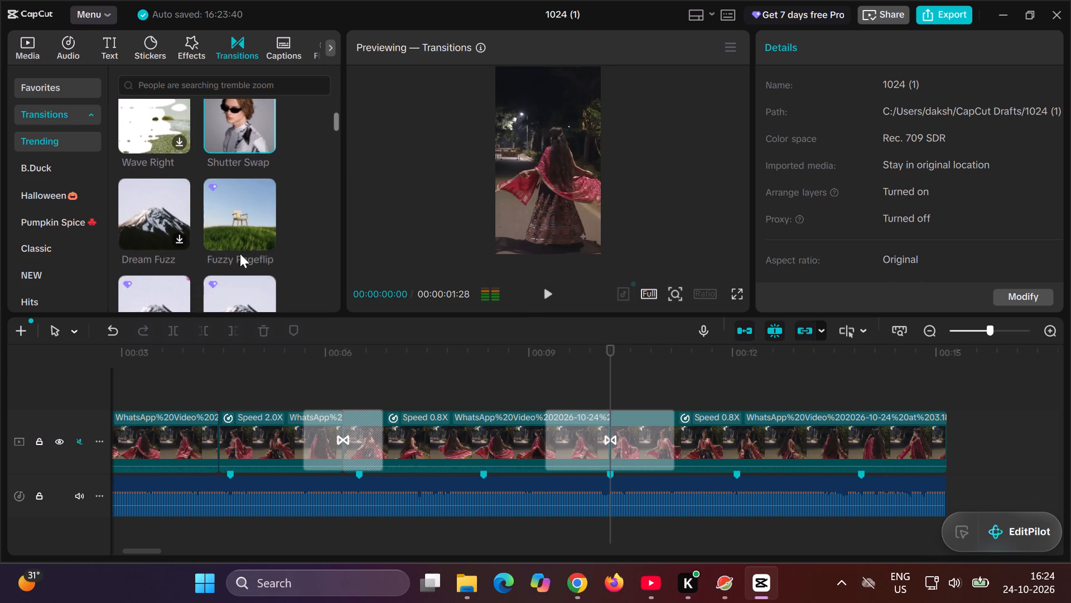
pyautogui.scroll(-1, 204, 243)
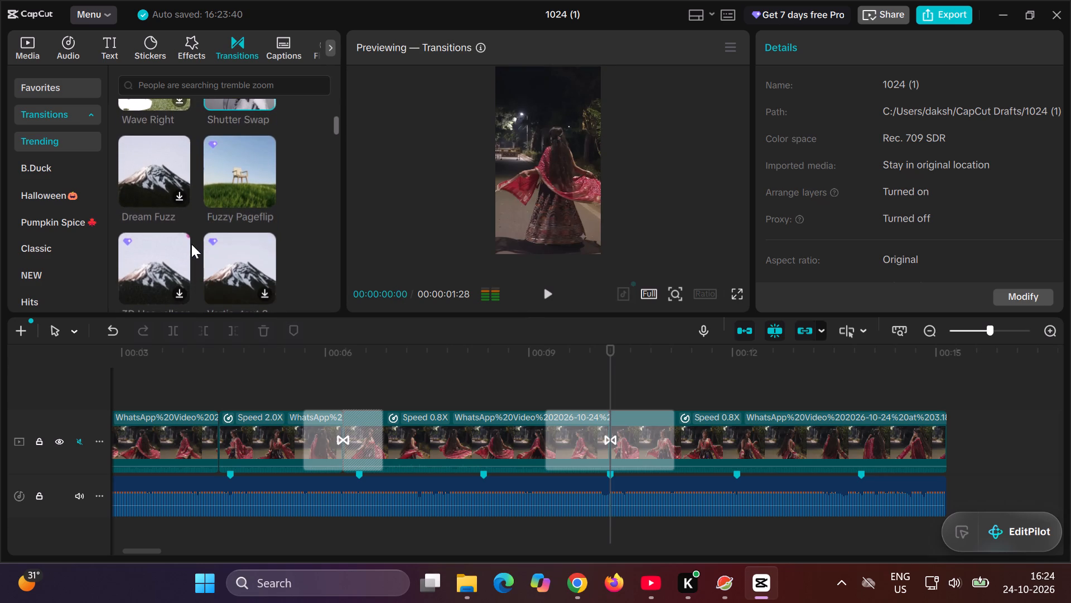
pyautogui.scroll(-1, 191, 244)
pyautogui.click(230, 186)
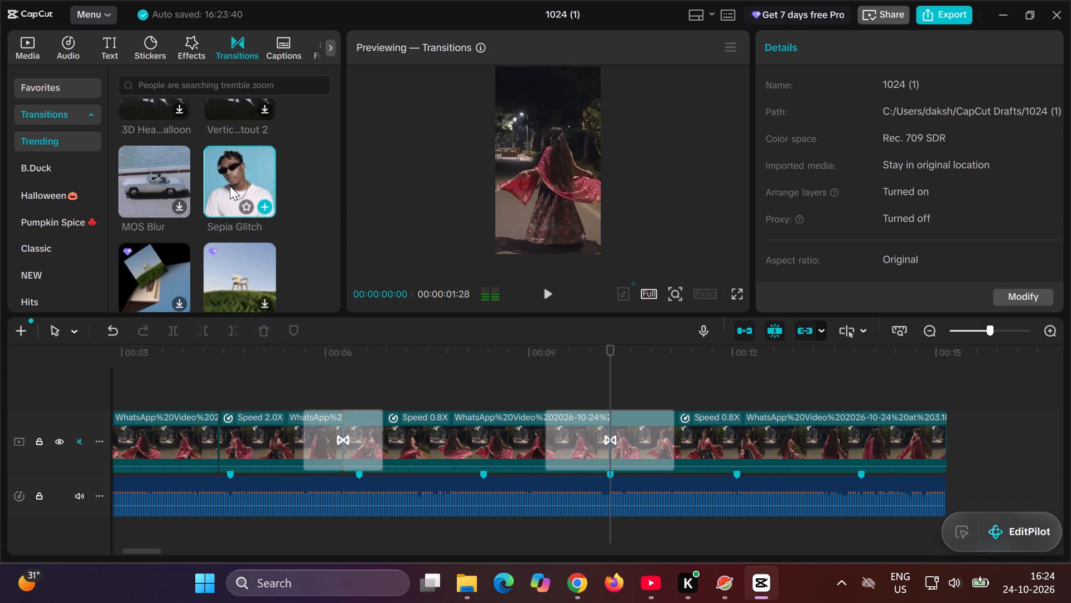
pyautogui.click(265, 203)
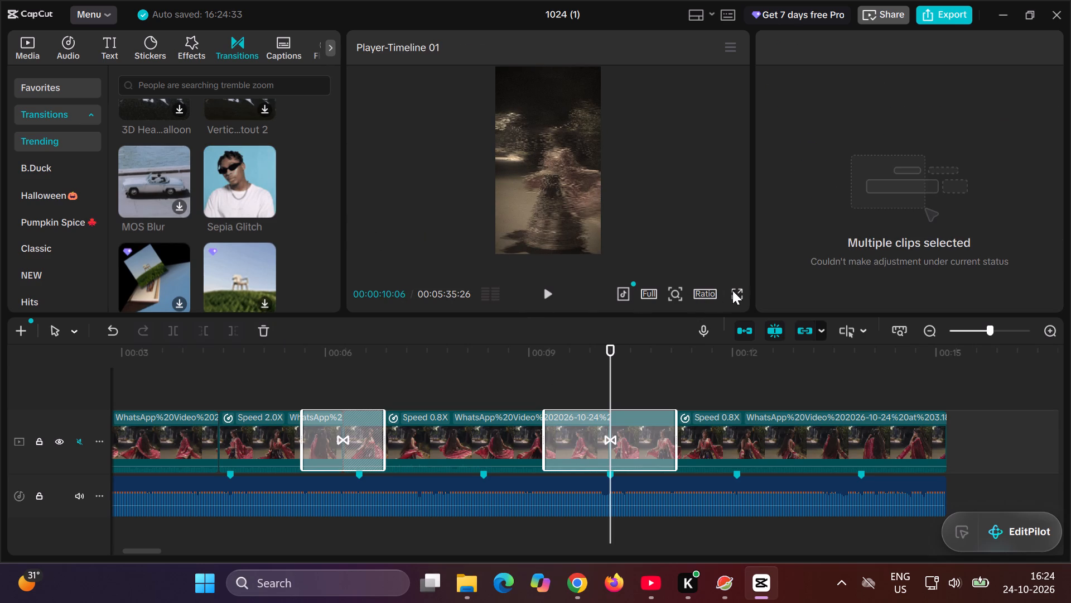
# Play the reel from 00:00:08:08 to check the Sepia Glitch transition at the 00:00:10:06 cut.
pyautogui.moveTo(614, 361); pyautogui.dragTo(479, 366)
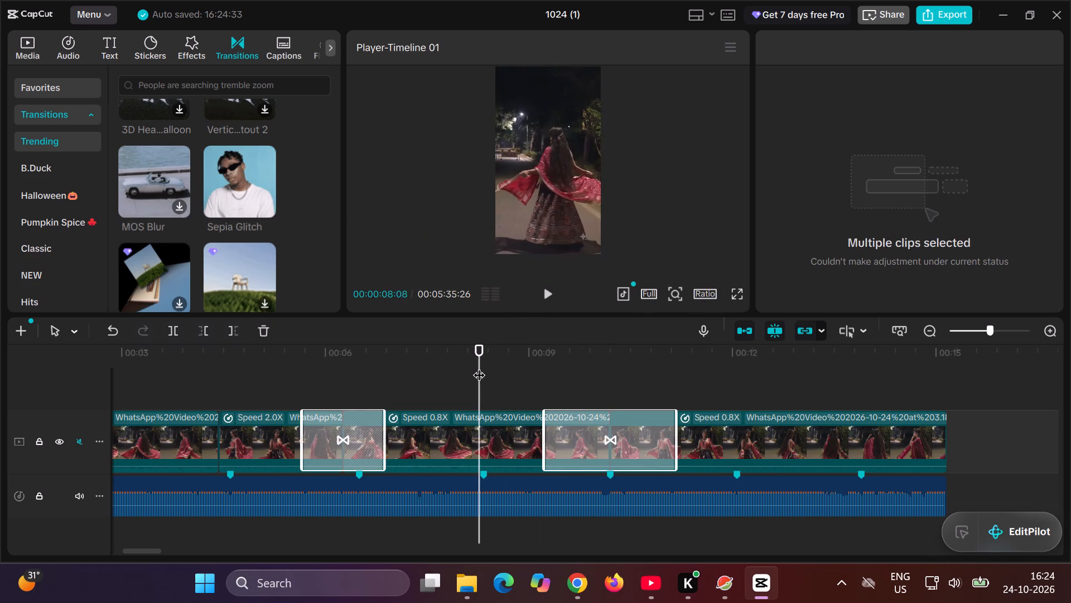
pyautogui.press('space')
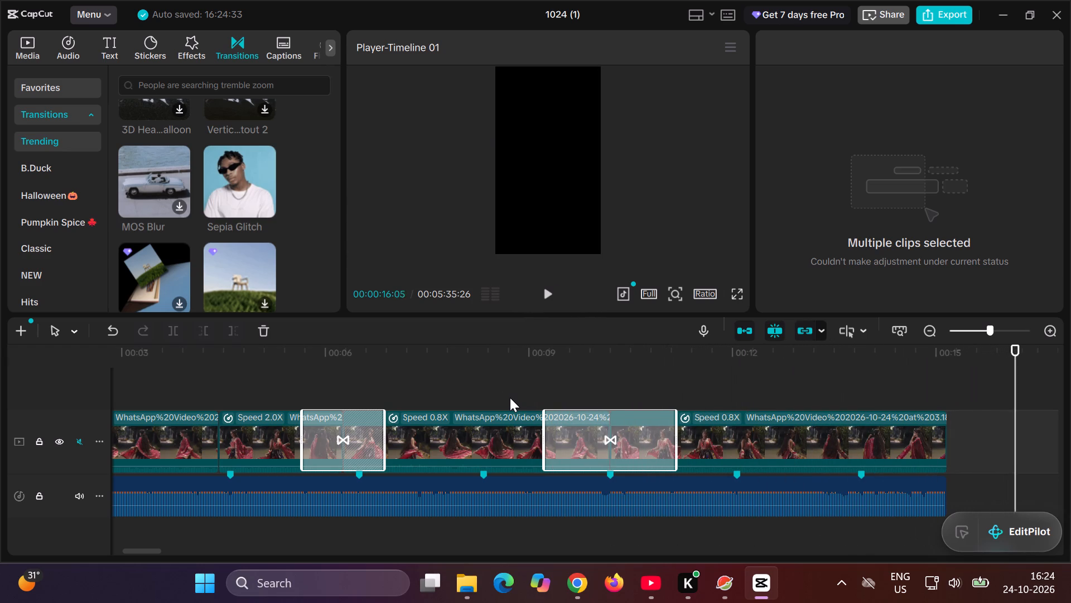
pyautogui.press('space')
# Play the reel full screen from its start, stepping back a few frames around a transition to examine it.
pyautogui.scroll(-1, 471, 386)
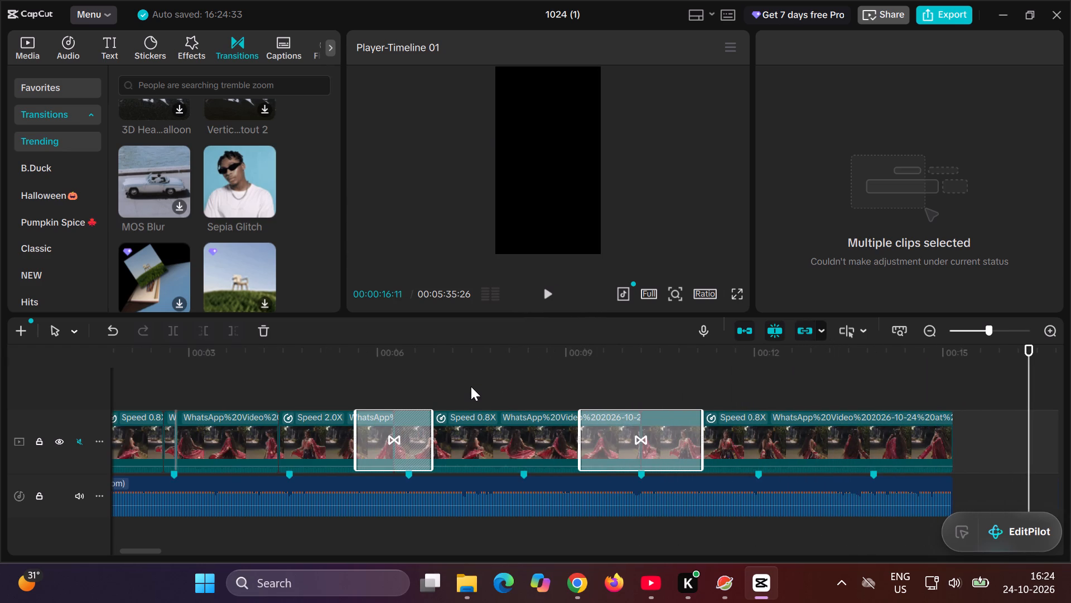
pyautogui.scroll(-1, 471, 386)
pyautogui.keyDown('ctrl'); pyautogui.scroll(-3, 471, 386); pyautogui.keyUp('ctrl')
pyautogui.hscroll(3, 471, 386)
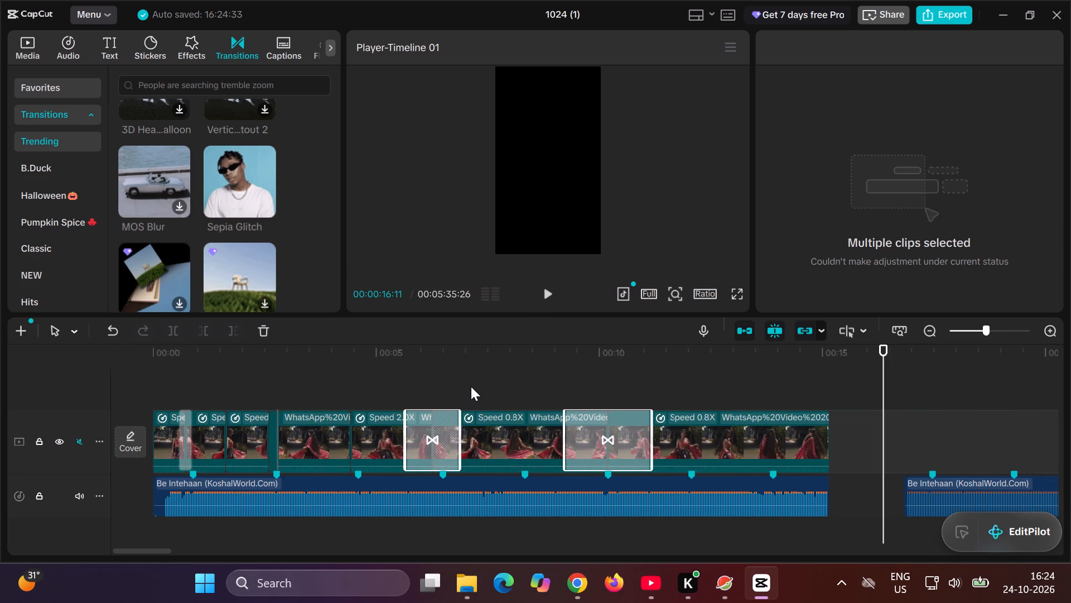
pyautogui.keyDown('ctrl'); pyautogui.scroll(-3, 471, 386); pyautogui.keyUp('ctrl')
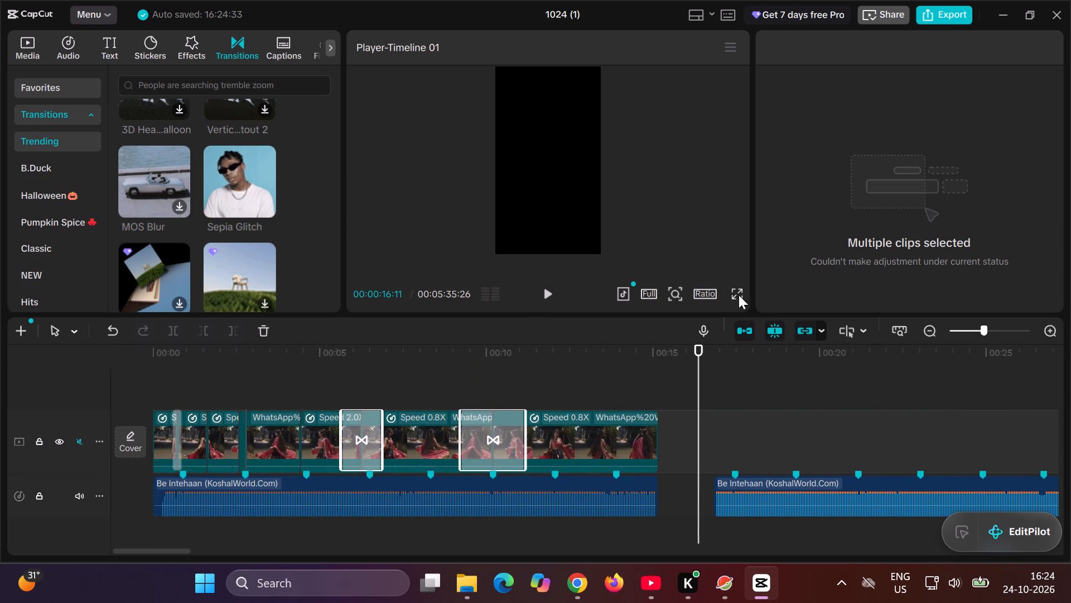
pyautogui.click(737, 293)
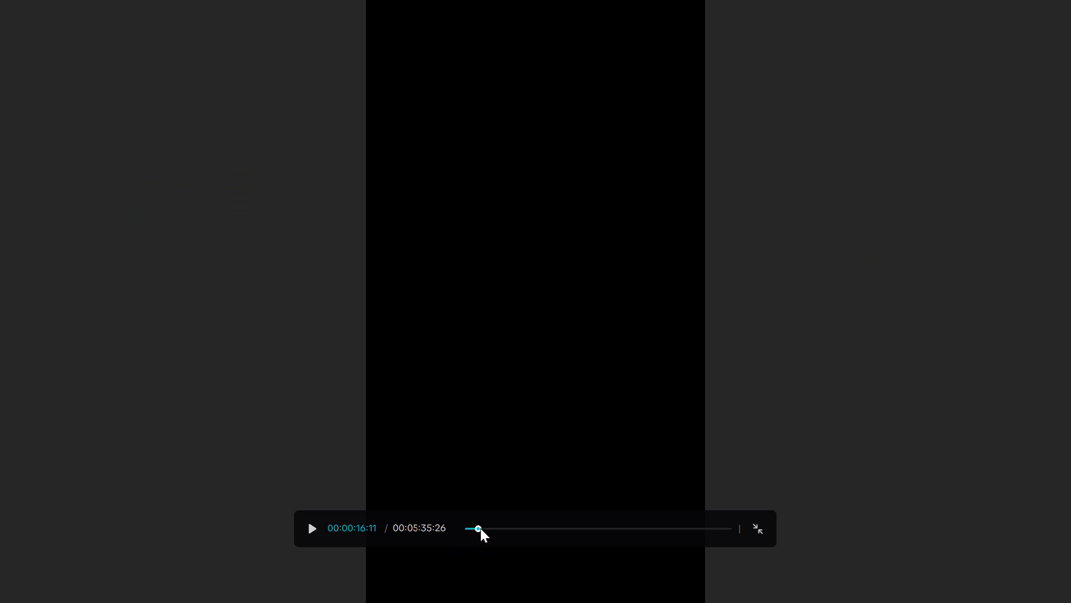
pyautogui.moveTo(480, 528); pyautogui.dragTo(337, 550)
pyautogui.press('space')
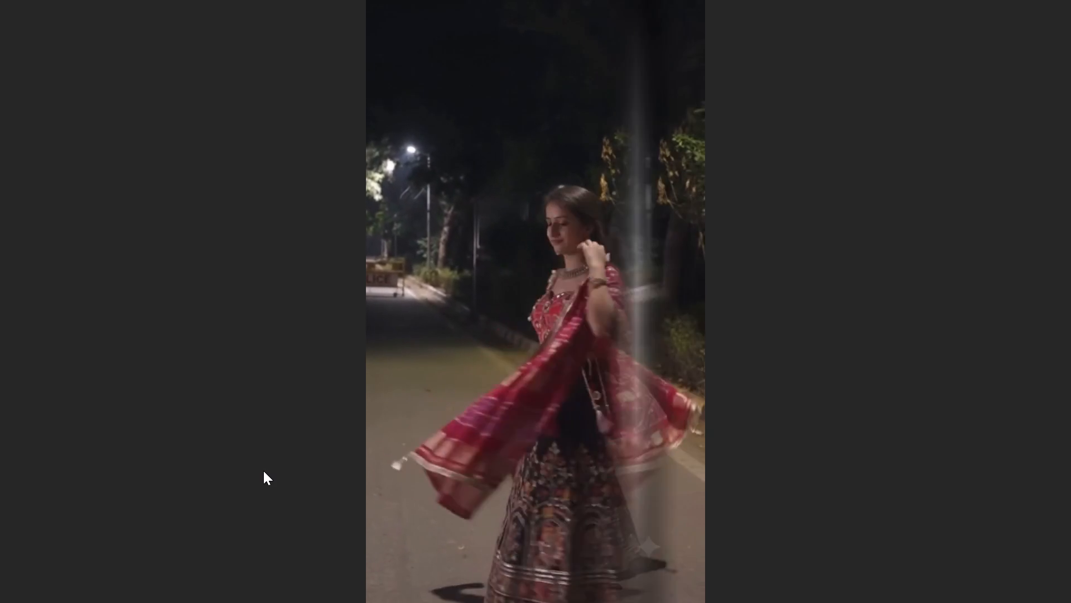
pyautogui.press('Left')
pyautogui.press('Left')
pyautogui.press('Left')
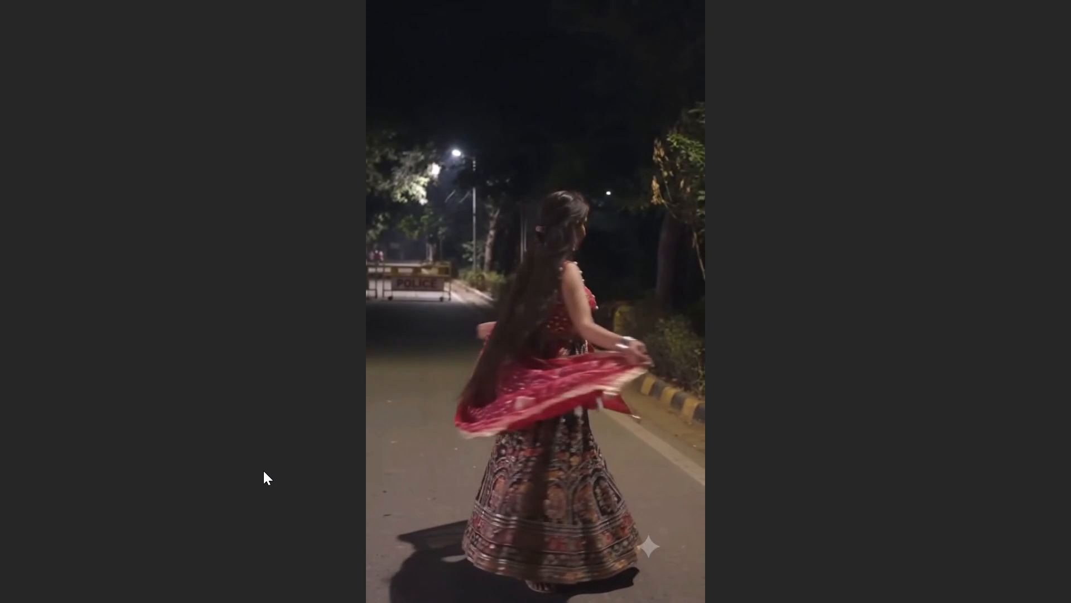
pyautogui.press('space')
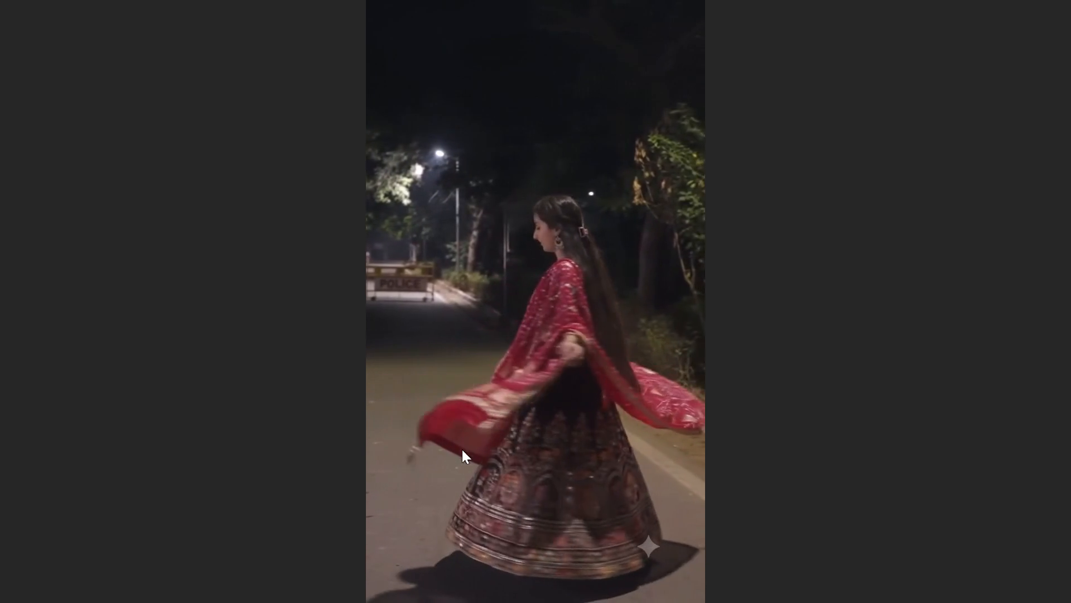
# Replay the reel full screen from 00:00:00:00 to review the earlier transitions, and return to the editor.
pyautogui.click(496, 520)
pyautogui.moveTo(472, 529); pyautogui.dragTo(436, 528)
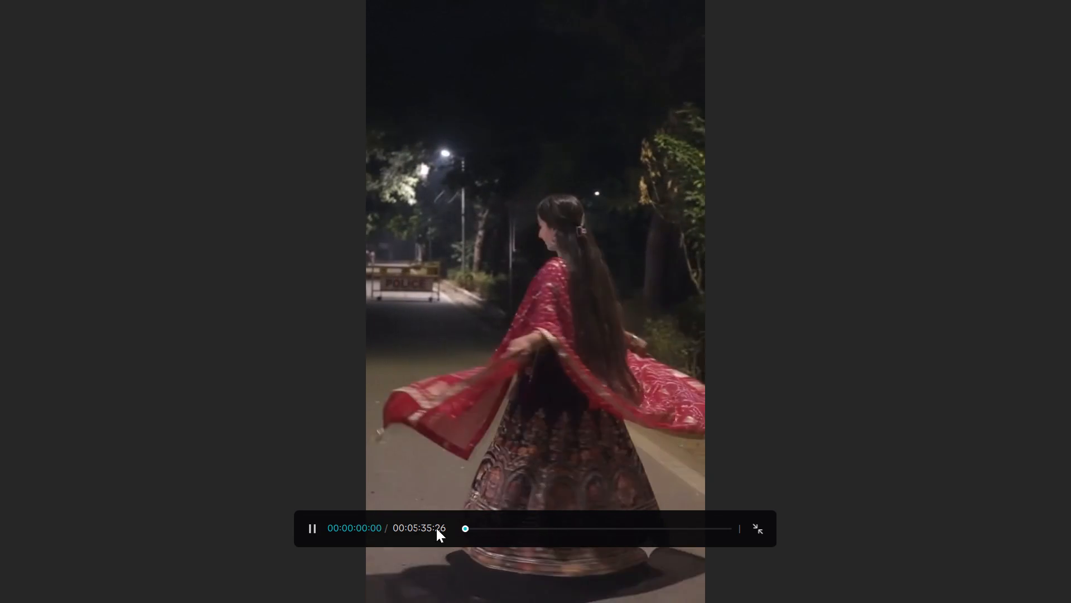
pyautogui.moveTo(436, 528); pyautogui.dragTo(407, 531)
pyautogui.press('space')
pyautogui.press('space')
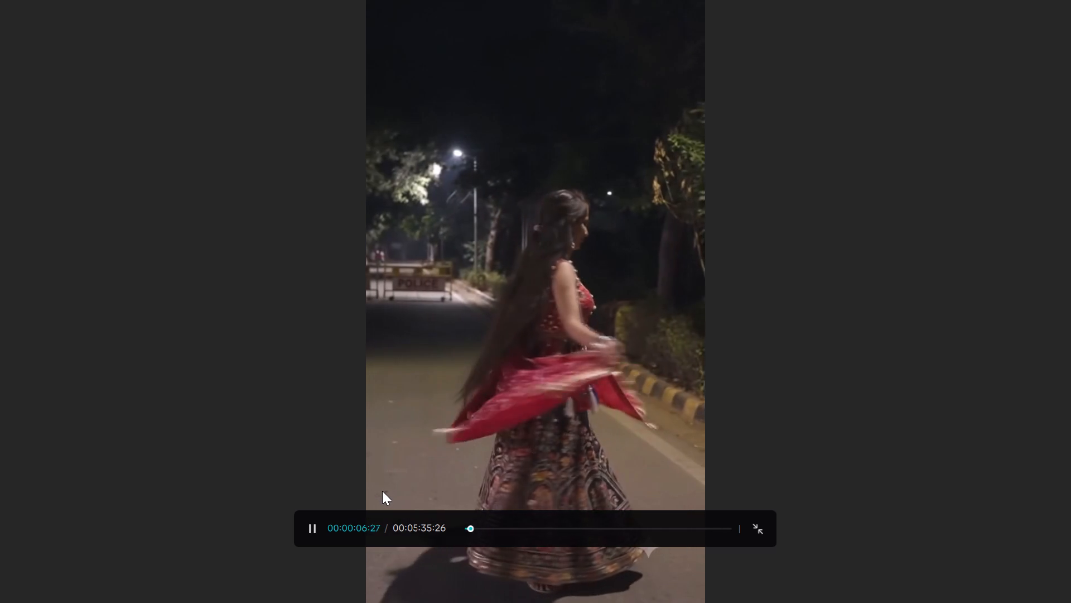
pyautogui.press('space')
pyautogui.write('f')
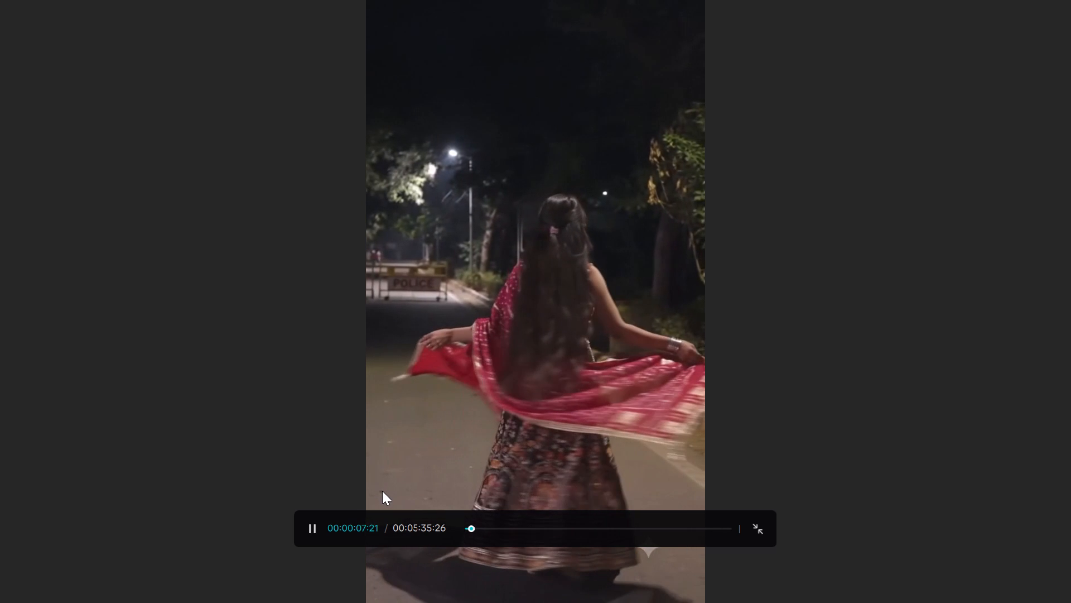
pyautogui.click(752, 522)
# Play the section from about 00:00:05 to examine the transition on the cut after the 2.0X clip.
pyautogui.hscroll(1, 417, 452)
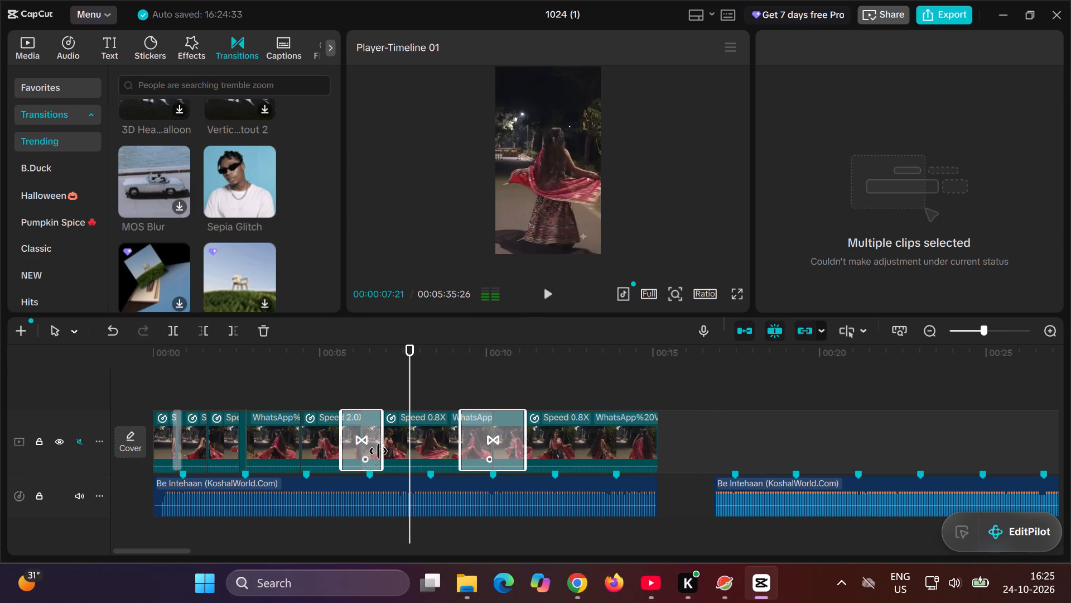
pyautogui.keyDown('ctrl'); pyautogui.scroll(18, 365, 451); pyautogui.keyUp('ctrl')
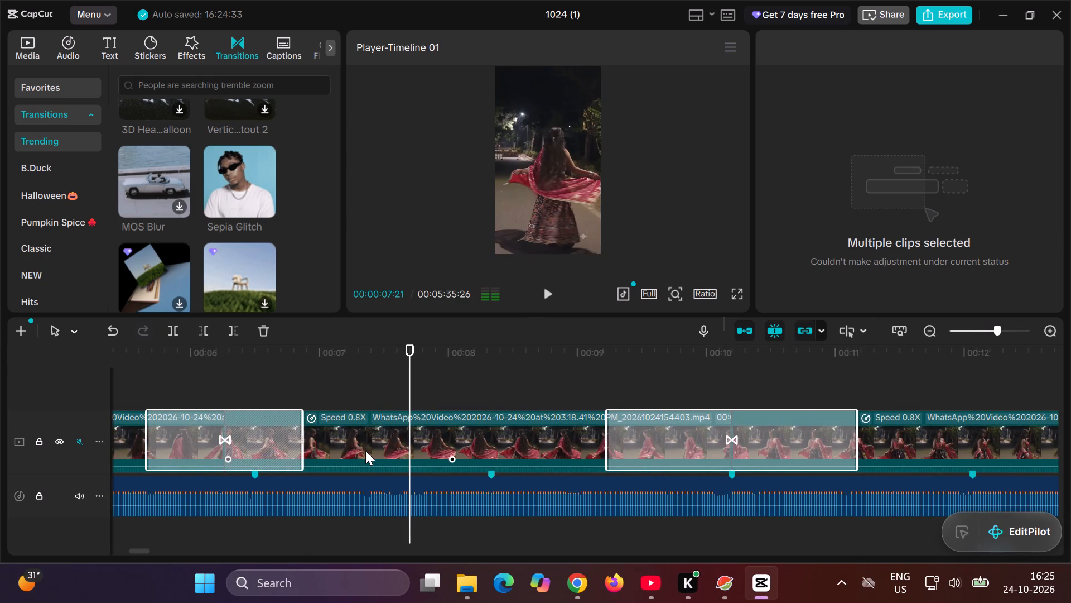
pyautogui.hscroll(2, 365, 451)
pyautogui.hscroll(-2, 365, 451)
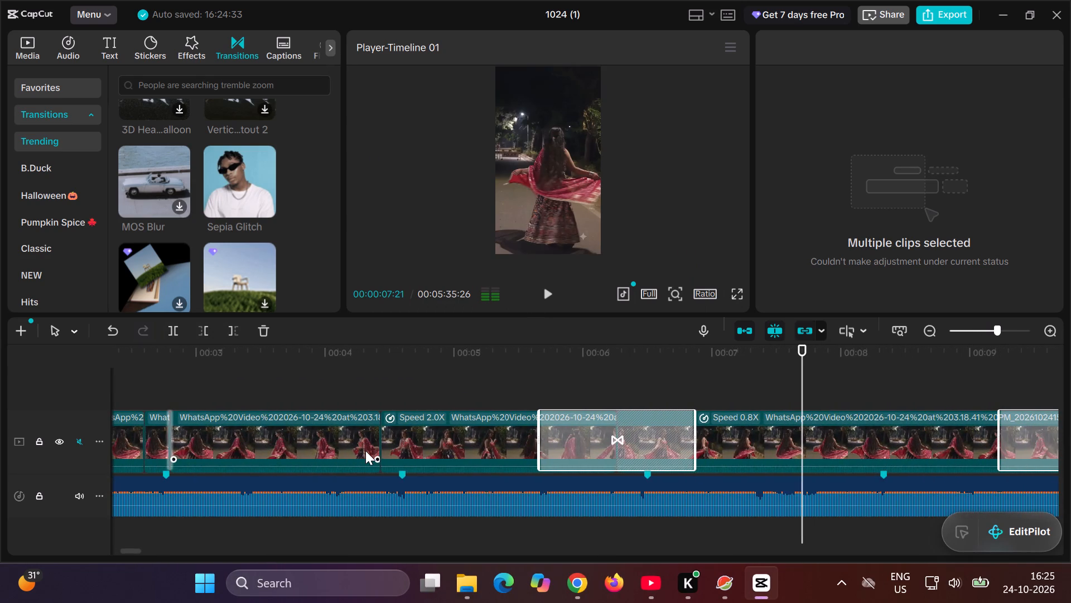
pyautogui.moveTo(799, 350); pyautogui.dragTo(530, 352)
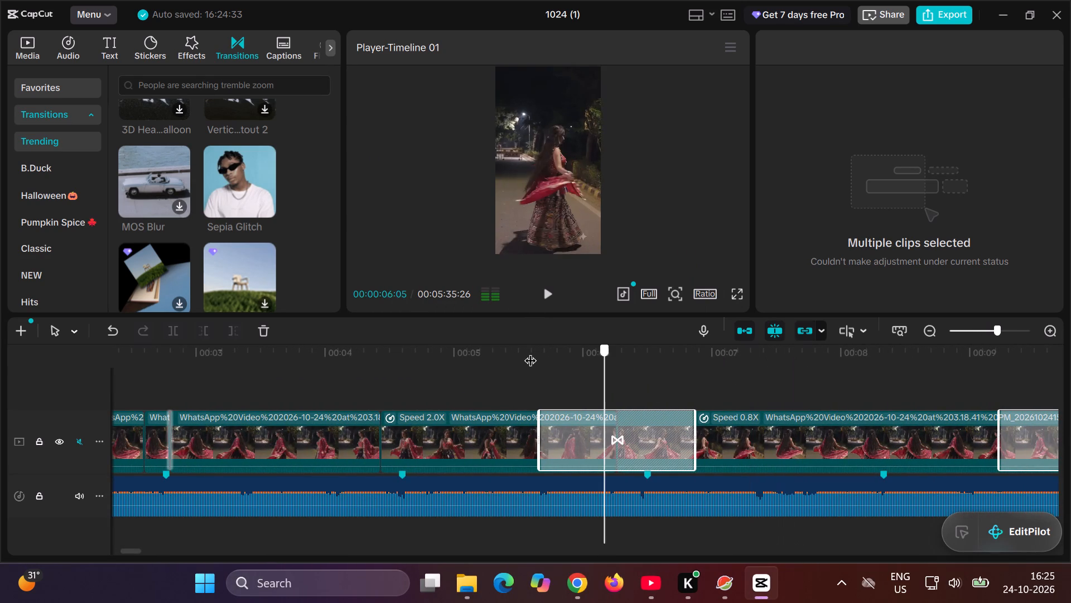
pyautogui.moveTo(530, 352); pyautogui.dragTo(468, 350)
pyautogui.press('space')
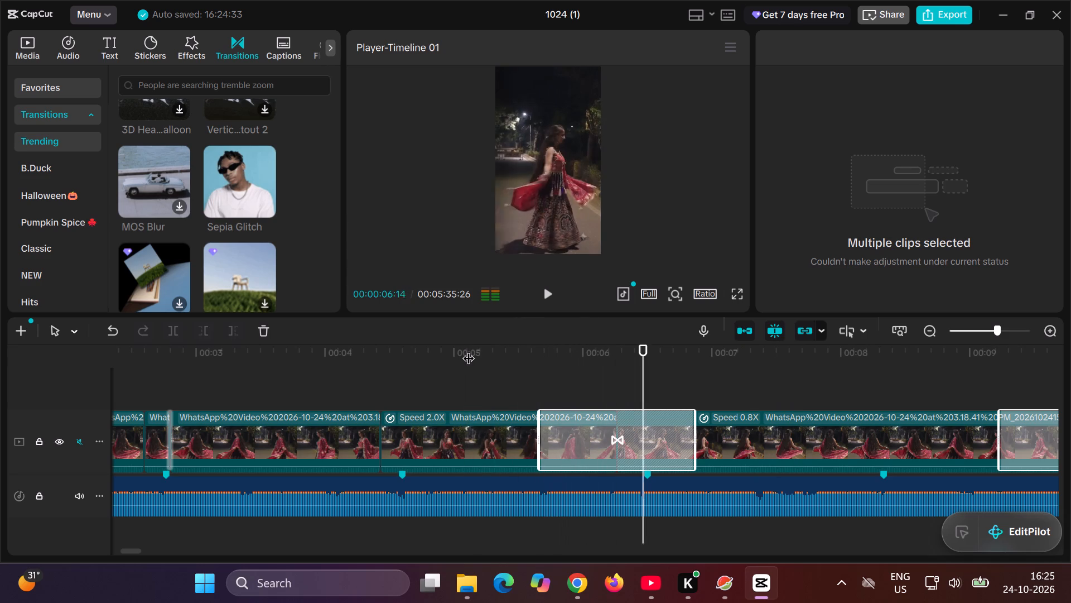
pyautogui.press('space')
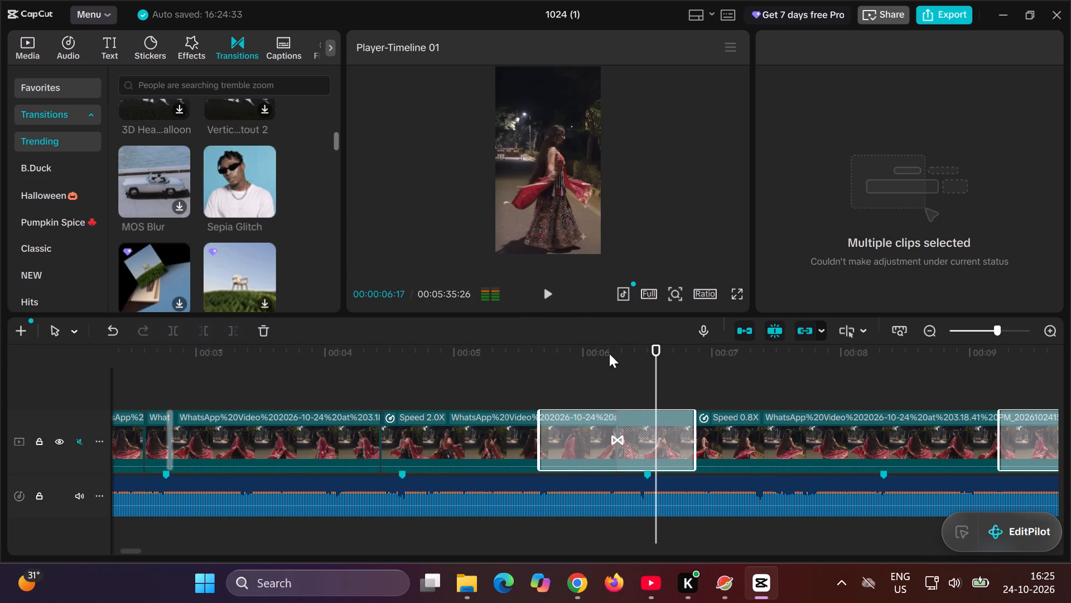
# Replace the transition at the cut near 00:00:06:09 with Sepia Glitch.
pyautogui.moveTo(655, 348); pyautogui.dragTo(623, 352)
pyautogui.rightClick(621, 448)
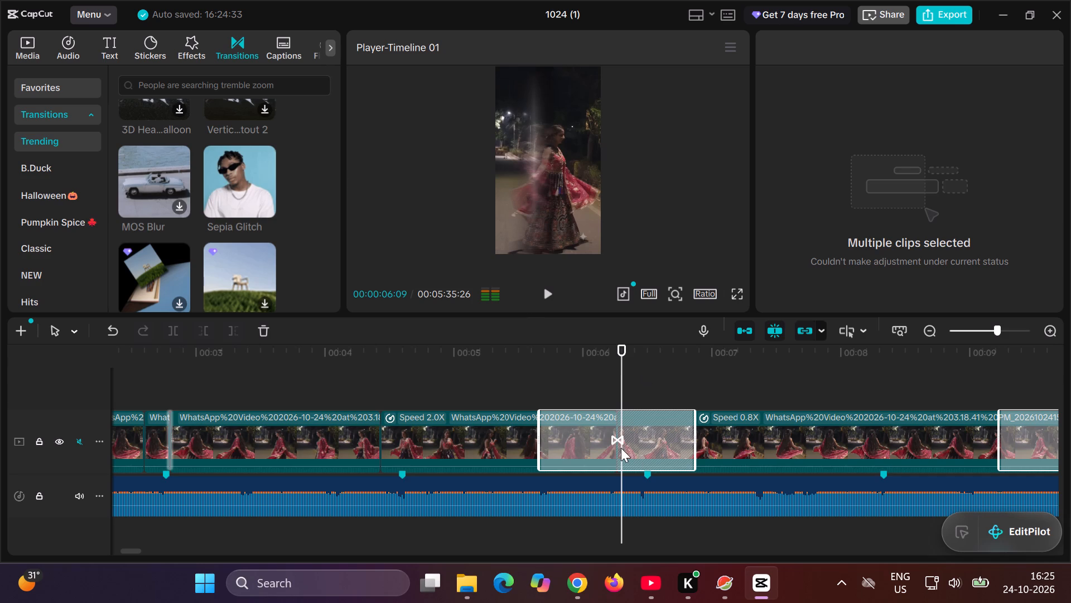
pyautogui.click(704, 461)
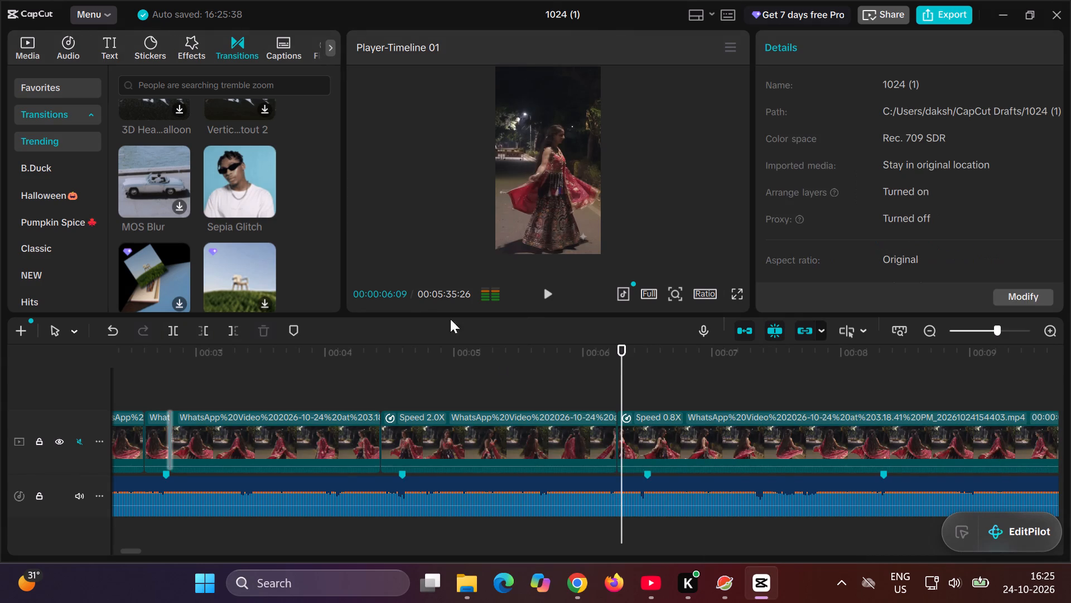
pyautogui.click(264, 204)
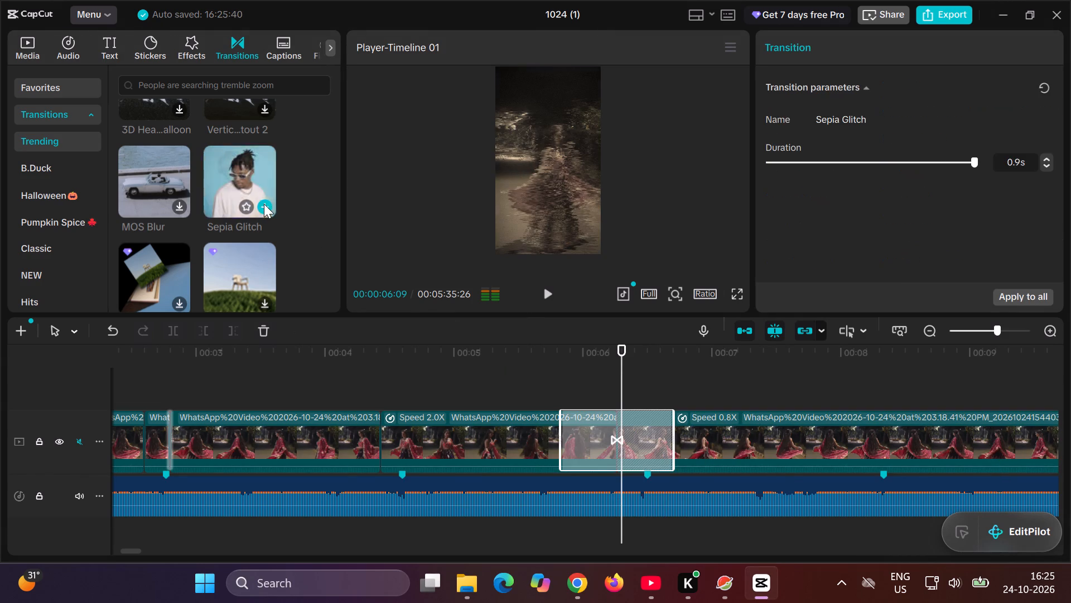
# Play the section around 00:00:06 to examine the Sepia Glitch transition between the 2.0X and 0.8X clips.
pyautogui.hscroll(1, 514, 404)
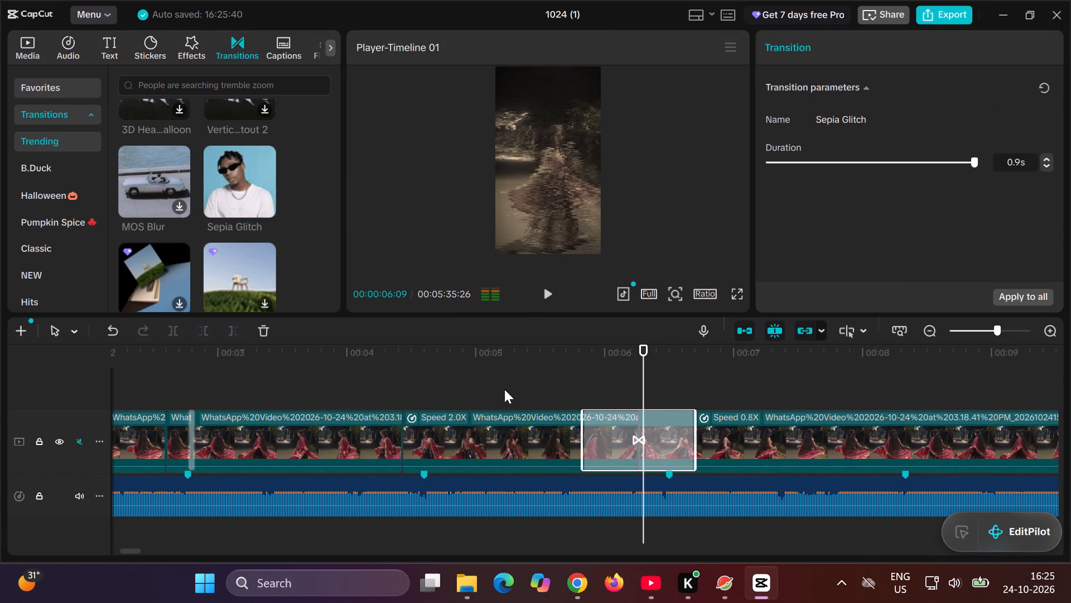
pyautogui.click(504, 389)
pyautogui.click(549, 295)
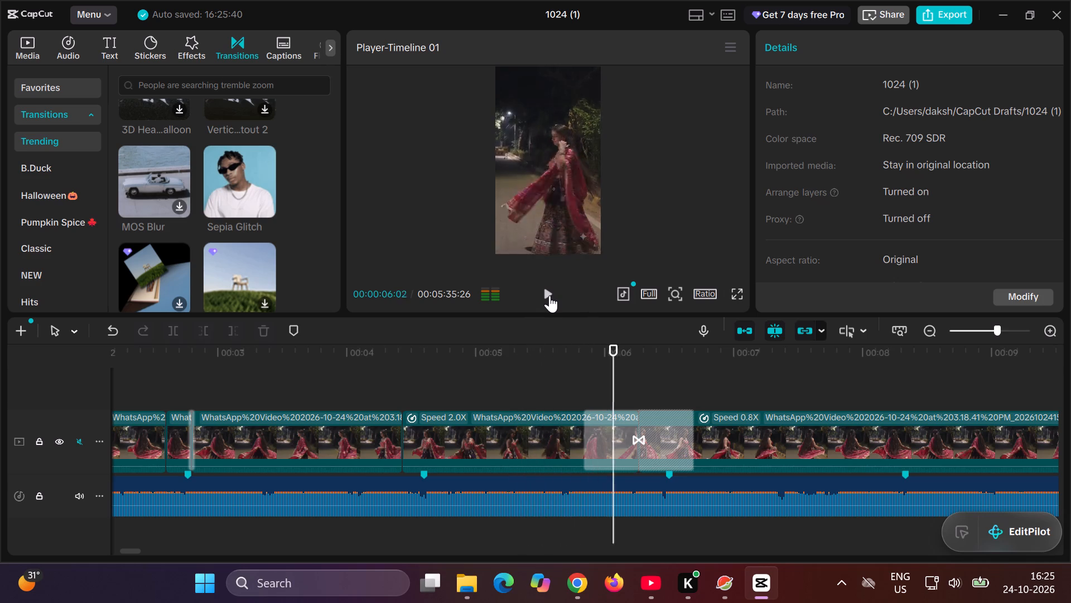
pyautogui.click(600, 396)
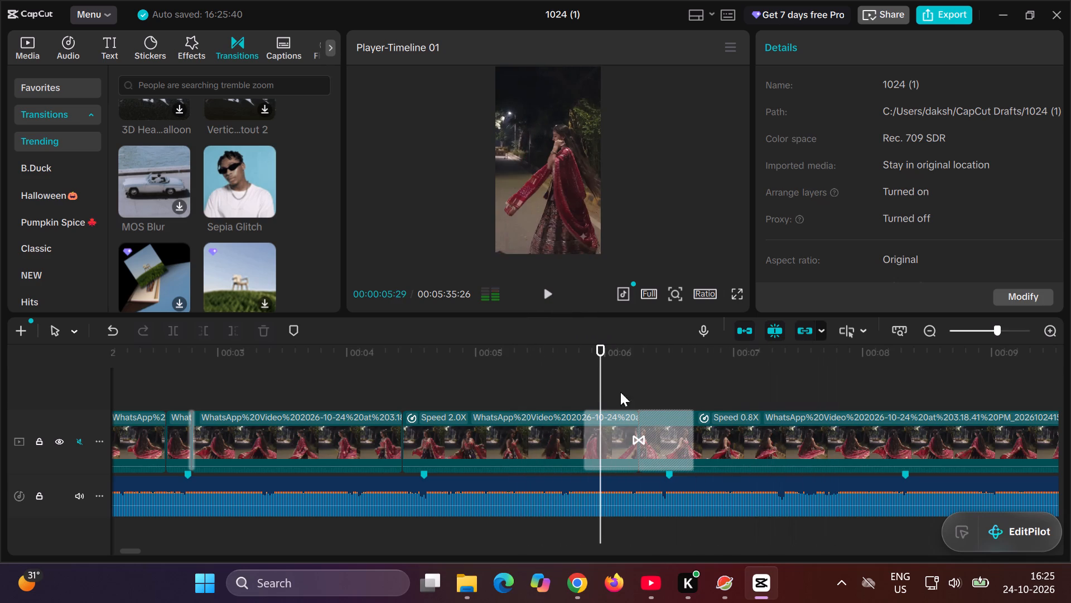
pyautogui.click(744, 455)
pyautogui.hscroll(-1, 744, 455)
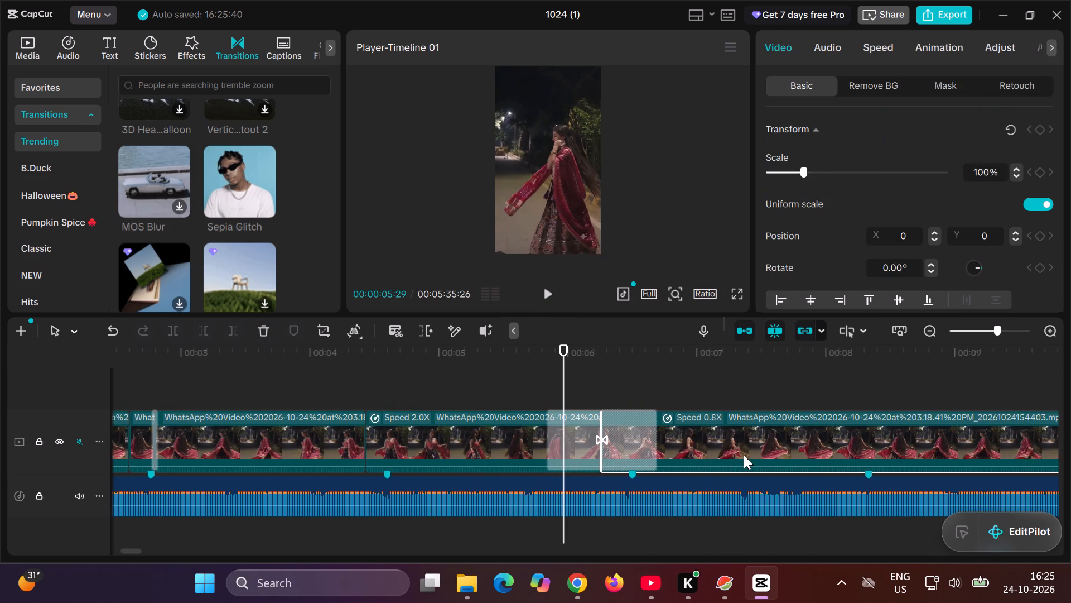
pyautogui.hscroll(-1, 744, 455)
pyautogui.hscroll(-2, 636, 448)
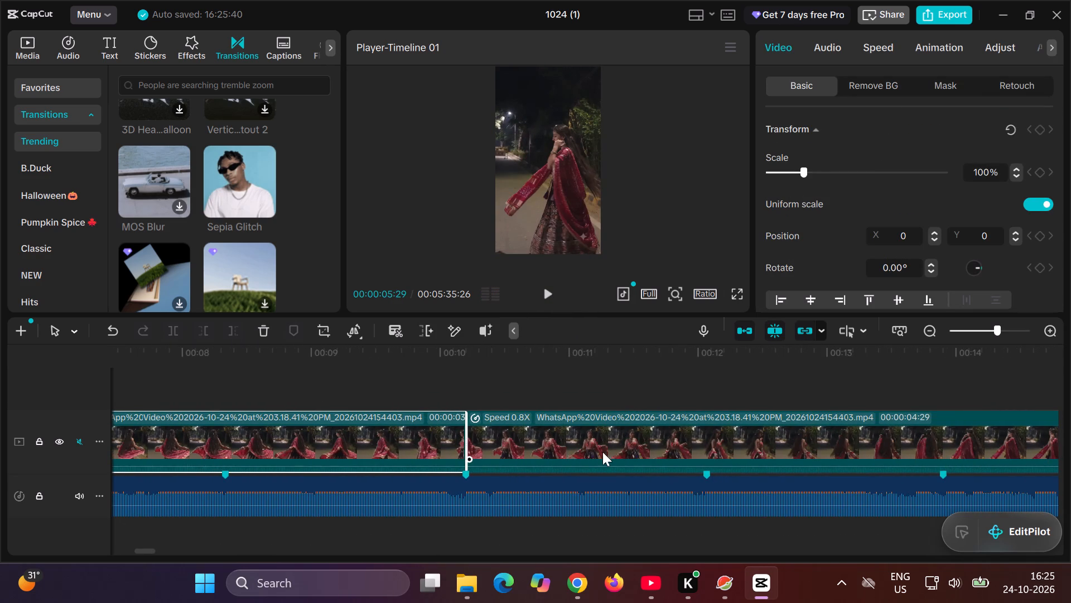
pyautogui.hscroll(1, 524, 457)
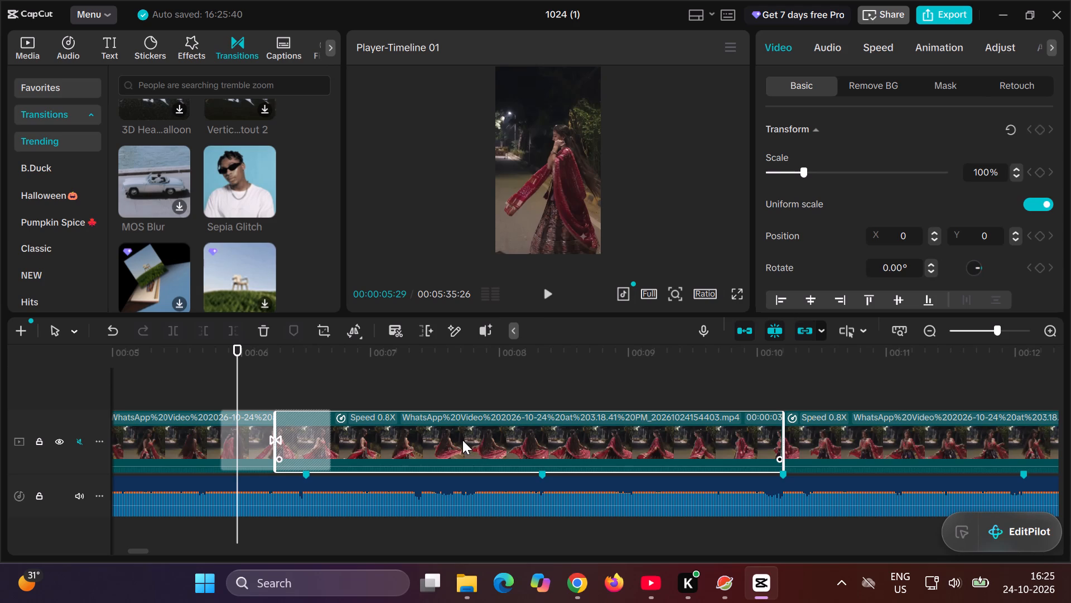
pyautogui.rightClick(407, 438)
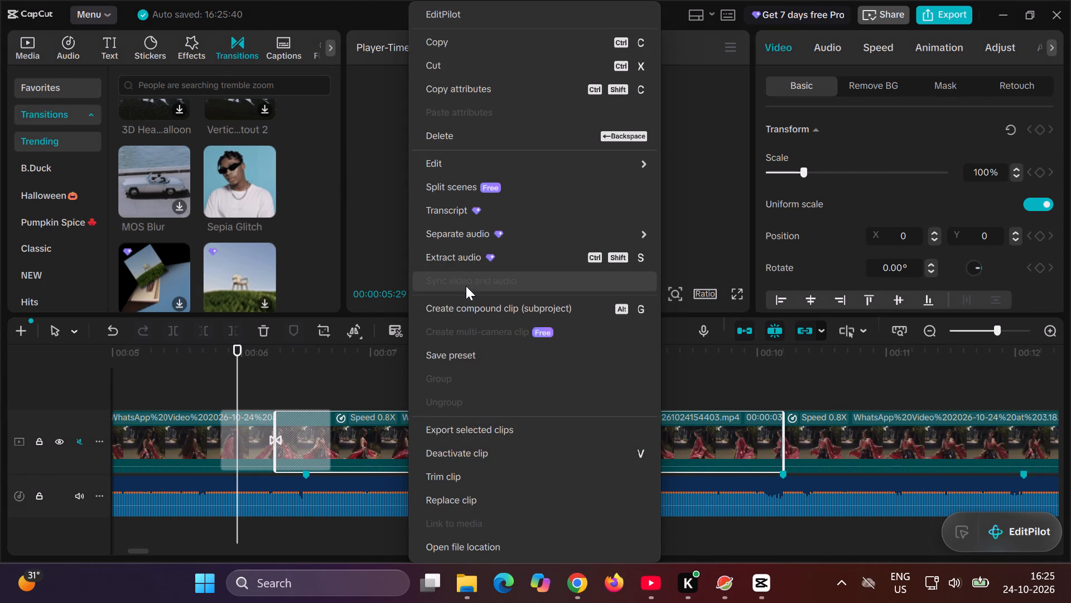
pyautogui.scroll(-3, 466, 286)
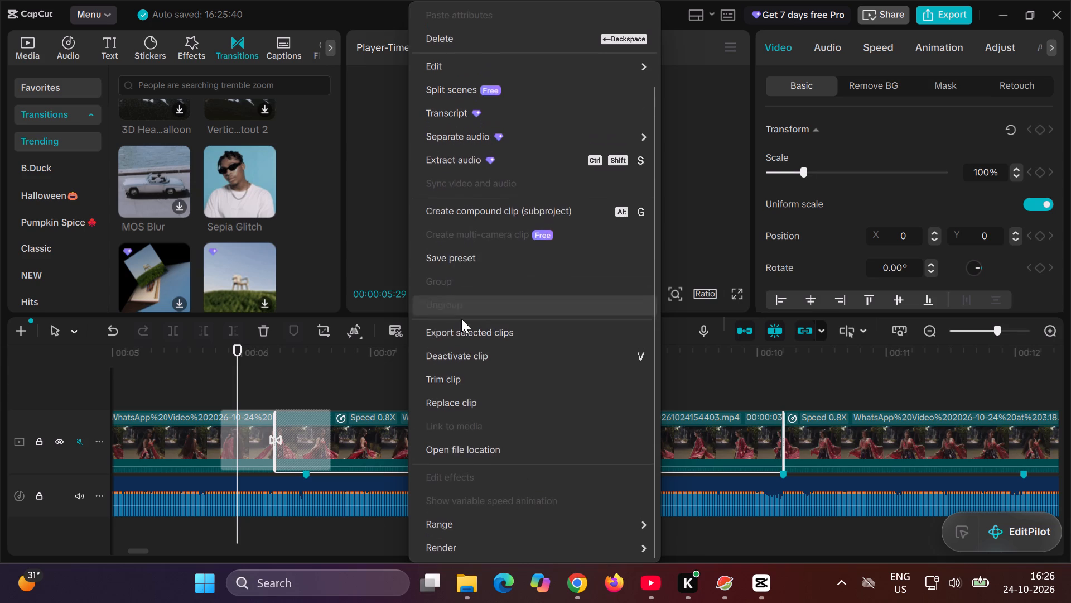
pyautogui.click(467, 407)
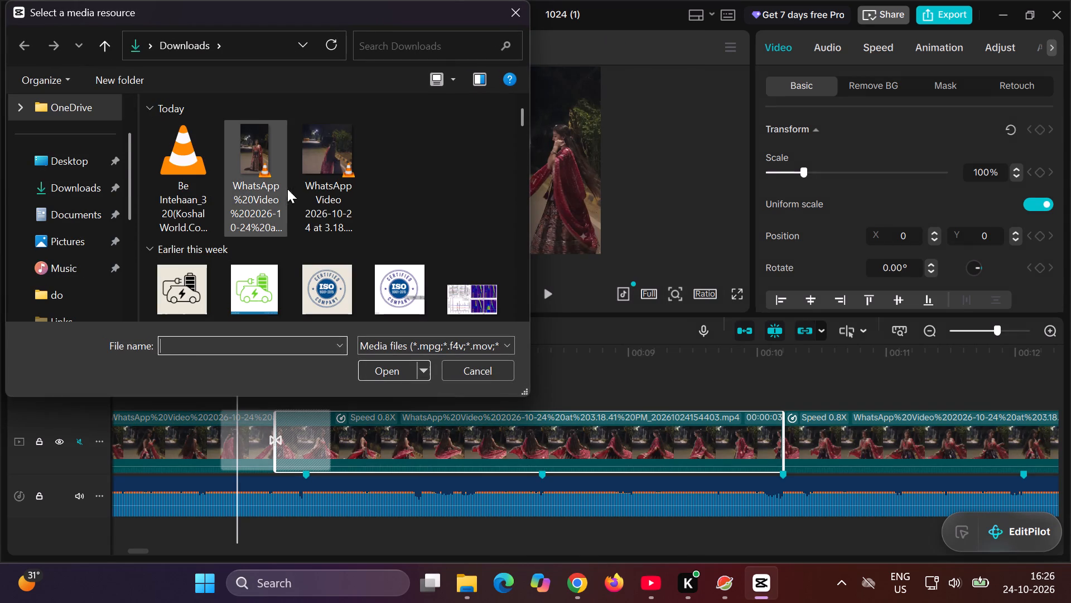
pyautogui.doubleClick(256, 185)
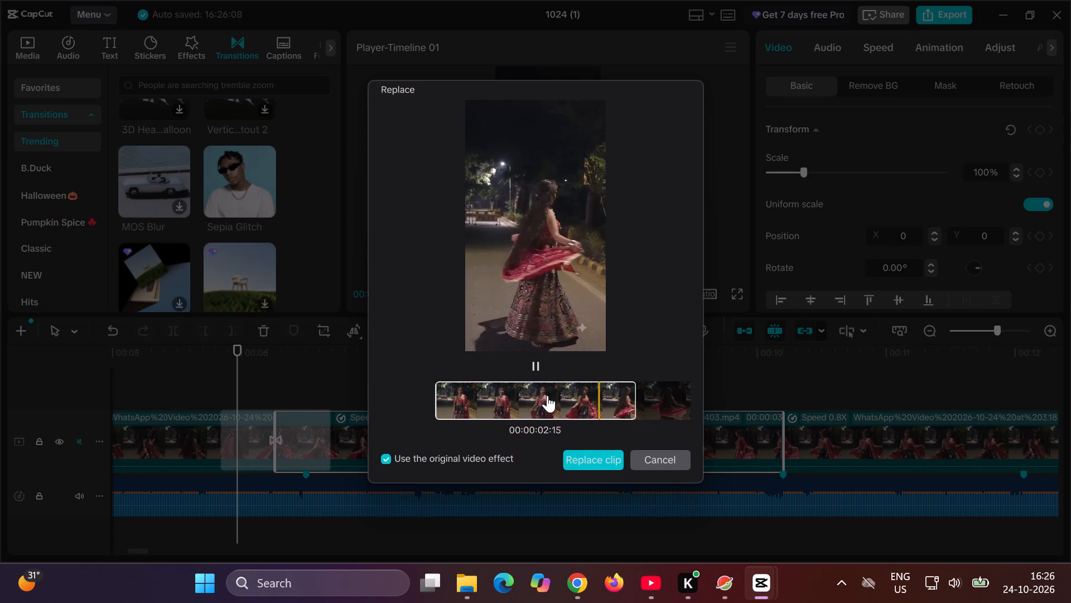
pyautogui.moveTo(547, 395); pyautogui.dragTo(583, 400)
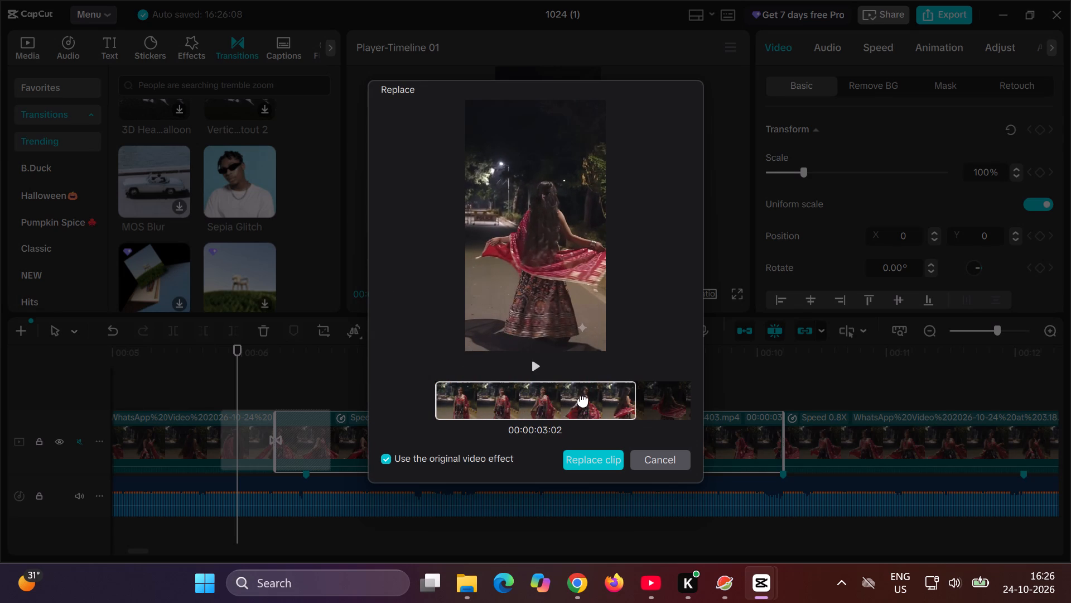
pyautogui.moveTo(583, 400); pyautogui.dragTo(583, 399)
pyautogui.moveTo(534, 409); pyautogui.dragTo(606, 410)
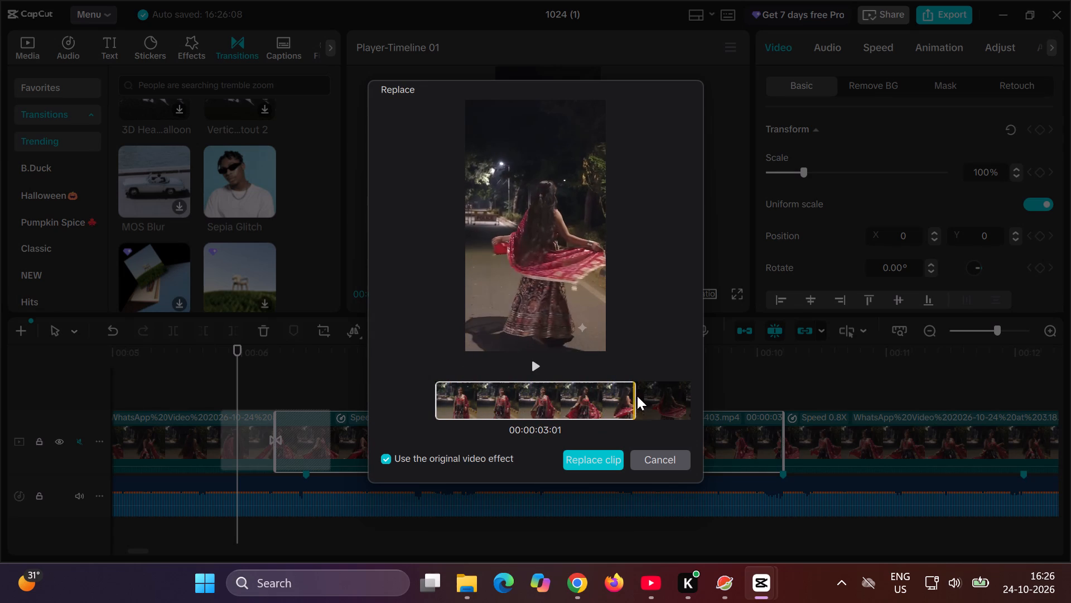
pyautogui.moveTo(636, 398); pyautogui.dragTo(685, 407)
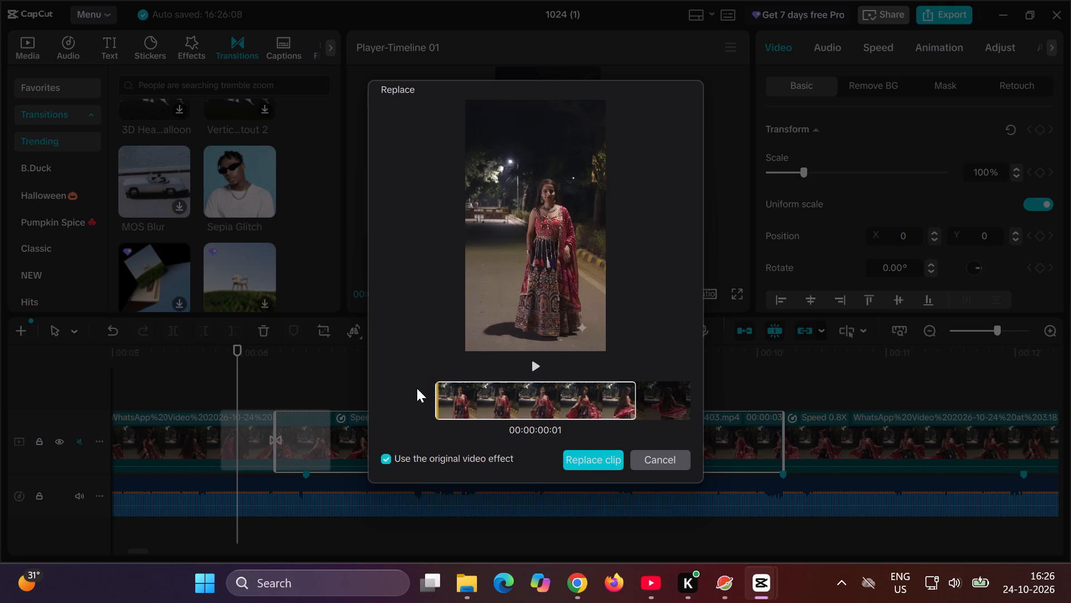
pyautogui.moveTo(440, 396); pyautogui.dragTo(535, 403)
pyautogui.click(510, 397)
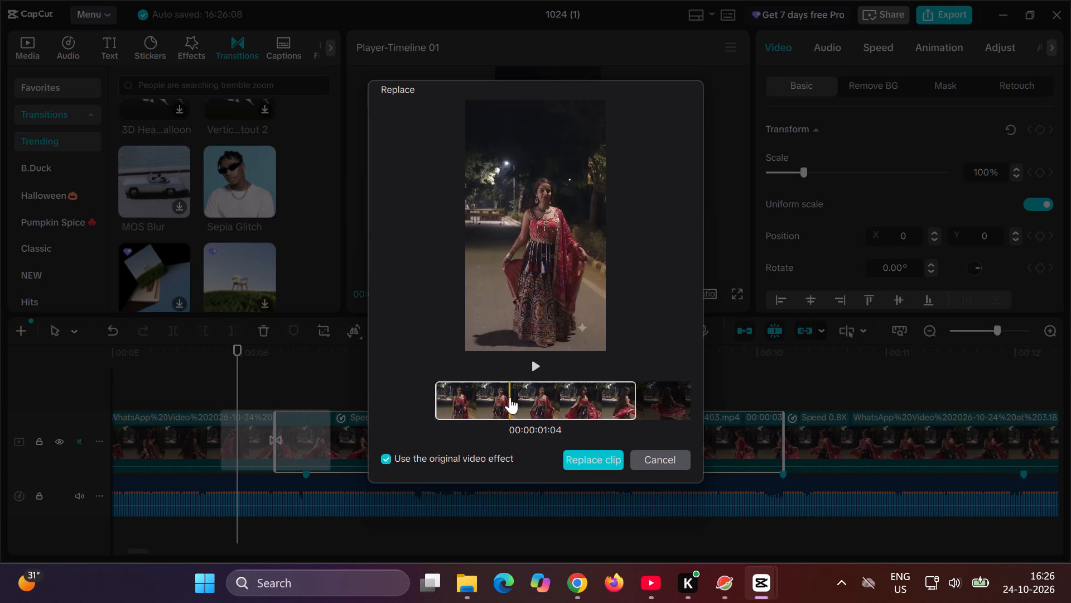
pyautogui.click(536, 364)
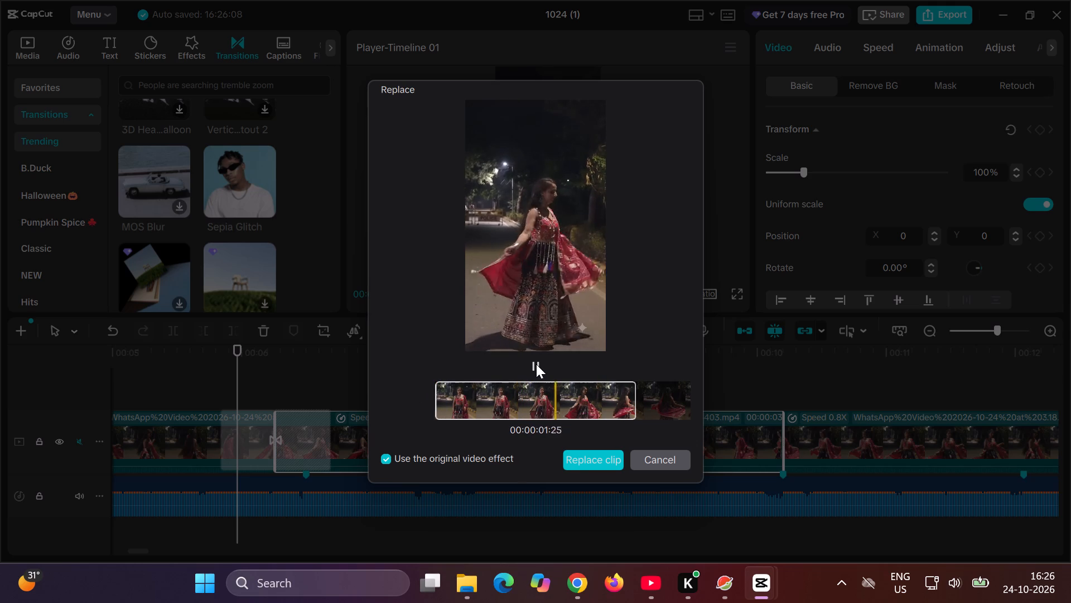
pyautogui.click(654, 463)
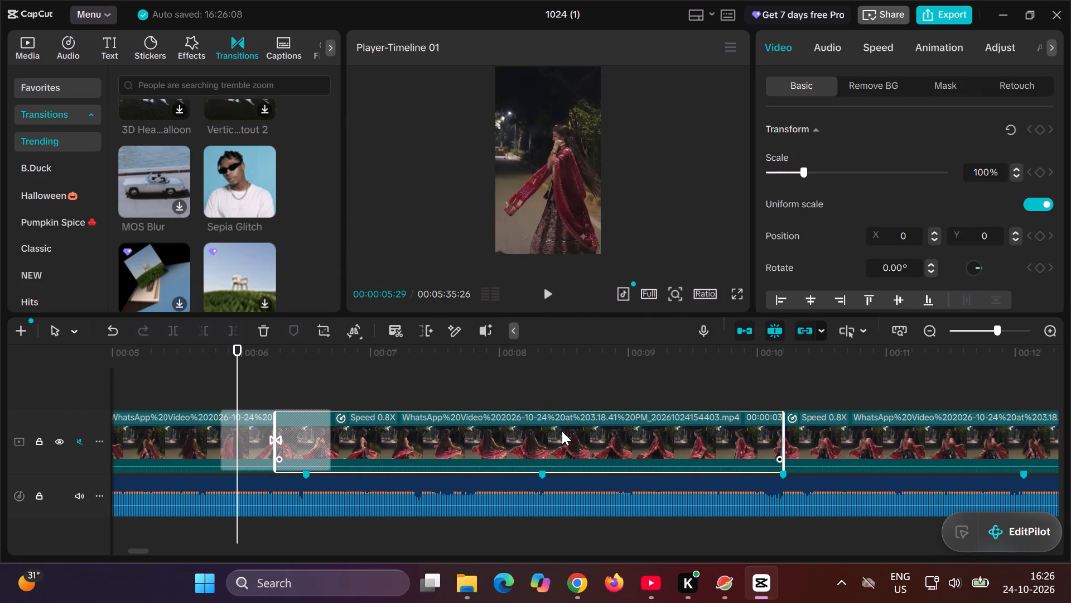
# Add the imported WhatsApp twirl video to the main video track, directly after the last 0.8X clip.
pyautogui.click(562, 431)
pyautogui.keyDown('ctrl'); pyautogui.scroll(-10, 562, 431); pyautogui.keyUp('ctrl')
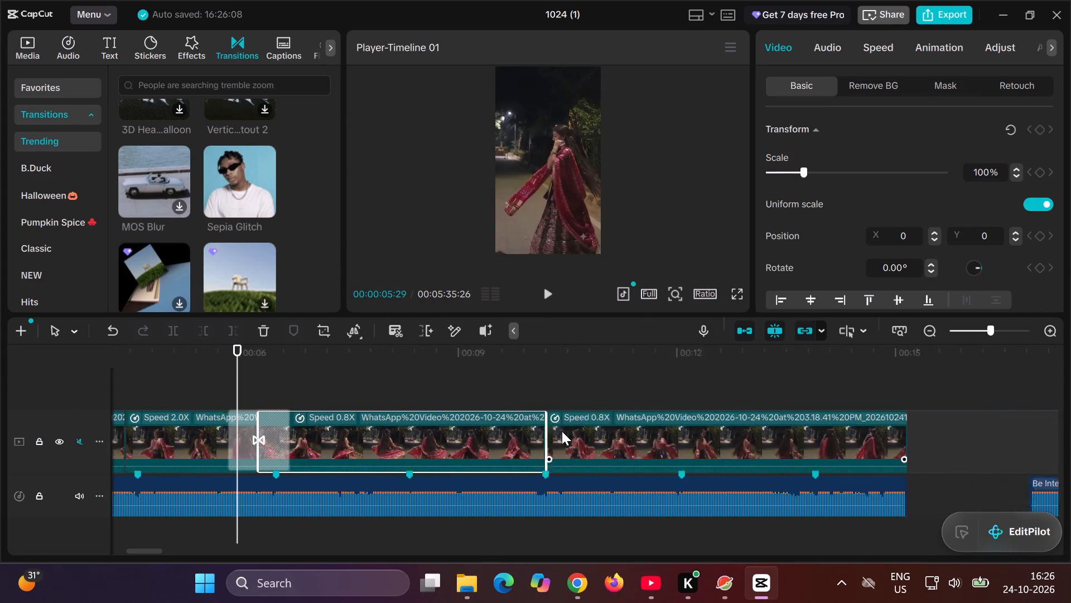
pyautogui.keyDown('ctrl'); pyautogui.scroll(-4, 562, 431); pyautogui.keyUp('ctrl')
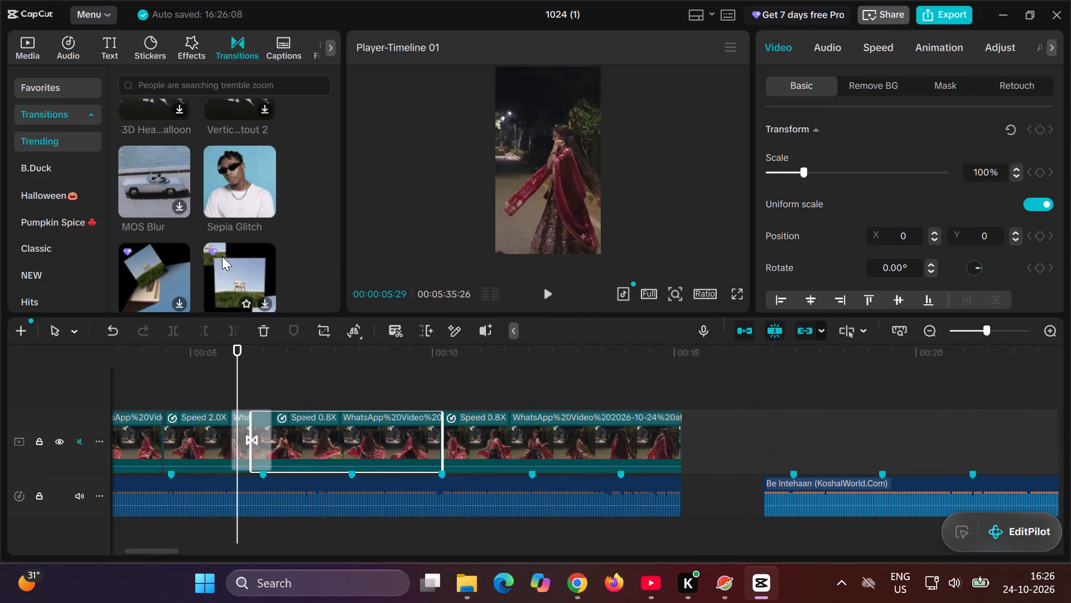
pyautogui.click(35, 50)
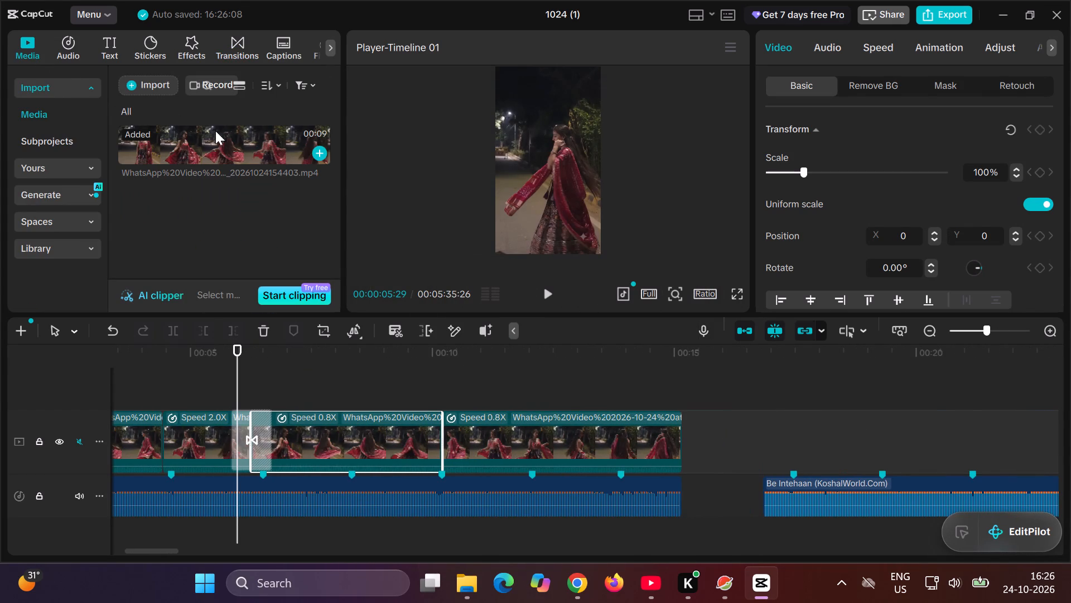
pyautogui.moveTo(216, 137); pyautogui.dragTo(778, 441)
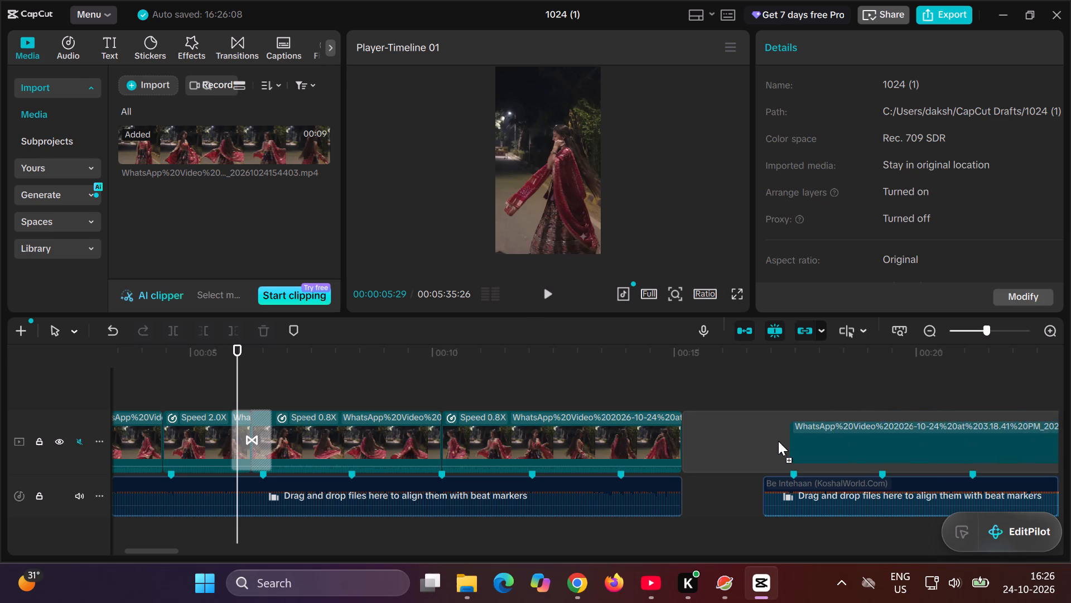
pyautogui.moveTo(778, 441); pyautogui.dragTo(768, 438)
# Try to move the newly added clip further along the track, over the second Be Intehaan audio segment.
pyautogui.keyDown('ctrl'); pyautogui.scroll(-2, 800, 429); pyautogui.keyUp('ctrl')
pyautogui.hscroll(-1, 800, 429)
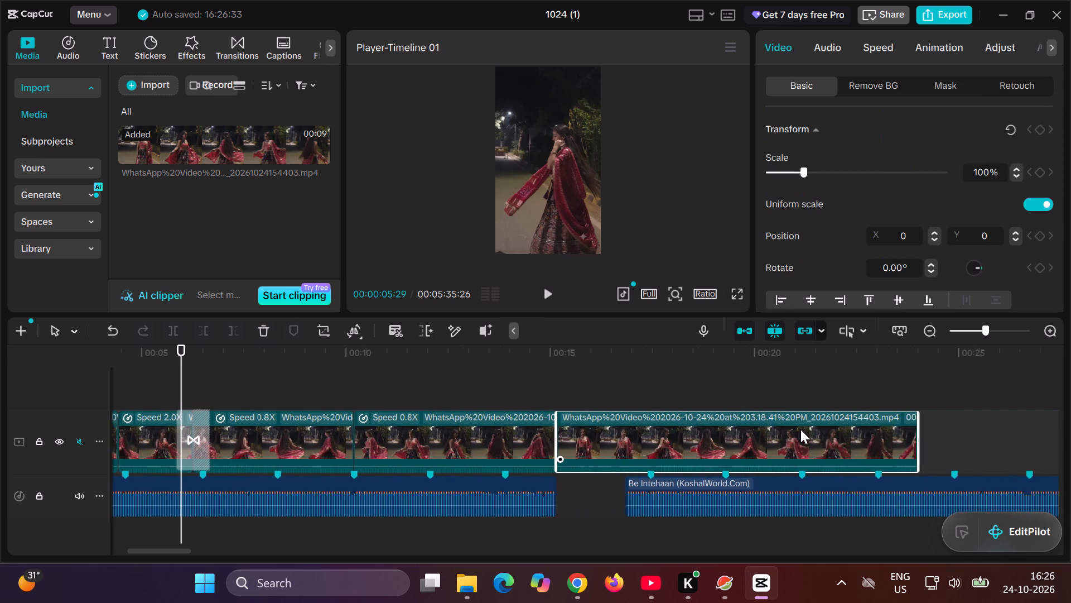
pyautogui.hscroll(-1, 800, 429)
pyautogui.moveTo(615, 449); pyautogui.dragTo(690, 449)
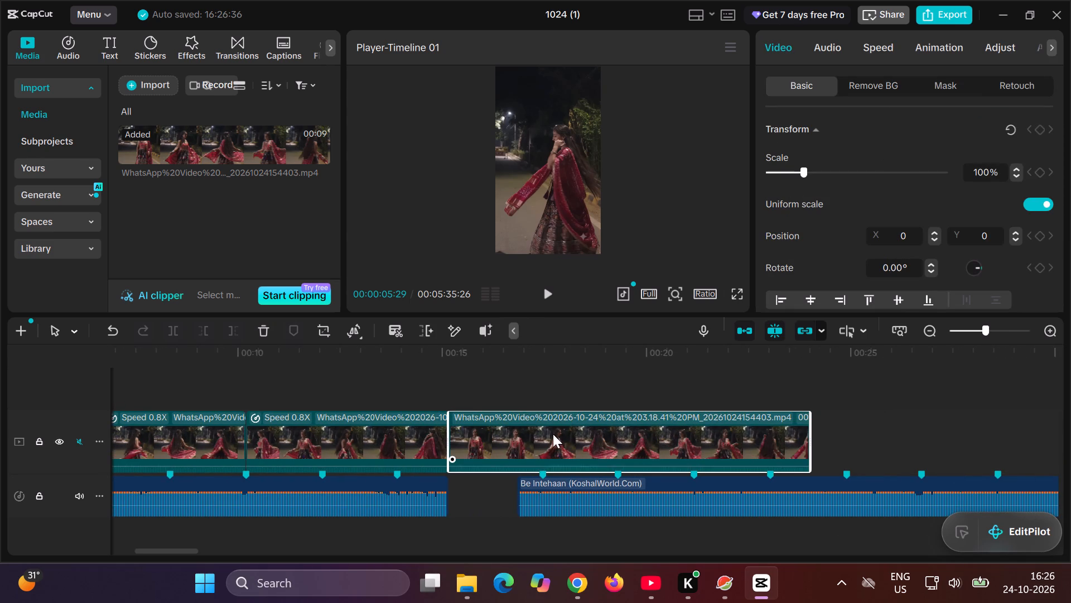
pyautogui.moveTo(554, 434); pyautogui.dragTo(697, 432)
# Play the reel from about 00:00:05:25 through the Sepia Glitch transition into the 0.8X clip to examine it.
pyautogui.click(457, 380)
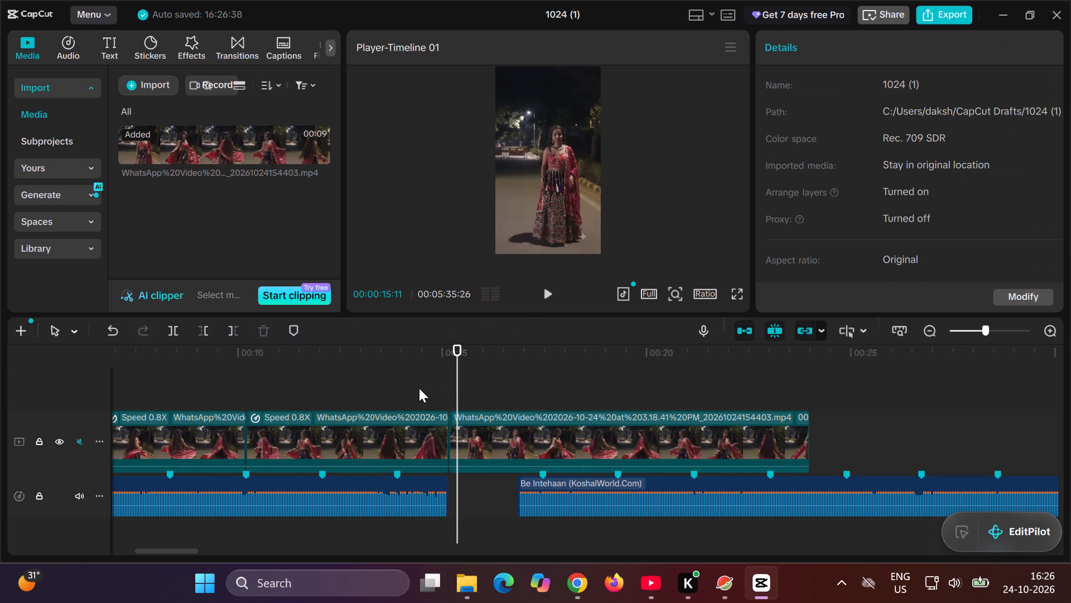
pyautogui.keyDown('ctrl'); pyautogui.scroll(-4, 419, 388); pyautogui.keyUp('ctrl')
pyautogui.click(222, 388)
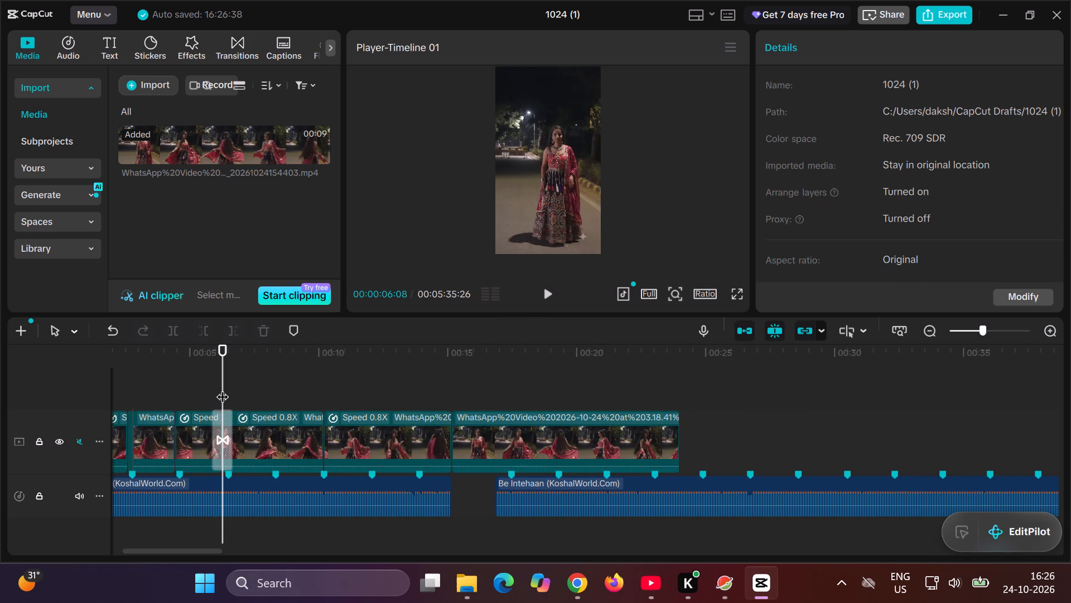
pyautogui.moveTo(222, 388); pyautogui.dragTo(212, 385)
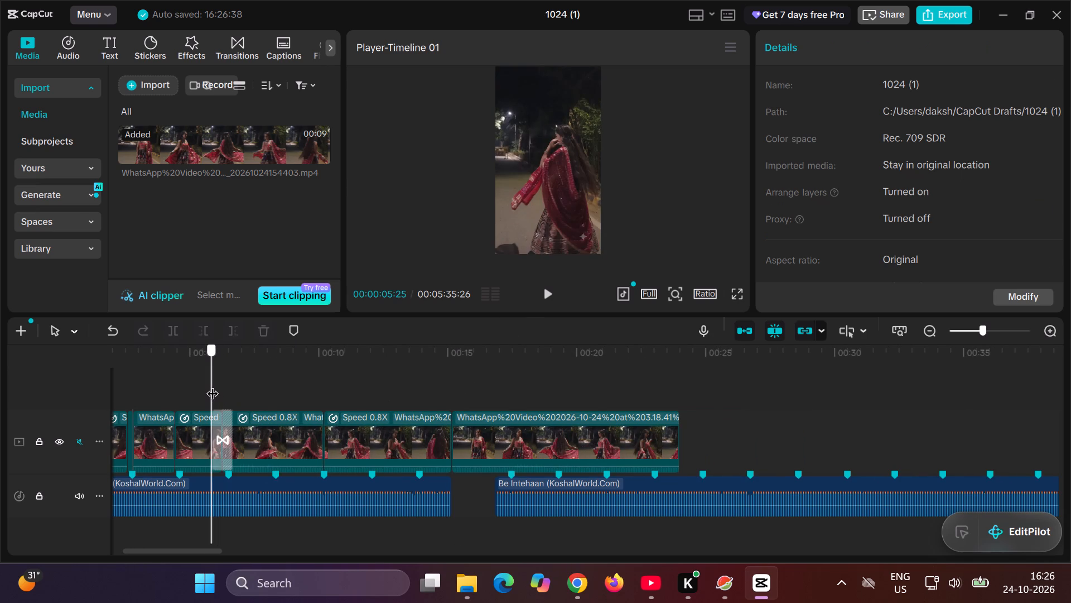
pyautogui.moveTo(212, 385); pyautogui.dragTo(213, 385)
pyautogui.click(213, 385)
pyautogui.press('space')
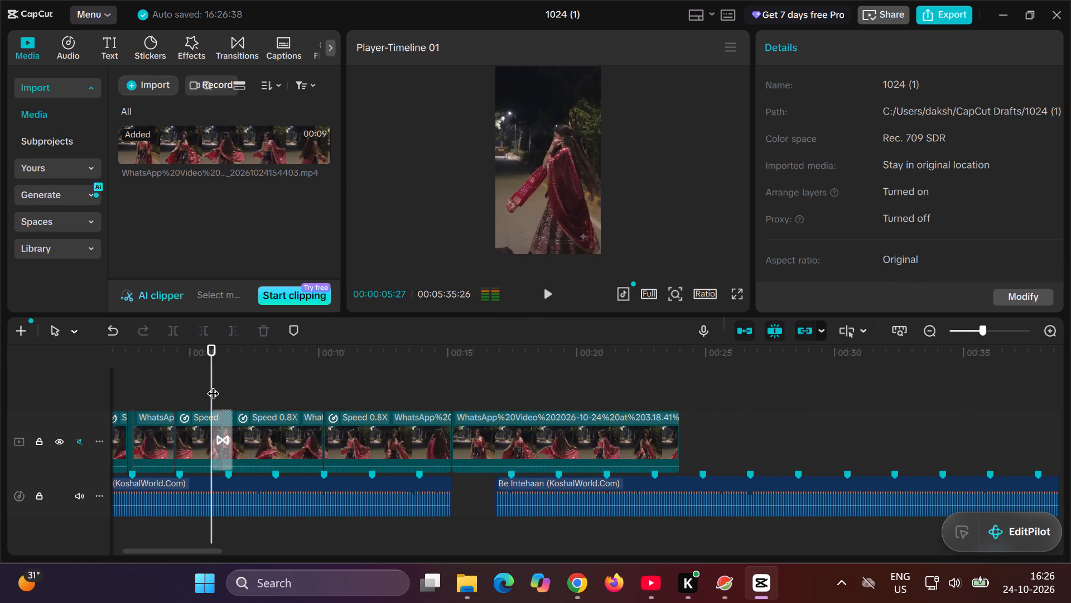
pyautogui.press('space')
pyautogui.press('space')
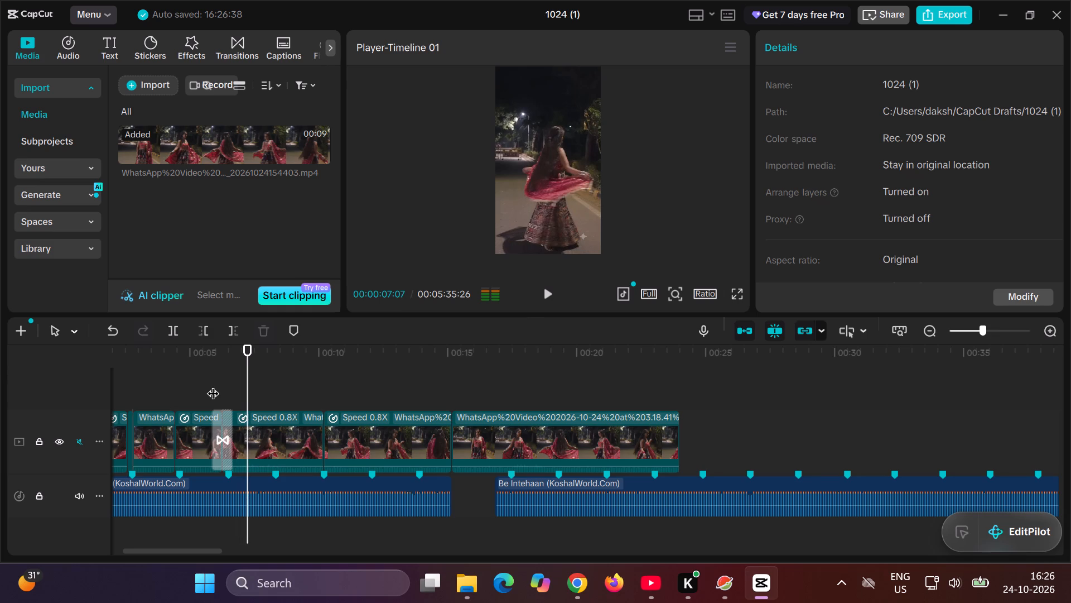
# Play the newly added full-speed clip from about 00:00:16:09 to review its twirl footage.
pyautogui.keyDown('ctrl'); pyautogui.scroll(3, 480, 403); pyautogui.keyUp('ctrl')
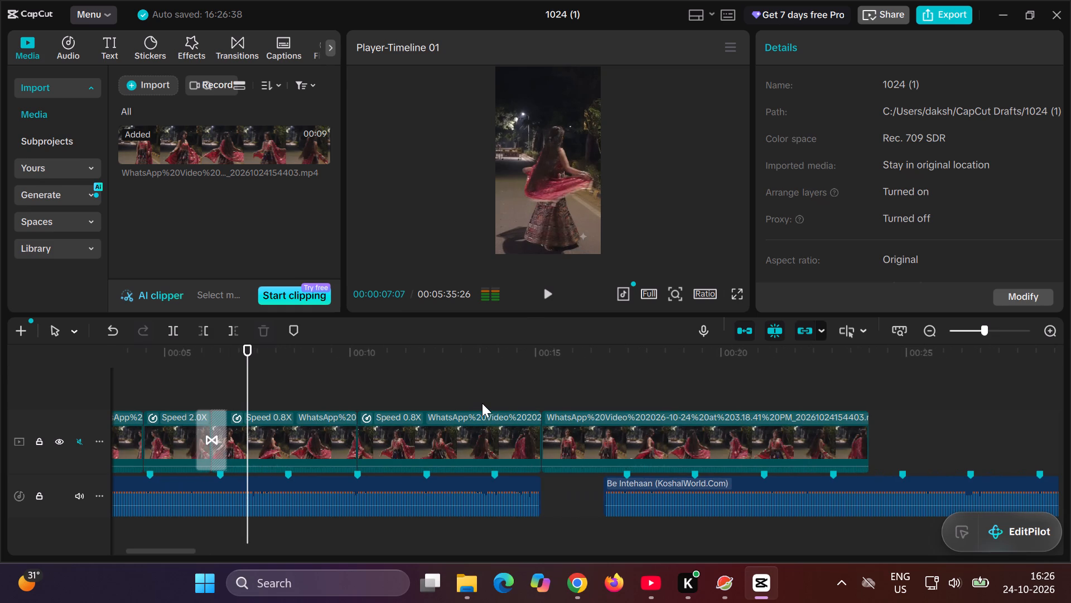
pyautogui.click(590, 389)
pyautogui.moveTo(567, 387); pyautogui.dragTo(559, 386)
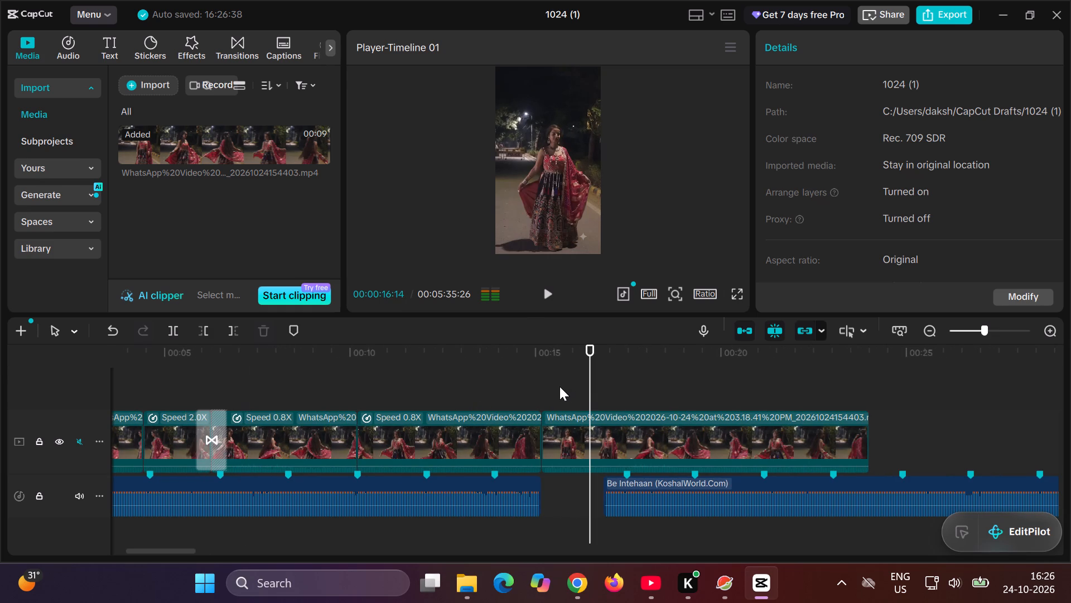
pyautogui.moveTo(559, 386); pyautogui.dragTo(562, 386)
pyautogui.press('space')
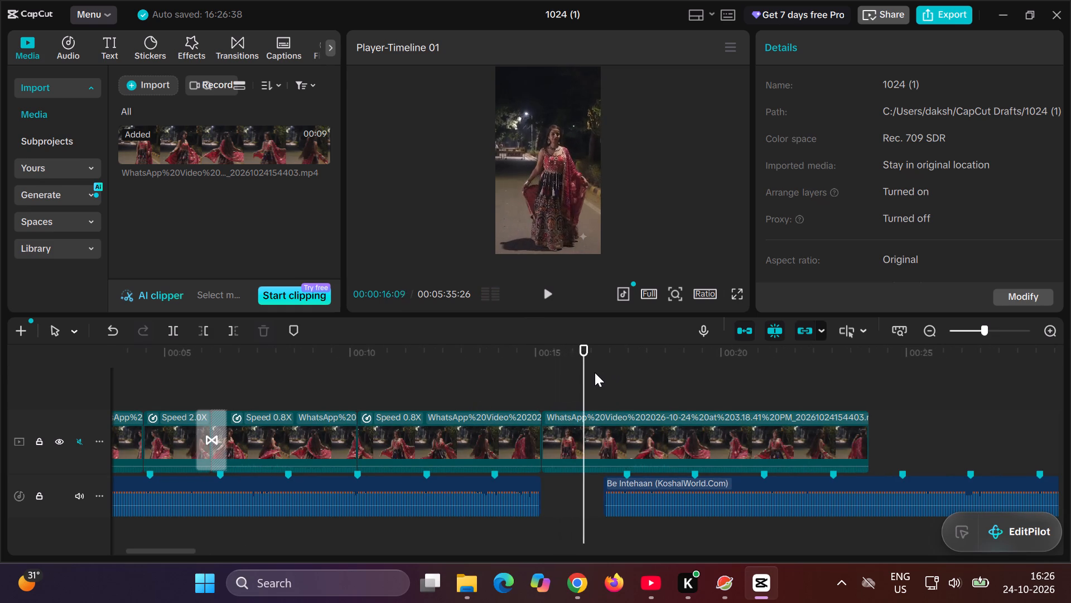
pyautogui.press('space')
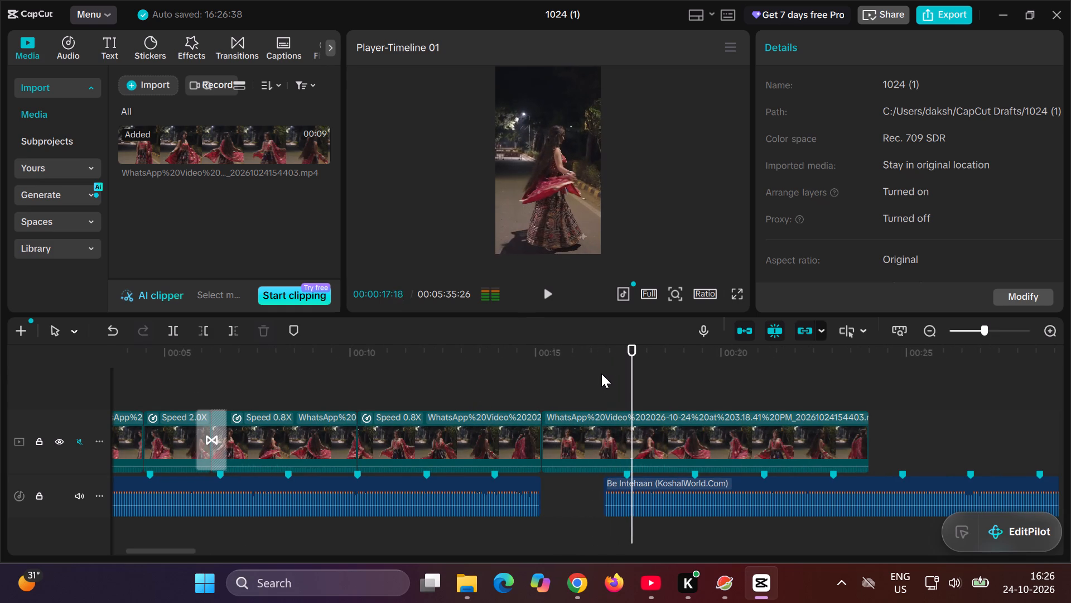
pyautogui.press('space')
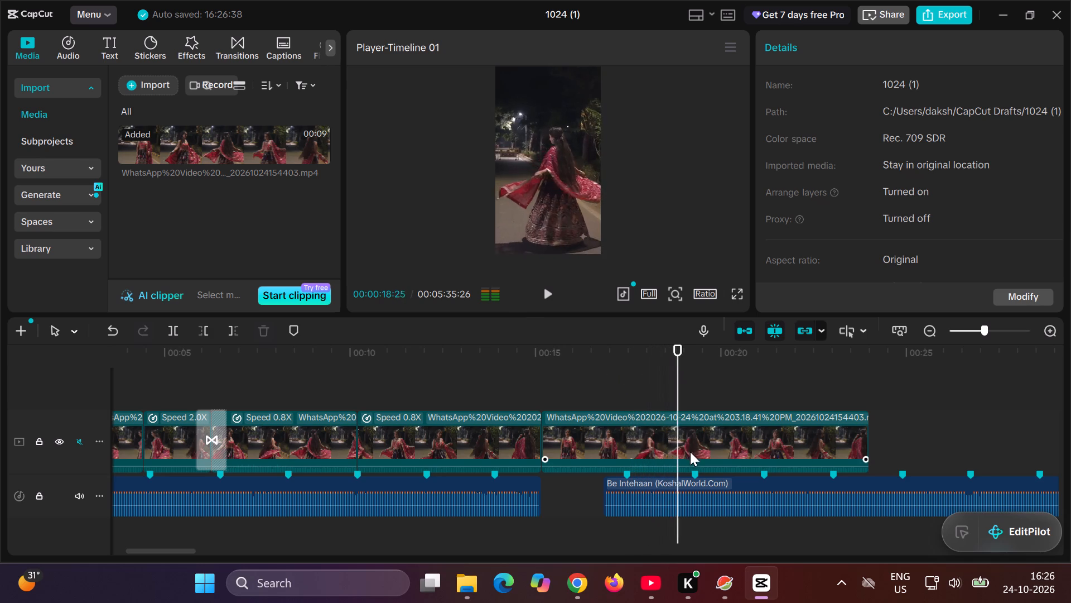
pyautogui.click(639, 437)
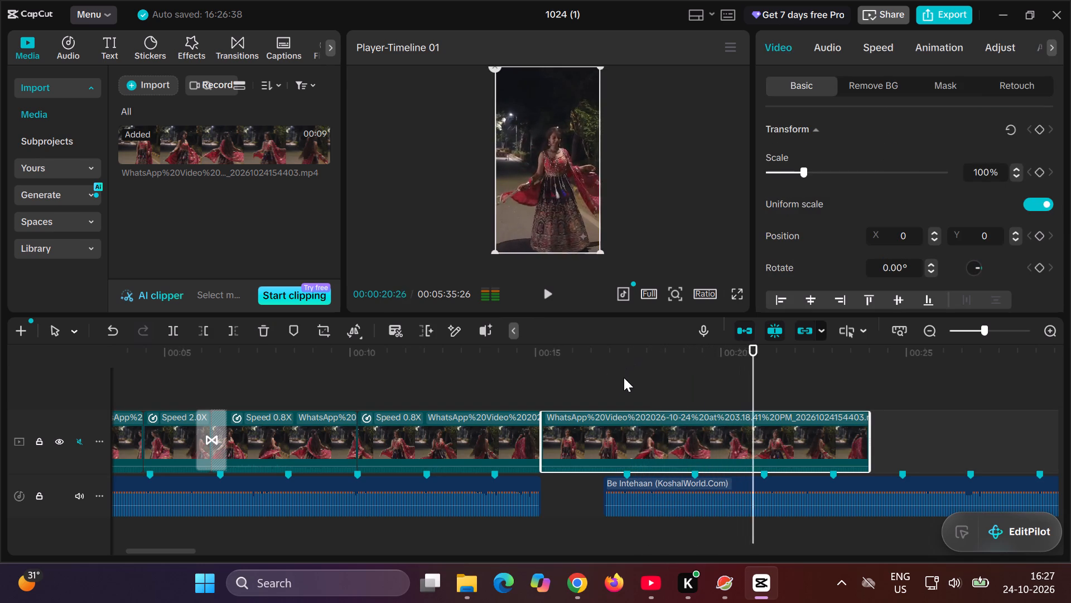
pyautogui.press('space')
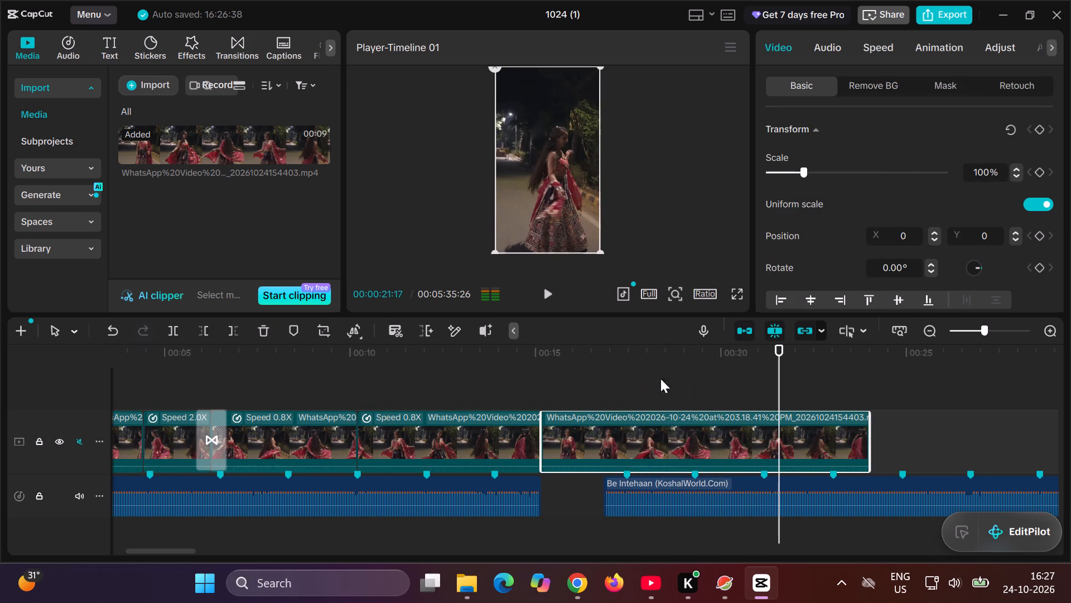
# Play through the newly added full-speed clip to find the cut point and trim away its start up to 00:00:16:25.
pyautogui.press('space')
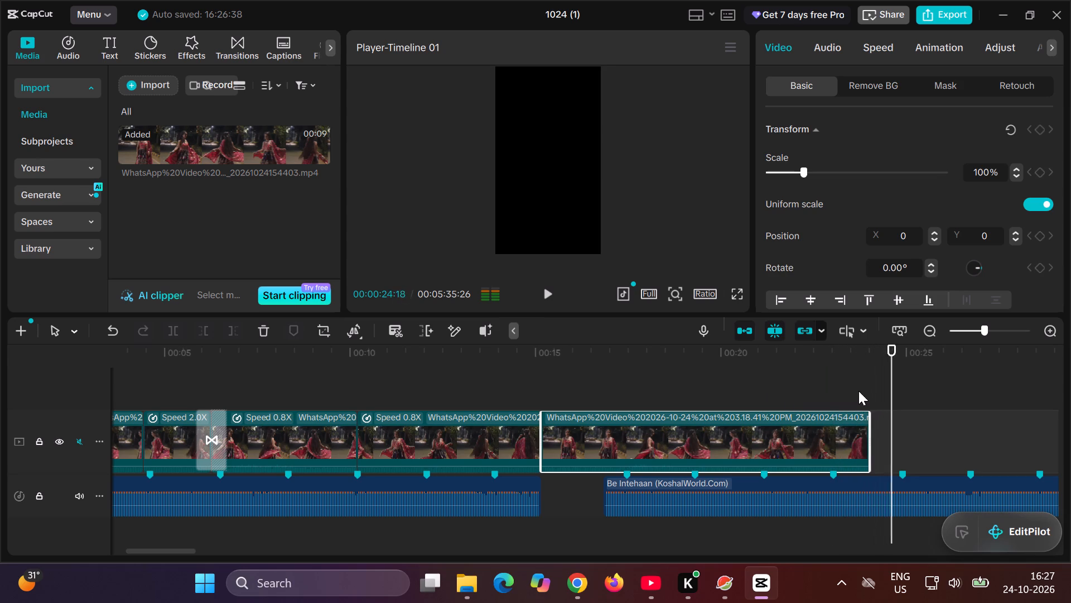
pyautogui.moveTo(908, 372); pyautogui.dragTo(816, 385)
pyautogui.click(625, 384)
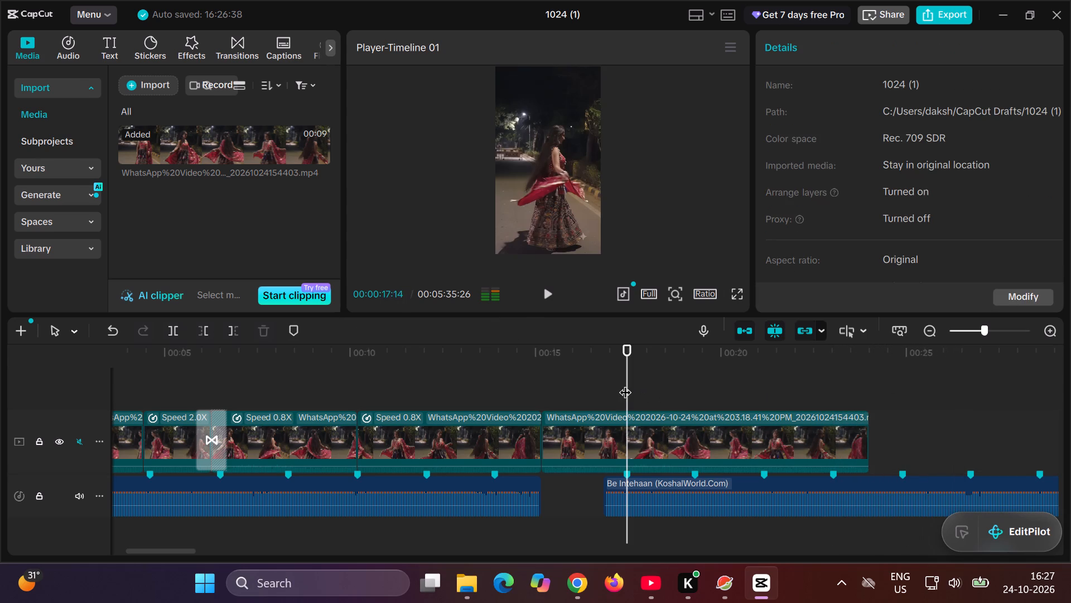
pyautogui.click(566, 380)
pyautogui.press('space')
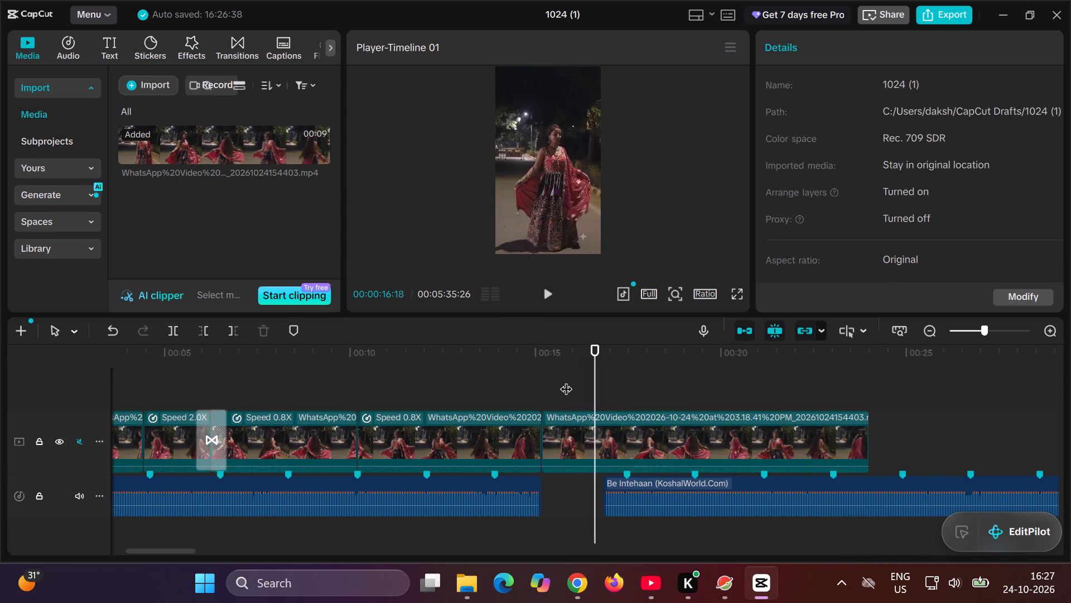
pyautogui.press('space')
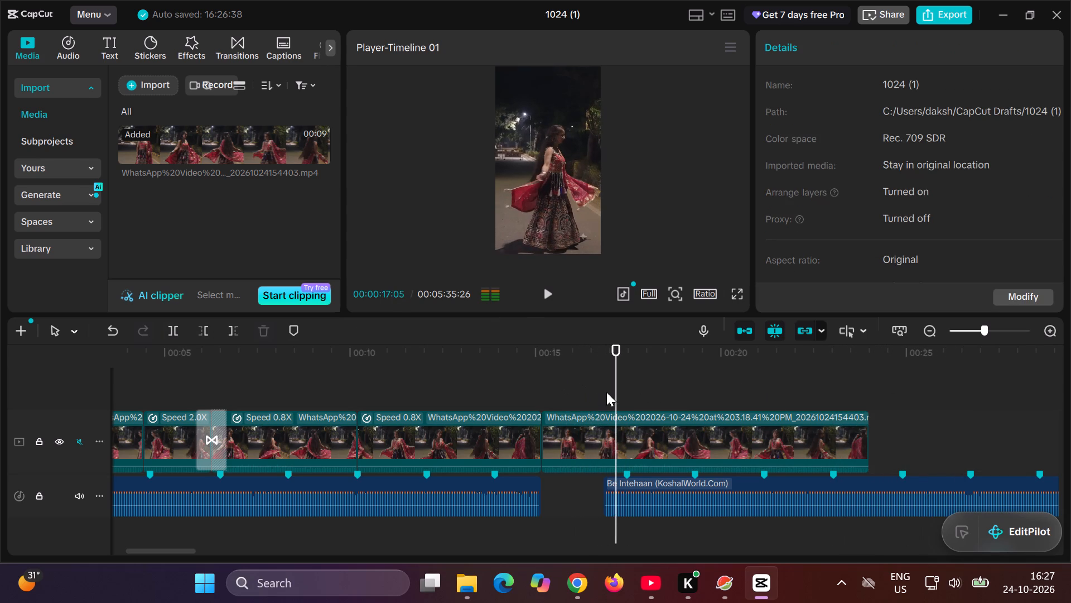
pyautogui.moveTo(617, 387); pyautogui.dragTo(607, 387)
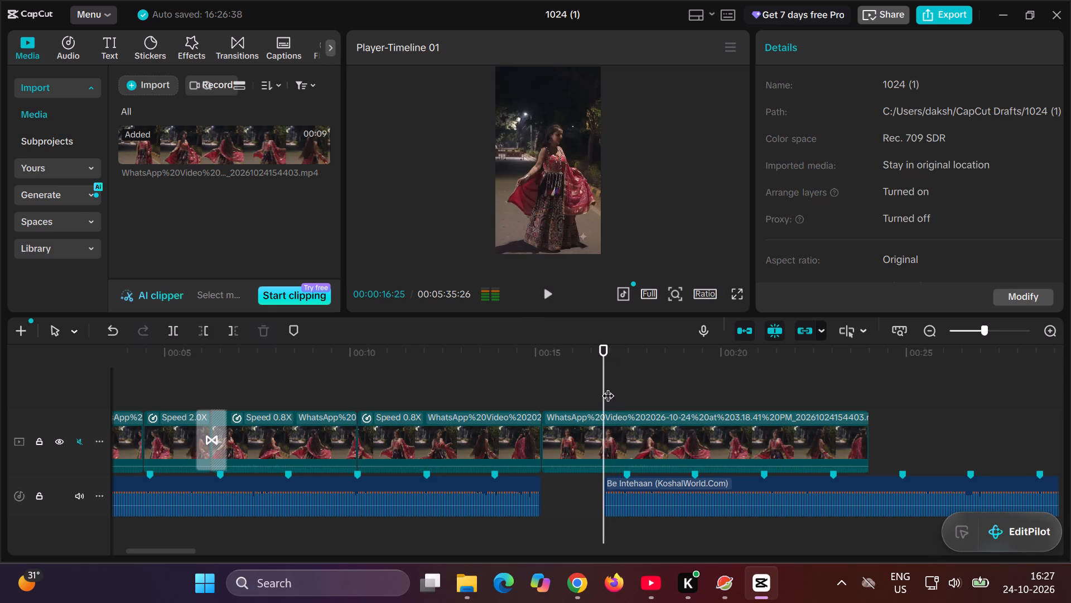
pyautogui.click(571, 430)
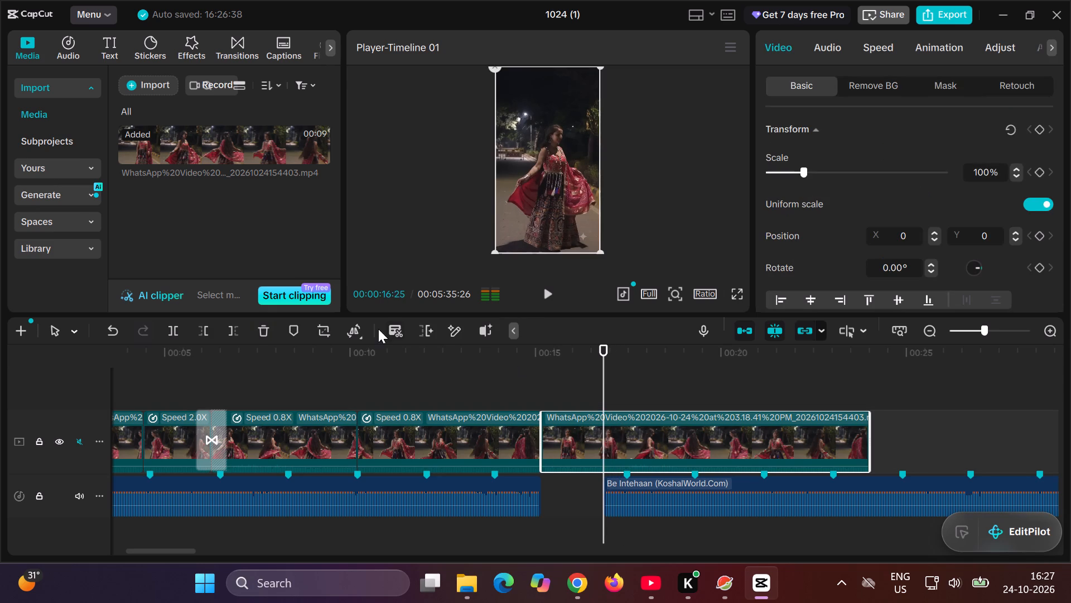
pyautogui.click(205, 328)
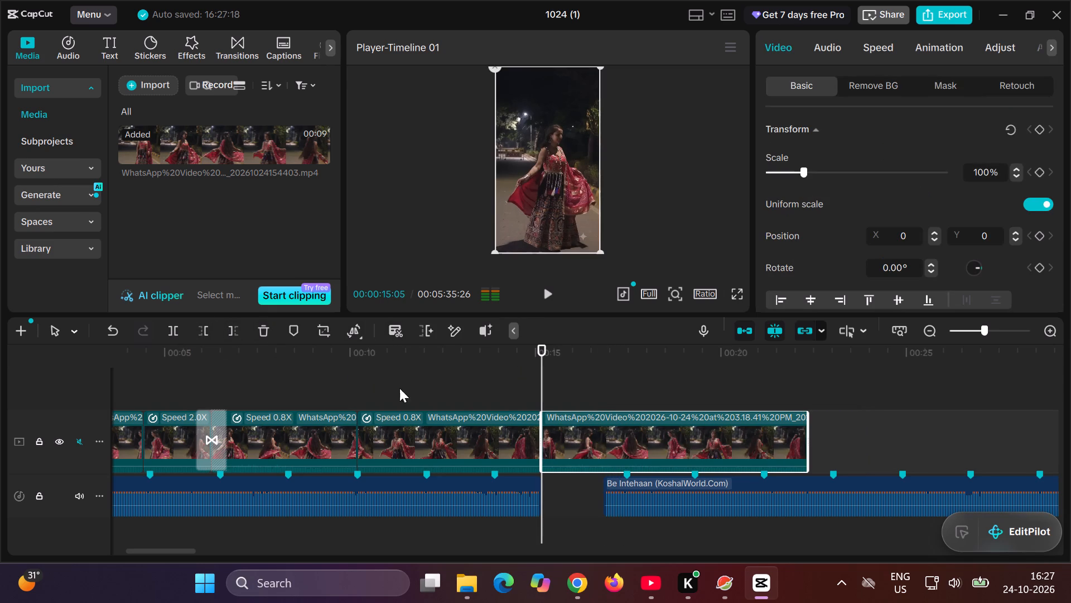
# Play the reel from 00:00:05:25 through the transition into the first long 0.8X clip to review it.
pyautogui.keyDown('ctrl'); pyautogui.scroll(6, 539, 412); pyautogui.keyUp('ctrl')
pyautogui.hscroll(2, 539, 412)
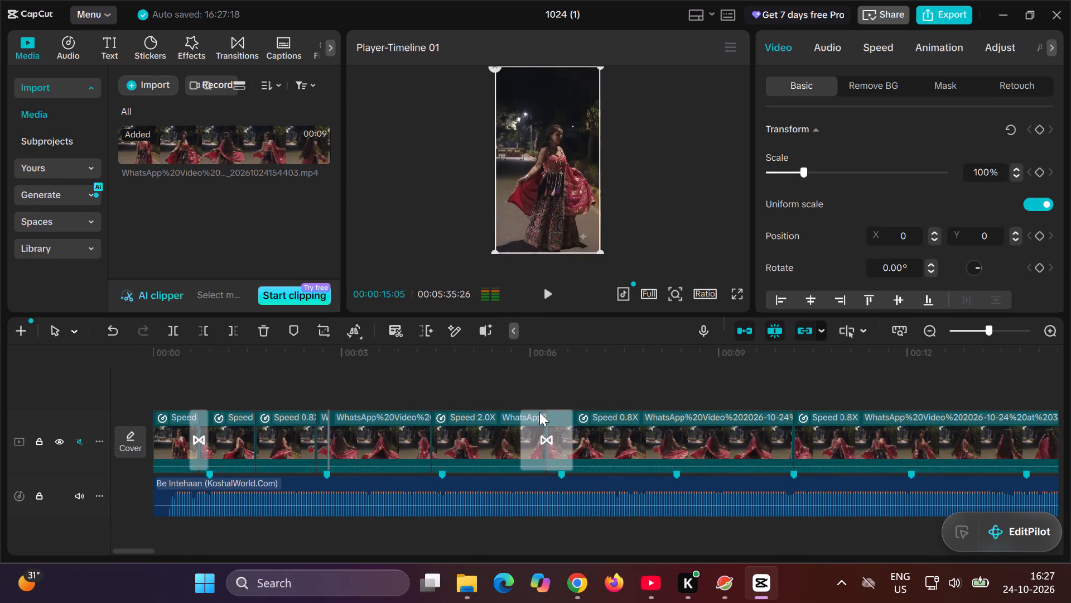
pyautogui.click(516, 381)
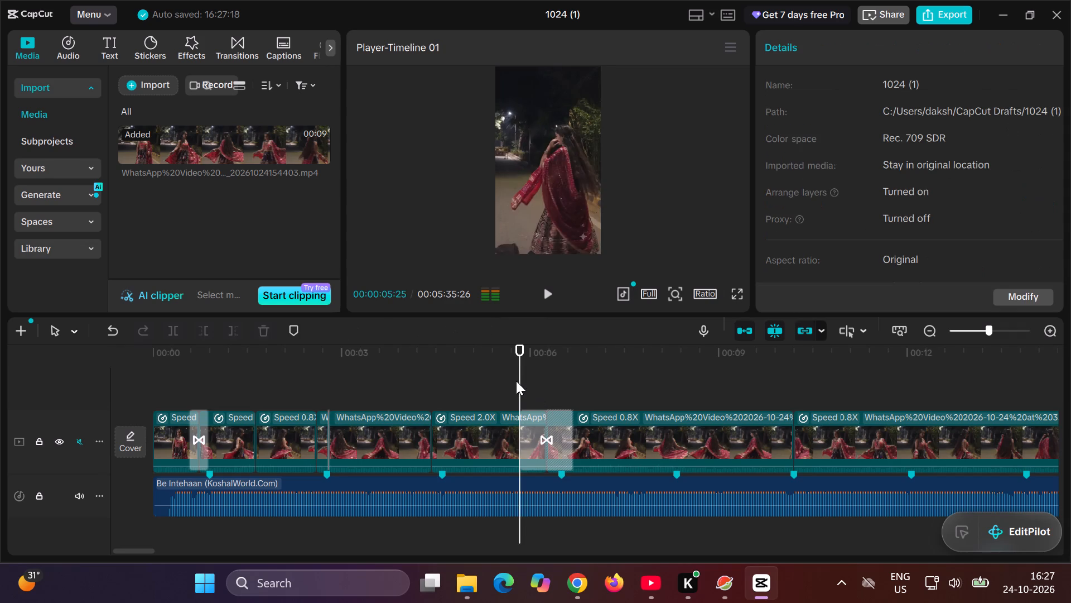
pyautogui.press('space')
pyautogui.press('space')
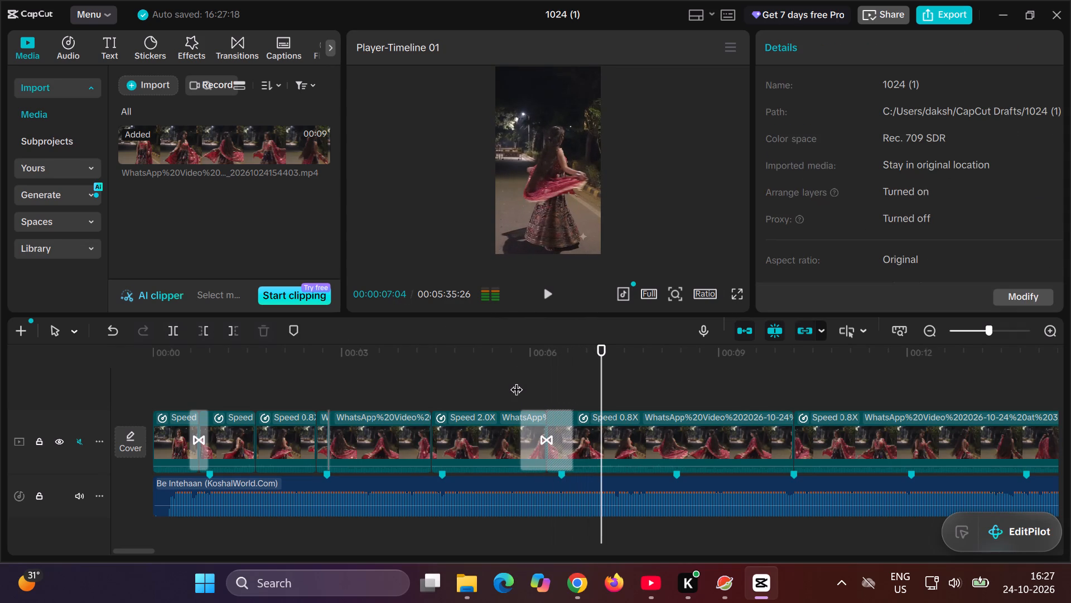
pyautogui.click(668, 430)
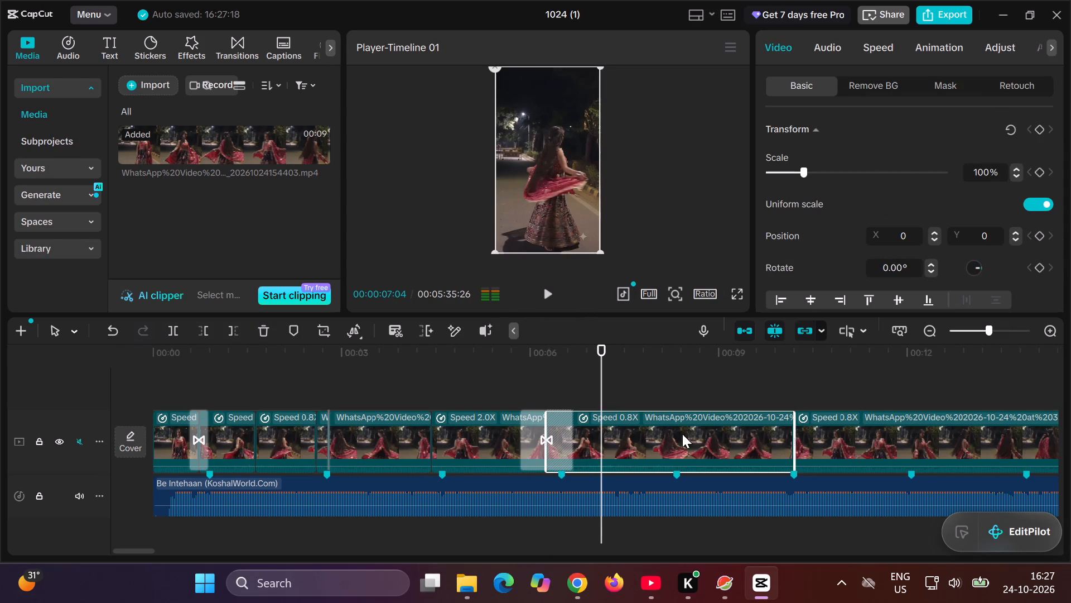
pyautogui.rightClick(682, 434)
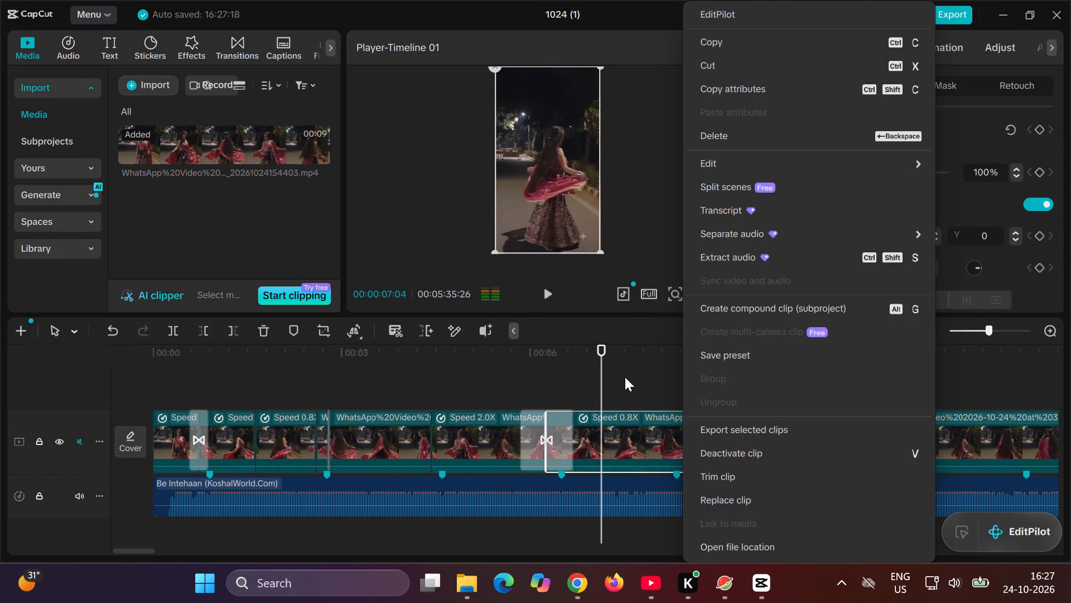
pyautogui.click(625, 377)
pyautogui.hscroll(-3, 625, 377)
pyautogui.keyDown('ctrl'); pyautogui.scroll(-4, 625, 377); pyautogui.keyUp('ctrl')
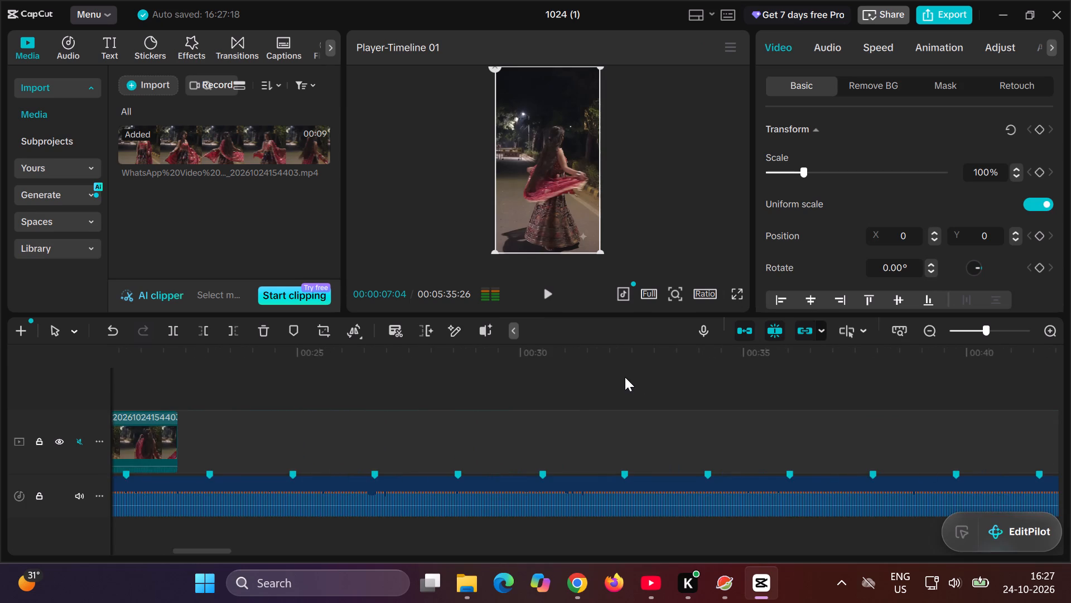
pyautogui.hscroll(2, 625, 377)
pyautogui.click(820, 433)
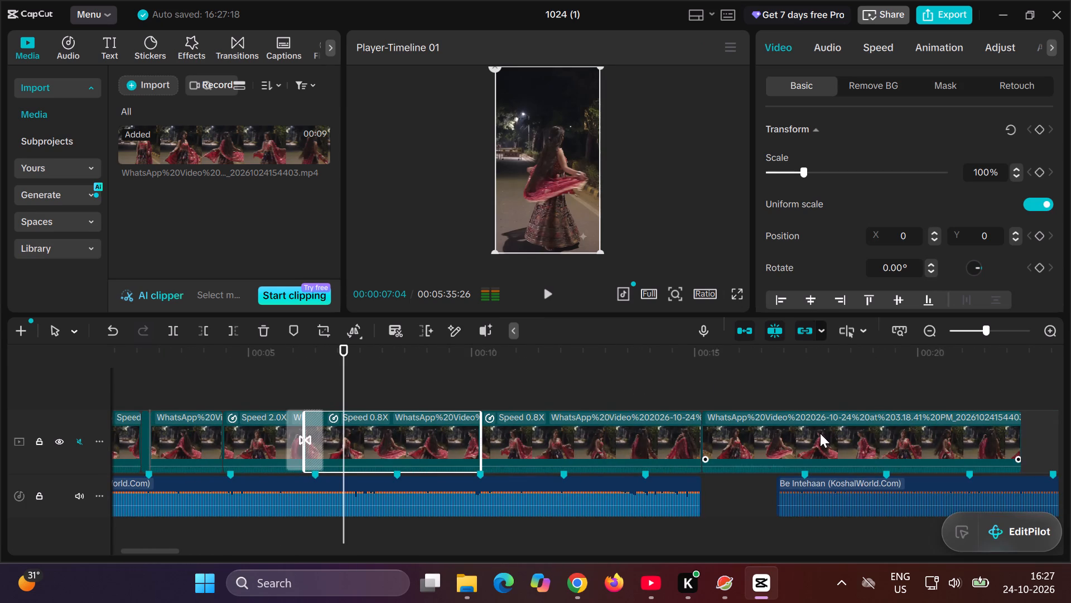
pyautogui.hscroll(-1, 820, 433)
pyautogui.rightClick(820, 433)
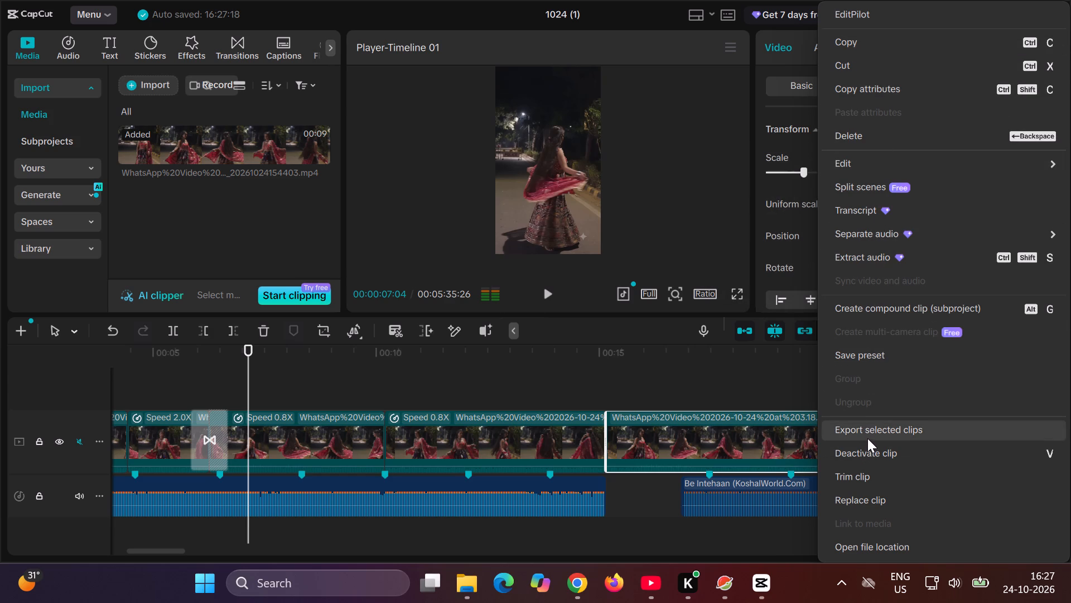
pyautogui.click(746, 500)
# Delete the second Be Intehaan audio segment, which lies beneath the trimmed full-speed clip.
pyautogui.click(767, 502)
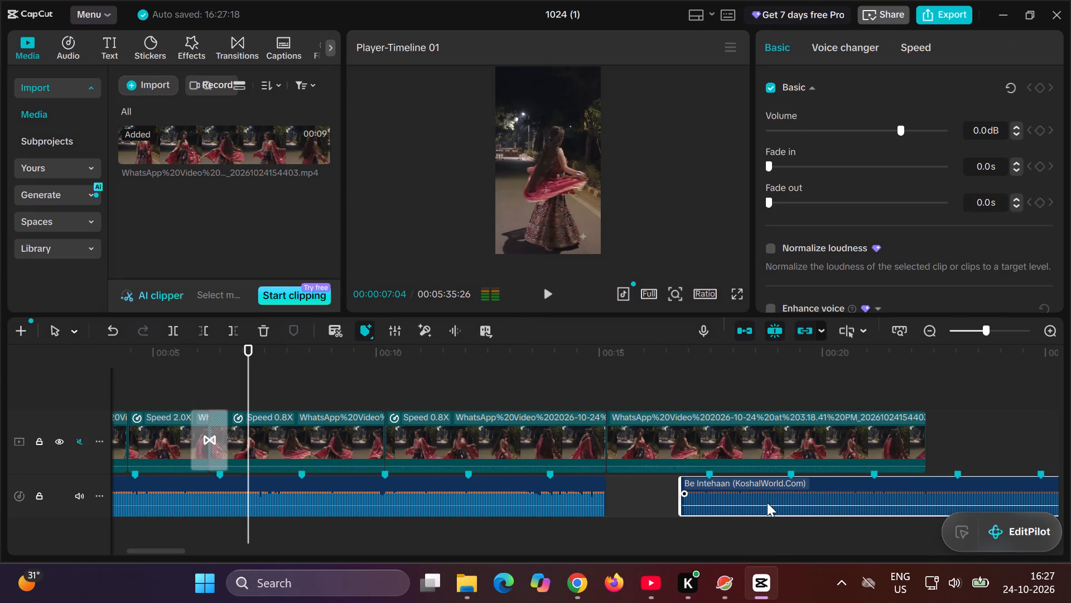
pyautogui.press('BackSpace')
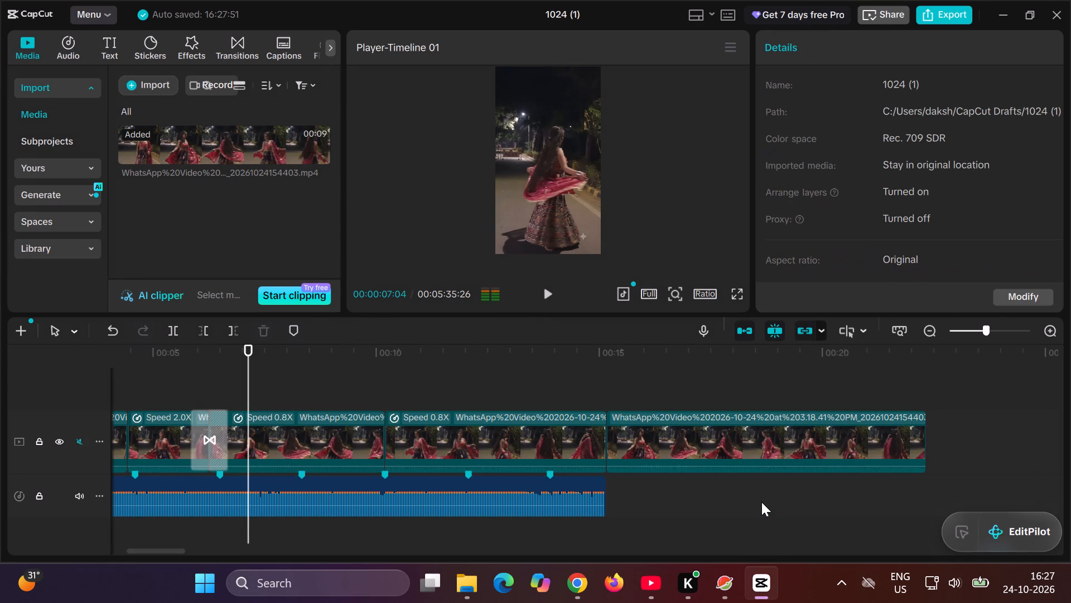
# Examine the basic video enhancement options of the full-speed clip and the two 0.8X clips before it.
pyautogui.click(756, 448)
pyautogui.rightClick(756, 448)
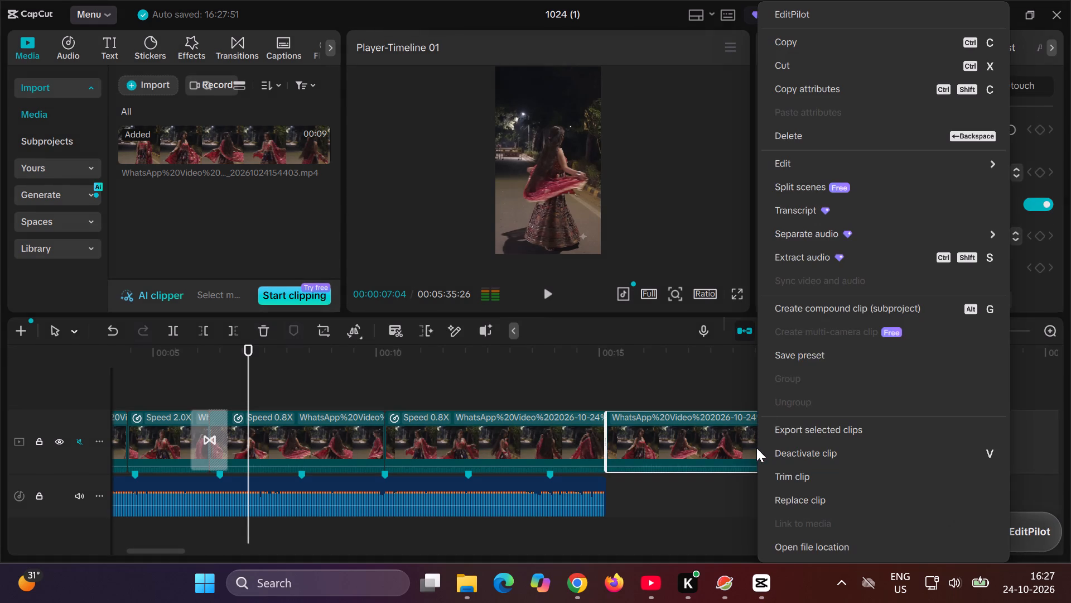
pyautogui.click(686, 379)
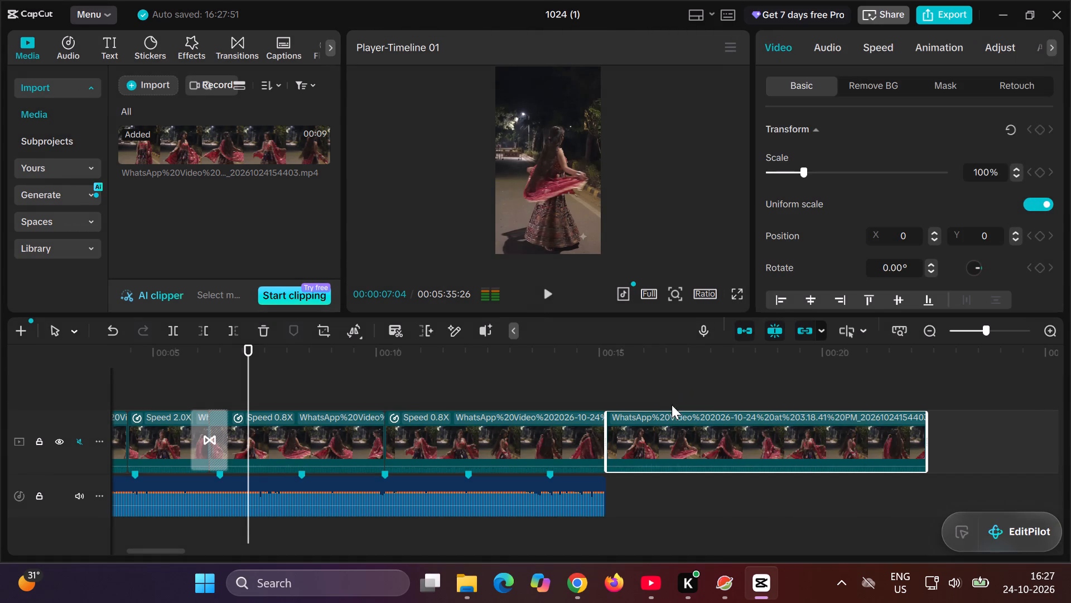
pyautogui.click(670, 437)
pyautogui.hscroll(-1, 958, 41)
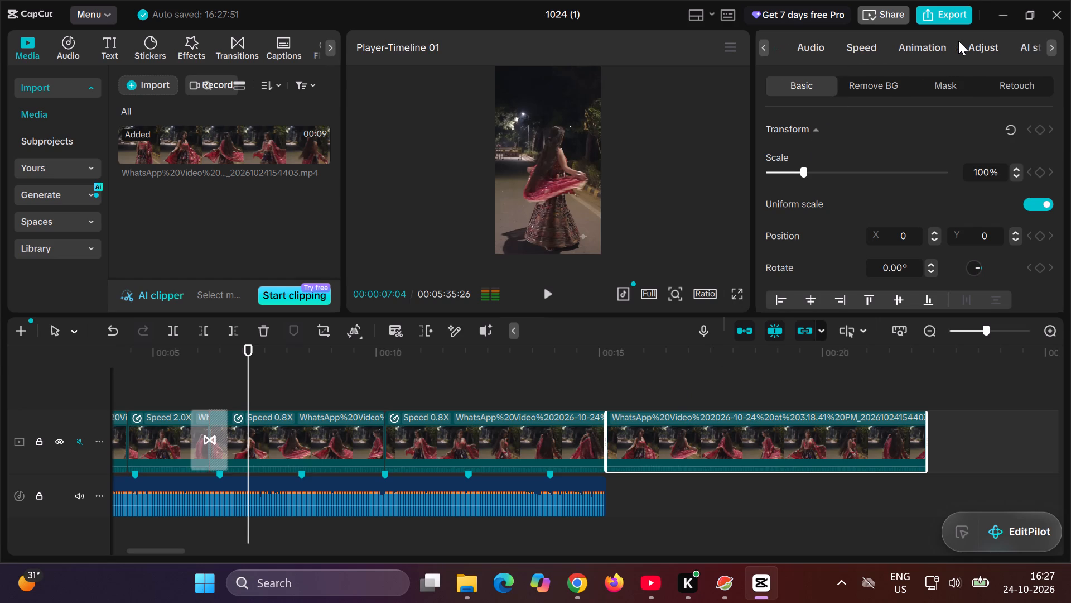
pyautogui.scroll(-2, 872, 171)
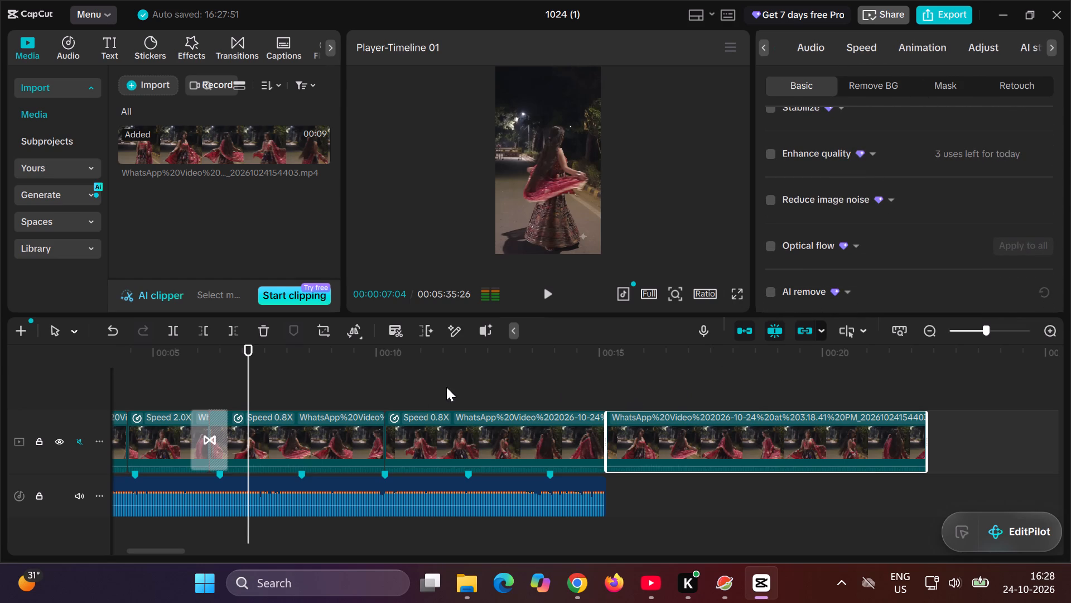
pyautogui.click(293, 444)
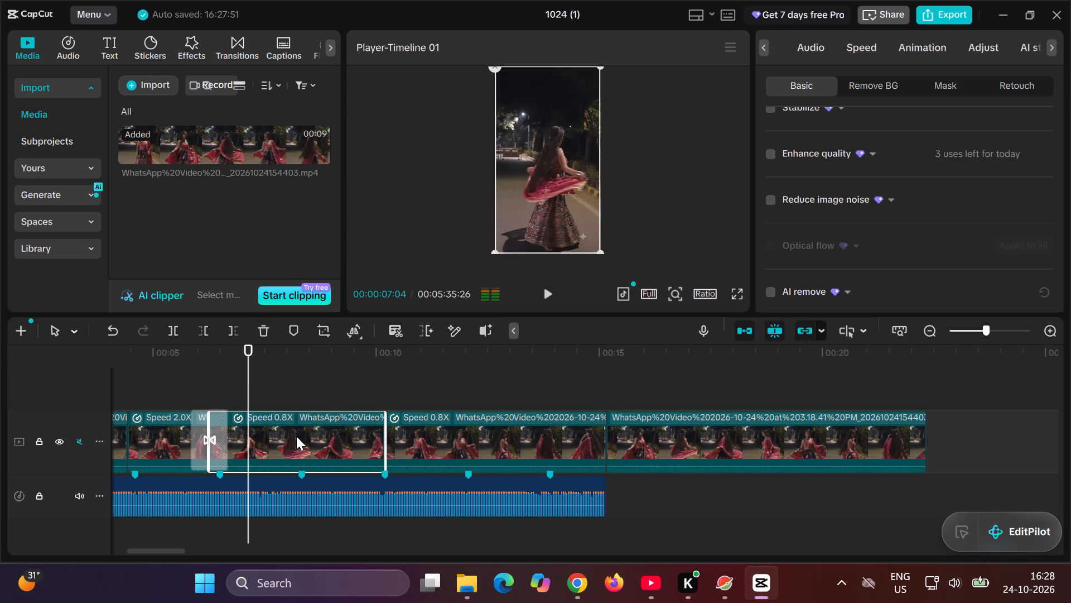
pyautogui.click(427, 440)
pyautogui.click(331, 432)
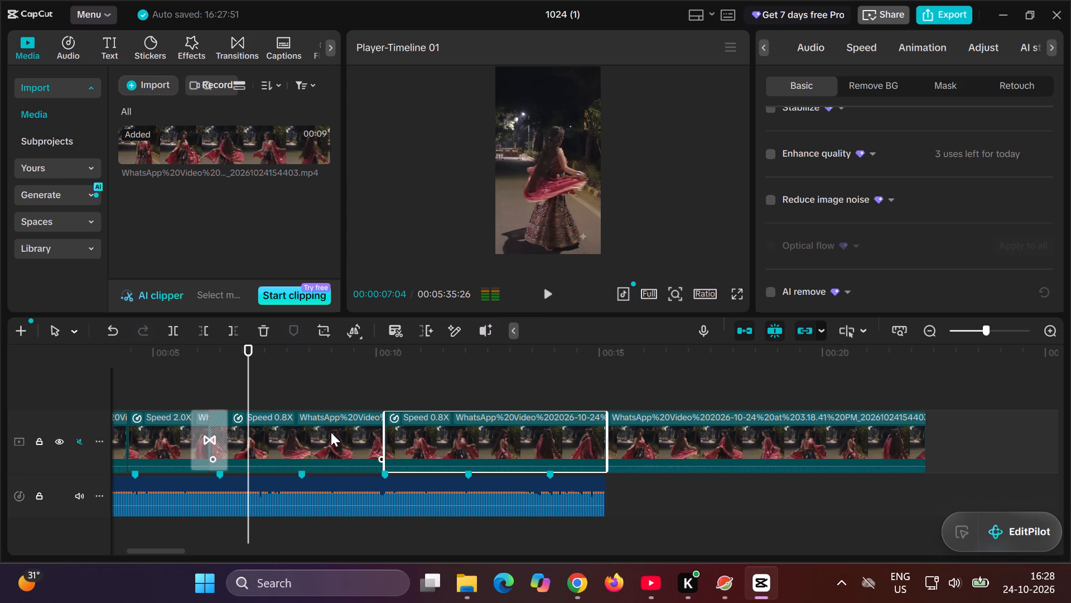
# Set the speed of the trimmed full-speed clip at the end of the main track to 0.8x.
pyautogui.click(717, 447)
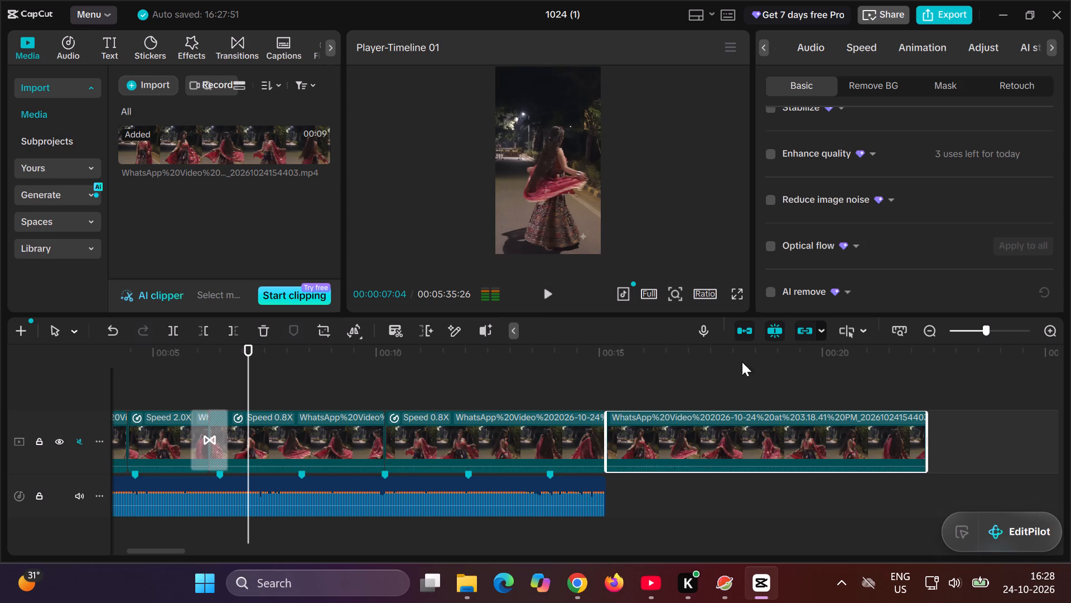
pyautogui.click(862, 41)
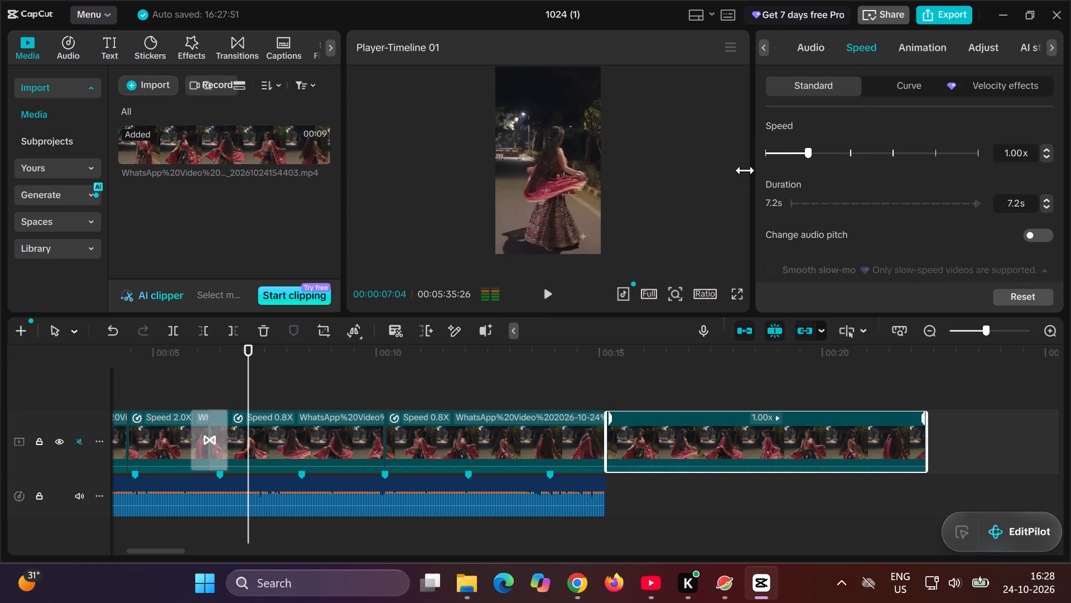
pyautogui.moveTo(806, 149); pyautogui.dragTo(805, 149)
pyautogui.moveTo(805, 149); pyautogui.dragTo(800, 152)
pyautogui.tripleClick(1019, 151)
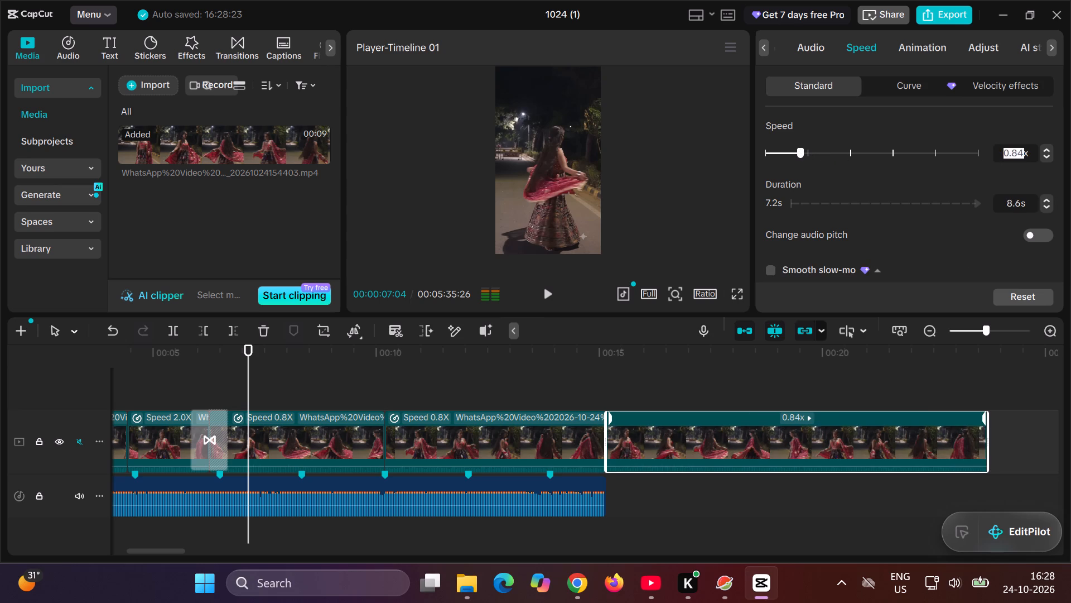
pyautogui.write('0.8')
pyautogui.press('Return')
# Enable Smooth slow-mo with Frame blending on the last clip.
pyautogui.scroll(-2, 1008, 201)
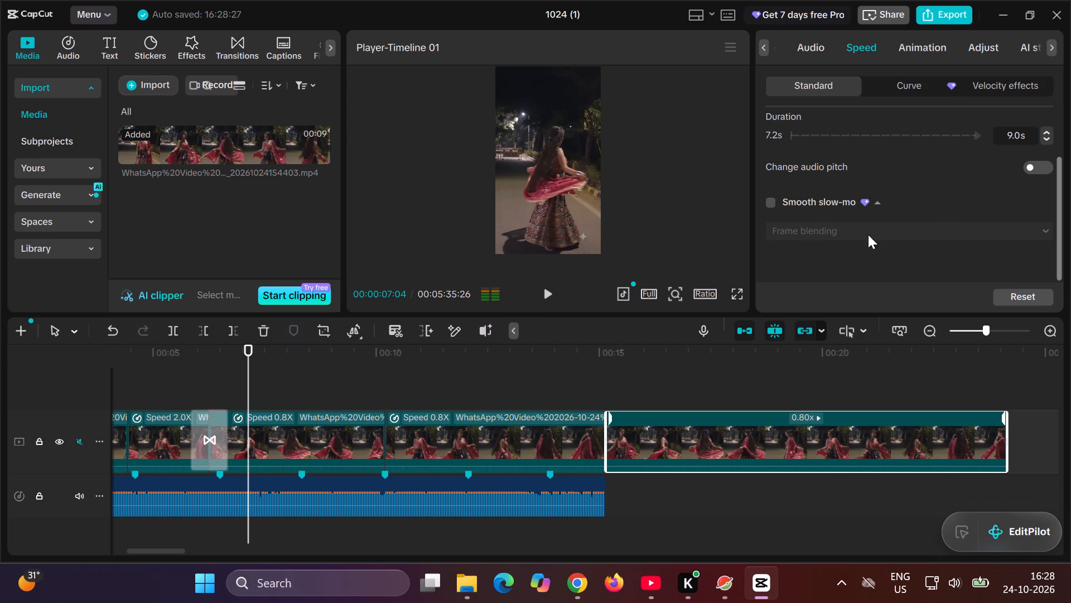
pyautogui.click(774, 203)
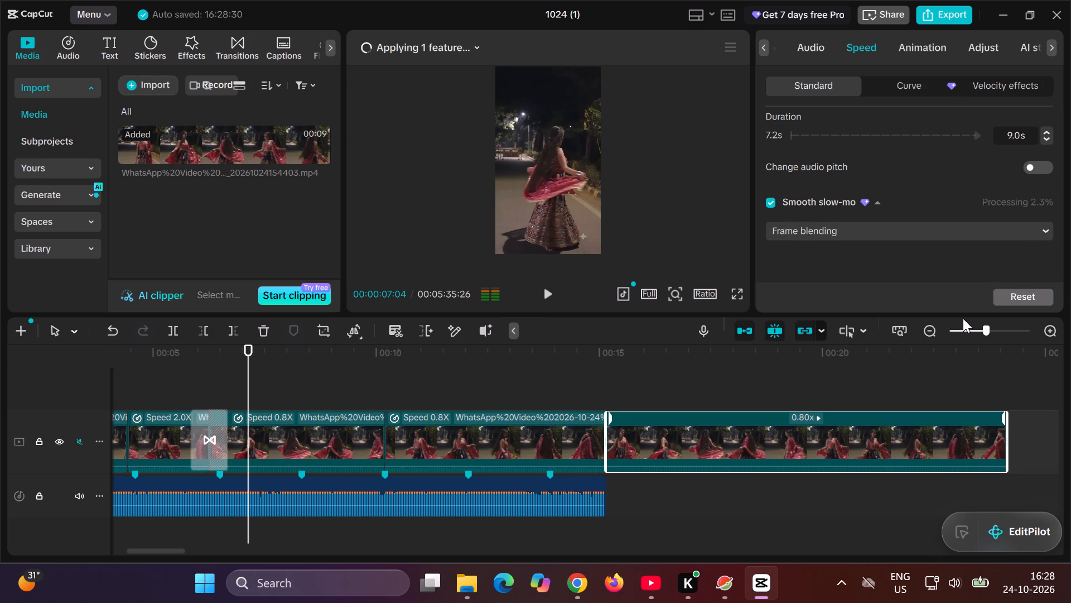
pyautogui.click(883, 379)
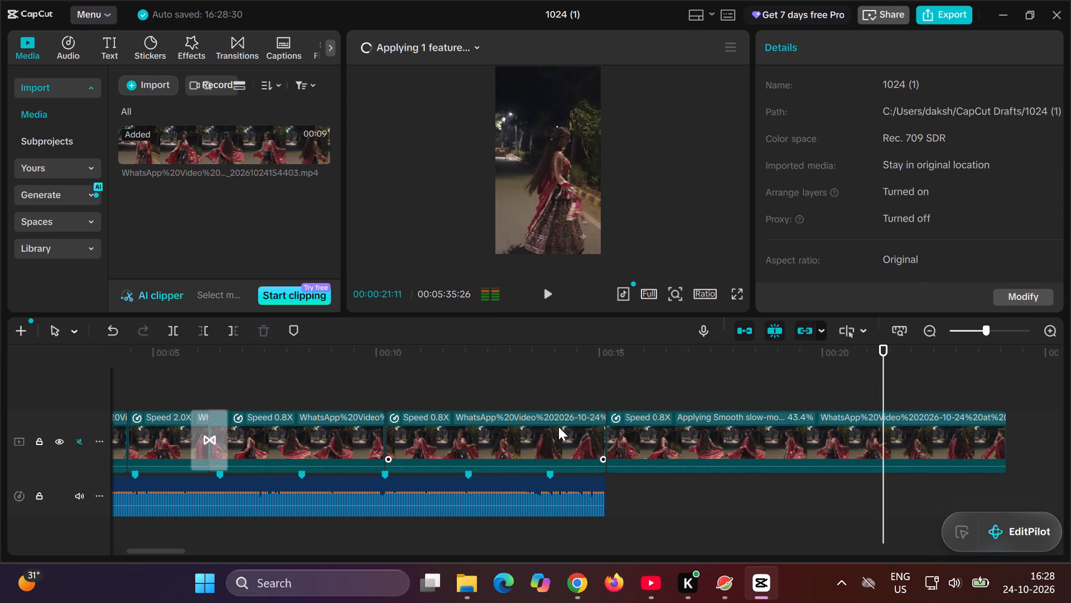
# Reorder the 0.8X clips on the main track so the longest follows the 2.0X clip and the shortest comes last.
pyautogui.hscroll(1, 558, 427)
pyautogui.click(458, 435)
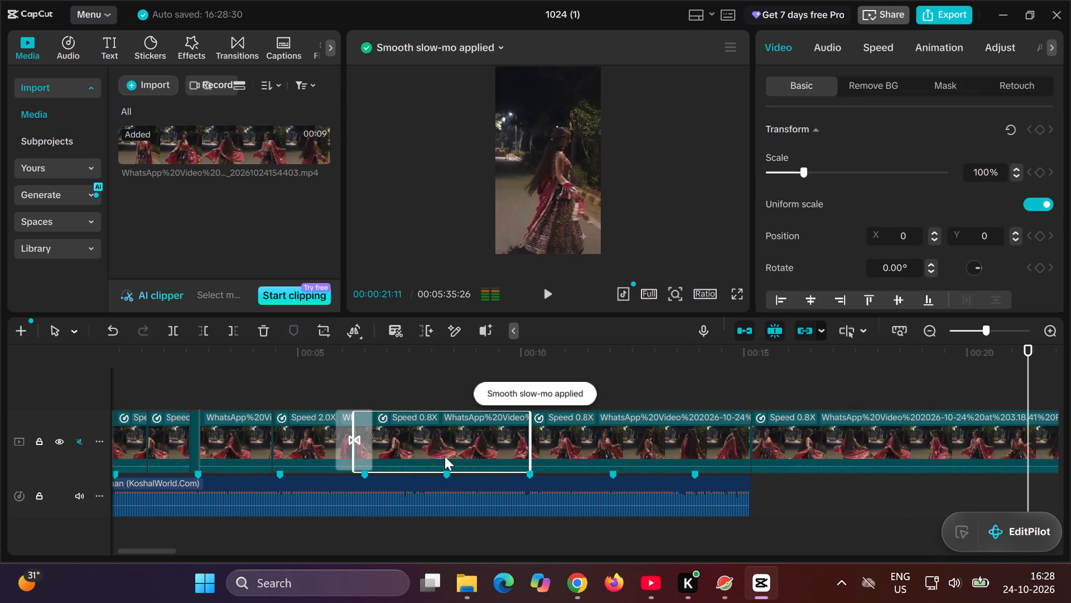
pyautogui.hscroll(-1, 420, 466)
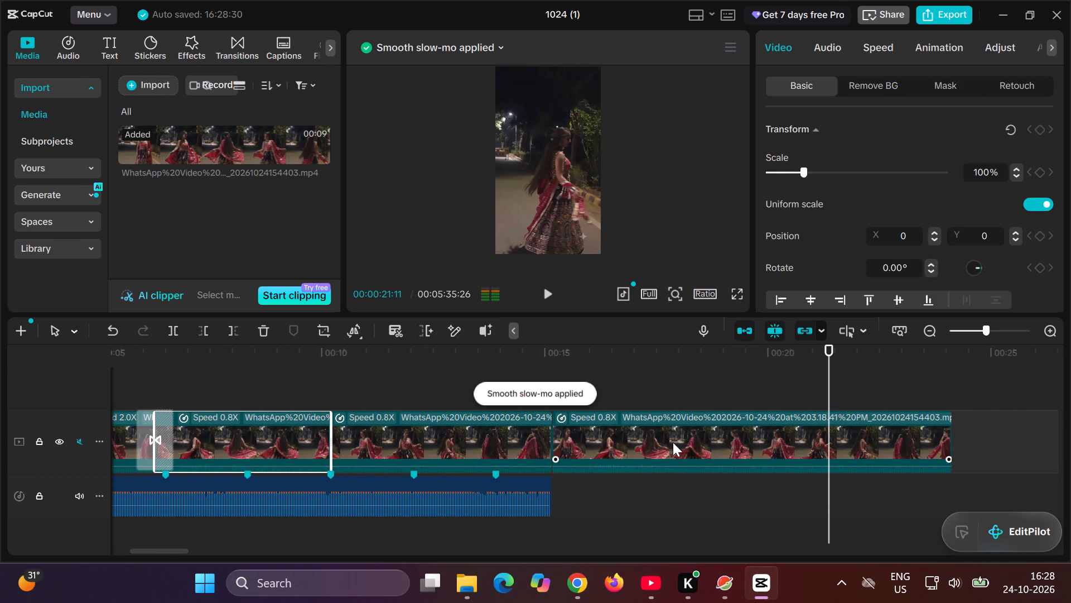
pyautogui.moveTo(677, 437); pyautogui.dragTo(248, 425)
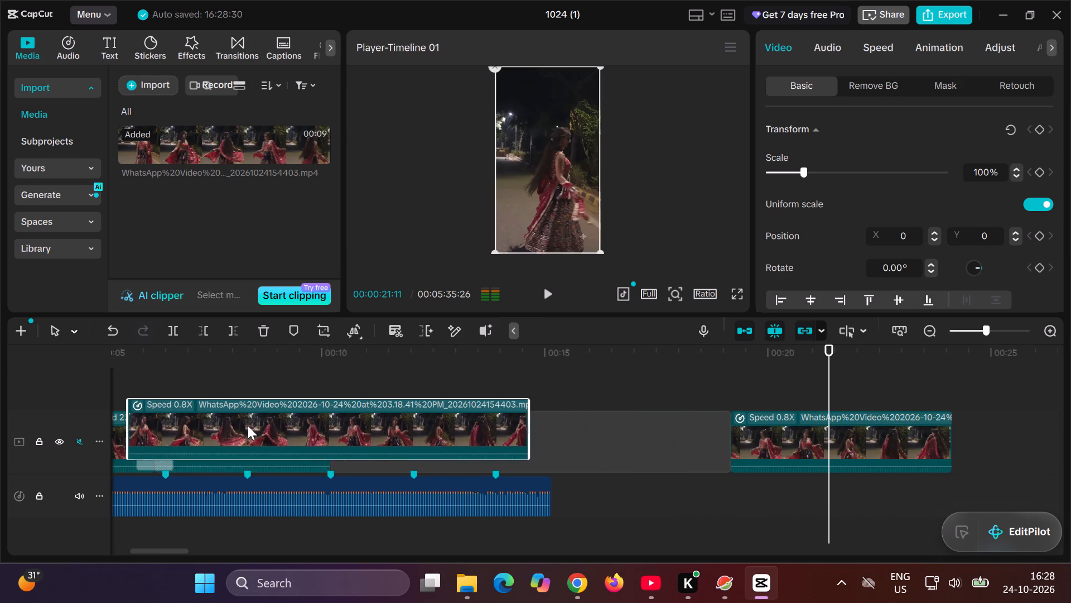
pyautogui.moveTo(248, 425); pyautogui.dragTo(234, 429)
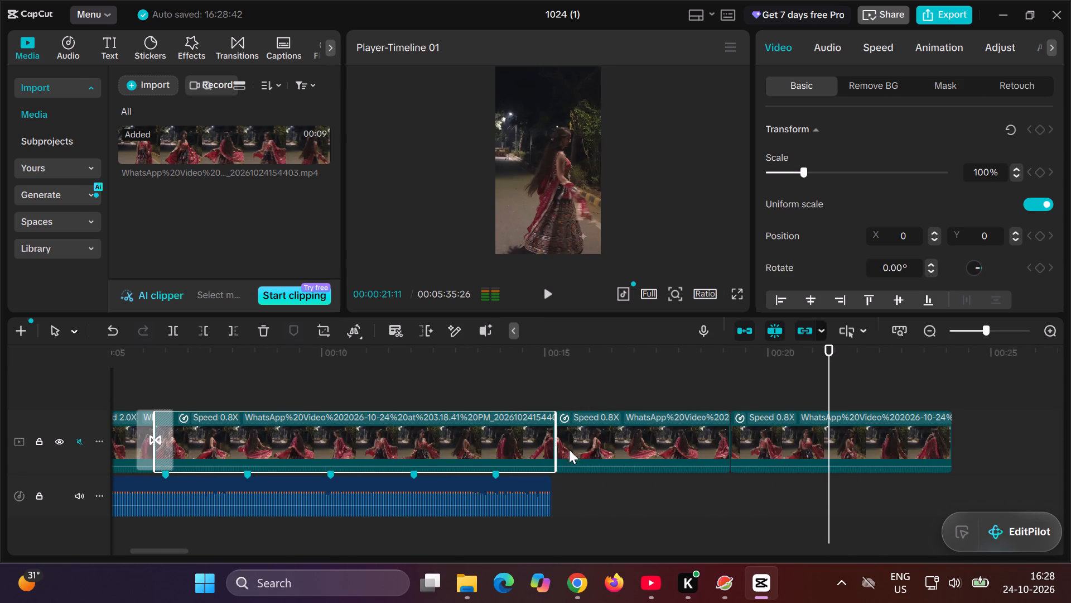
pyautogui.moveTo(594, 447); pyautogui.dragTo(832, 445)
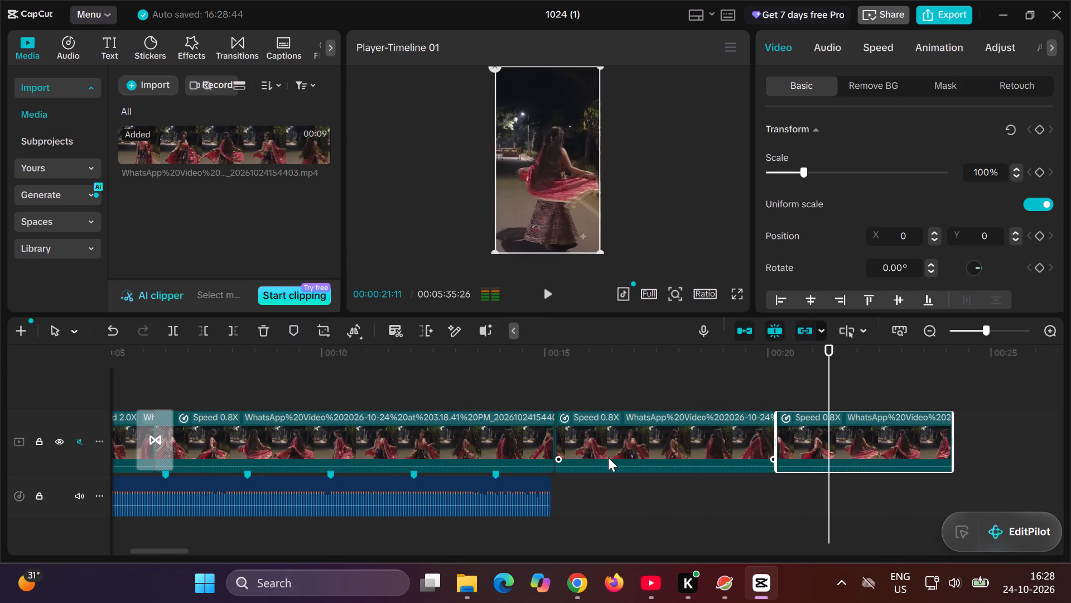
# Play back the reordered 0.8X clips from the 2.0X clip to the end of the video and check them against the music.
pyautogui.hscroll(1, 597, 457)
pyautogui.click(389, 384)
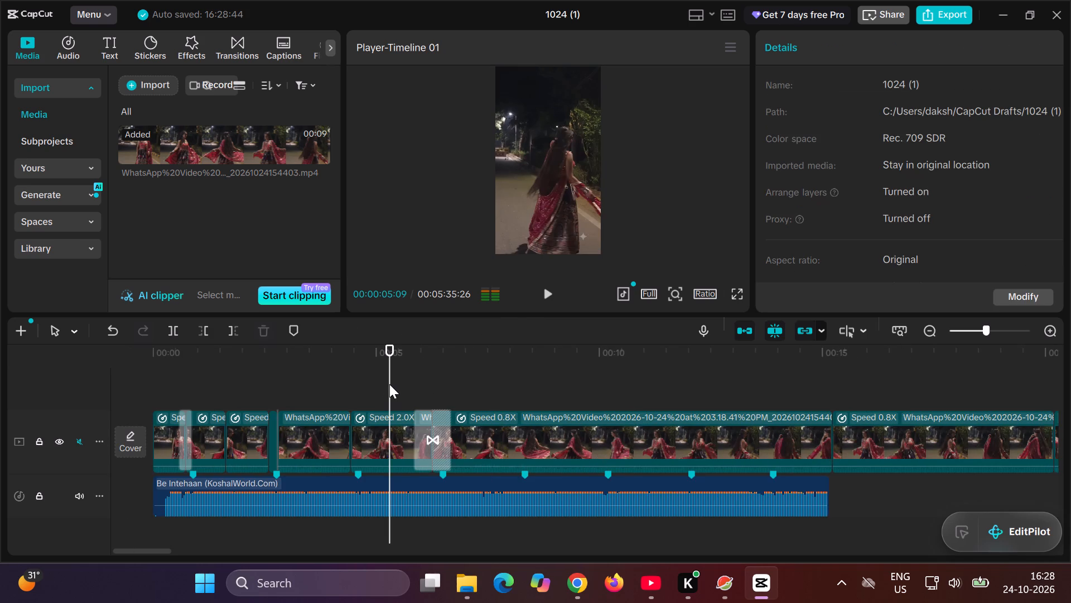
pyautogui.click(547, 294)
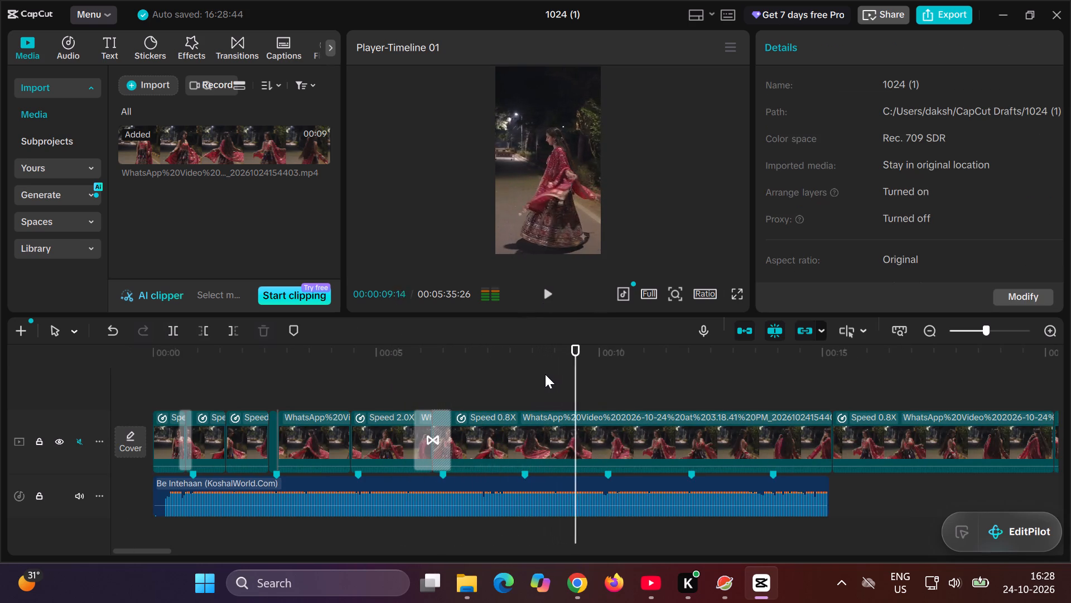
pyautogui.hscroll(-1, 545, 374)
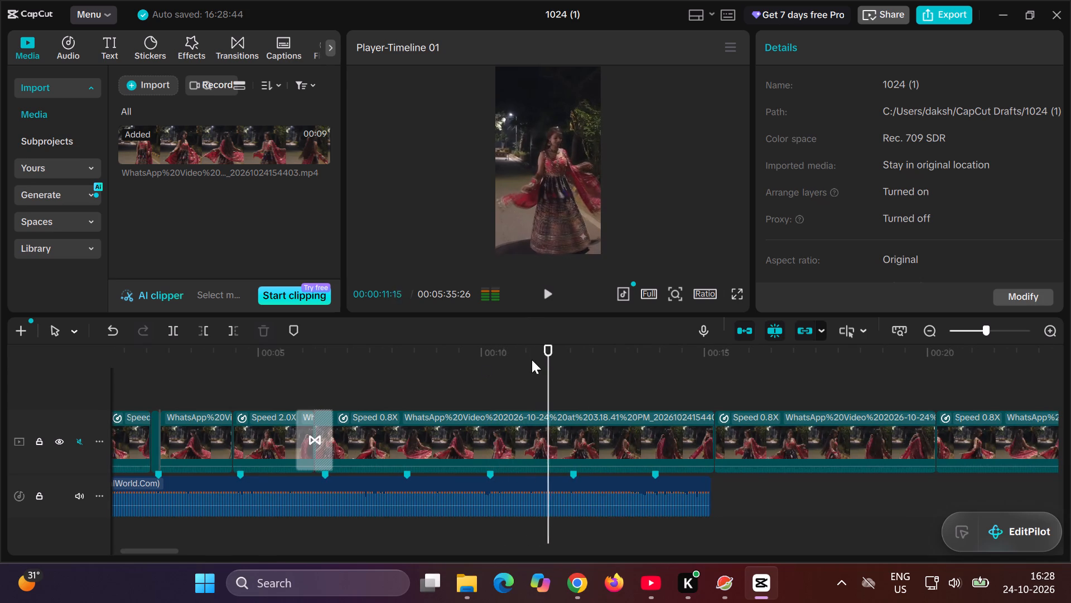
pyautogui.hscroll(-1, 616, 351)
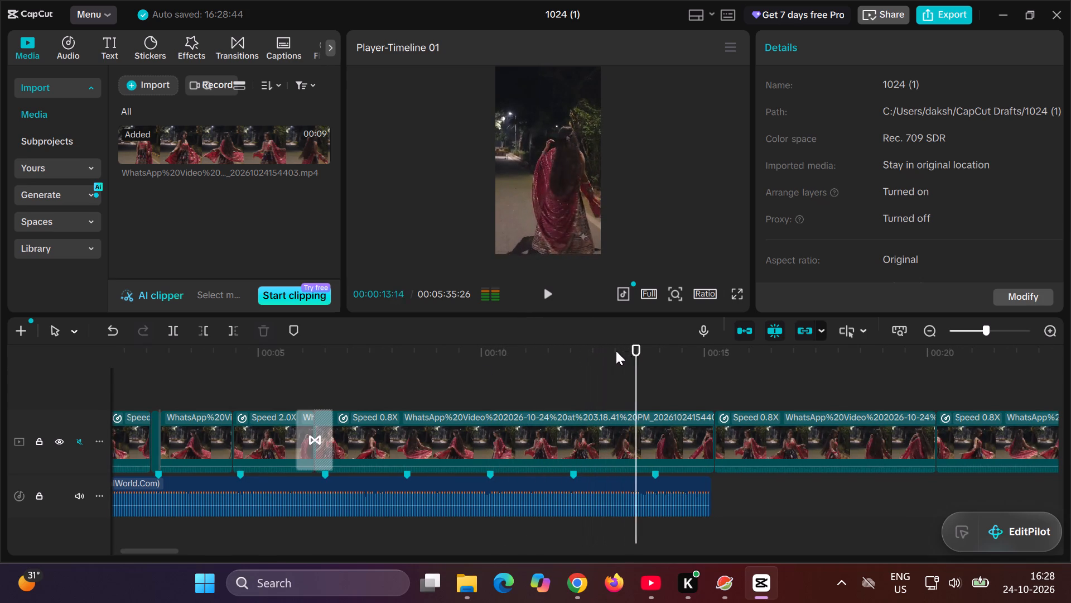
pyautogui.hscroll(-1, 717, 372)
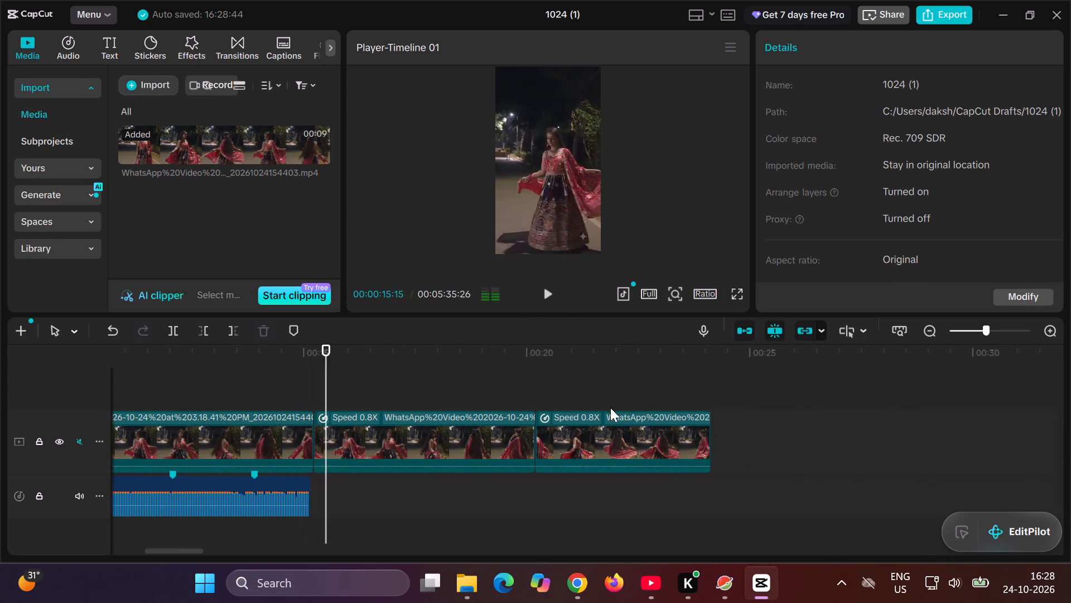
pyautogui.click(557, 378)
pyautogui.press('space')
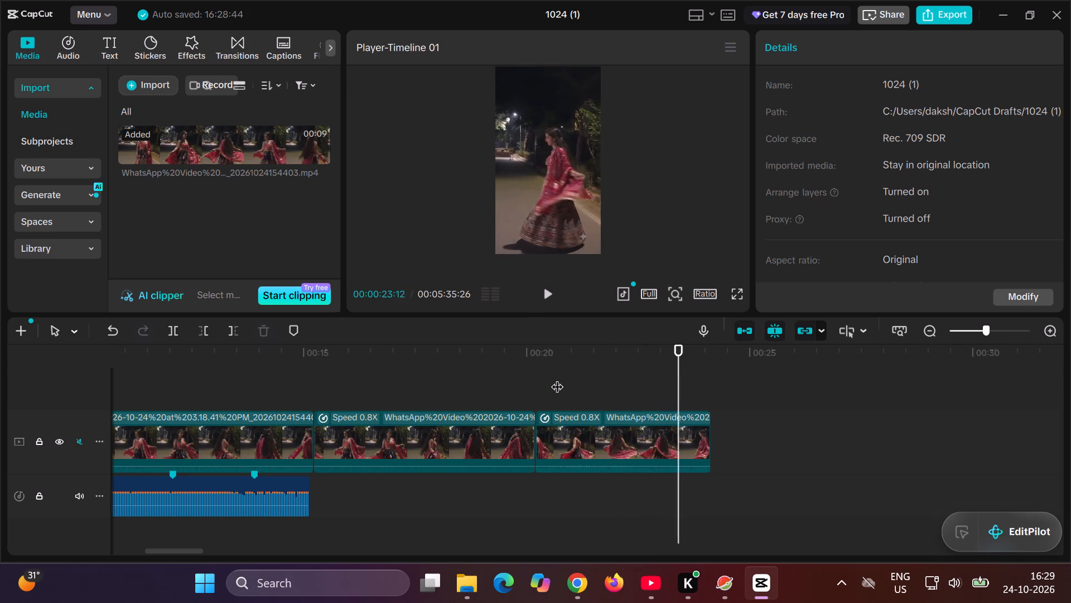
pyautogui.press('space')
pyautogui.hscroll(1, 557, 406)
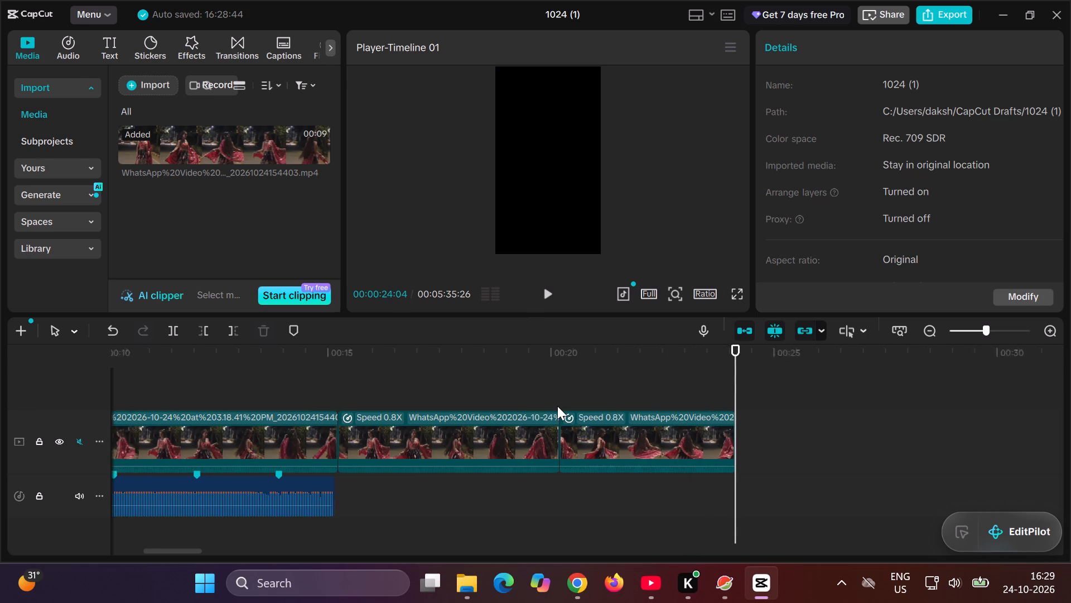
pyautogui.hscroll(1, 557, 406)
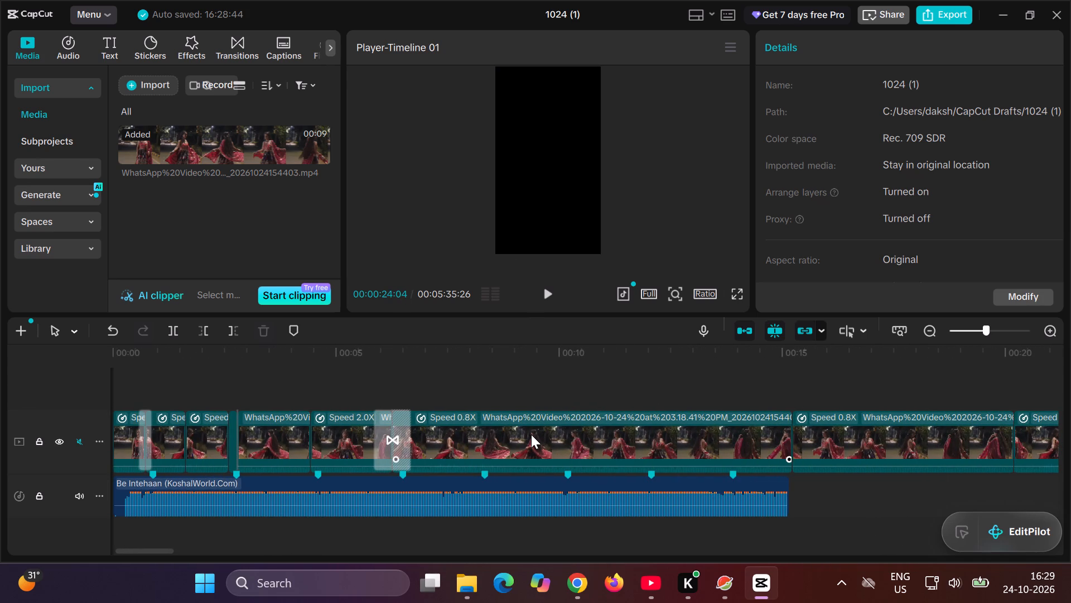
pyautogui.click(531, 434)
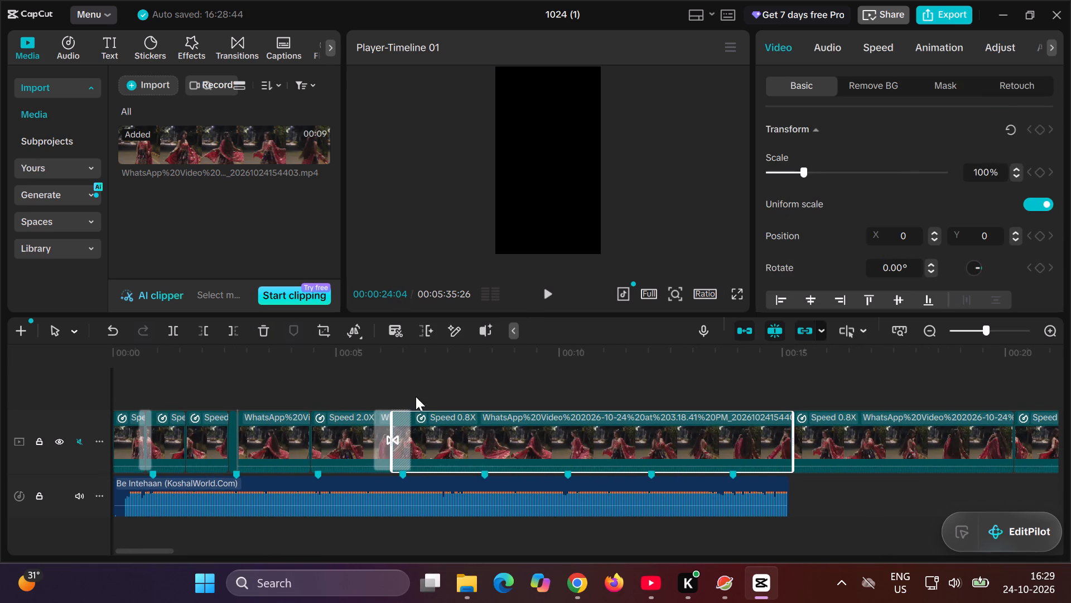
pyautogui.click(412, 389)
pyautogui.press('space')
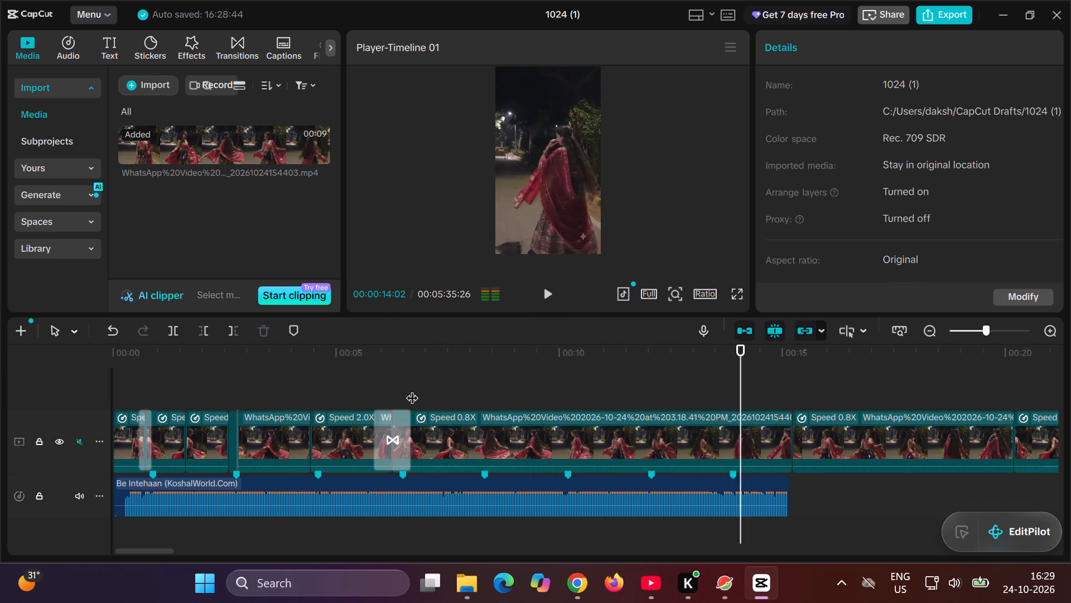
pyautogui.press('space')
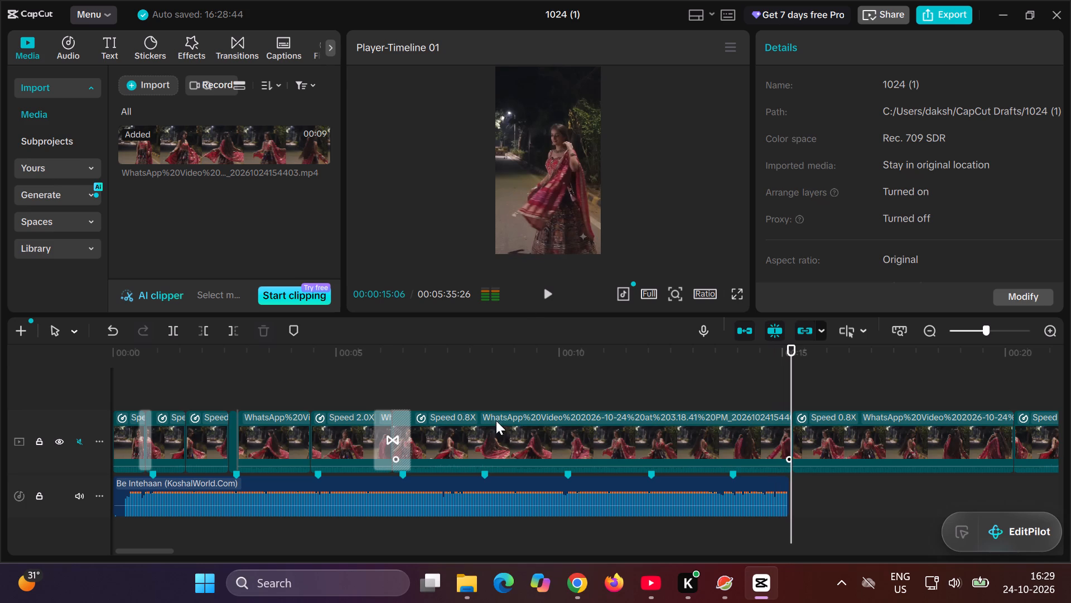
# Move the second 0.8X clip onto a new track above the longest one, spanning about 10 to 15 seconds, level with the music's end.
pyautogui.click(900, 446)
pyautogui.hscroll(-1, 900, 446)
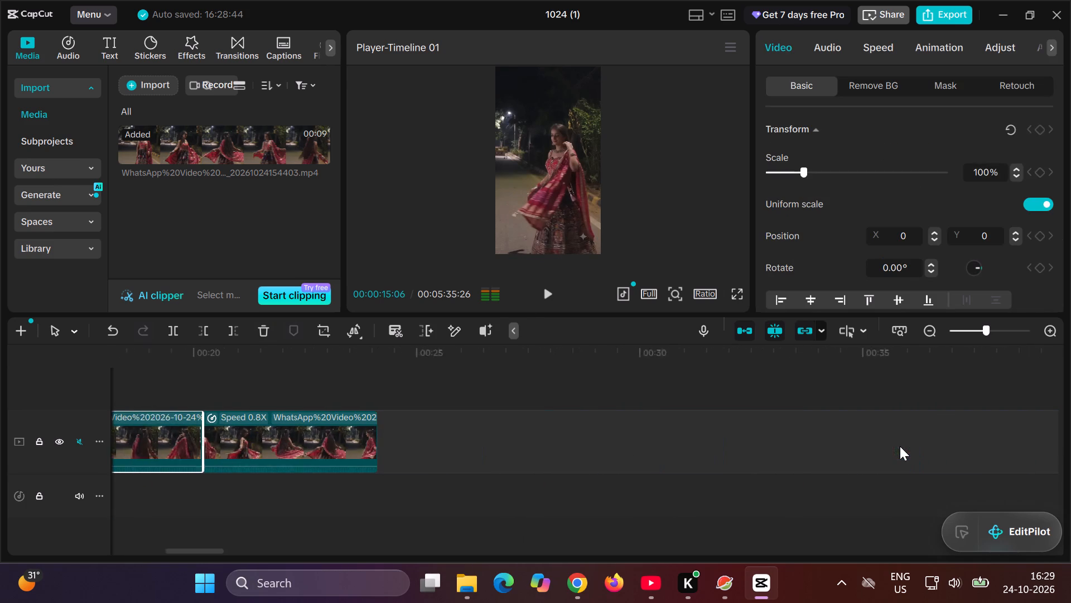
pyautogui.hscroll(-1, 900, 446)
pyautogui.scroll(-3, 773, 458)
pyautogui.hscroll(1, 773, 458)
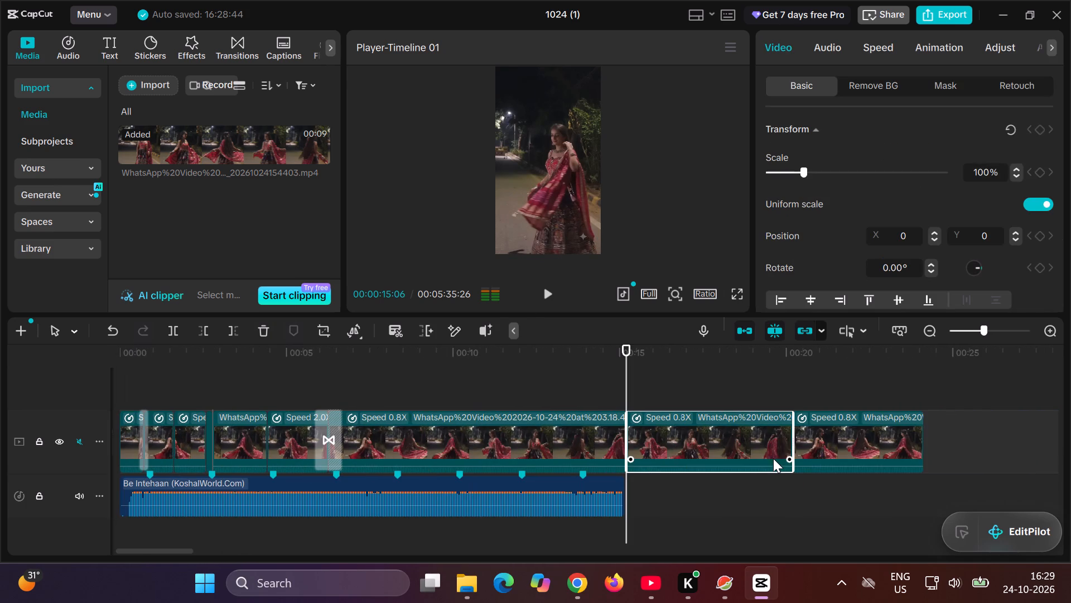
pyautogui.moveTo(688, 439); pyautogui.dragTo(597, 390)
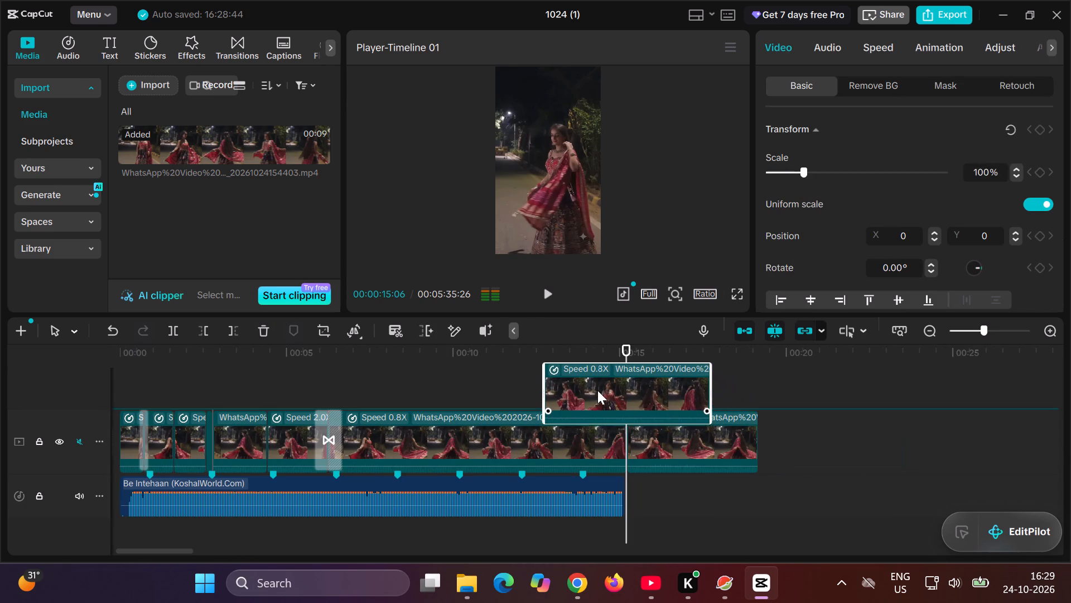
pyautogui.moveTo(597, 390); pyautogui.dragTo(523, 387)
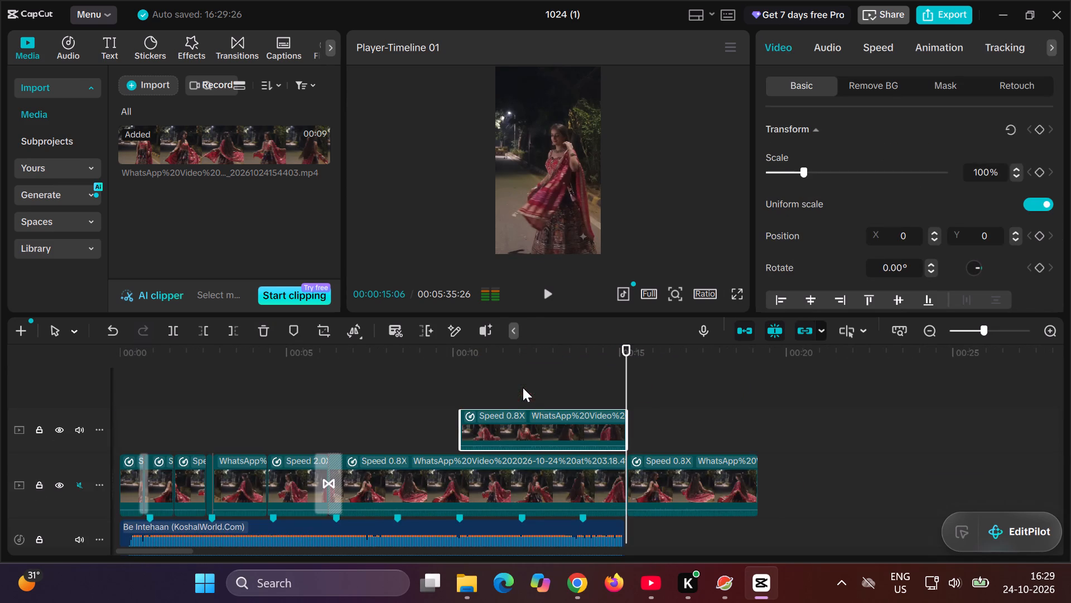
# Trim the end of the longest 0.8X clip on the main track at the beat marker at 00:00:10:06.
pyautogui.click(442, 471)
pyautogui.click(457, 483)
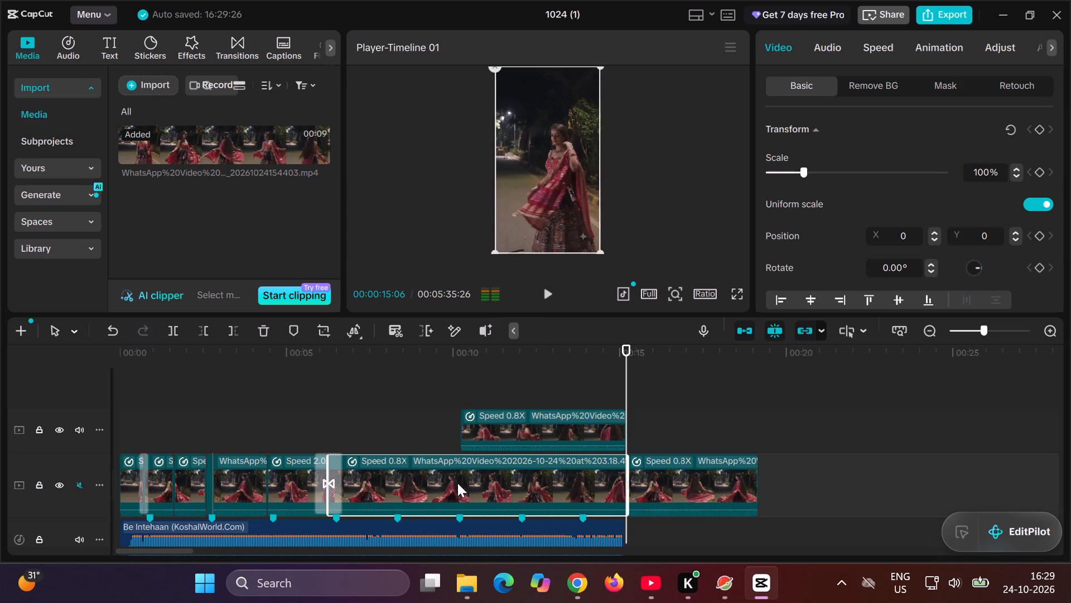
pyautogui.click(457, 394)
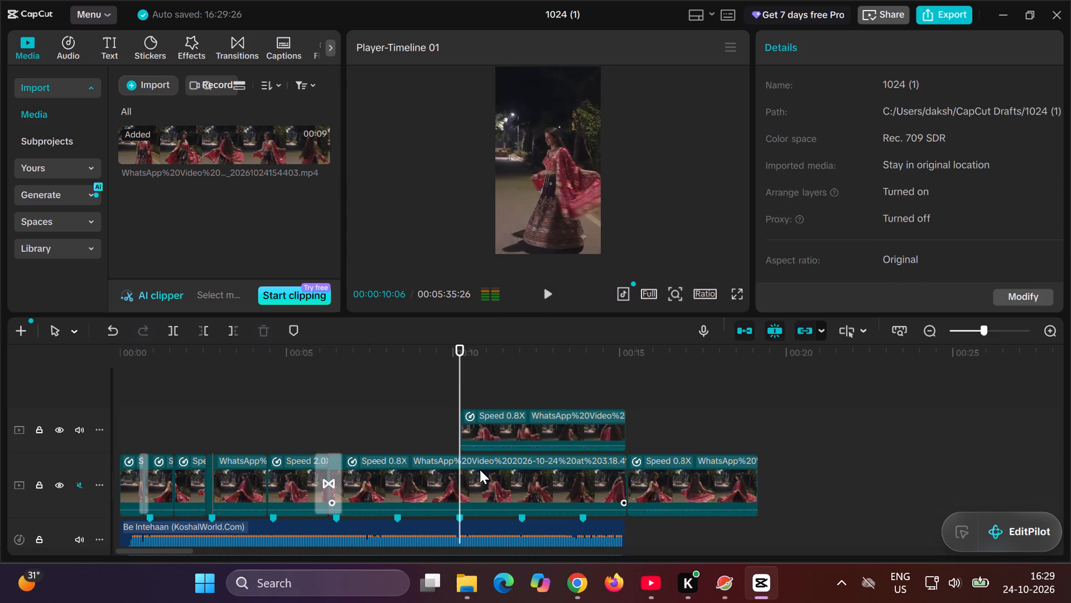
pyautogui.click(438, 487)
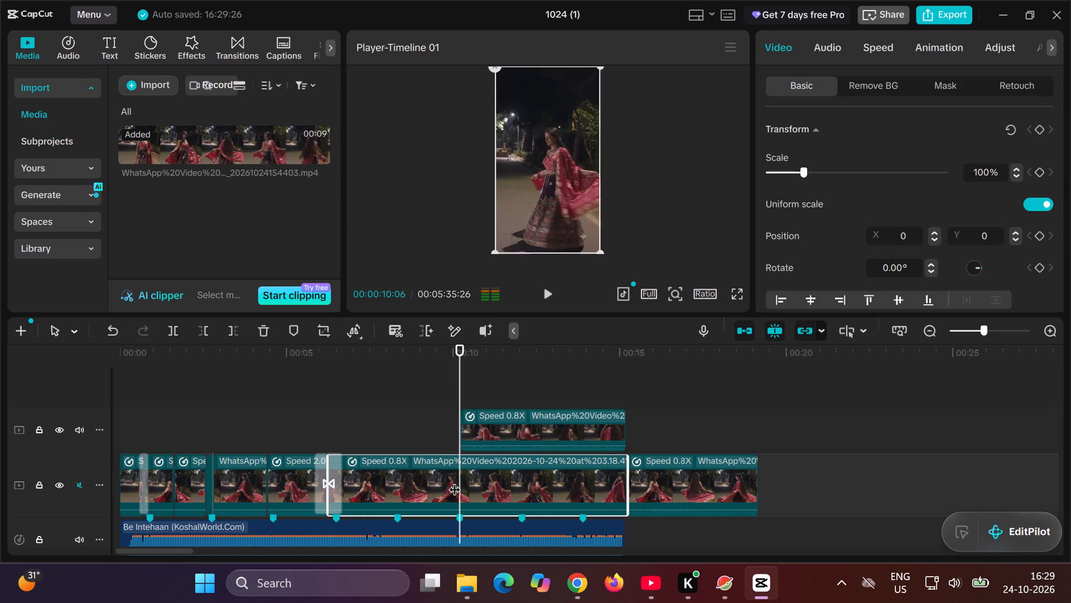
pyautogui.click(229, 332)
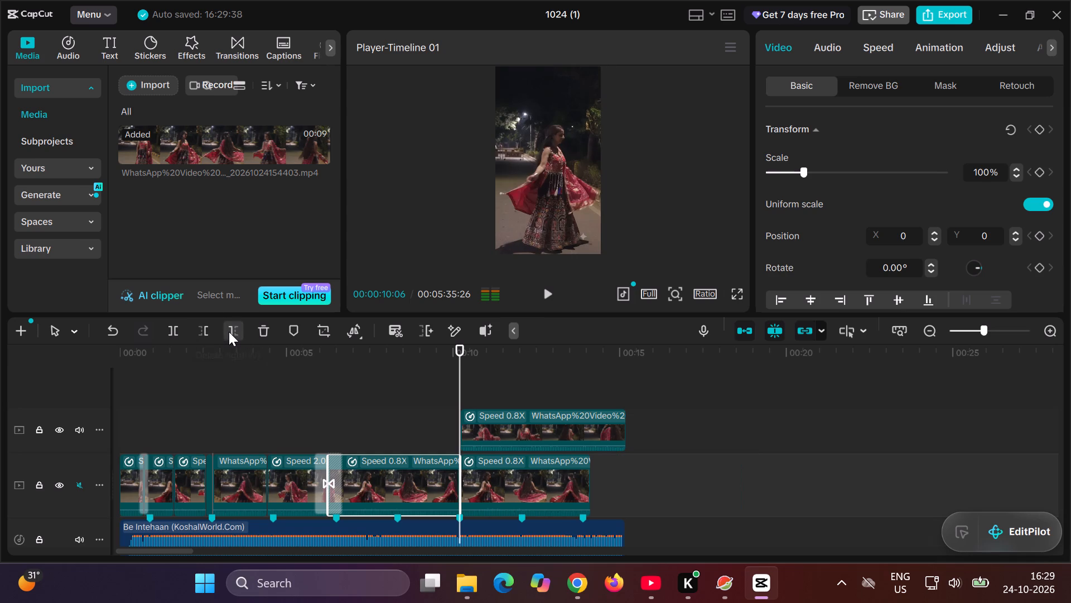
# Delete the short 0.8X clip that follows the trimmed clip on the main track.
pyautogui.click(520, 478)
pyautogui.press('BackSpace')
# Move the upper-track 0.8X clip down onto the main track, directly after the trimmed clip.
pyautogui.moveTo(532, 428); pyautogui.dragTo(535, 482)
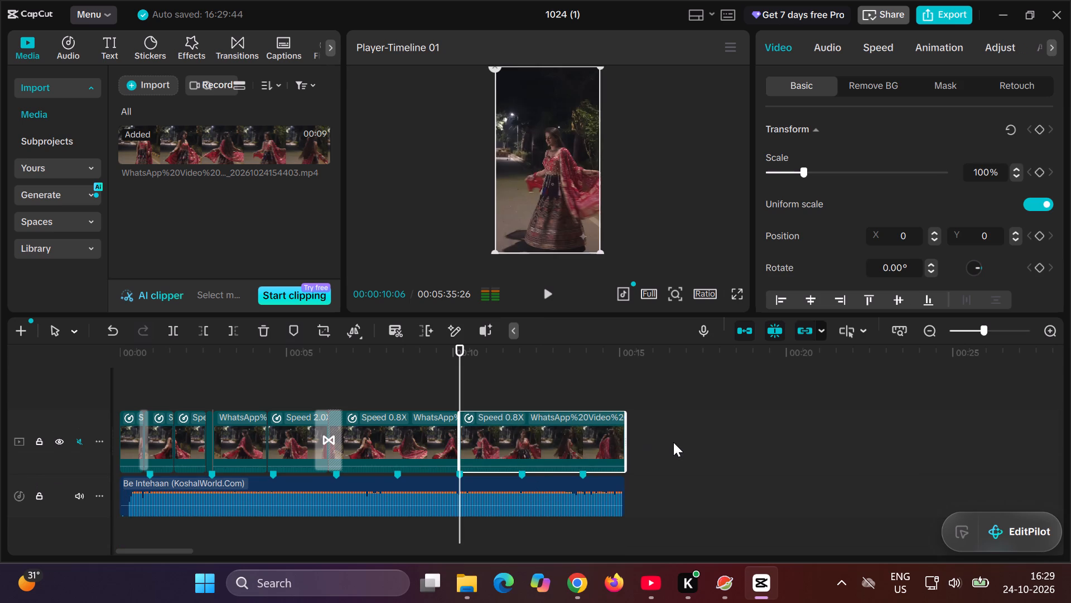
# Add the Sepia Glitch transition from the Trending transitions between the last two 0.8X clips.
pyautogui.click(538, 438)
pyautogui.click(238, 41)
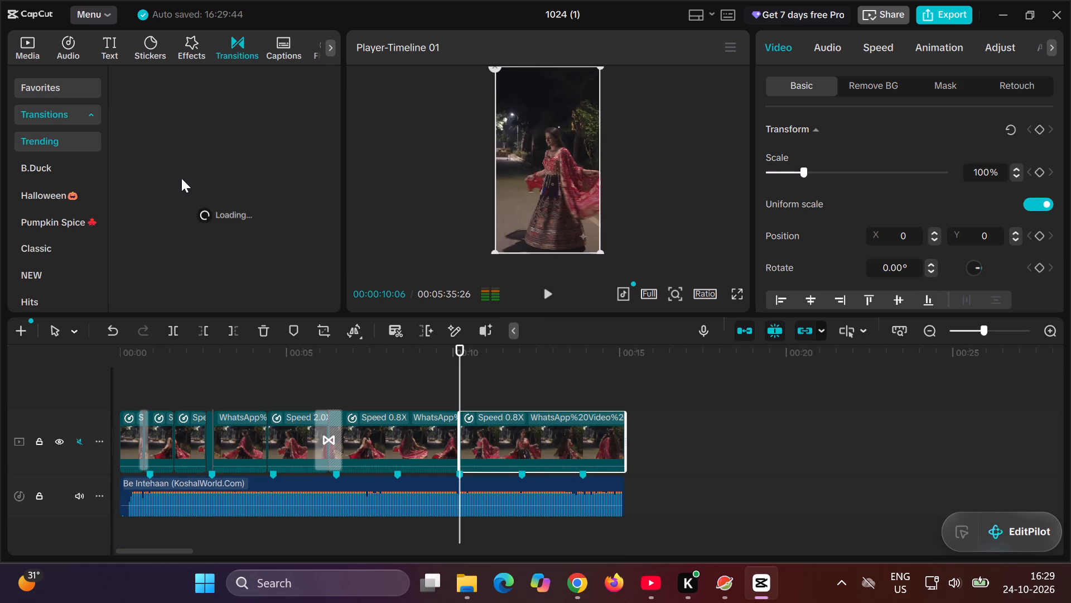
pyautogui.scroll(-1, 248, 239)
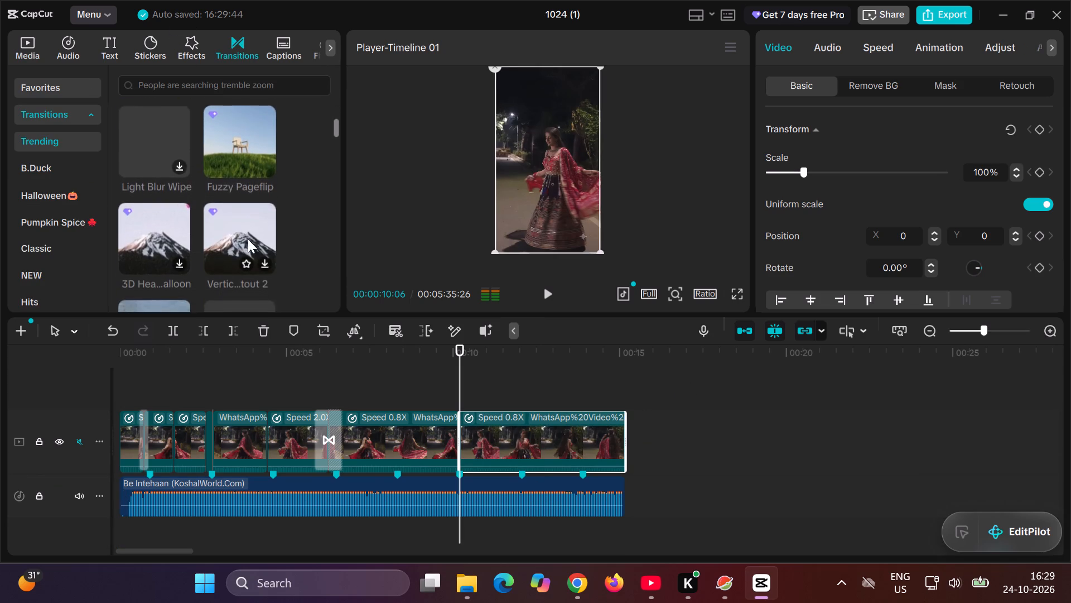
pyautogui.scroll(-2, 248, 239)
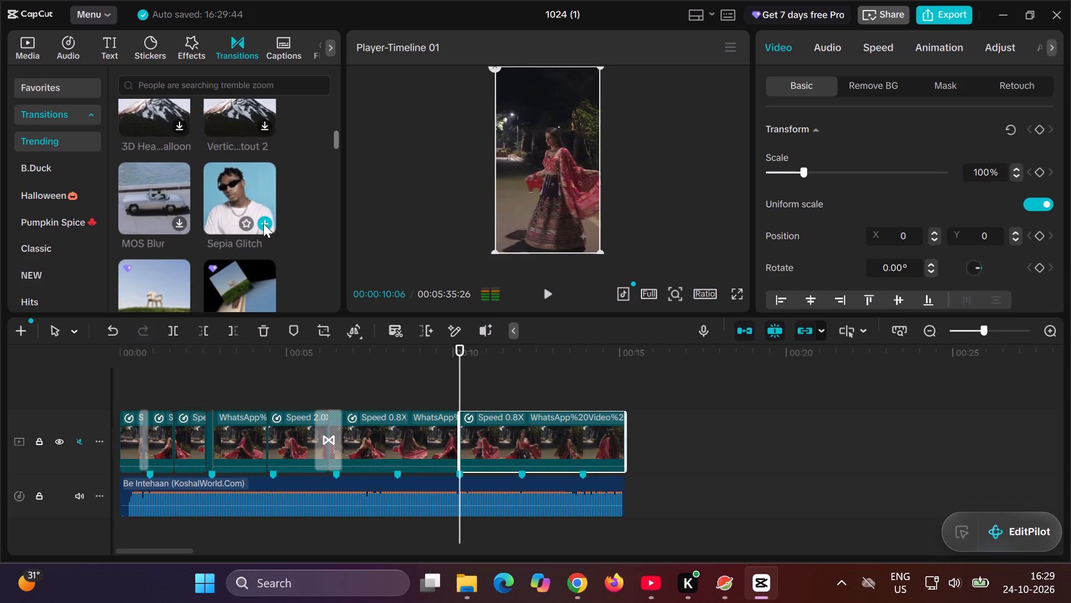
pyautogui.click(263, 224)
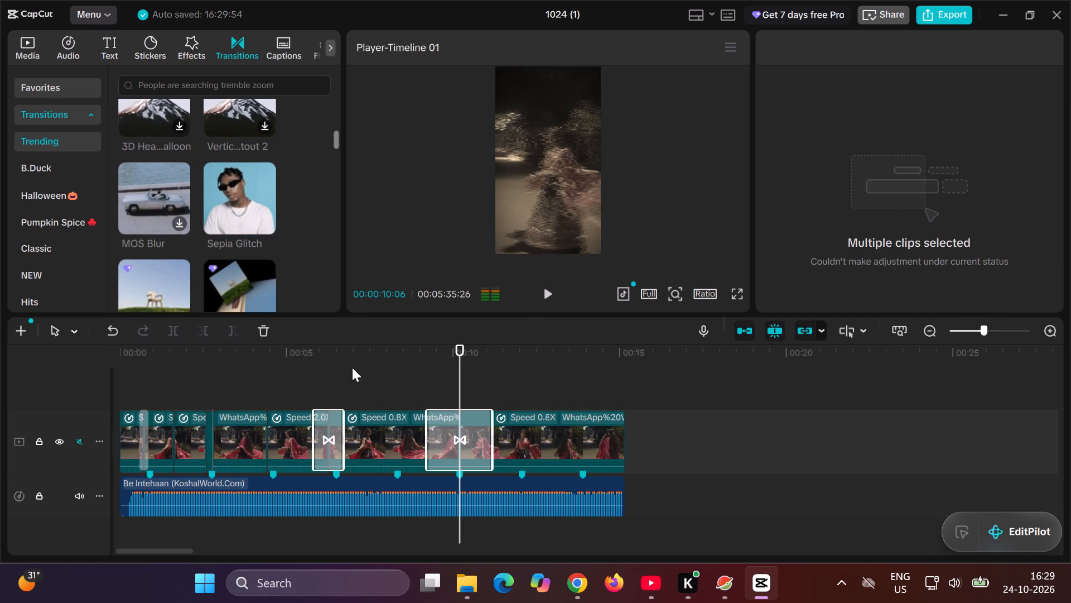
# Play the whole reel from the beginning in full screen to review the edit, and return to the editing view.
pyautogui.hscroll(2, 341, 379)
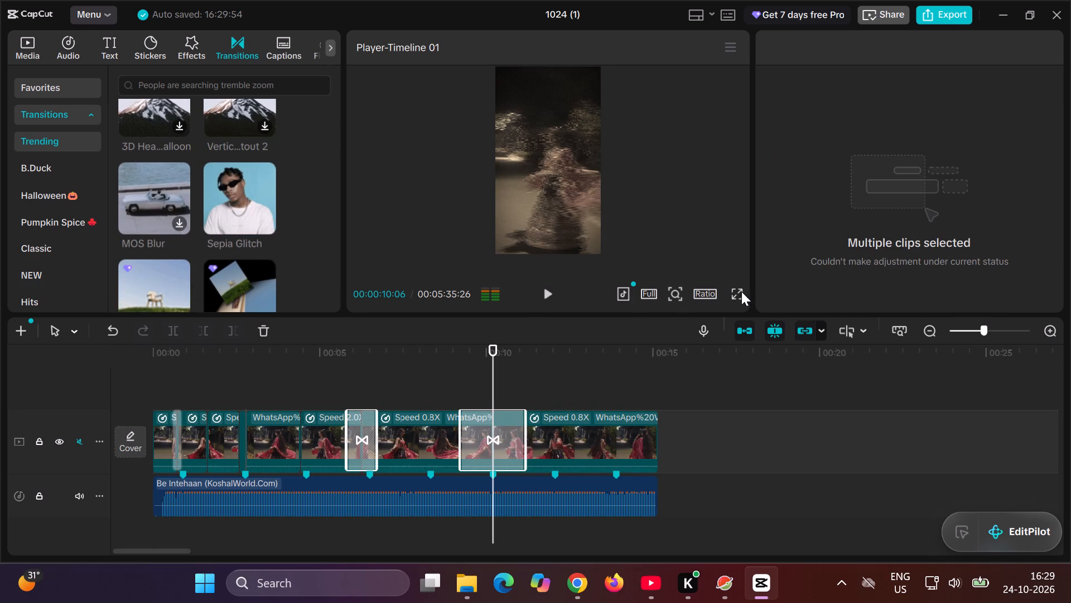
pyautogui.click(735, 295)
pyautogui.moveTo(474, 526); pyautogui.dragTo(457, 526)
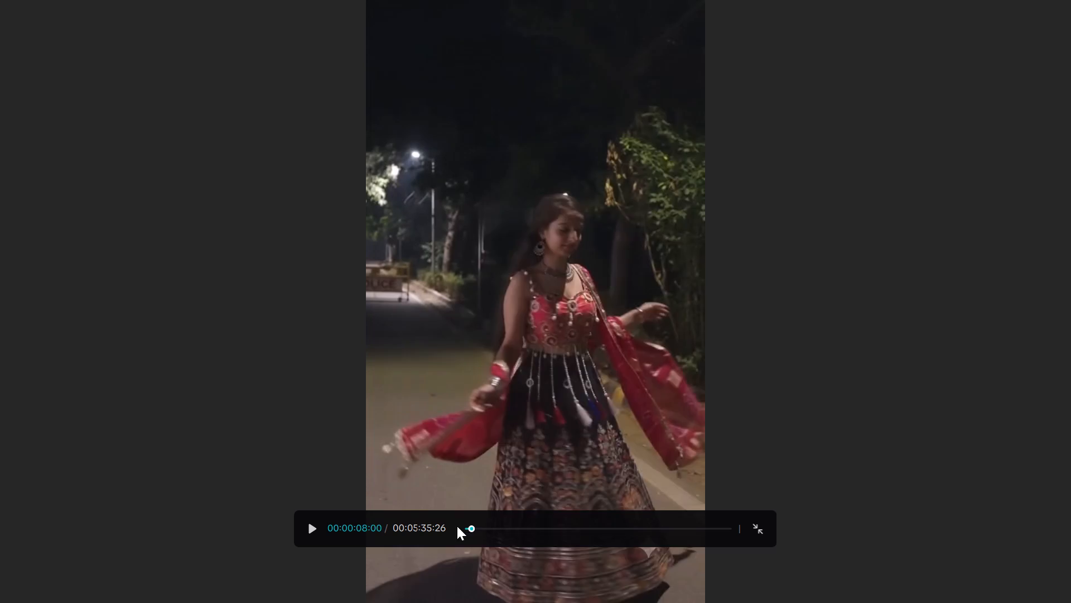
pyautogui.moveTo(457, 526); pyautogui.dragTo(375, 539)
pyautogui.press('space')
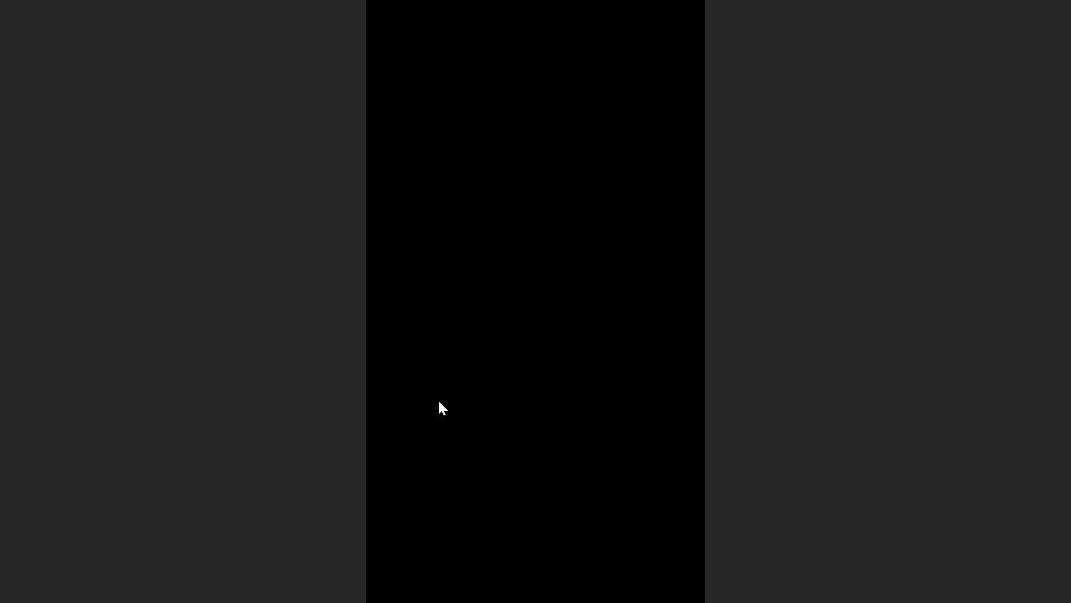
pyautogui.doubleClick(465, 397)
pyautogui.click(758, 532)
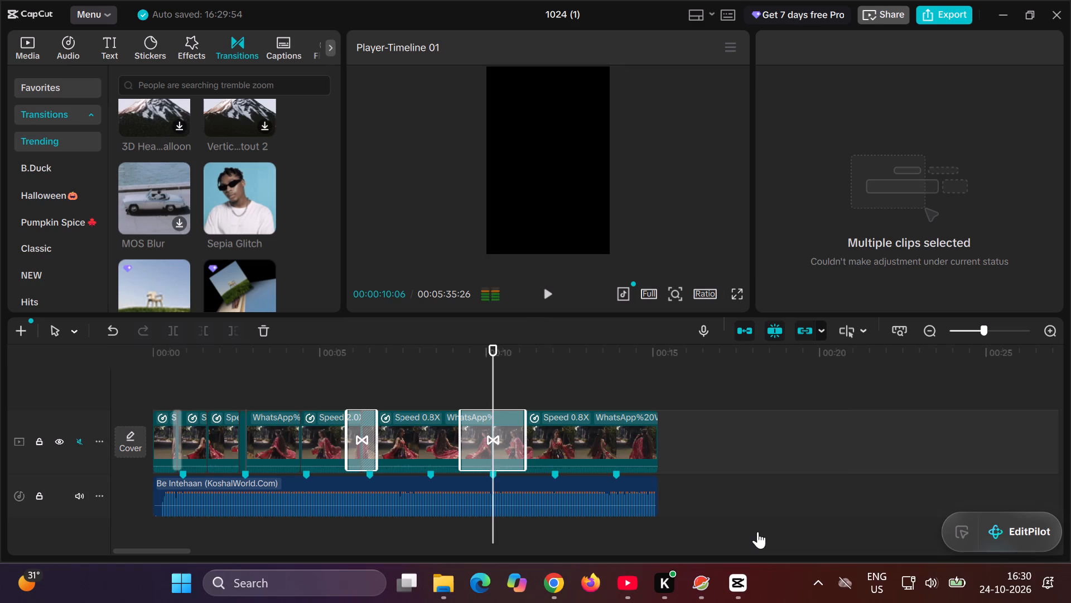
# Set the speed of the last clip on the main track to 1.20x.
pyautogui.click(610, 449)
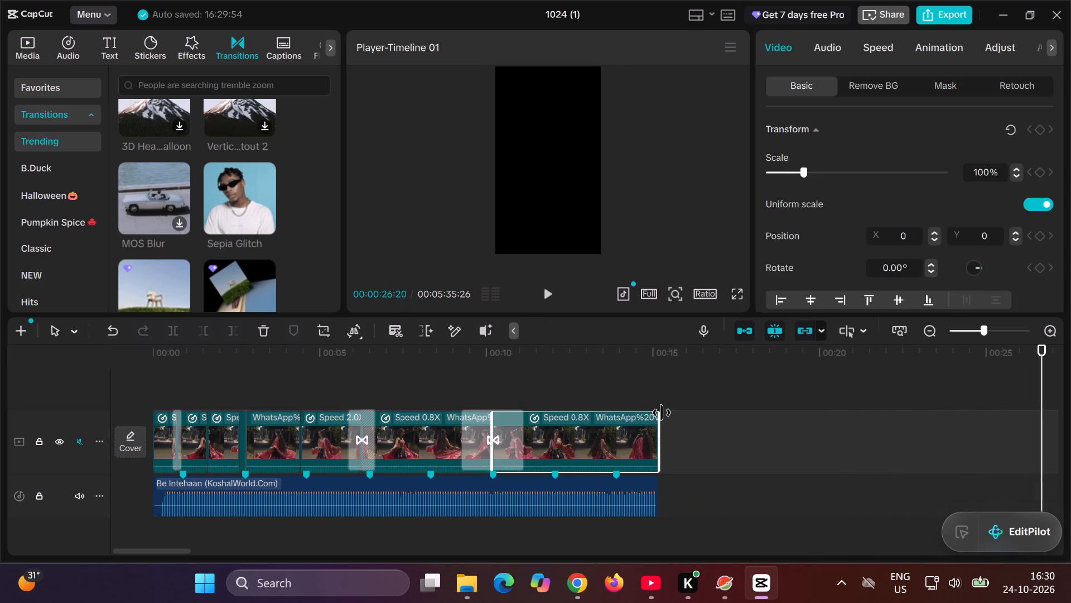
pyautogui.click(882, 52)
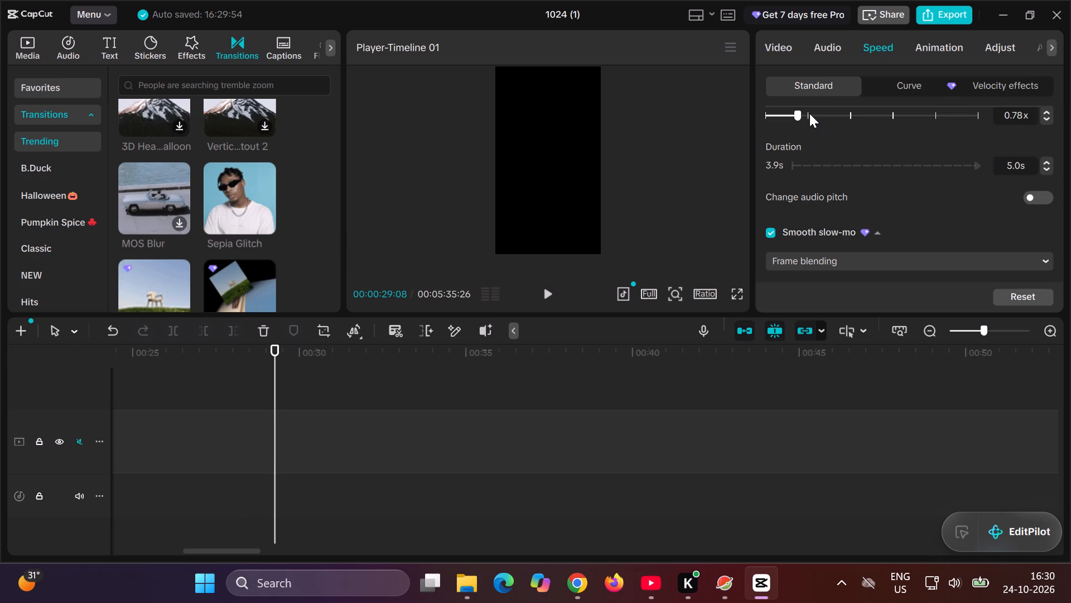
pyautogui.click(809, 113)
pyautogui.click(810, 113)
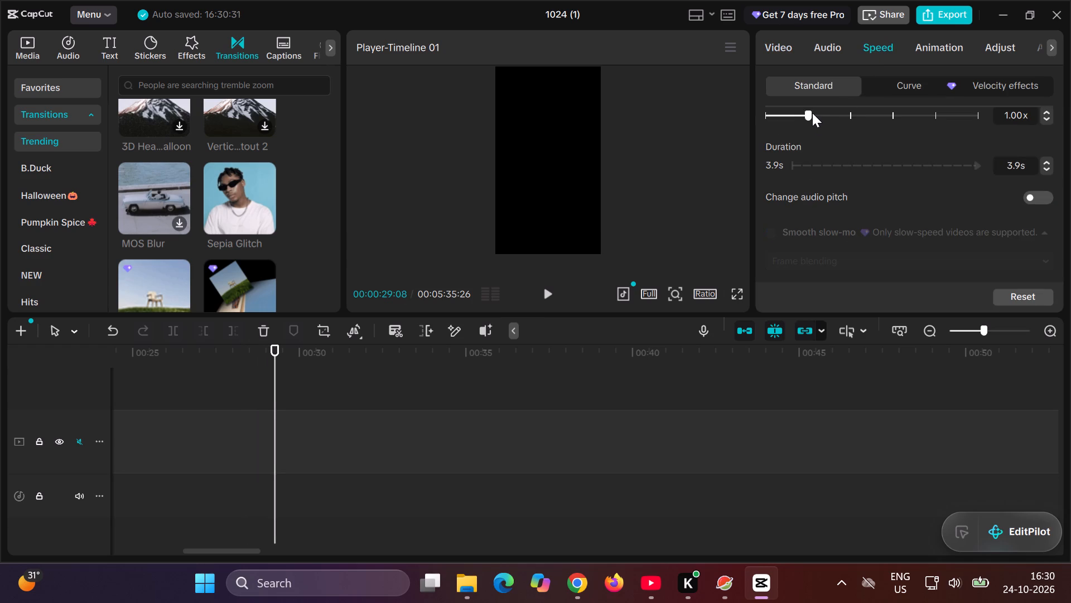
pyautogui.click(813, 114)
pyautogui.click(718, 378)
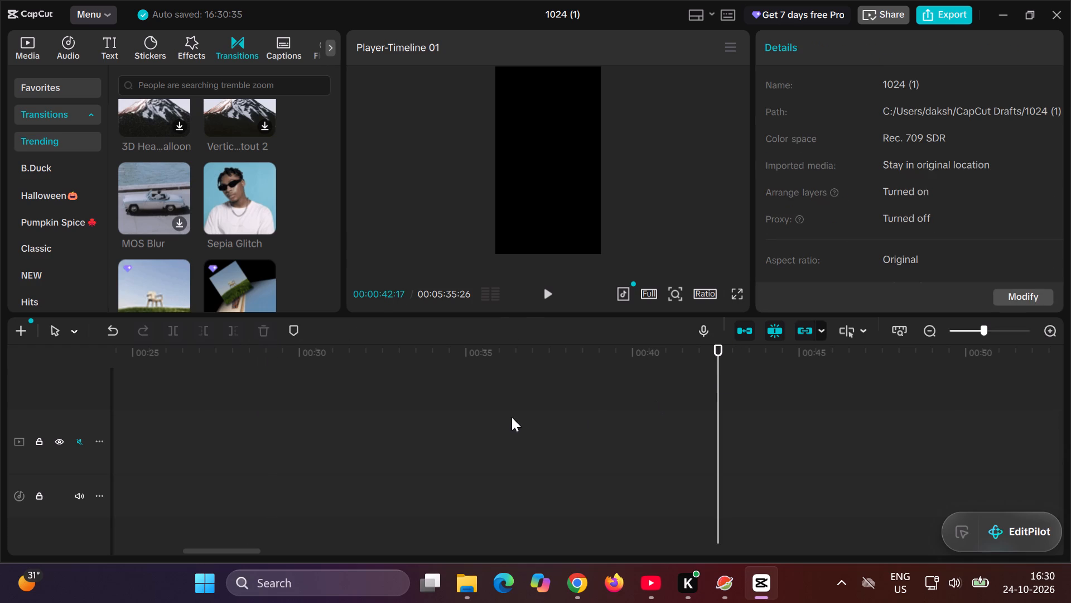
# Play the reel from about 8 seconds to the end to review the retimed last clip.
pyautogui.hscroll(2, 512, 417)
pyautogui.click(551, 376)
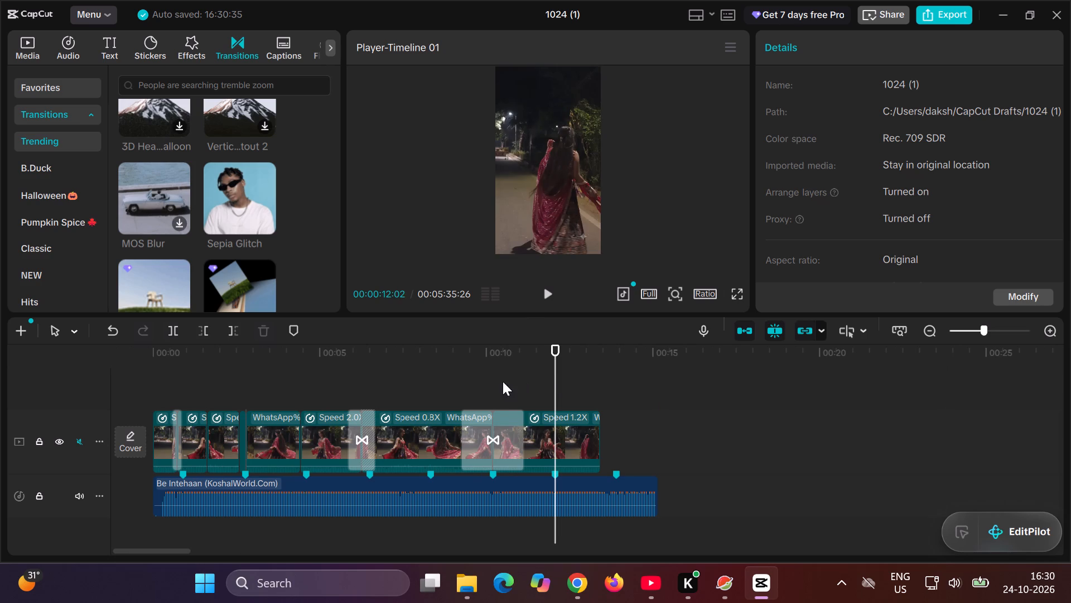
pyautogui.click(499, 382)
pyautogui.moveTo(499, 382); pyautogui.dragTo(432, 390)
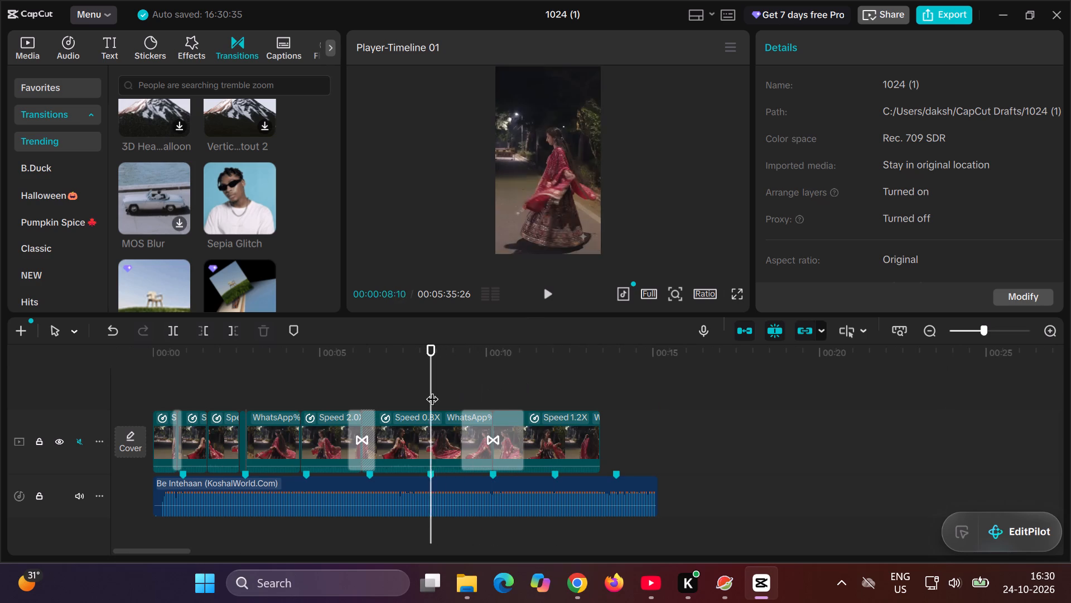
pyautogui.press('space')
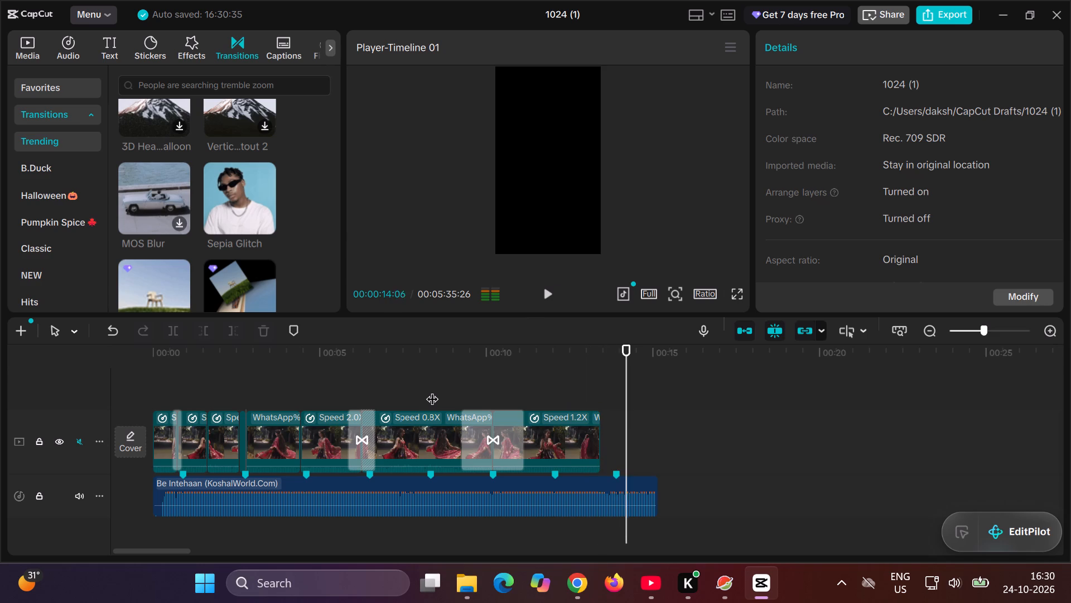
# Trim the end of the Be Intehaan audio to the end of the last video clip, at 00:00:13:13.
pyautogui.click(620, 431)
pyautogui.moveTo(619, 401); pyautogui.dragTo(604, 396)
pyautogui.click(630, 508)
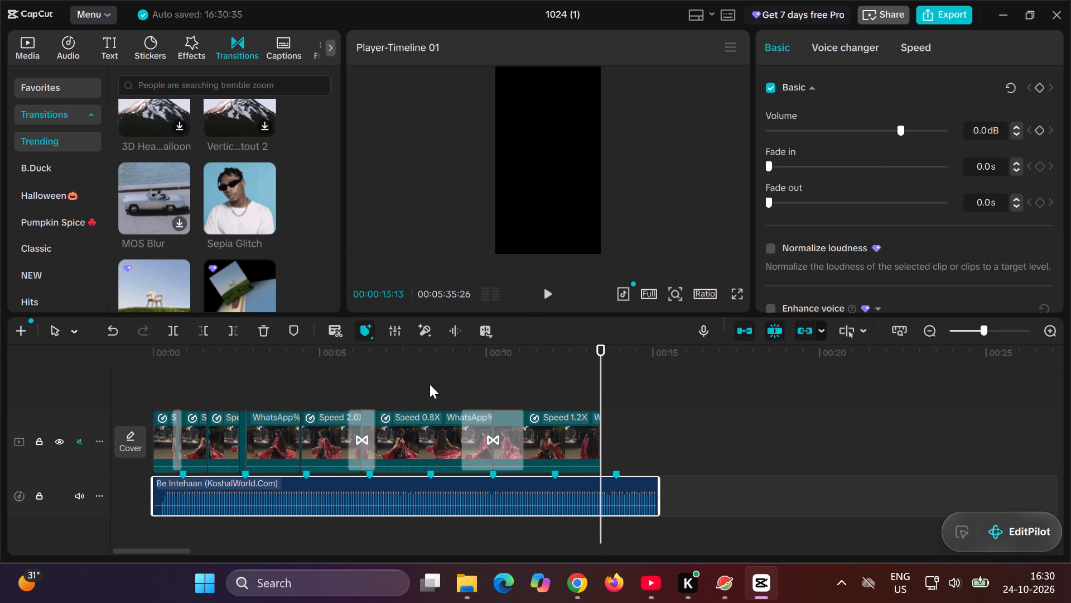
pyautogui.click(233, 331)
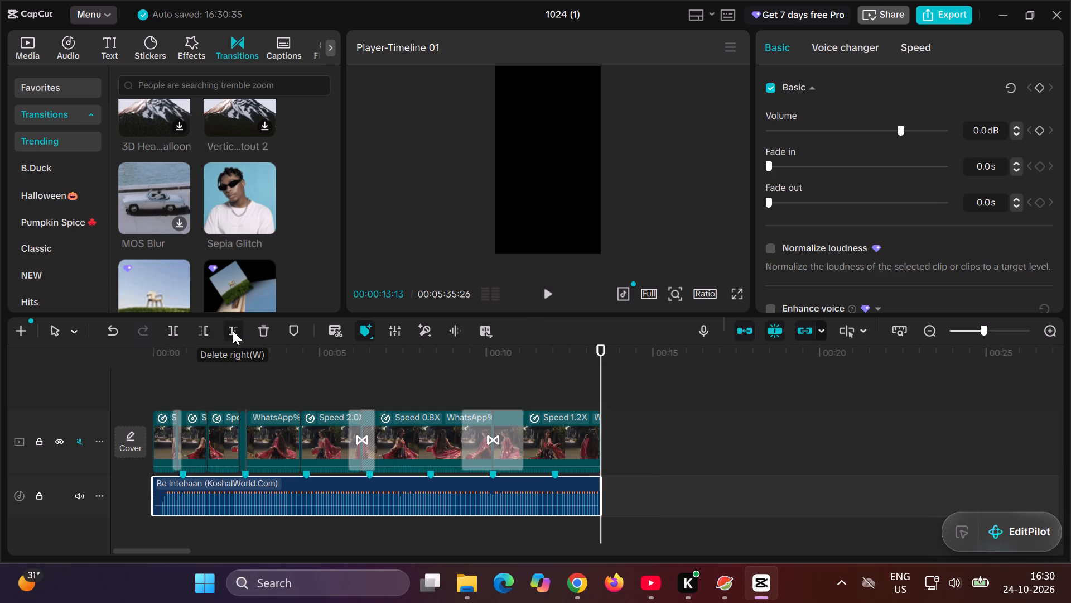
# Start the export and look through the list of Pro features used in the project.
pyautogui.click(935, 13)
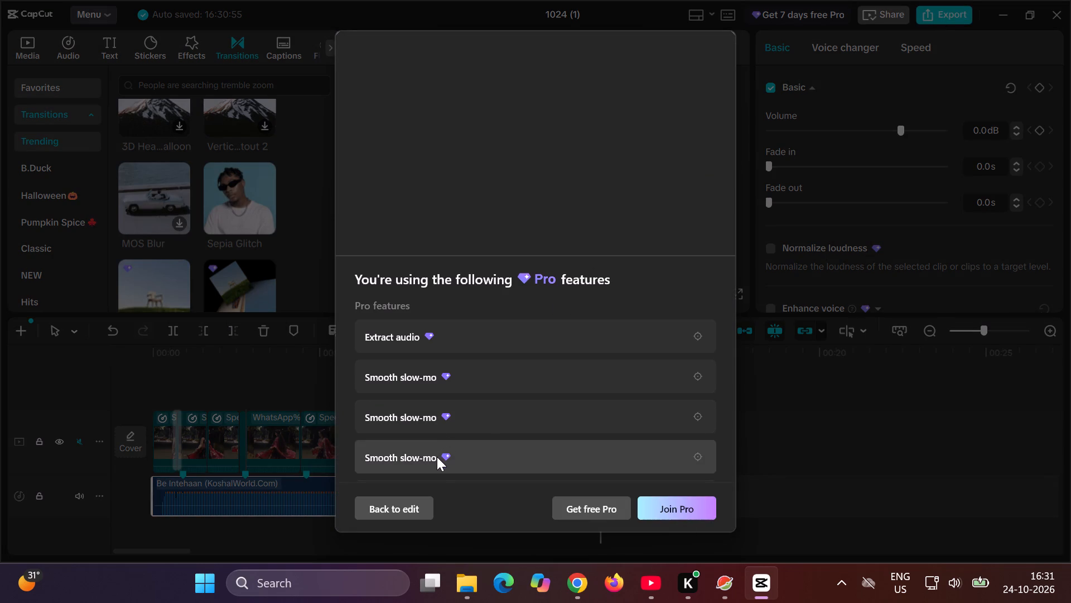
pyautogui.scroll(-4, 437, 457)
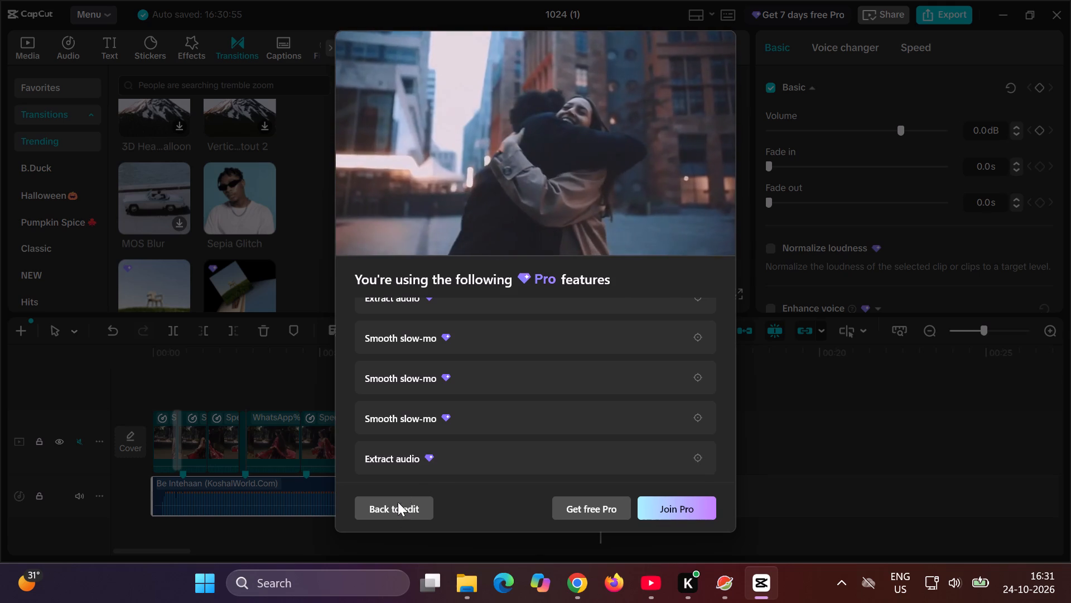
pyautogui.scroll(2, 431, 409)
pyautogui.scroll(-2, 431, 409)
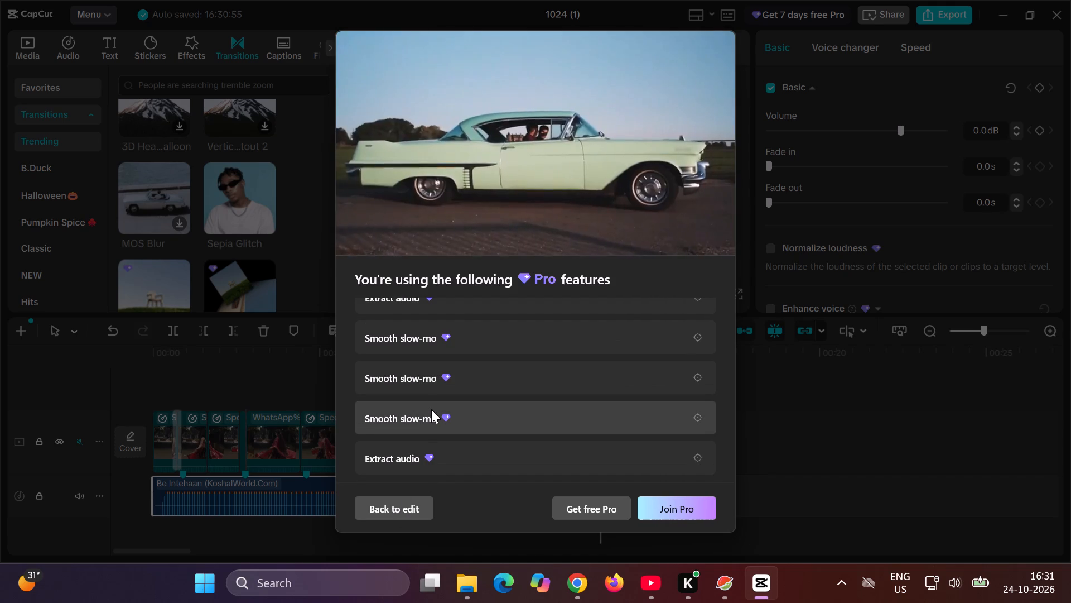
pyautogui.scroll(3, 431, 409)
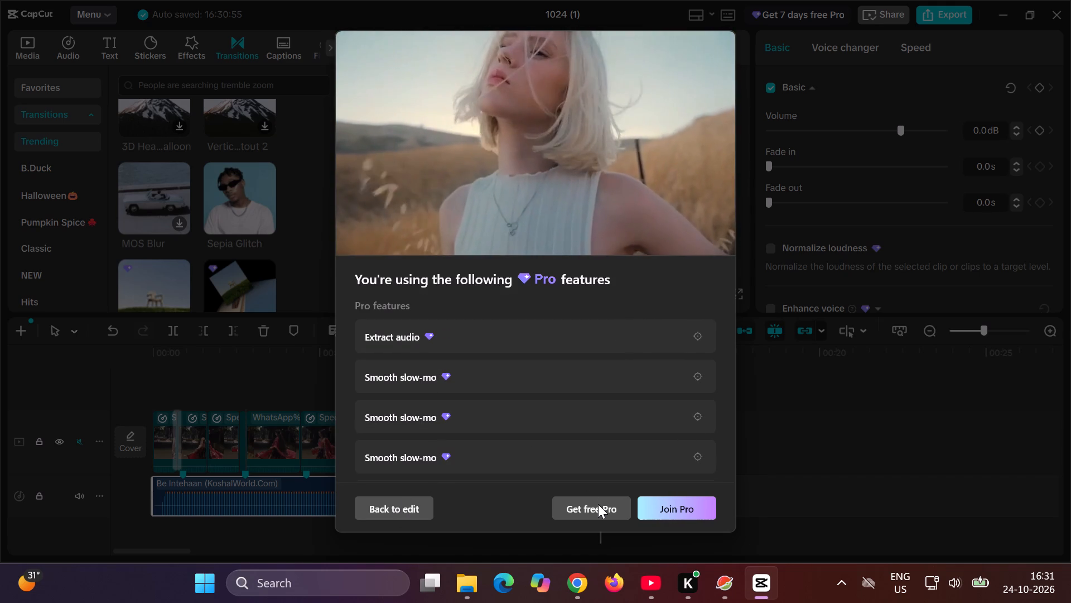
# Open the free Pro offer, check the VPN connection in PlanetVPN, read the invitation terms and close the offer.
pyautogui.click(598, 504)
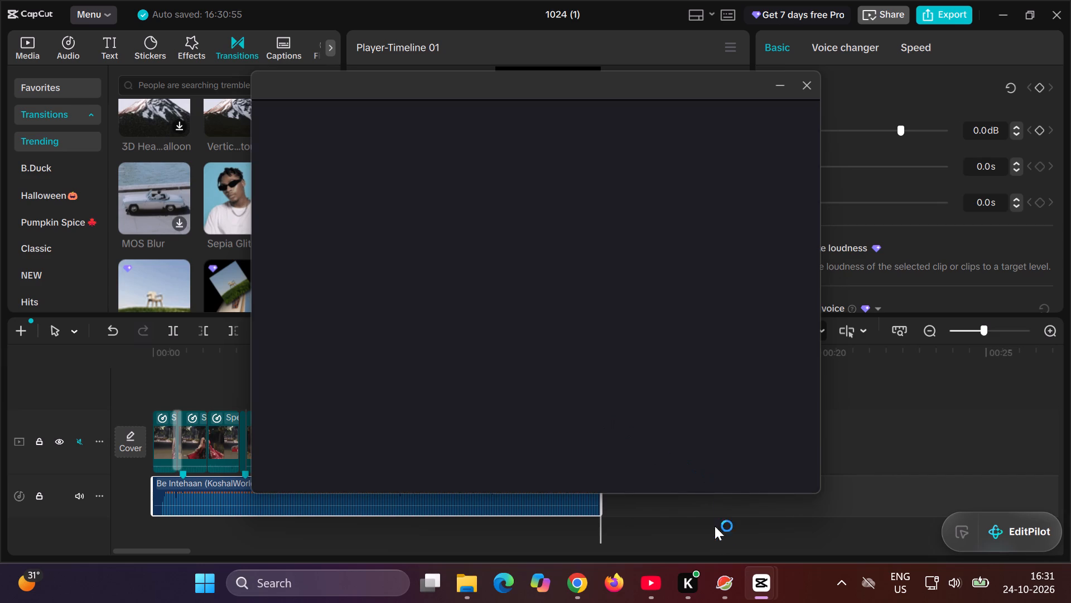
pyautogui.click(729, 598)
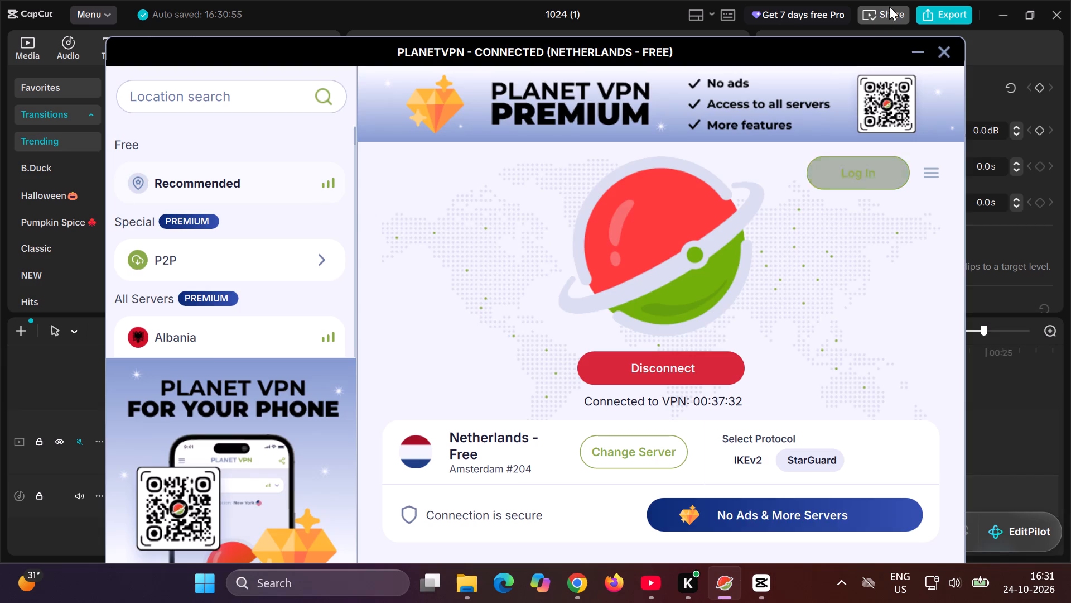
pyautogui.click(914, 55)
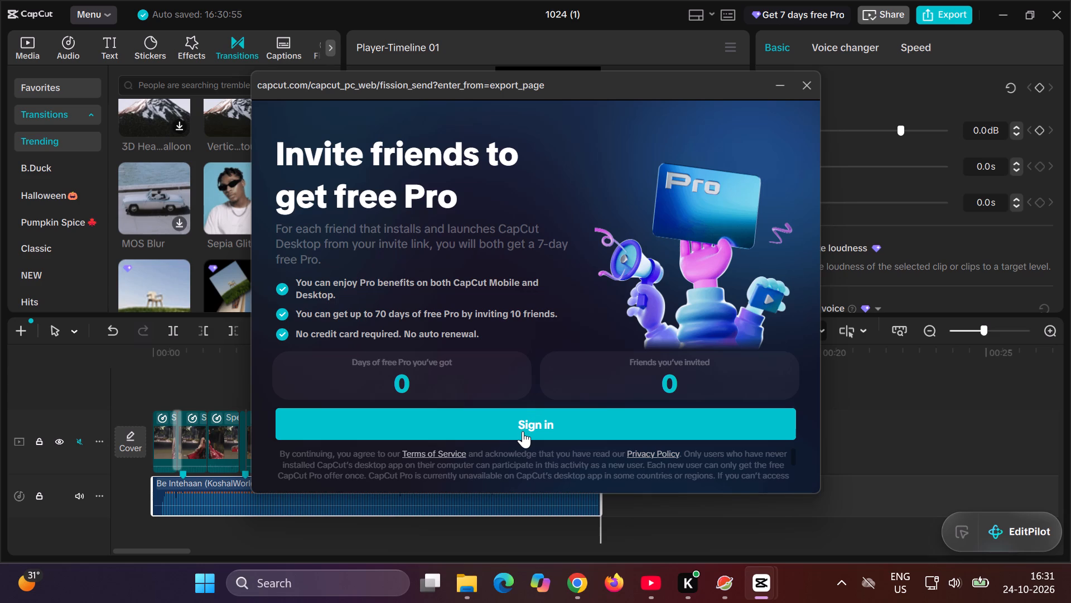
pyautogui.scroll(-1, 533, 306)
pyautogui.click(802, 90)
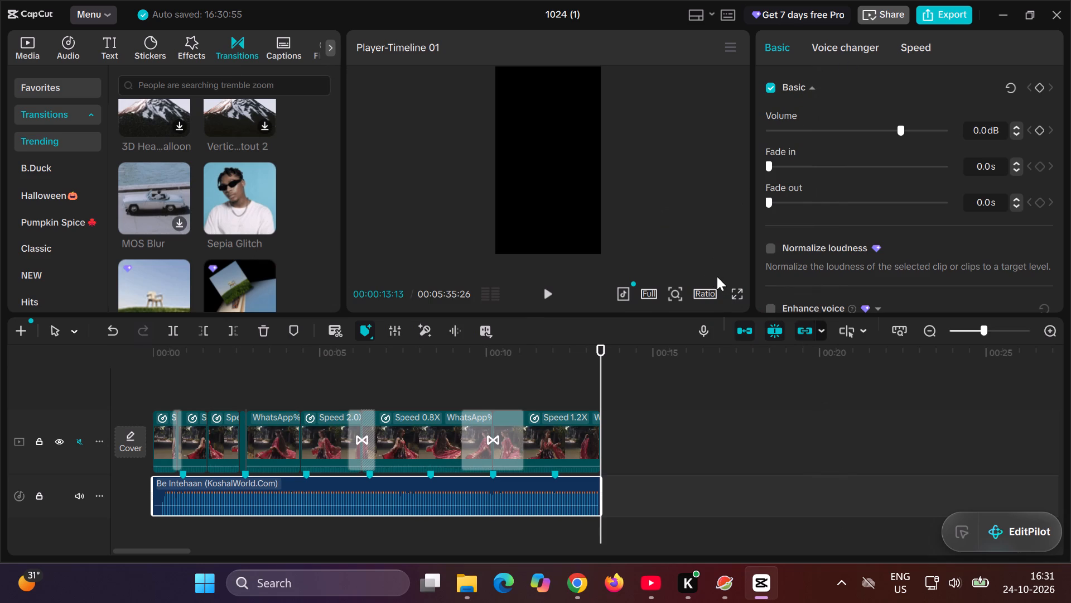
# Play the whole reel in full screen from the start to review it, and return to the timeline just past its end.
pyautogui.click(735, 286)
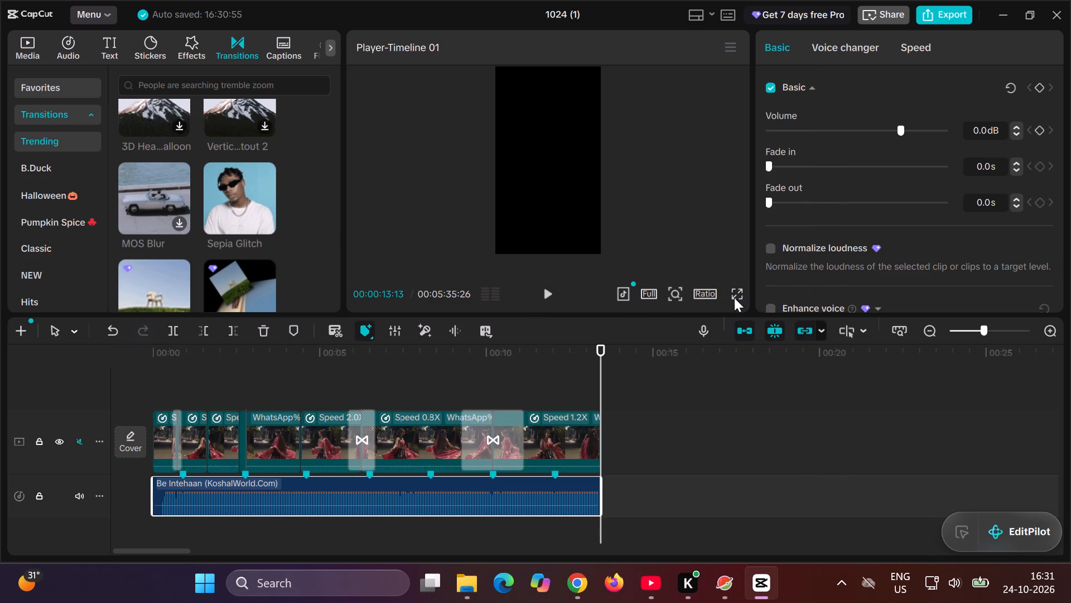
pyautogui.click(734, 298)
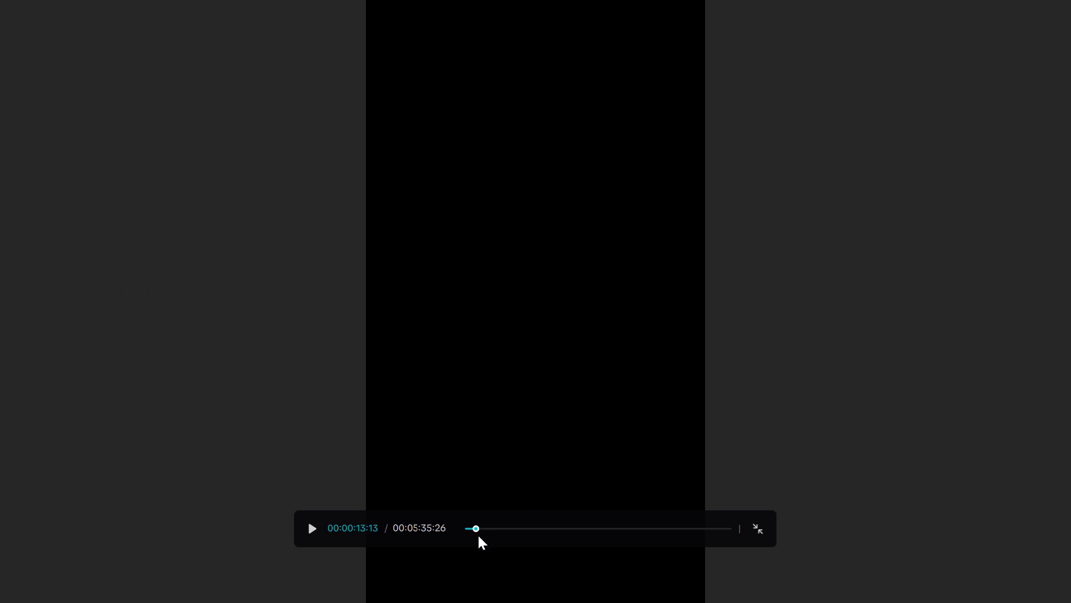
pyautogui.moveTo(474, 527); pyautogui.dragTo(427, 530)
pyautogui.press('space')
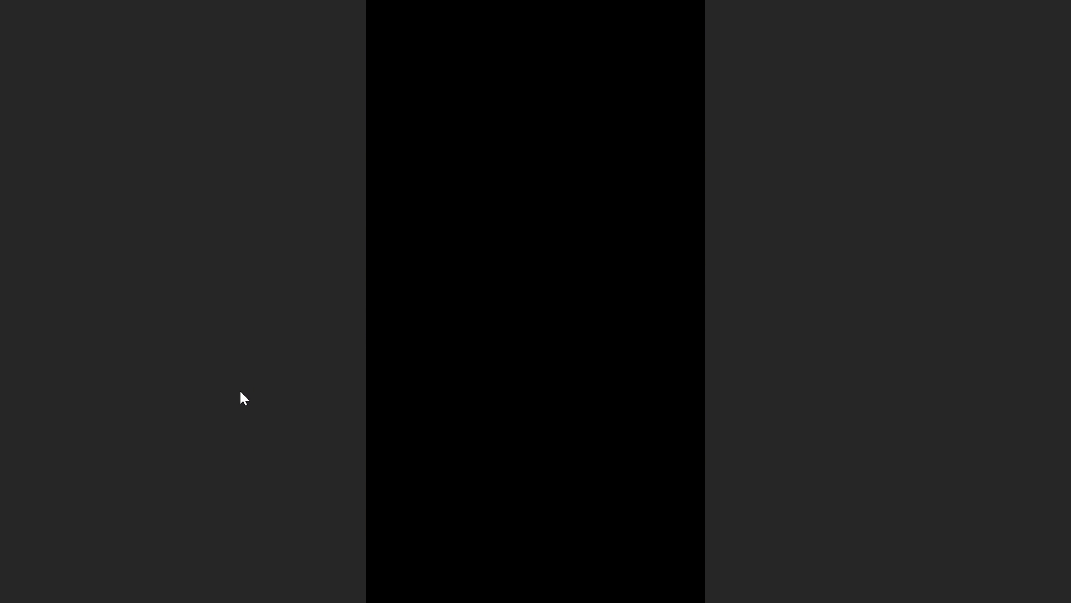
pyautogui.click(568, 420)
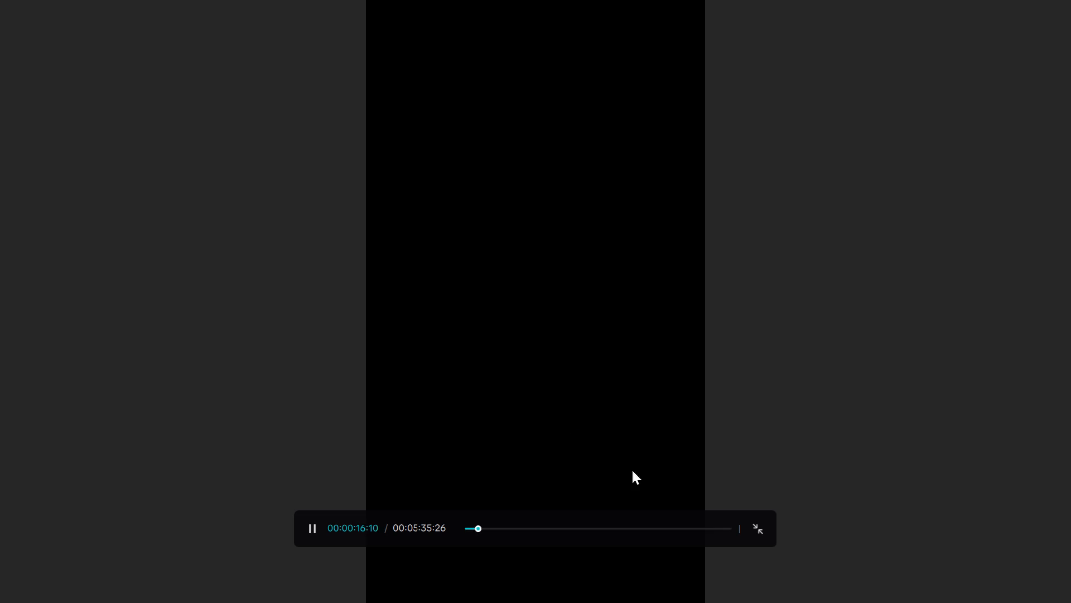
pyautogui.click(758, 532)
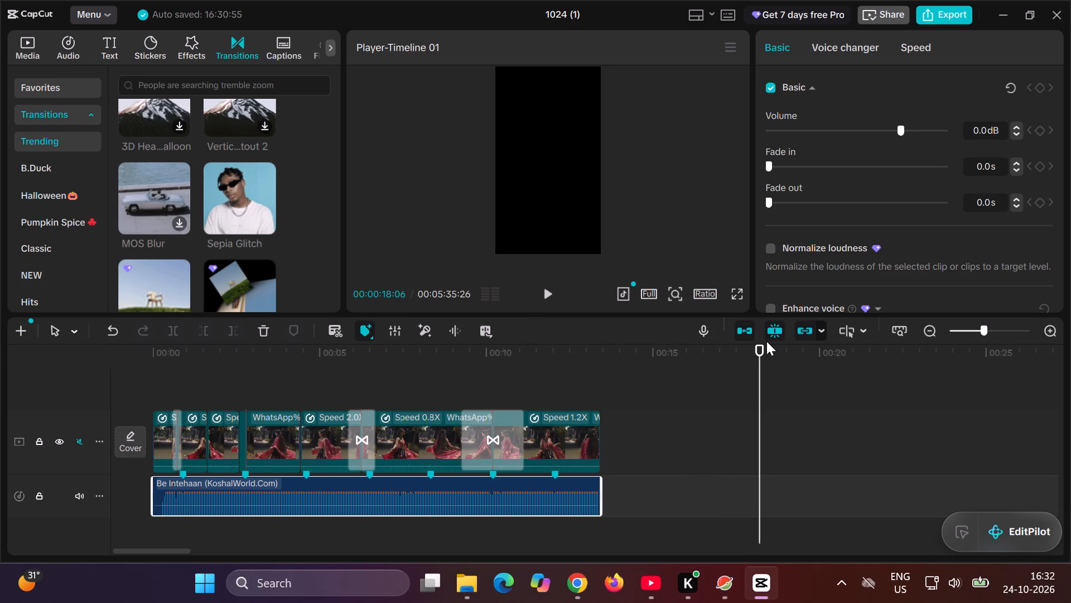
pyautogui.moveTo(766, 346); pyautogui.dragTo(621, 360)
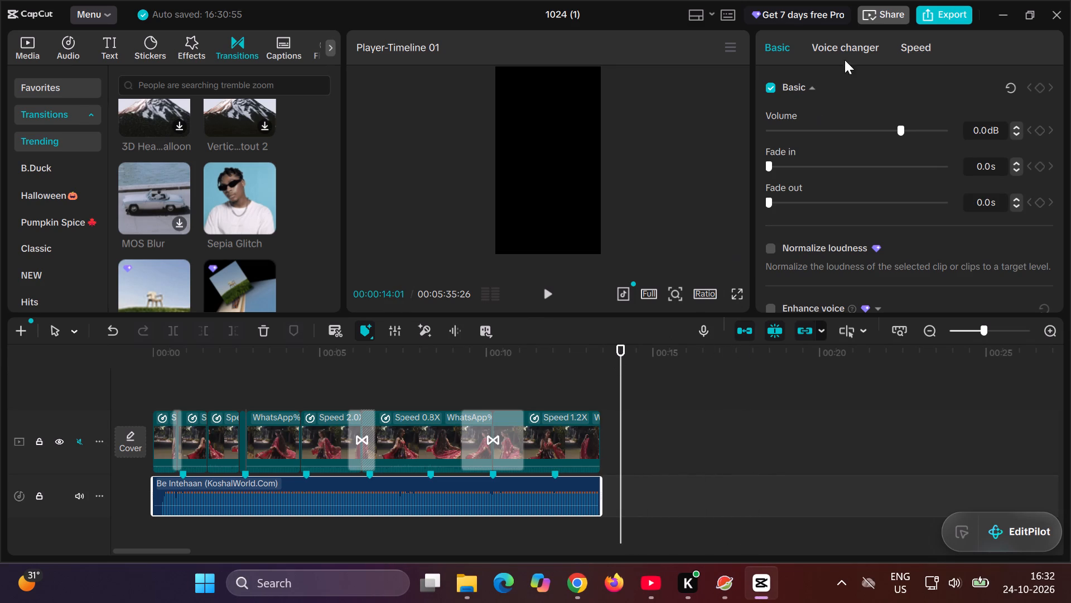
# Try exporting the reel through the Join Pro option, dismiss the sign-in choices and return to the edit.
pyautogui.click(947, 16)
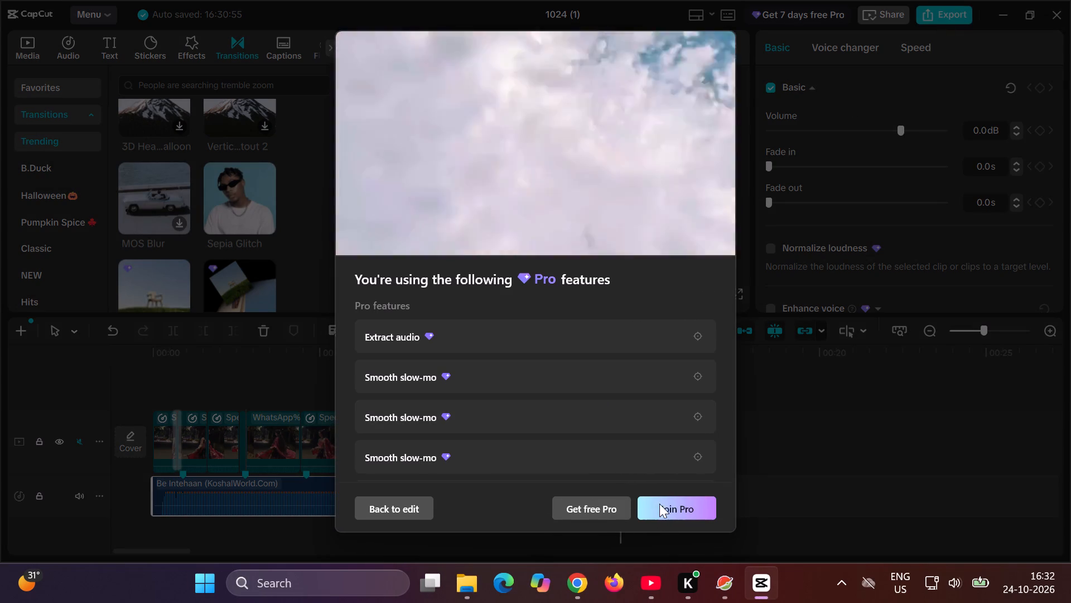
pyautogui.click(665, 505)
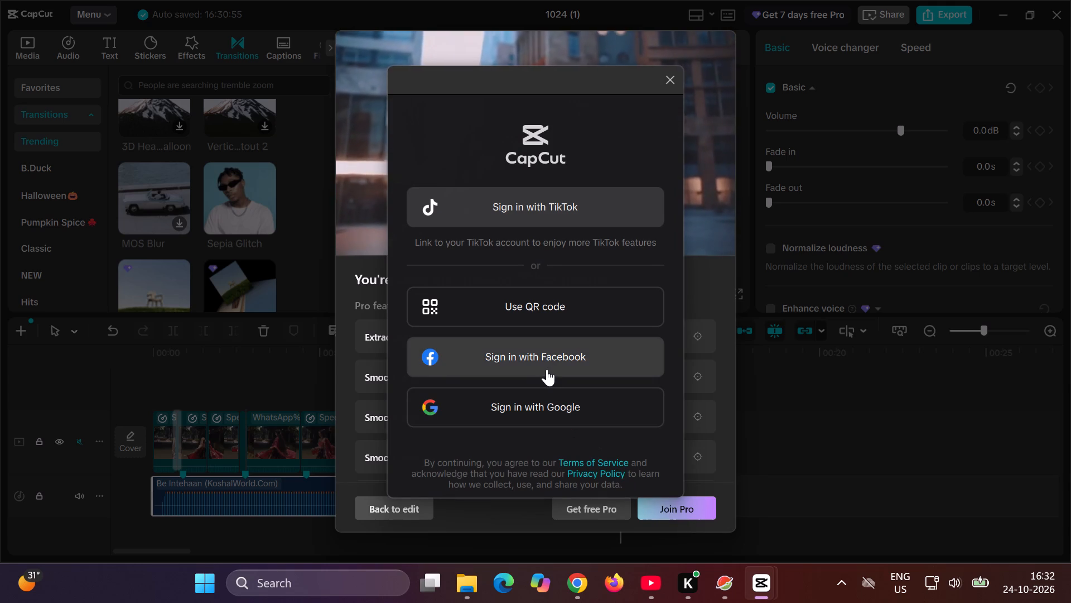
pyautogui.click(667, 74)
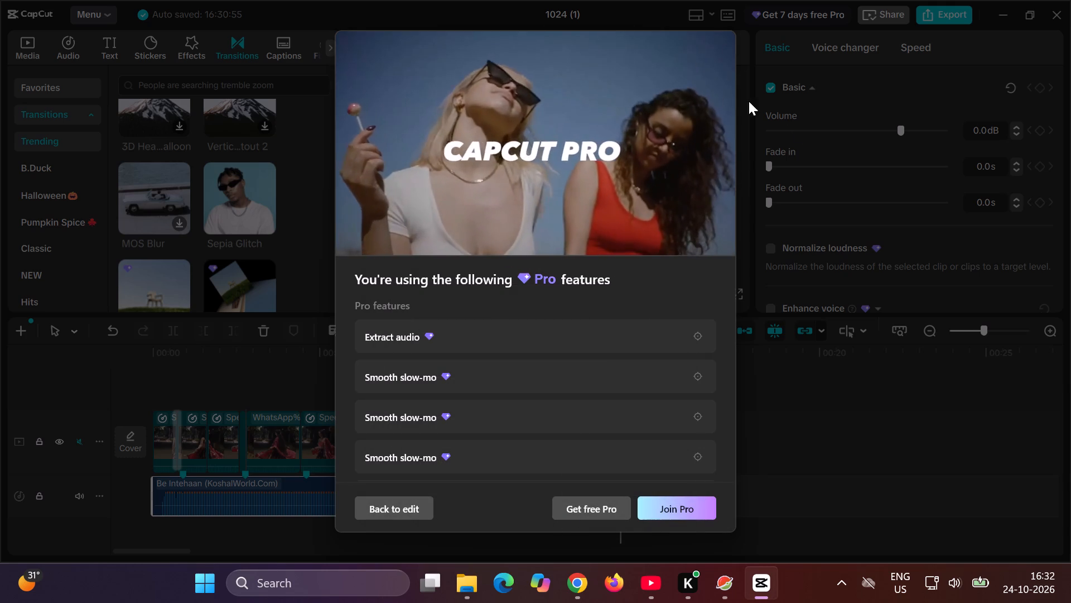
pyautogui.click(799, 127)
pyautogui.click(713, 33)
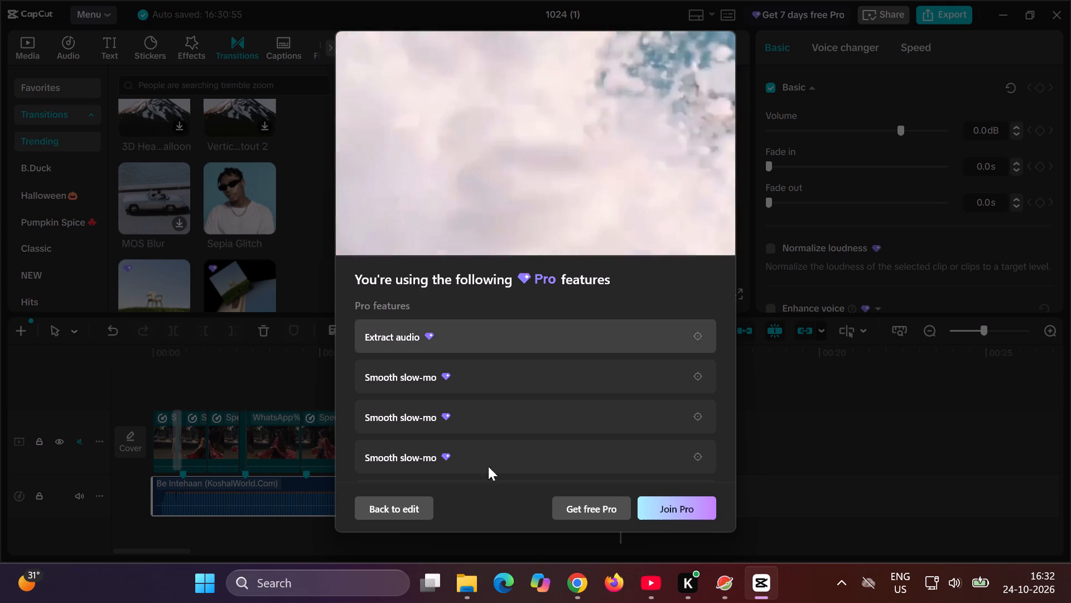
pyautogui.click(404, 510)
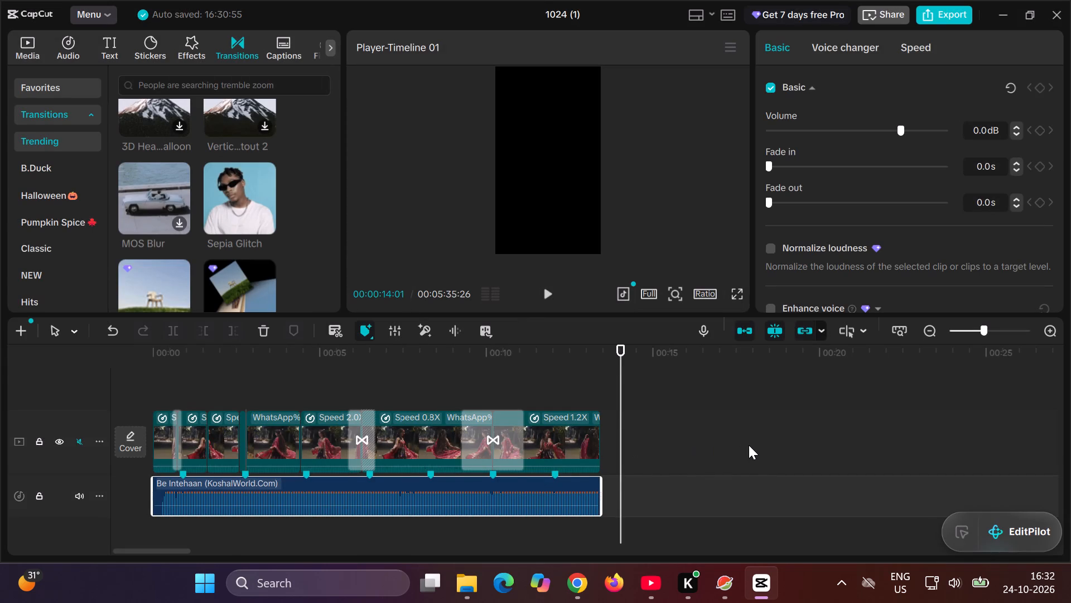
# In a new Chrome tab, search Google for "capcut pro is not required in which country" and read the AI overview.
pyautogui.scroll(-1, 749, 445)
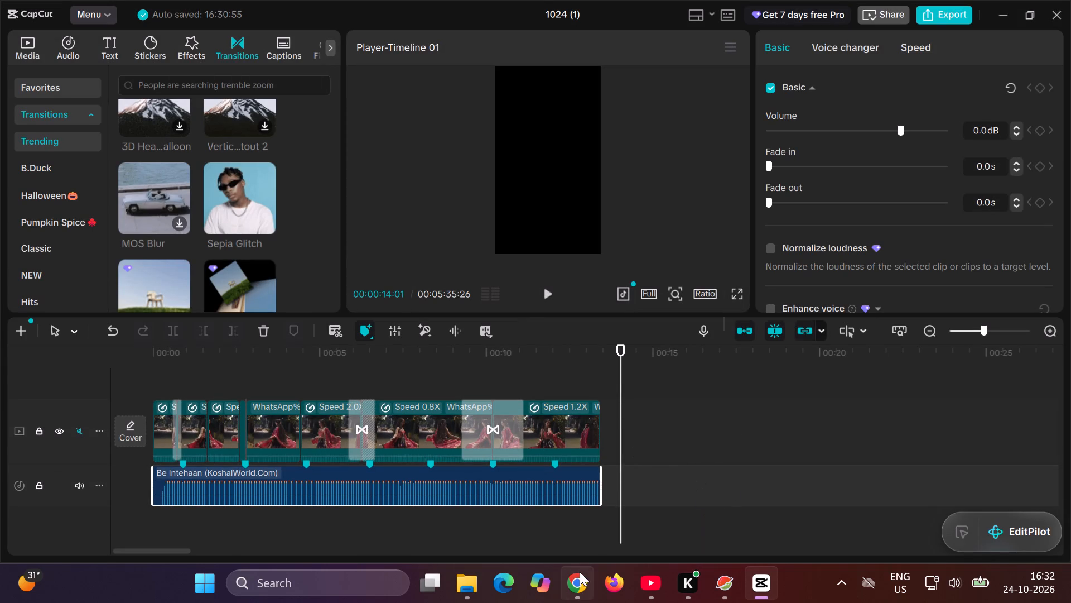
pyautogui.click(581, 577)
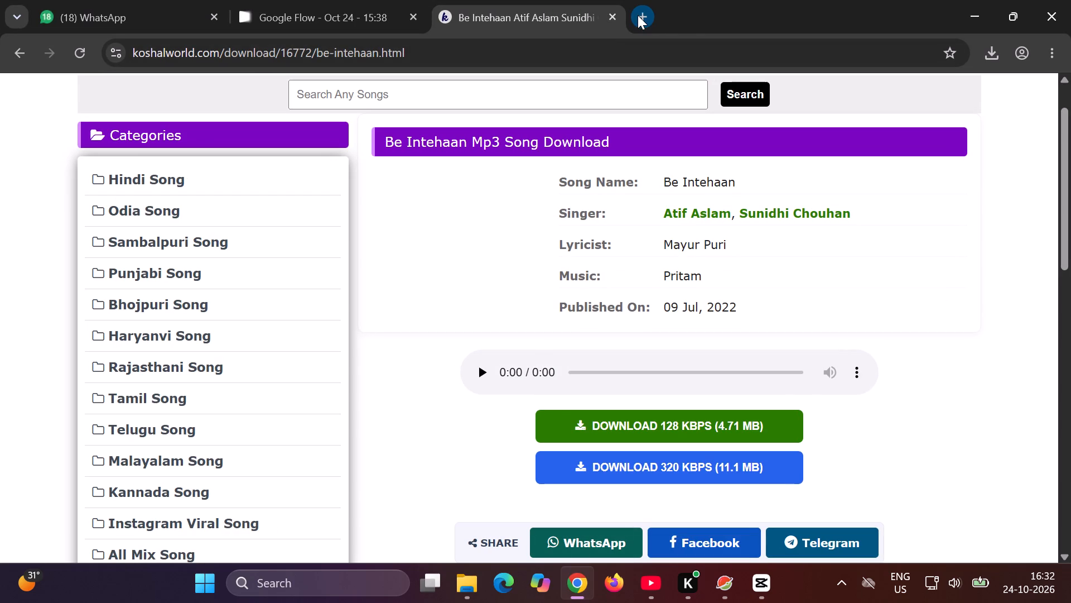
pyautogui.click(638, 15)
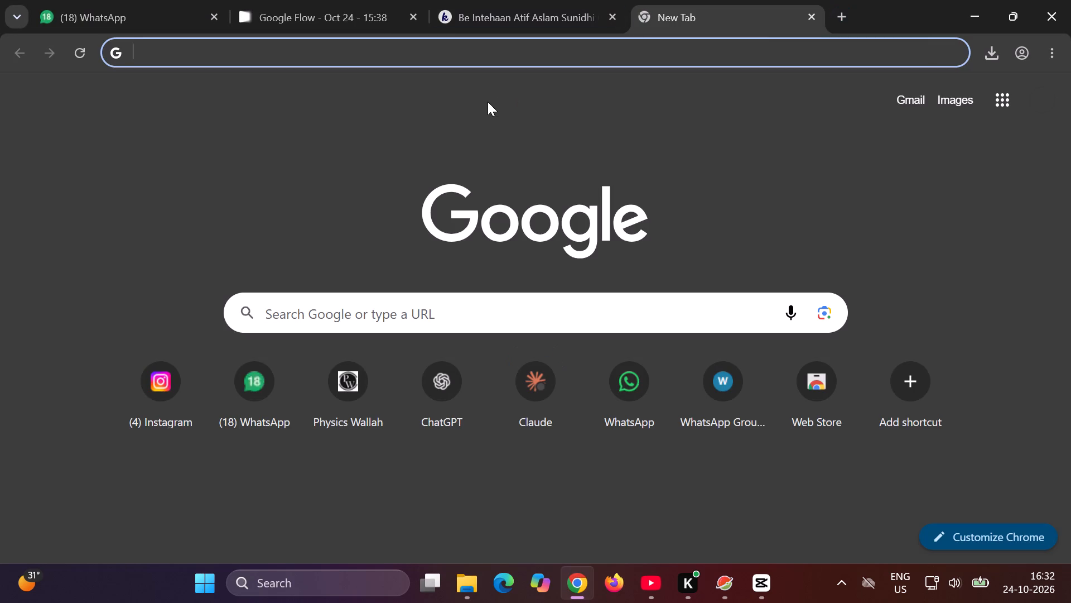
pyautogui.write('cap')
pyautogui.write('cut pro is not required')
pyautogui.press('space')
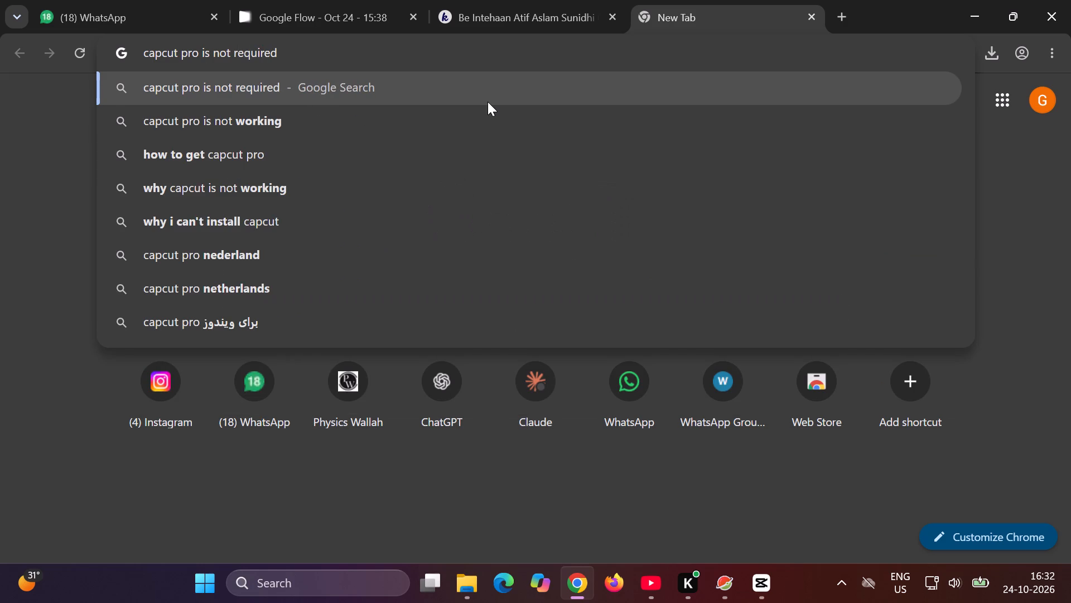
pyautogui.write('in which co')
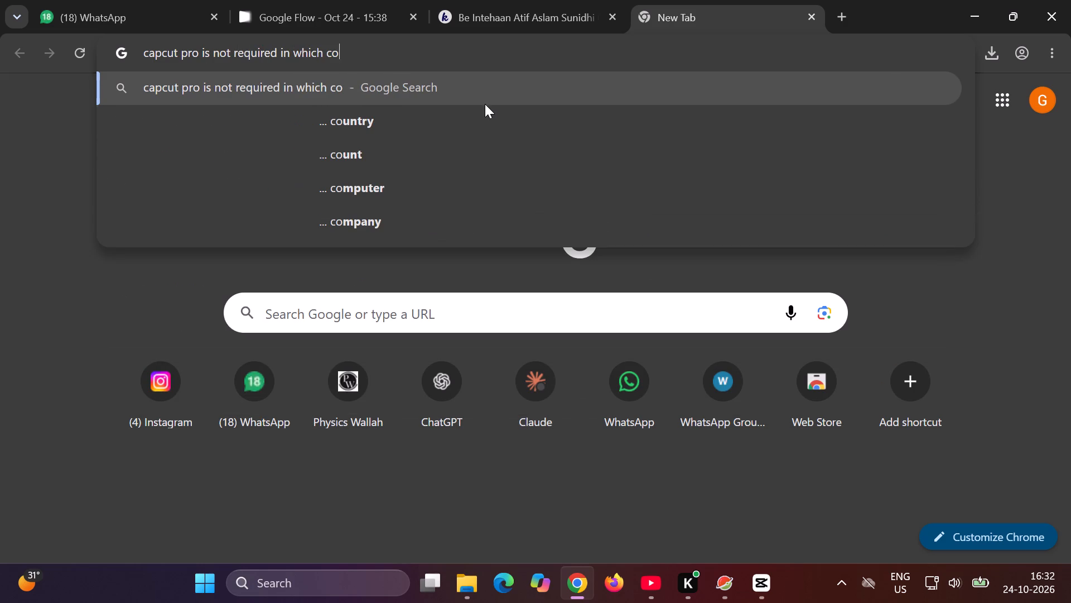
pyautogui.click(474, 109)
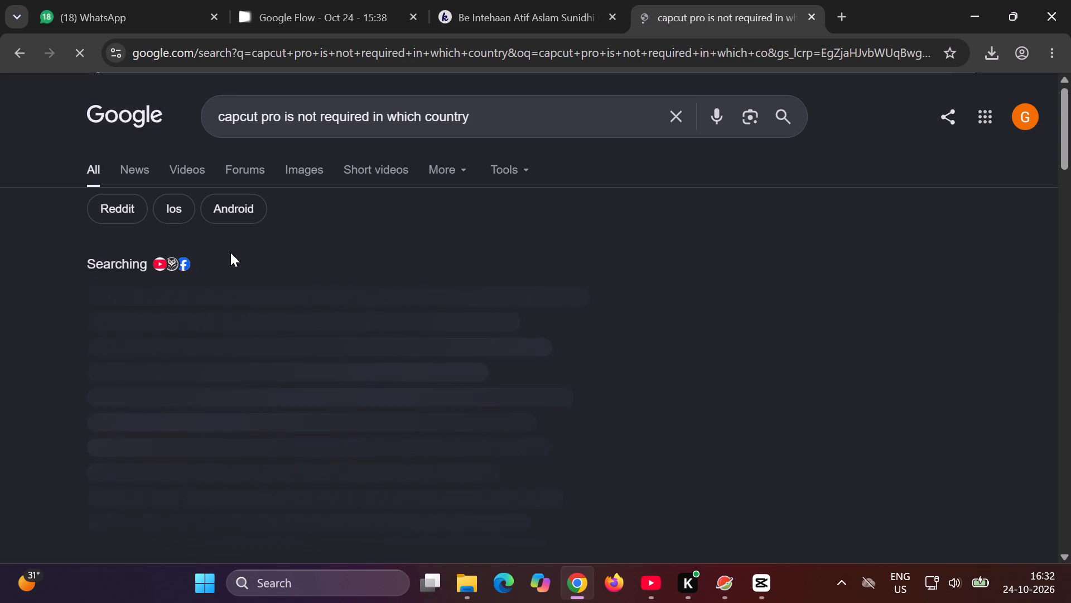
pyautogui.scroll(-1, 36, 366)
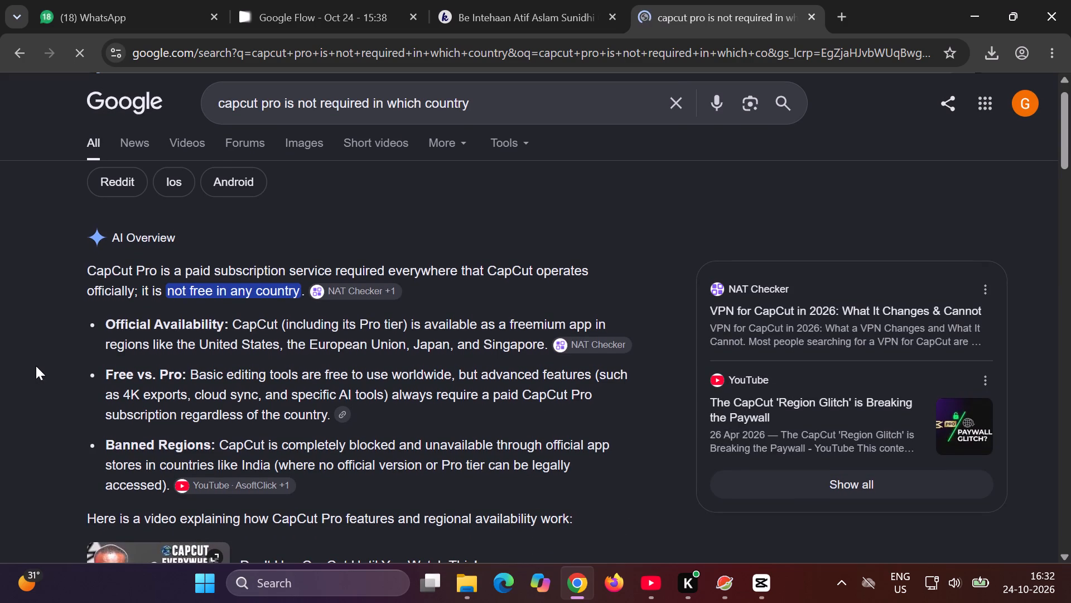
pyautogui.scroll(-1, 36, 366)
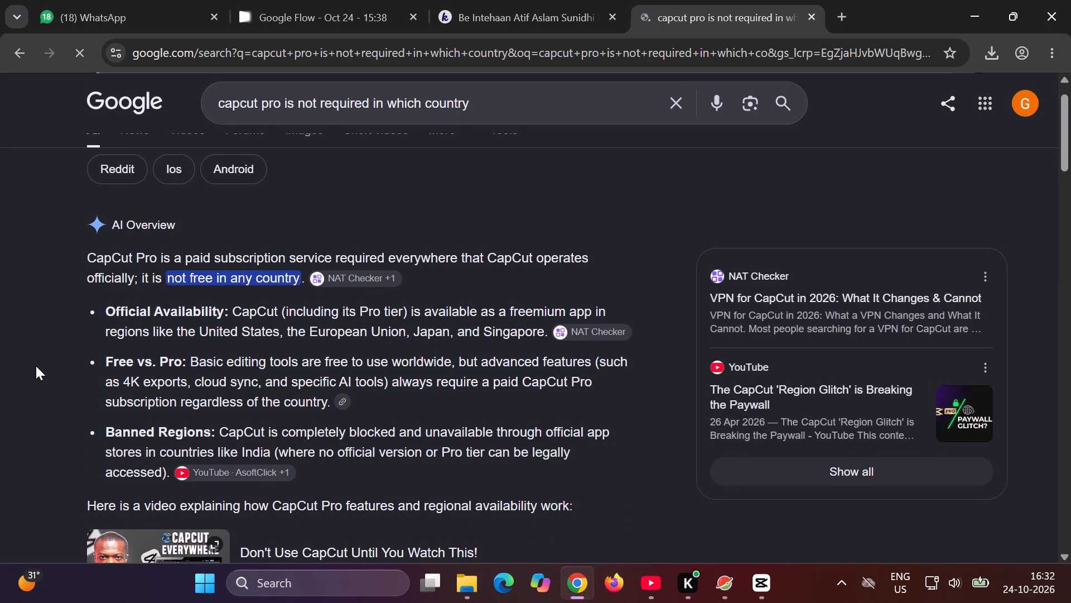
pyautogui.scroll(-2, 36, 366)
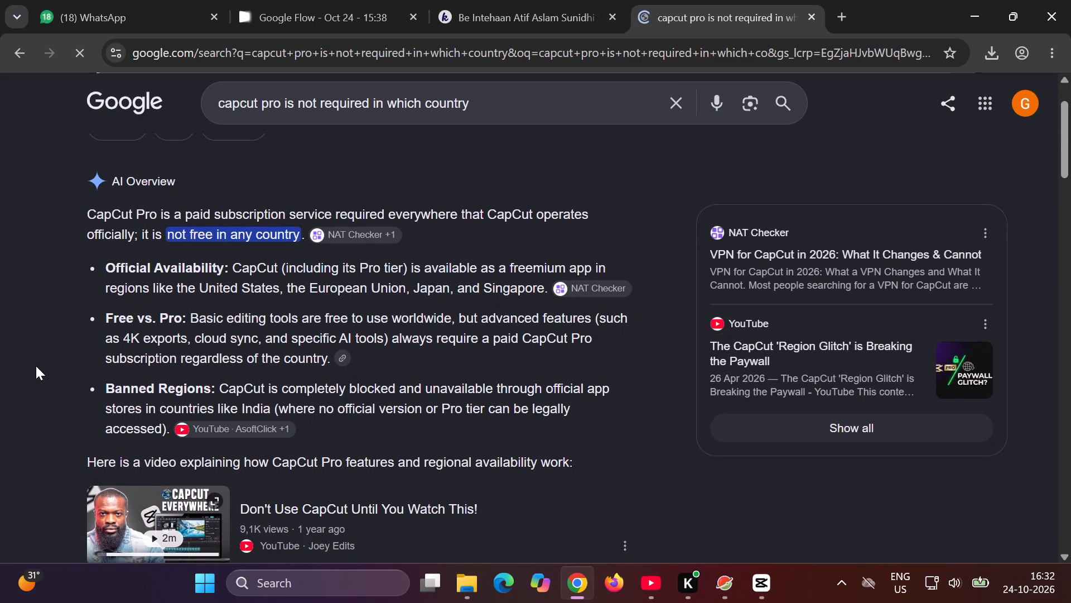
pyautogui.scroll(-1, 36, 366)
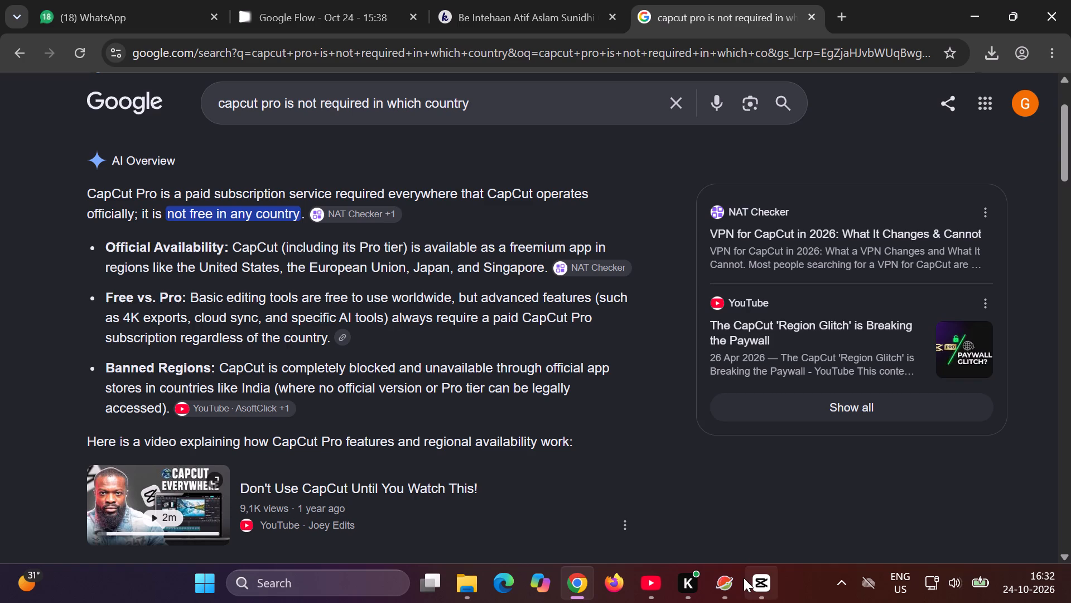
pyautogui.click(618, 413)
# Switch to CapCut, close the reel project, dismiss the Dress/Twirl/Sunset template preview and quit the program.
pyautogui.click(761, 588)
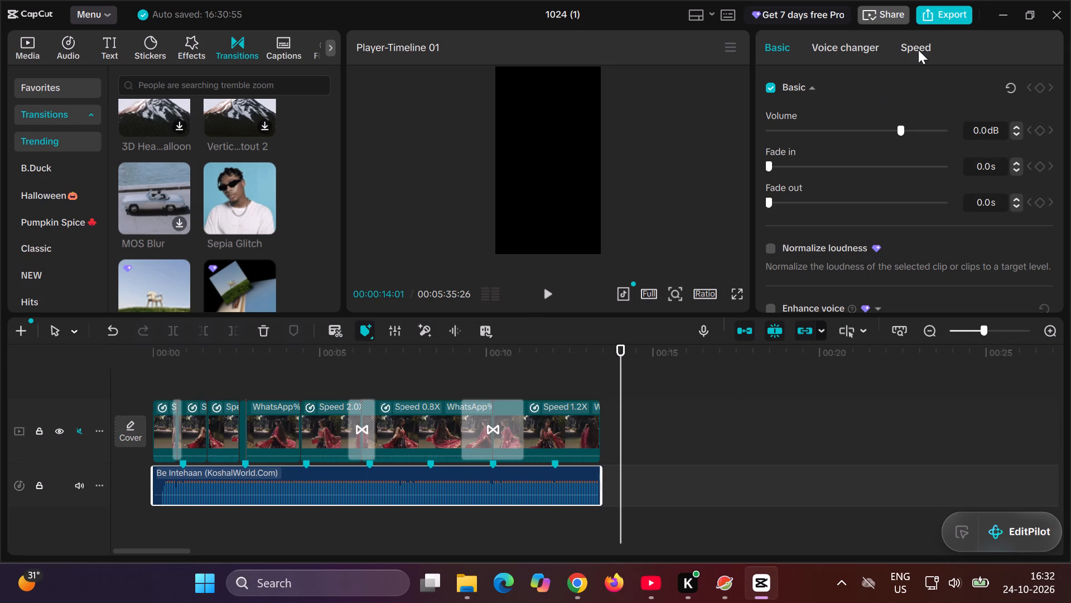
pyautogui.click(1049, 8)
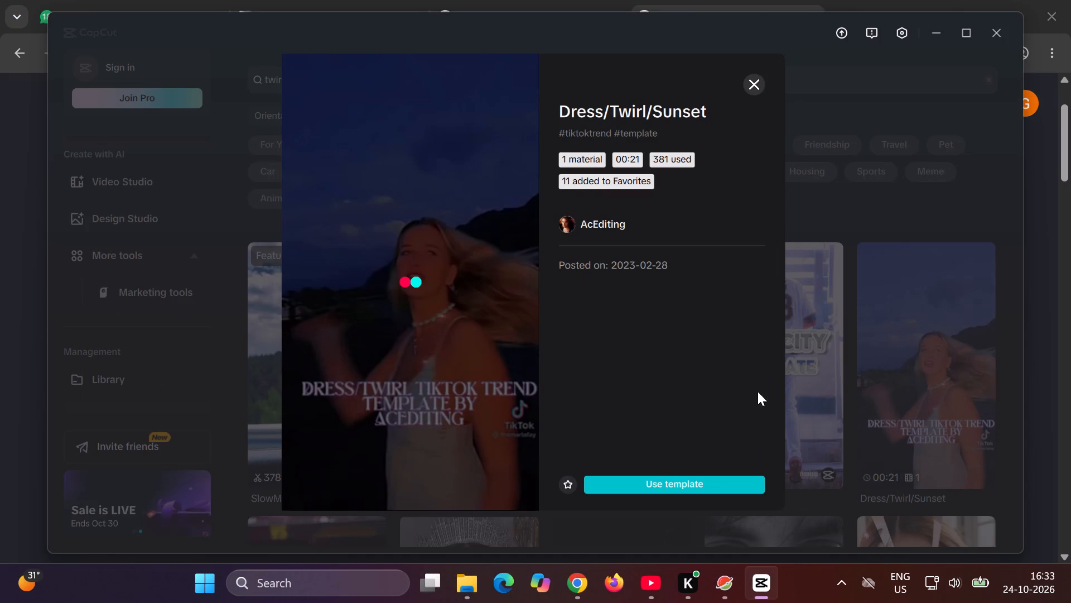
pyautogui.click(756, 80)
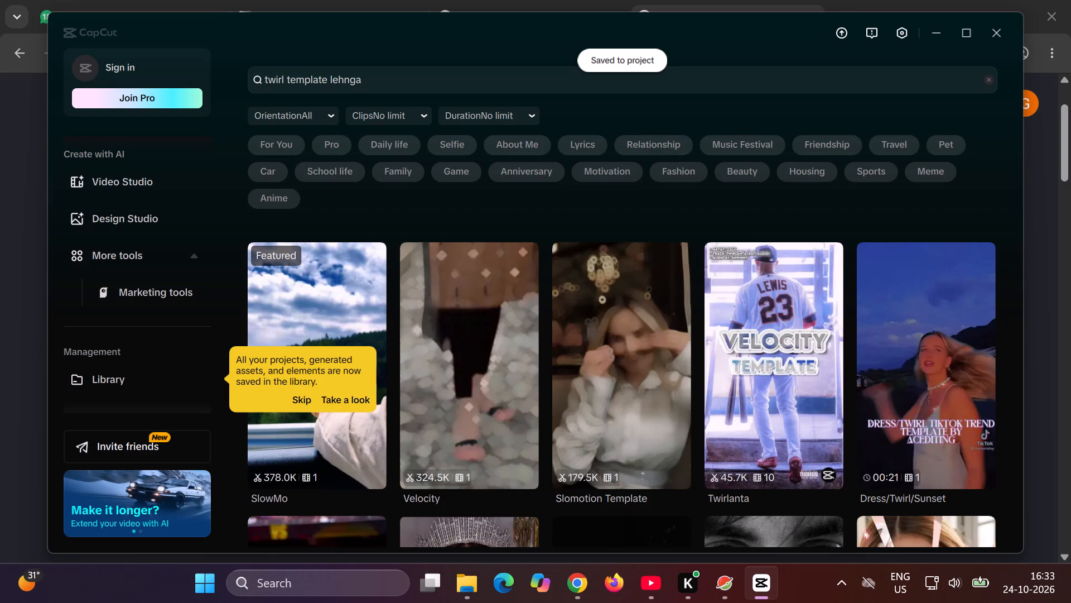
pyautogui.click(998, 30)
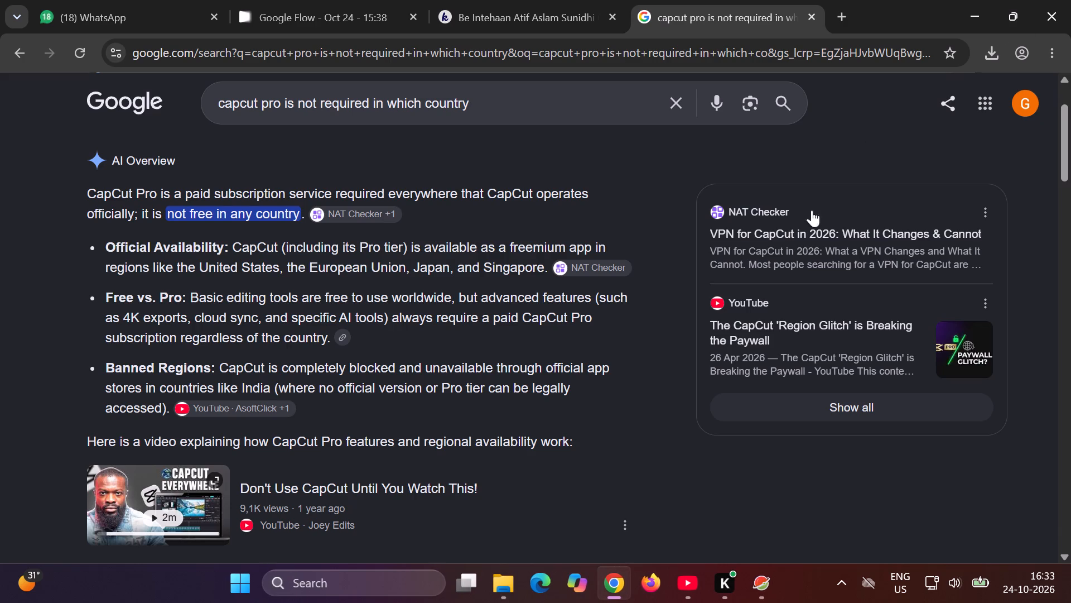
# Switch to PlanetVPN and change the VPN connection to a different free server.
pyautogui.click(765, 579)
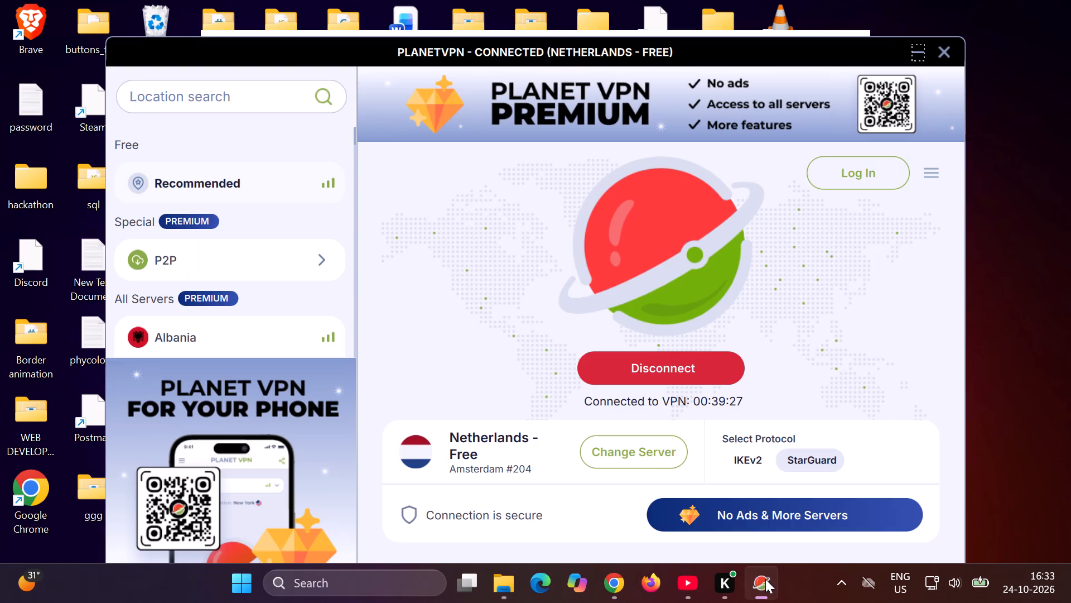
pyautogui.click(601, 457)
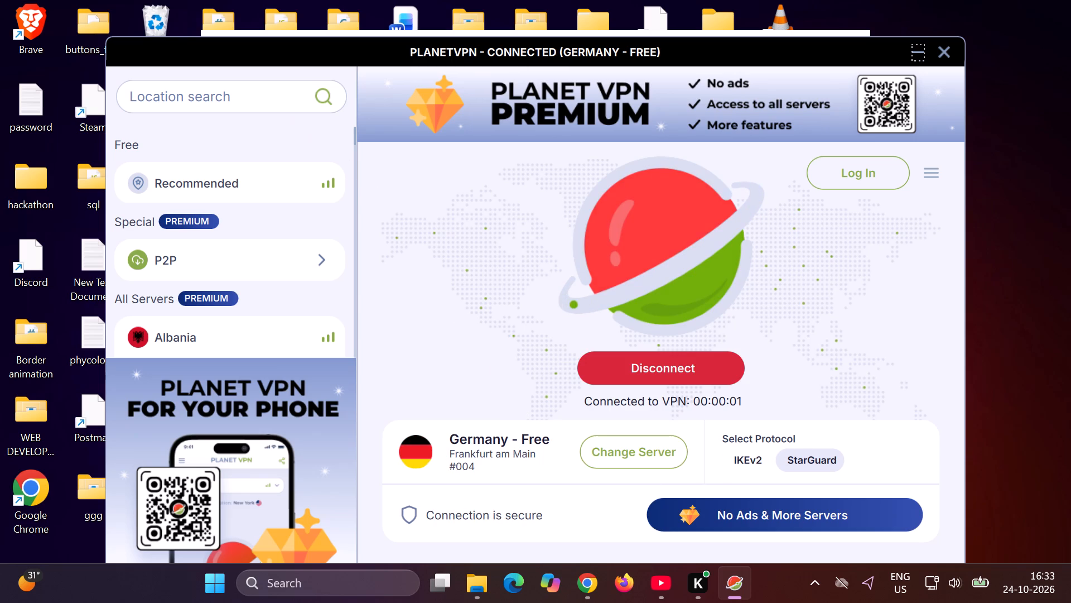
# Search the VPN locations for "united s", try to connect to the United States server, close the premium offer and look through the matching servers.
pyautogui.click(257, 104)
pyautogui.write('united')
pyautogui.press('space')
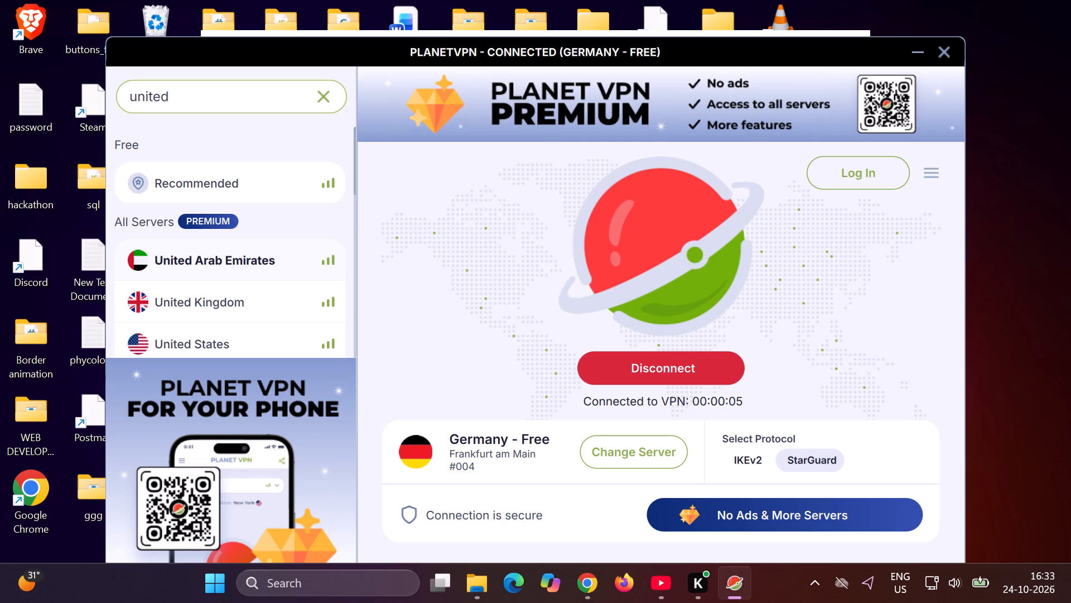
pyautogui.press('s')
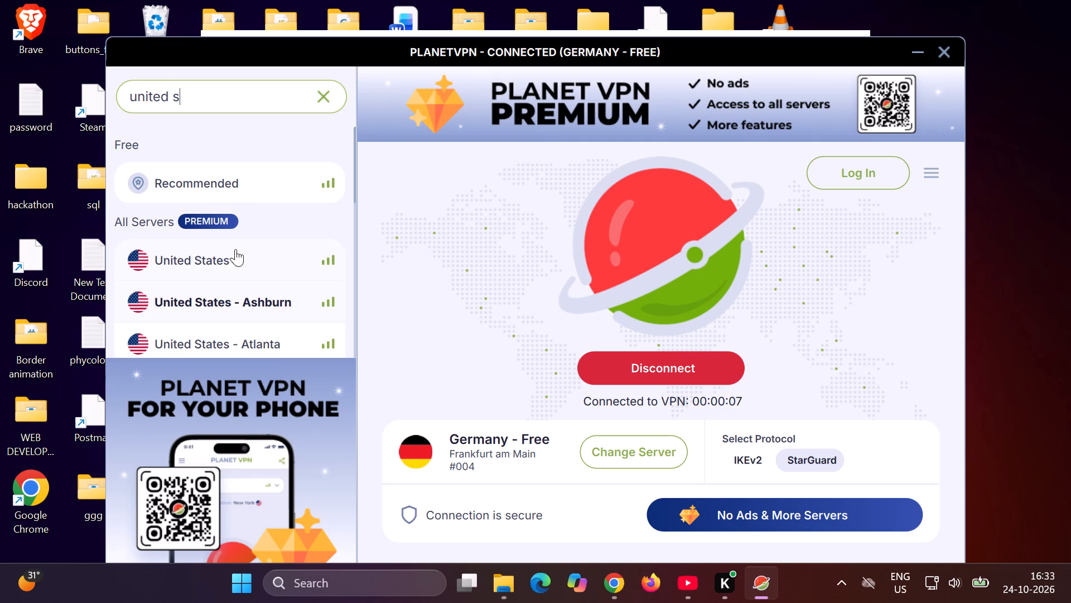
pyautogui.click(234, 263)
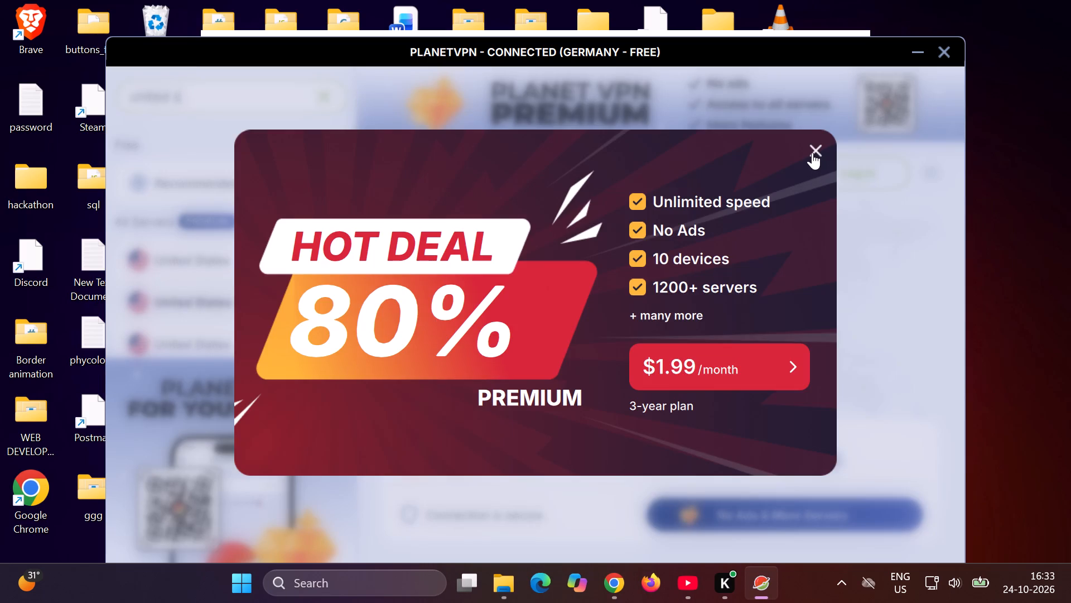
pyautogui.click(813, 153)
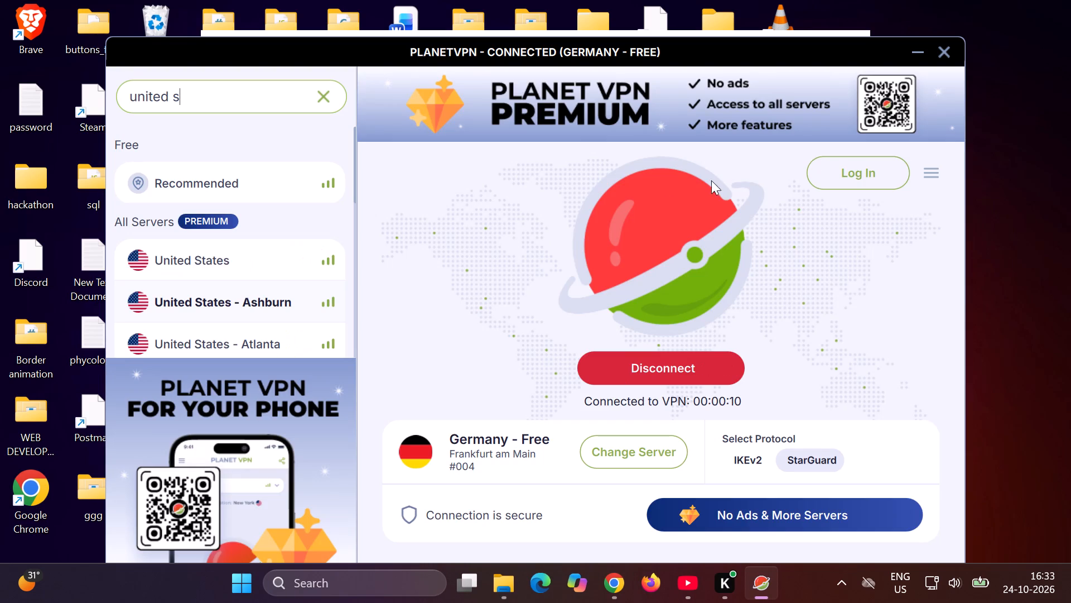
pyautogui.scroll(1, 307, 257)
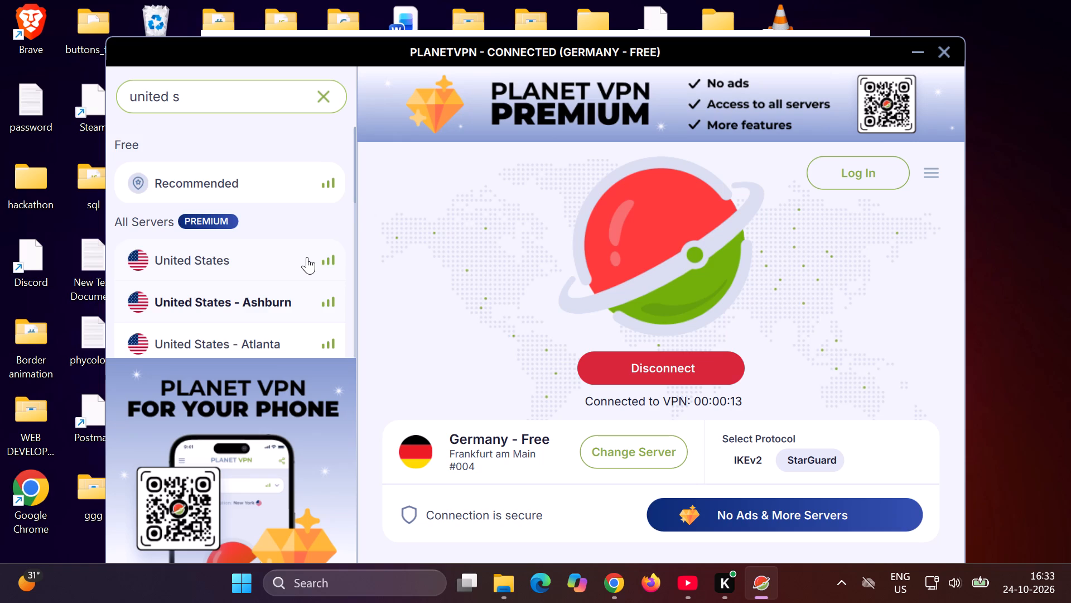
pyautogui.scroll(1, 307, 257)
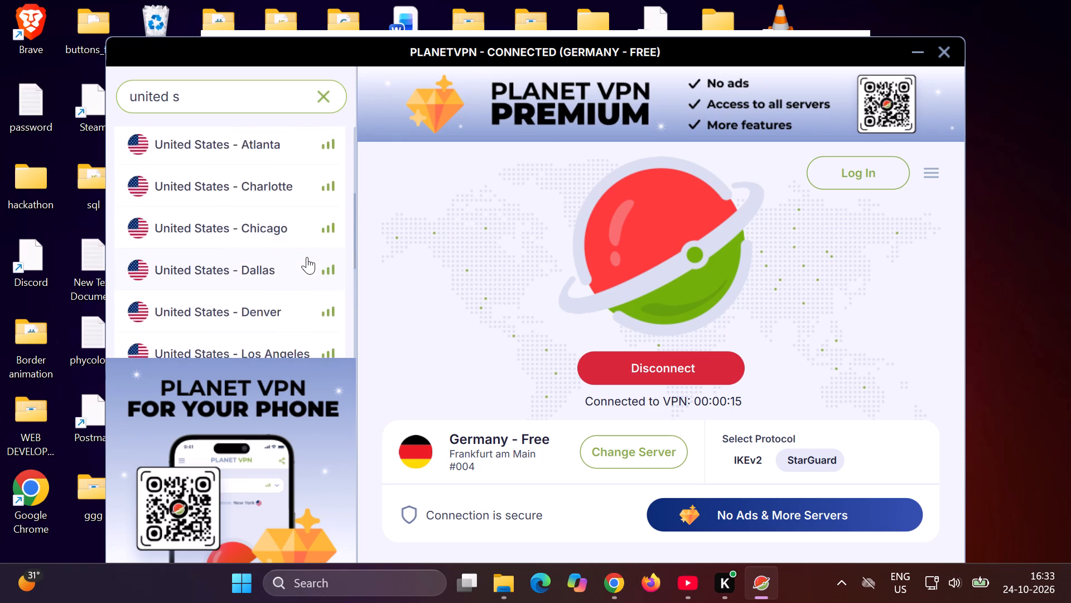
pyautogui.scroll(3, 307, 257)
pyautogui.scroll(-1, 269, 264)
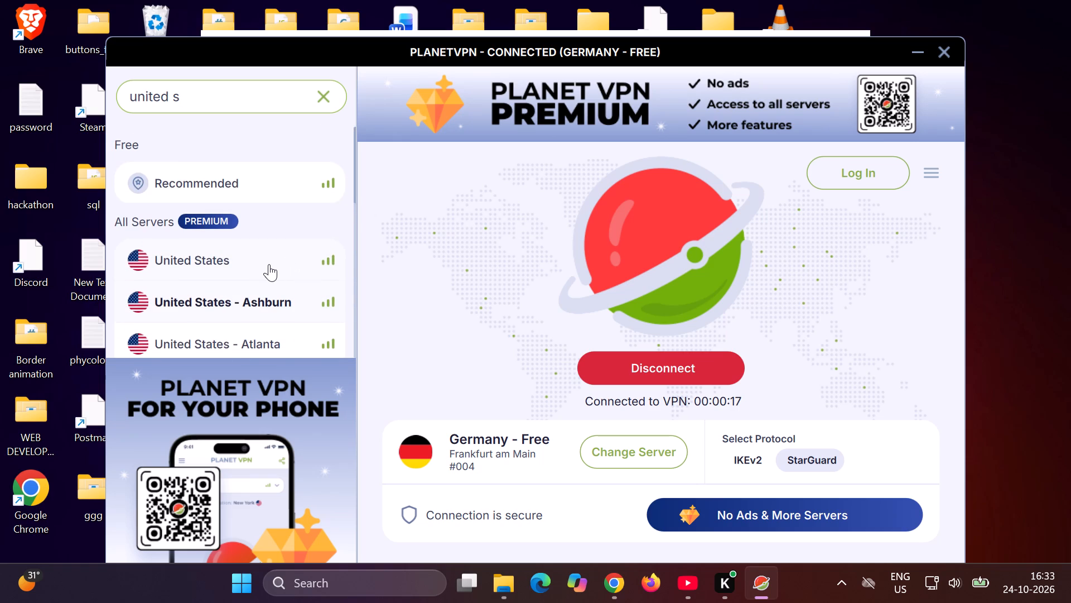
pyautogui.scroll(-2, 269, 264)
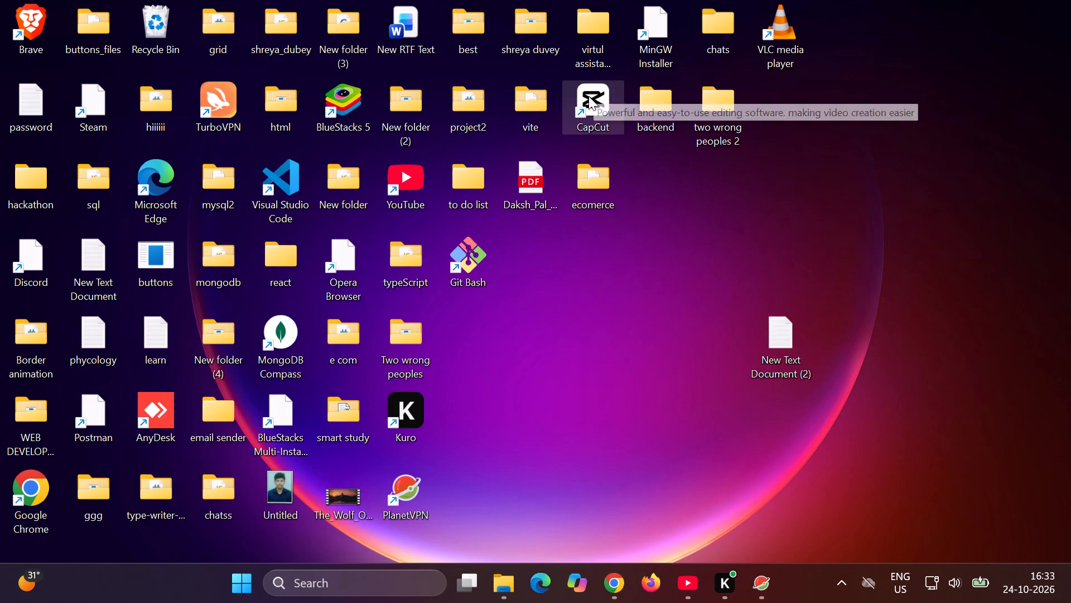
# Relaunch CapCut from the desktop, decline notifications and close the Early Black Friday Deals offer.
pyautogui.doubleClick(588, 96)
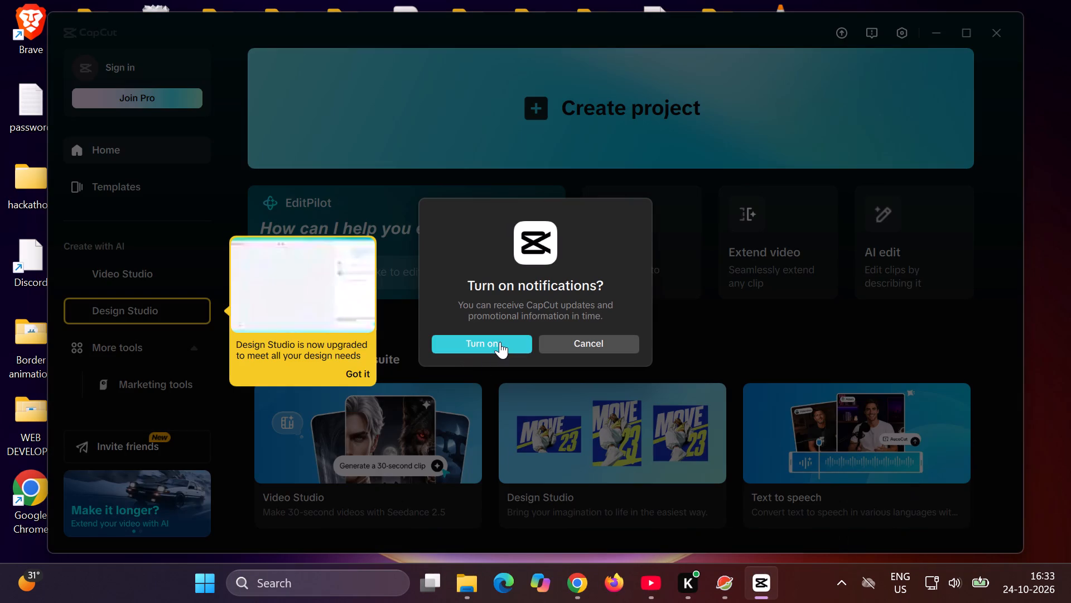
pyautogui.click(578, 337)
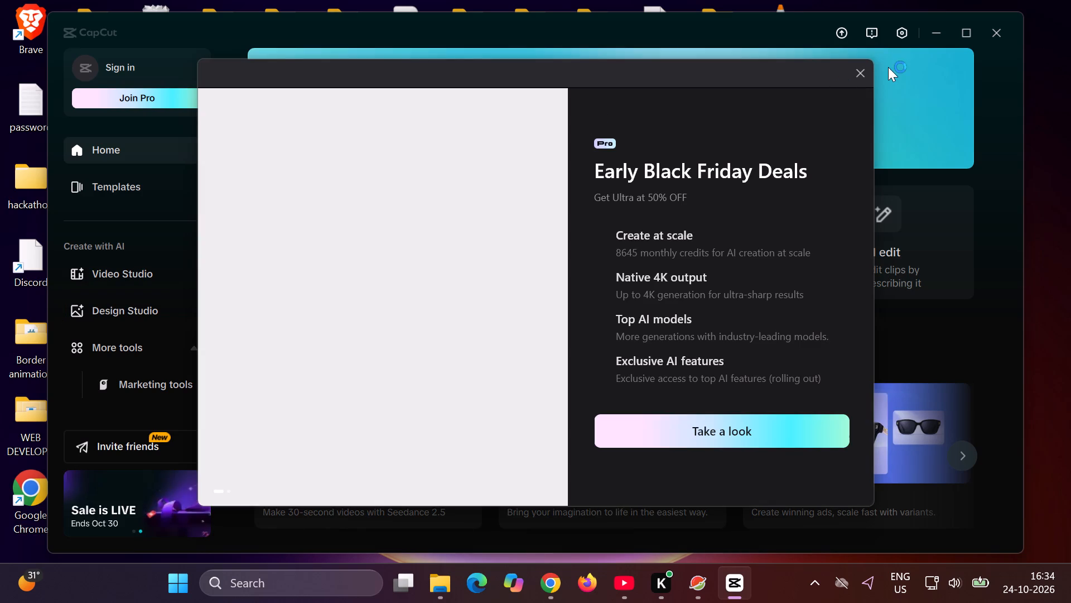
pyautogui.click(861, 69)
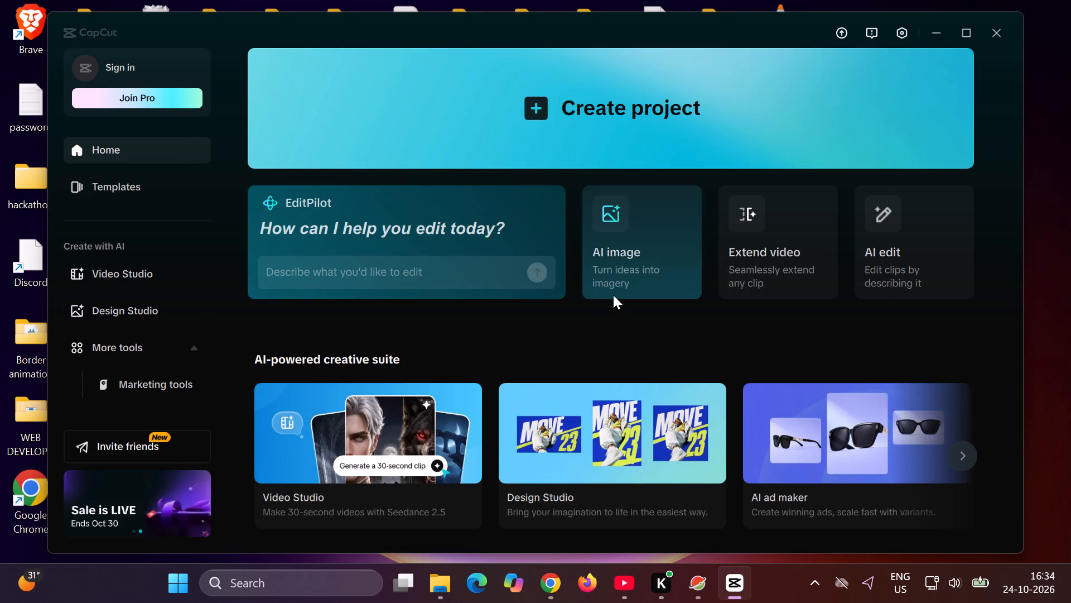
# Look through the start window's sections, check the Library and return to the Home page.
pyautogui.scroll(-1, 729, 323)
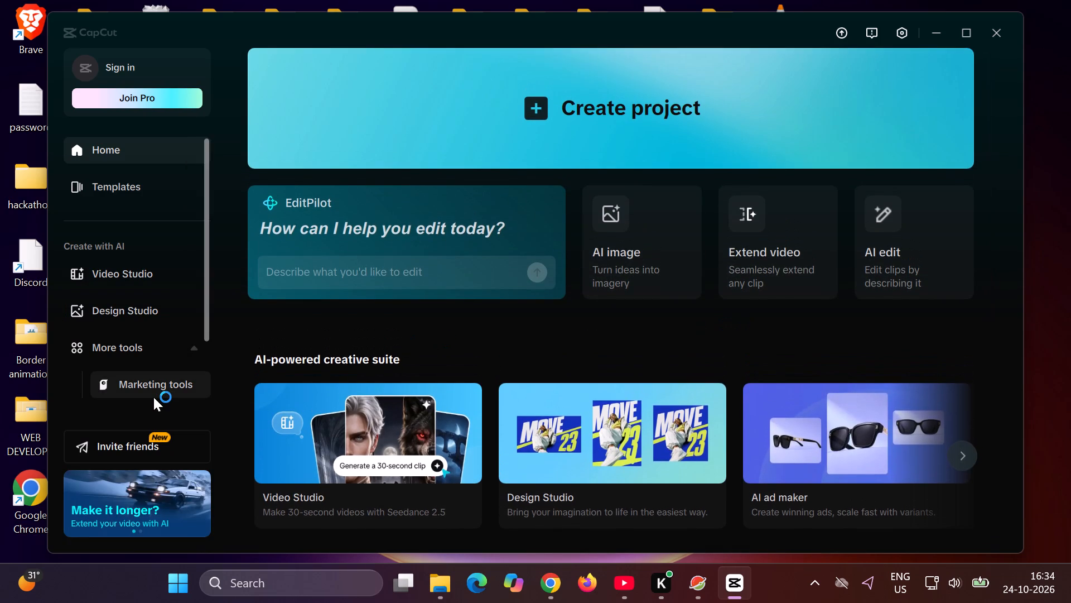
pyautogui.scroll(-1, 153, 397)
pyautogui.scroll(1, 153, 397)
pyautogui.scroll(-1, 153, 397)
pyautogui.click(111, 381)
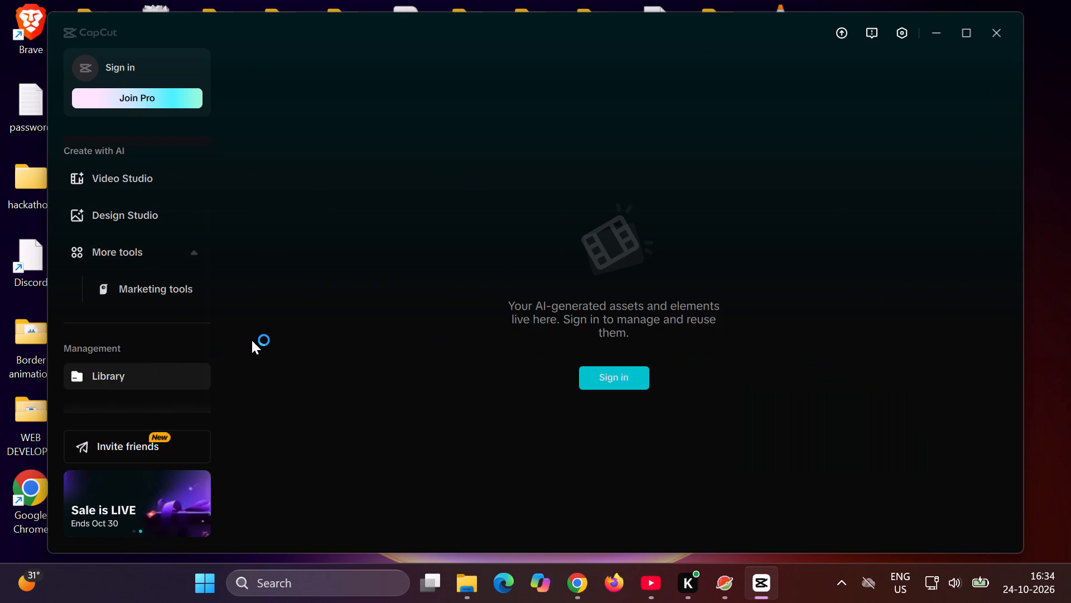
pyautogui.scroll(4, 126, 284)
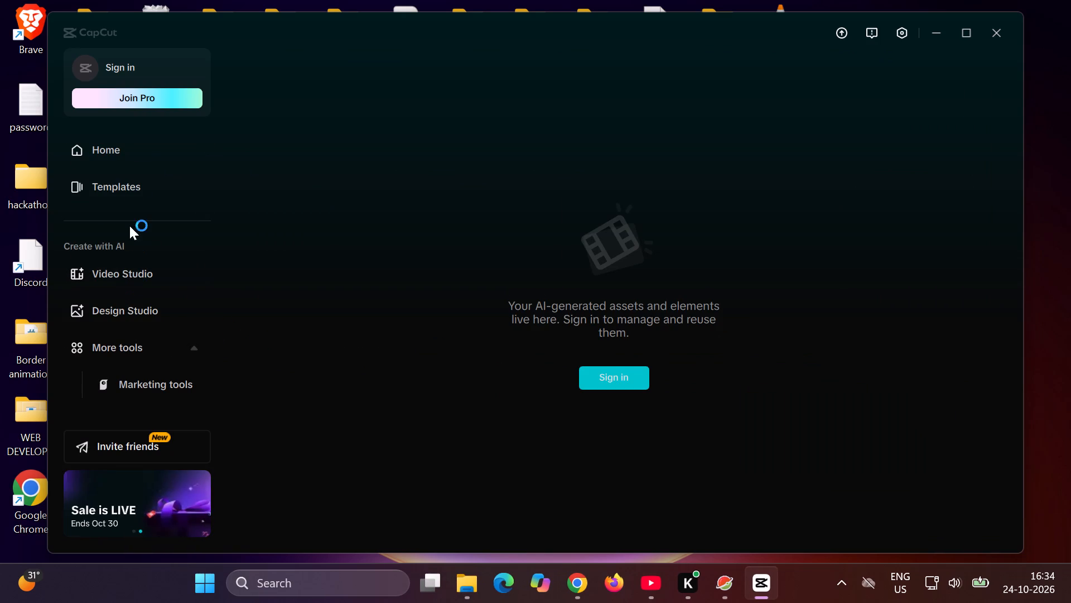
pyautogui.click(124, 155)
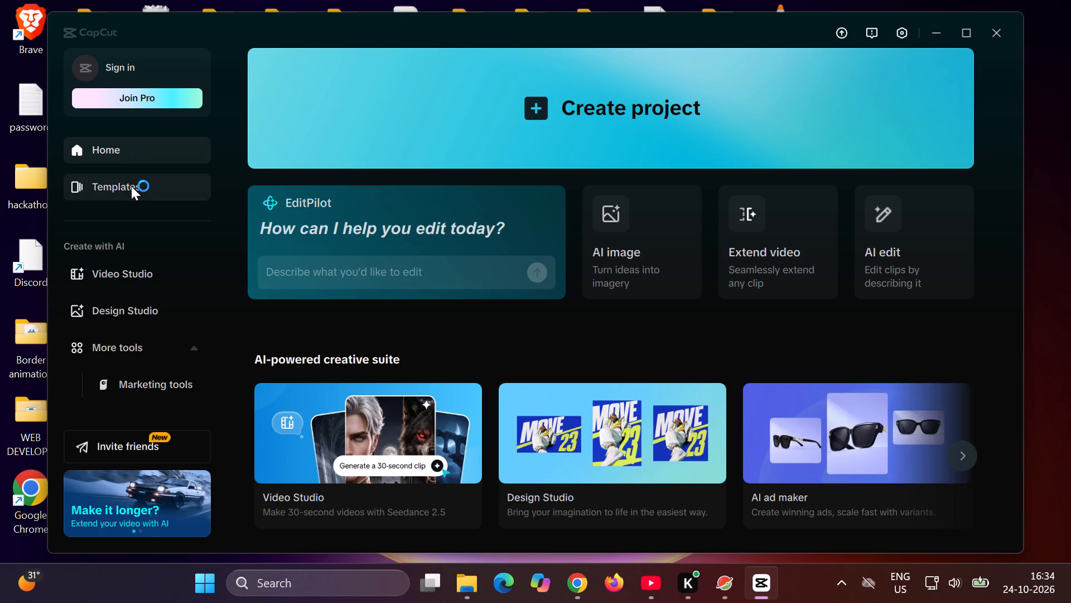
pyautogui.scroll(-1, 113, 300)
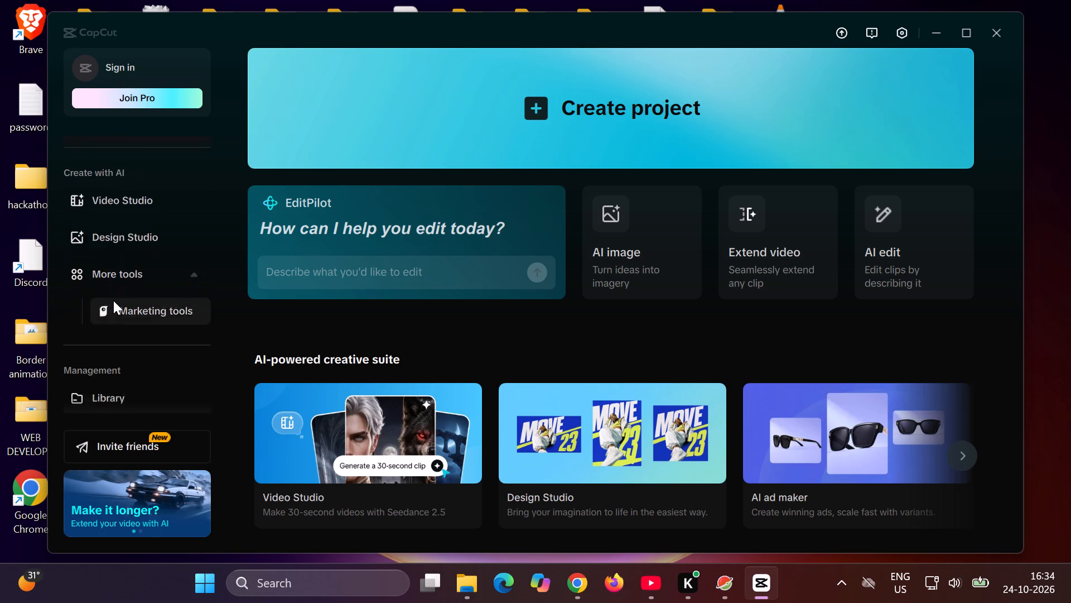
pyautogui.scroll(-1, 113, 300)
pyautogui.scroll(6, 113, 300)
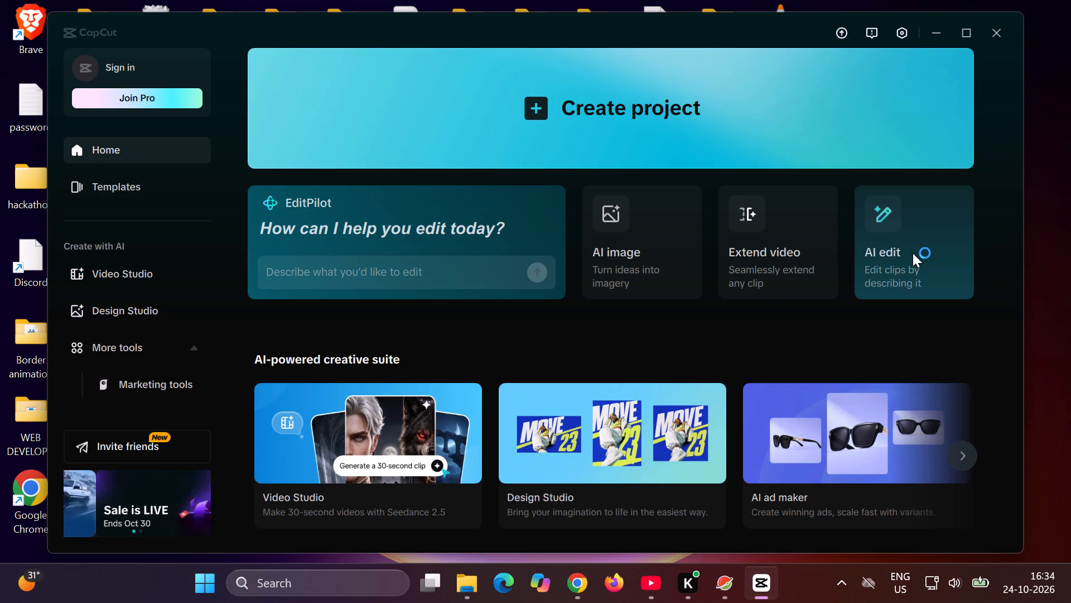
# Try to open AI edit from the Home page and look over the Projects area.
pyautogui.doubleClick(898, 254)
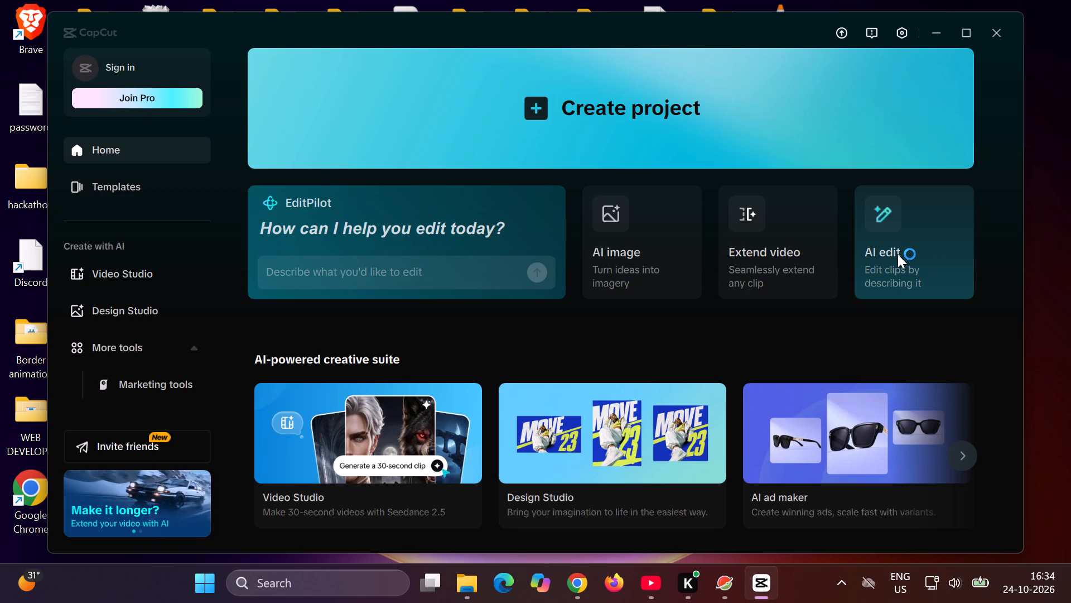
pyautogui.hscroll(1, 776, 315)
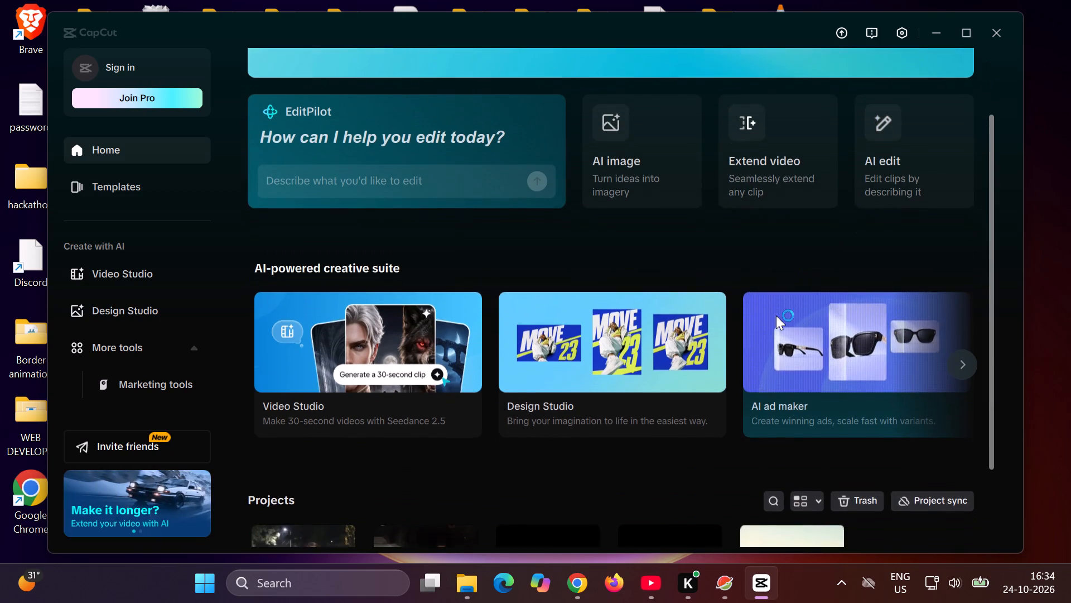
pyautogui.hscroll(1, 776, 315)
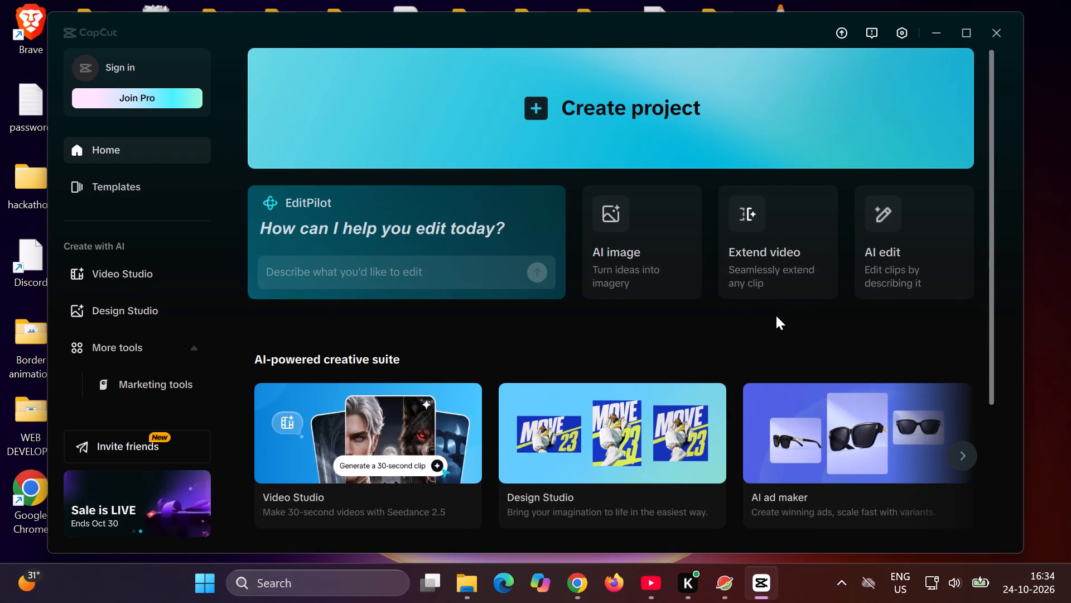
pyautogui.doubleClick(874, 230)
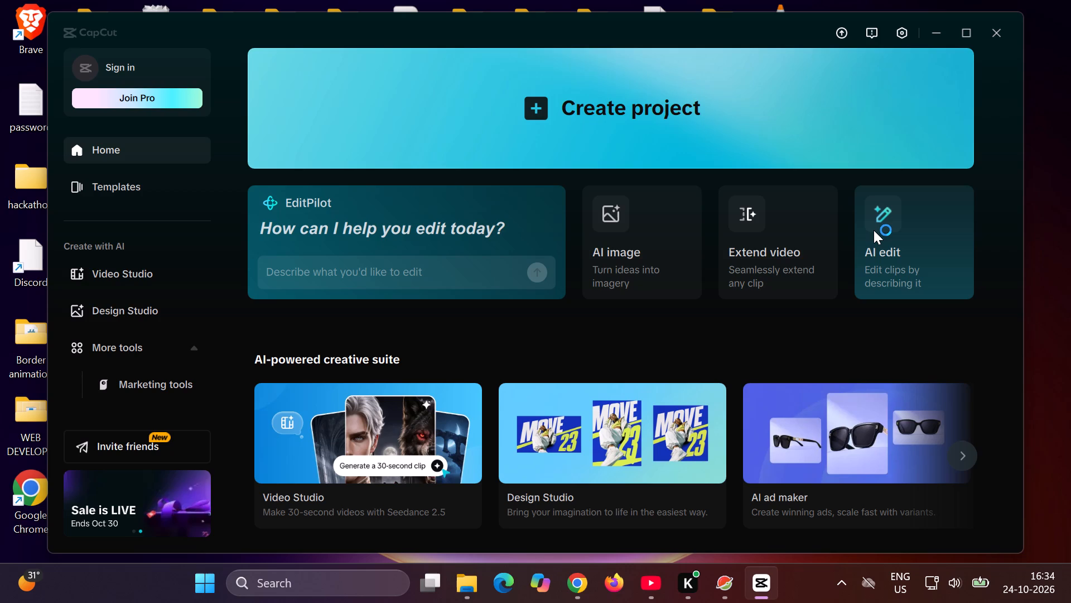
pyautogui.scroll(2, 874, 230)
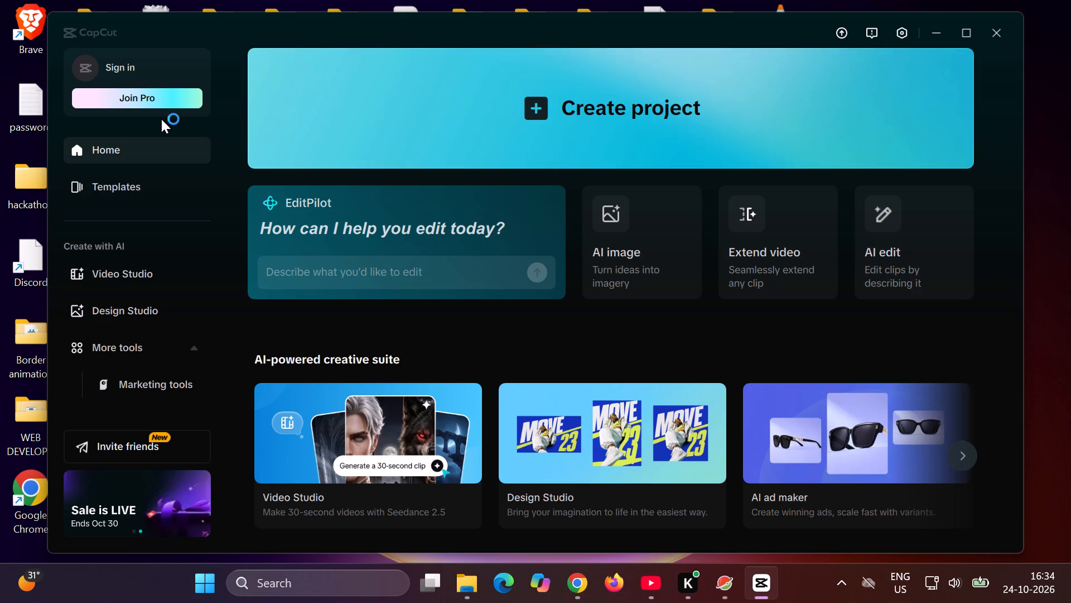
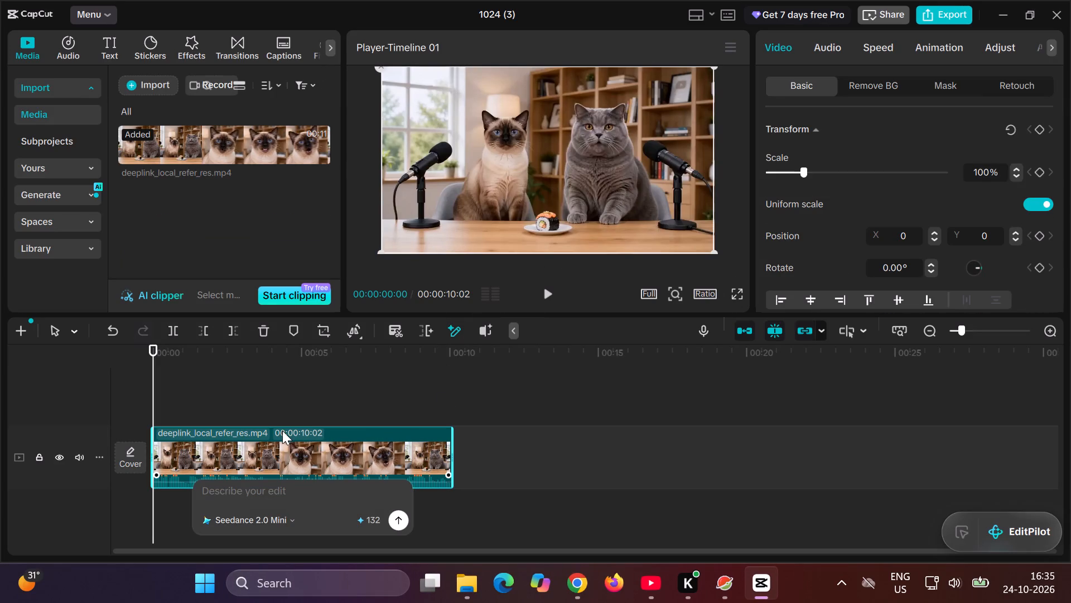
# Import the WhatsApp video dated 2026-10-24 from the Downloads folder into the project media.
pyautogui.click(149, 87)
pyautogui.click(165, 123)
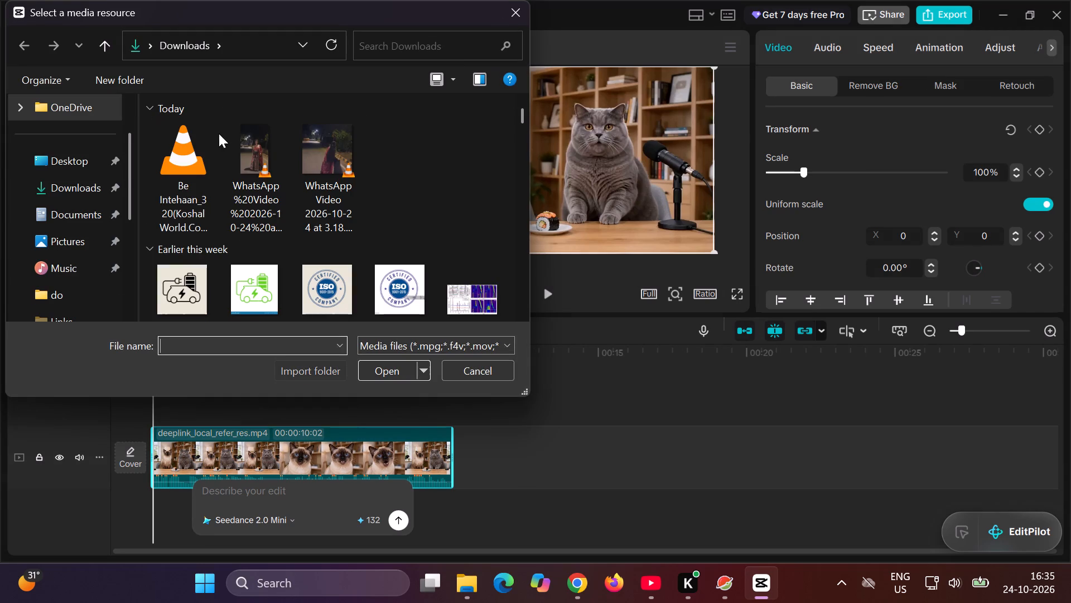
pyautogui.doubleClick(246, 143)
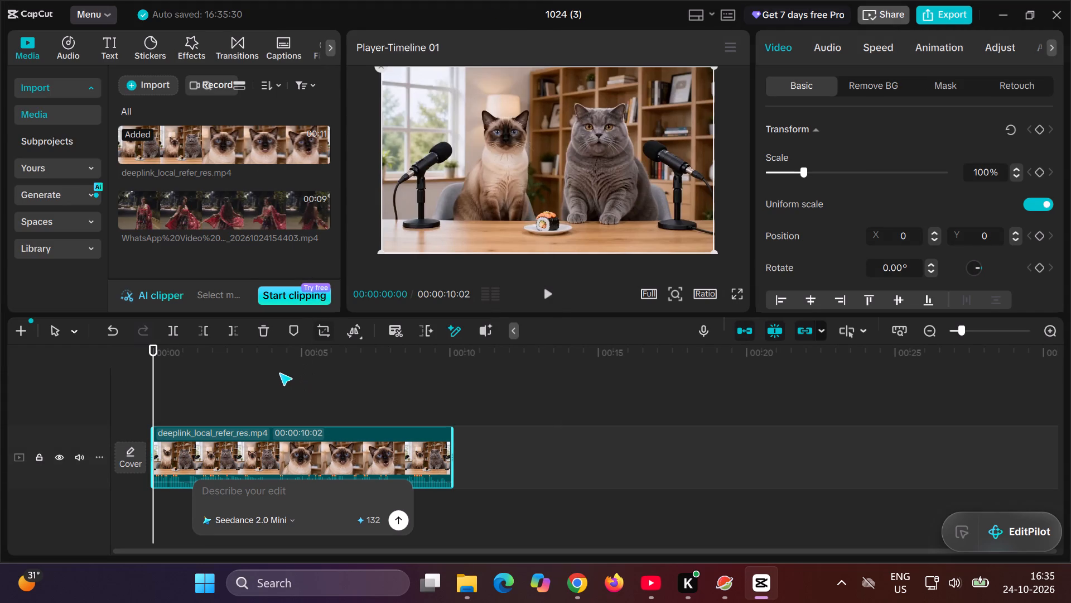
# Delete the deeplink_local_refer_res.mp4 cat clip from the timeline.
pyautogui.rightClick(245, 441)
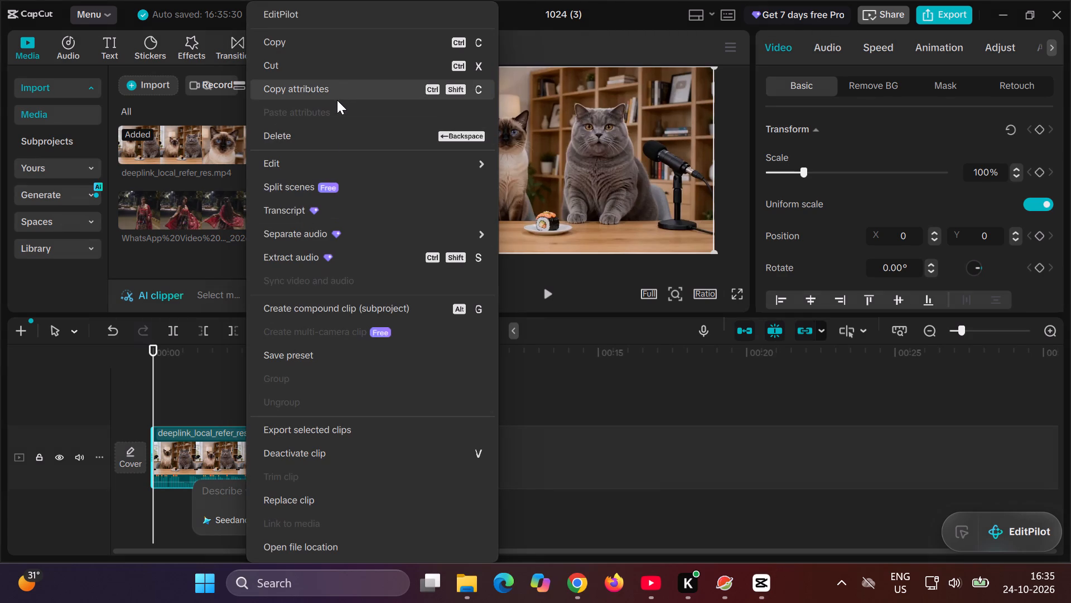
pyautogui.press('BackSpace')
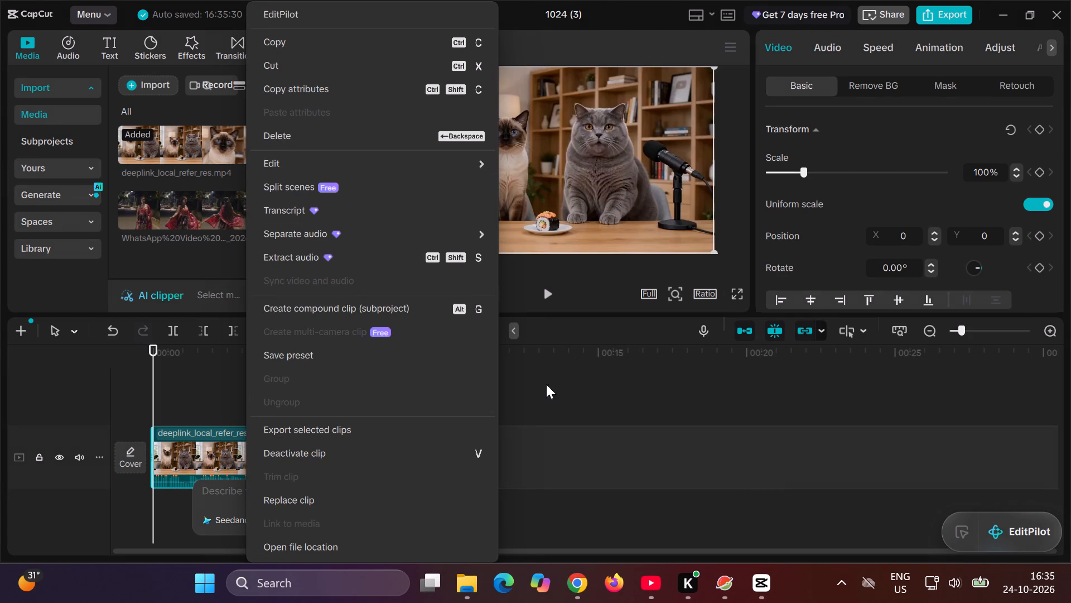
pyautogui.click(546, 384)
pyautogui.press('BackSpace')
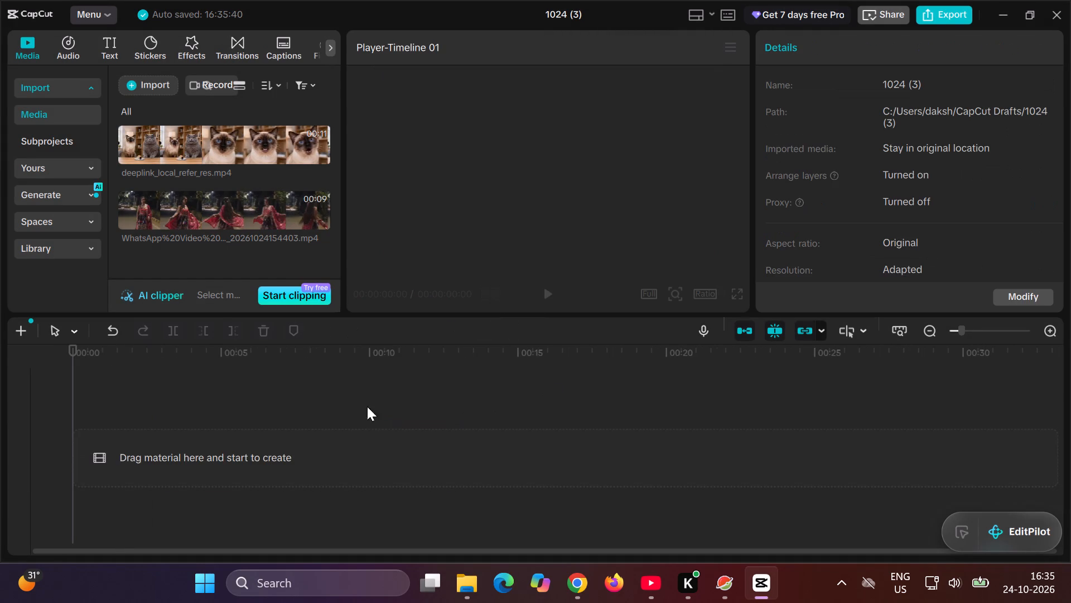
# Place the imported WhatsApp video on the empty timeline, starting at 00:00.
pyautogui.moveTo(205, 195); pyautogui.dragTo(173, 403)
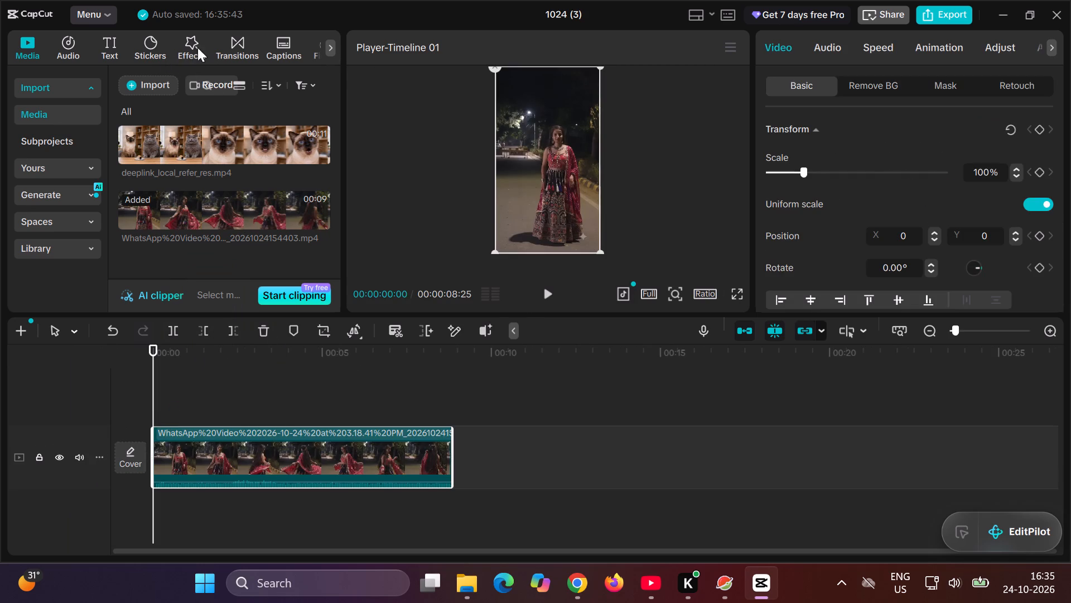
# Import the song Be Intehaan from the Downloads folder as audio and add it to the timeline beneath the video.
pyautogui.click(74, 47)
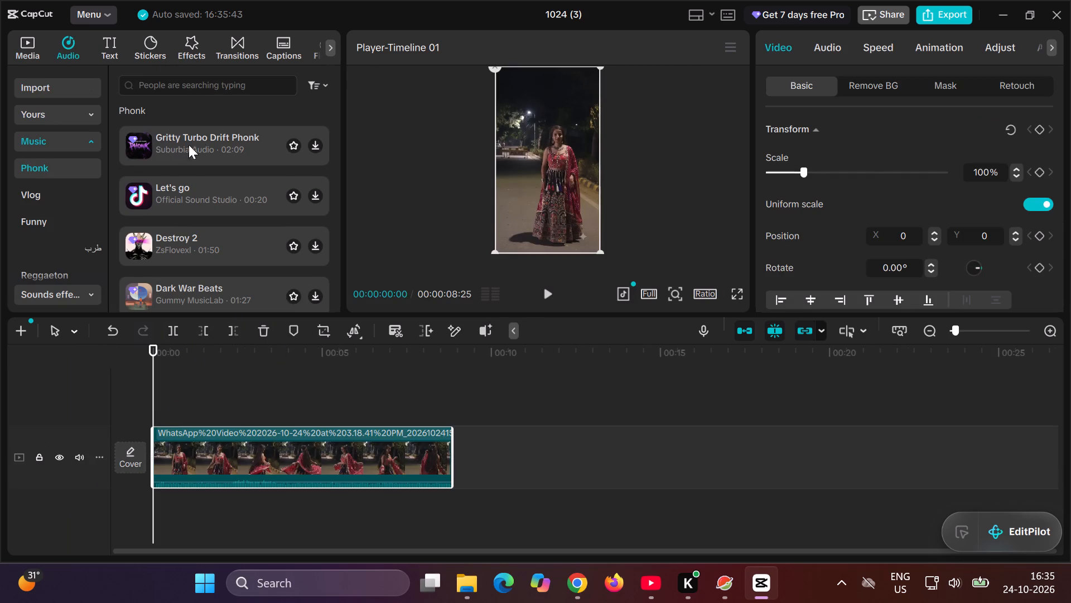
pyautogui.click(61, 96)
pyautogui.click(282, 122)
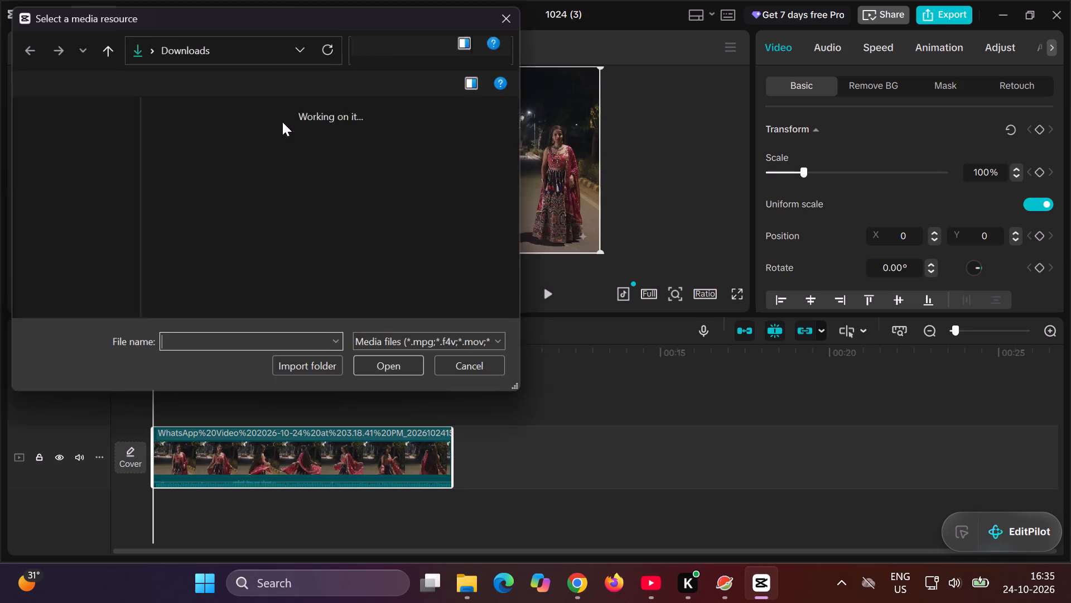
pyautogui.doubleClick(160, 154)
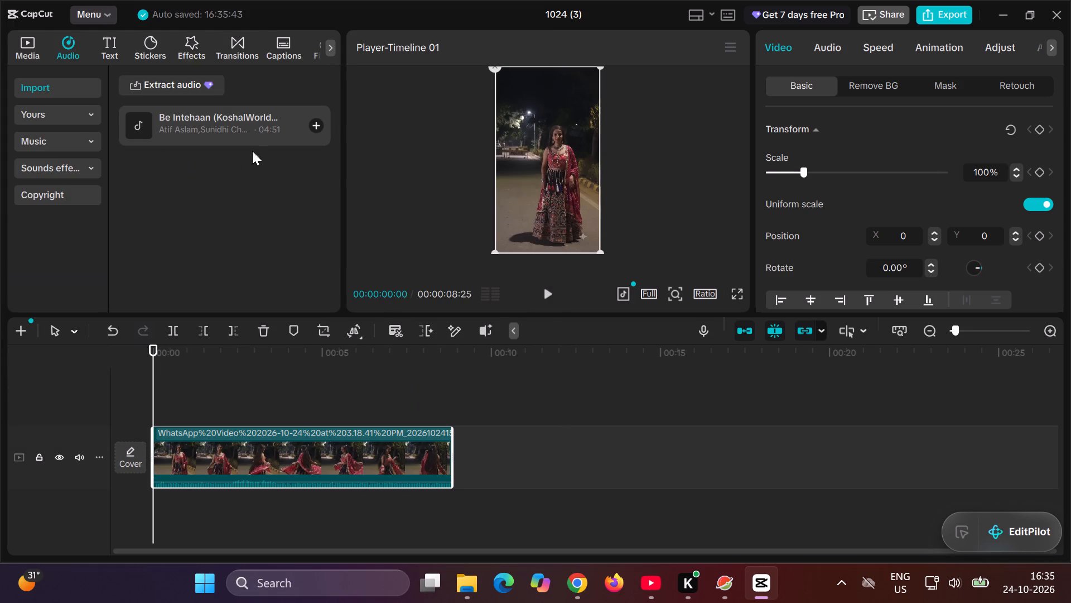
pyautogui.click(315, 123)
# Examine the song's waveform further along the audio track, around the 01:15 mark.
pyautogui.hscroll(-1, 547, 485)
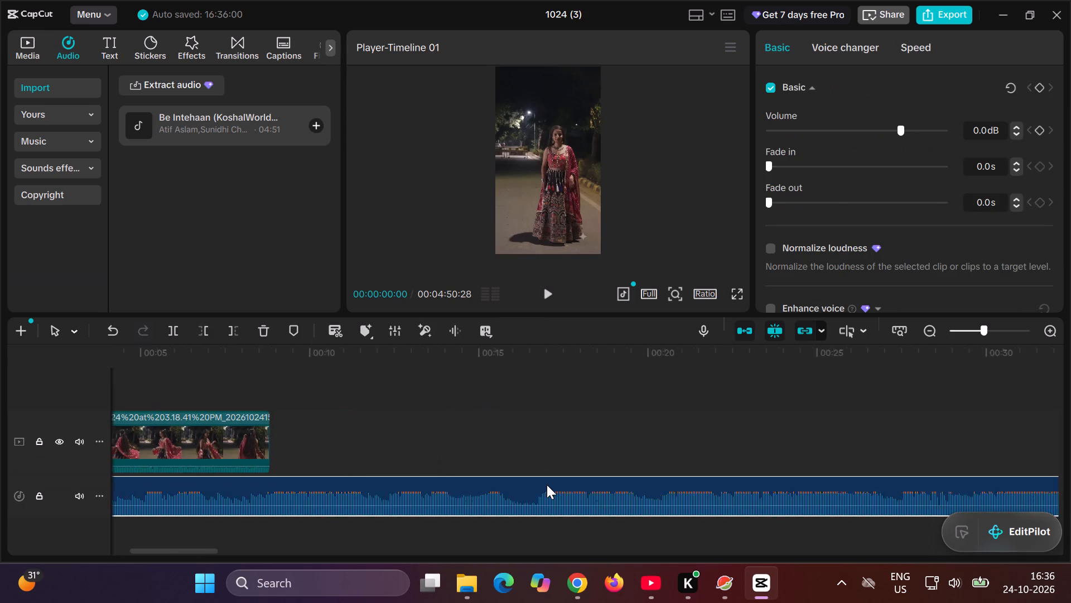
pyautogui.hscroll(-4, 547, 485)
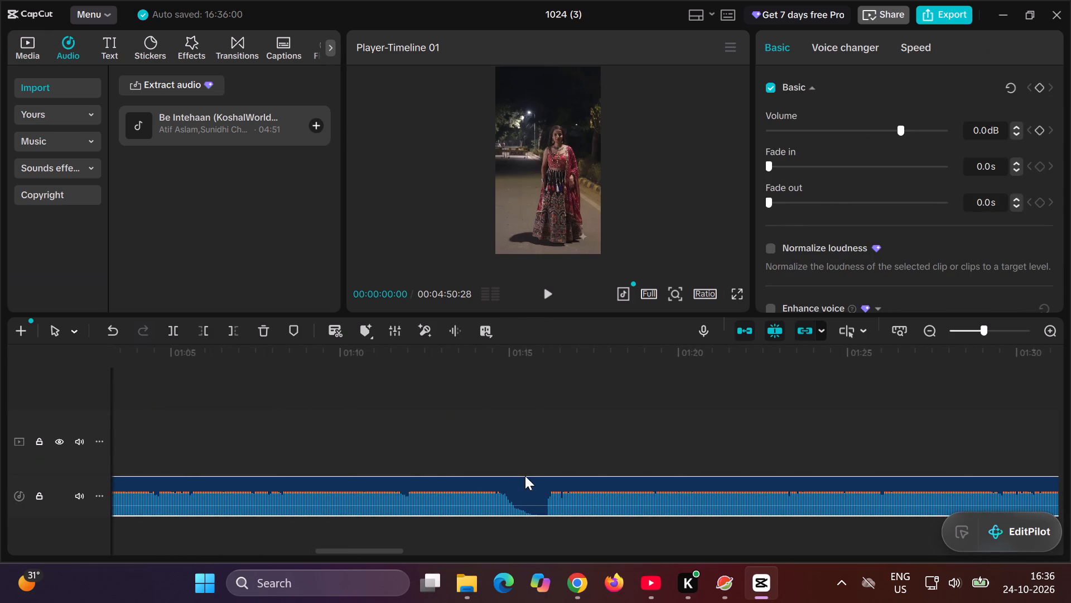
# Play the song from just after the 01:15 mark and trim away everything before 01:15:29, where the quiet gap ends.
pyautogui.click(531, 448)
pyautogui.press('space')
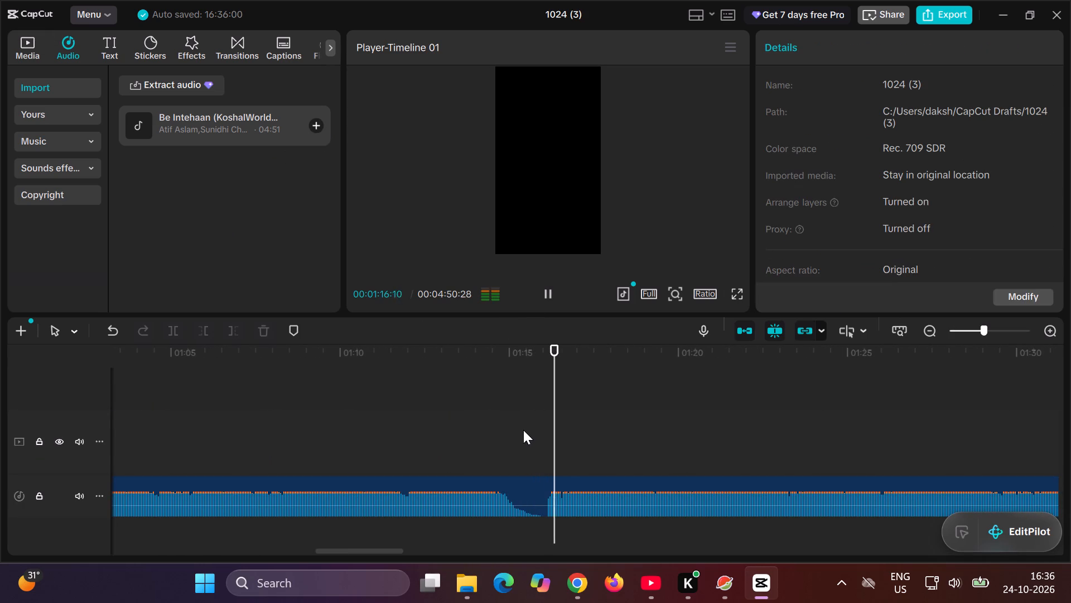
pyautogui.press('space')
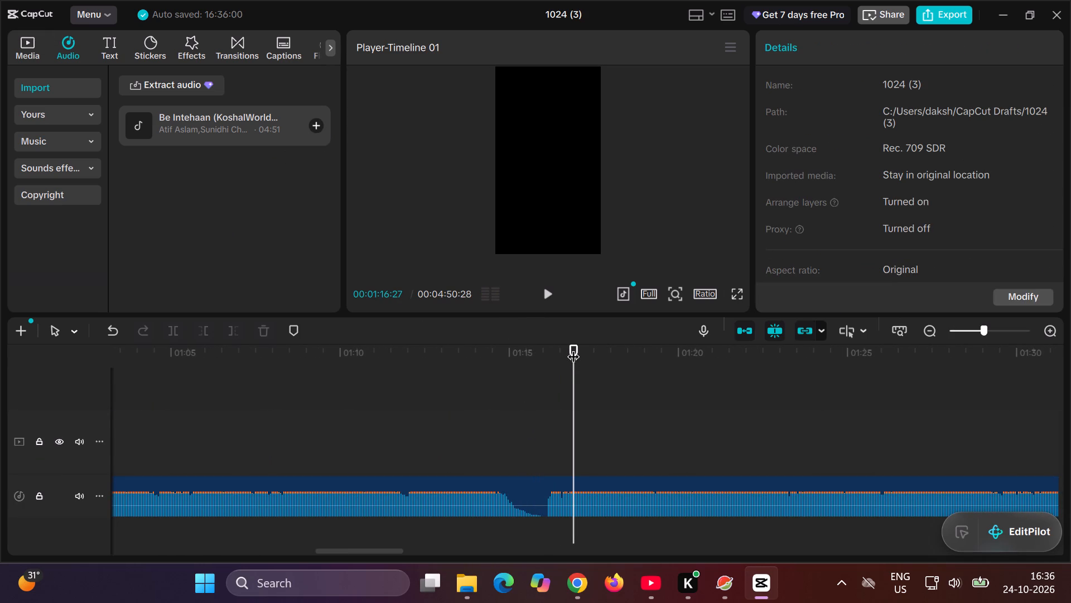
pyautogui.moveTo(573, 348); pyautogui.dragTo(542, 346)
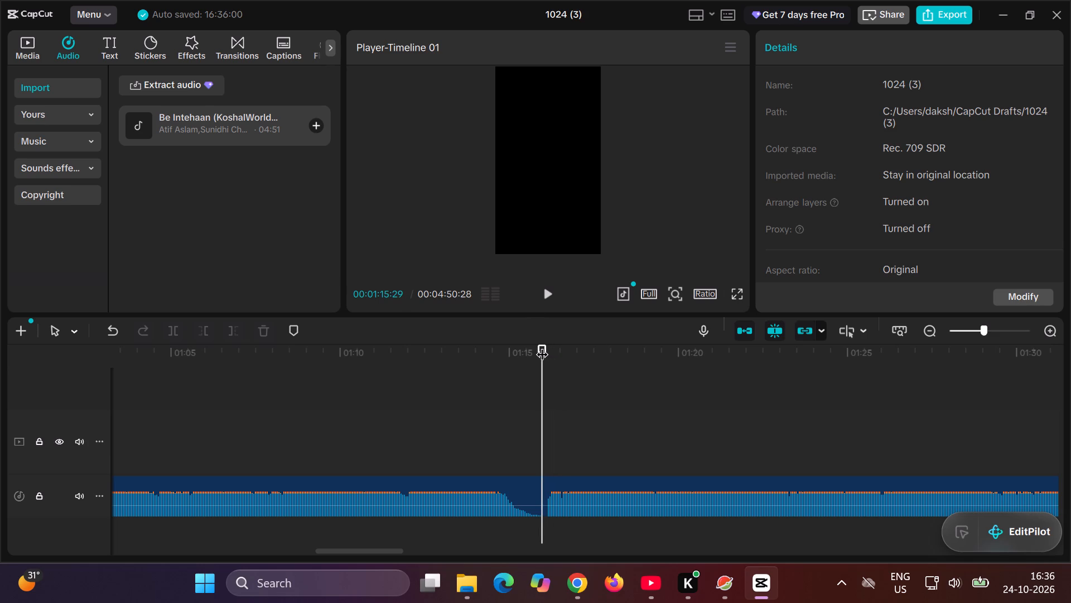
pyautogui.click(497, 500)
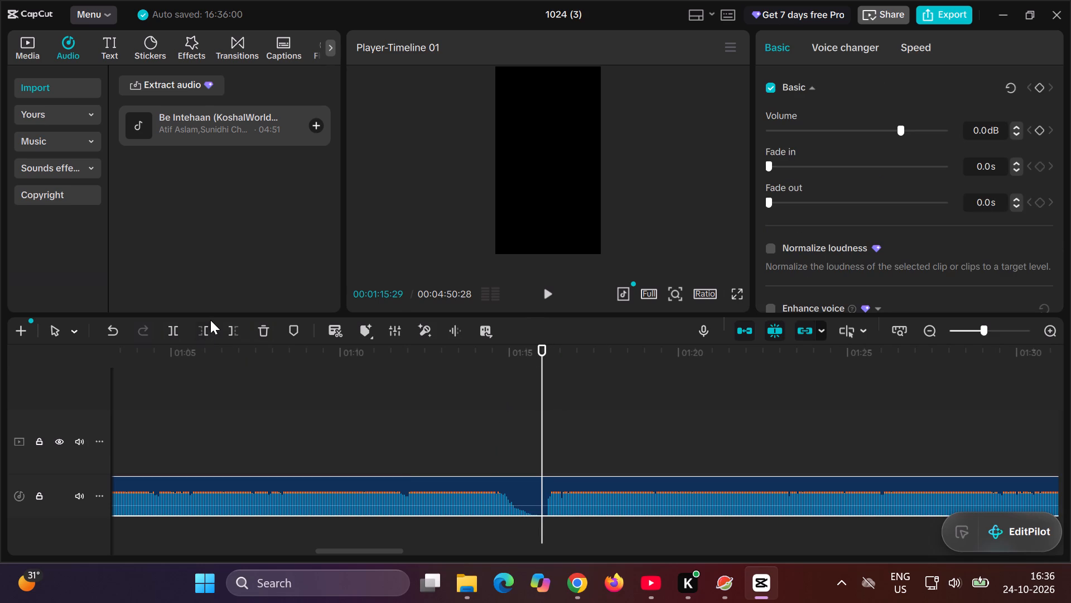
pyautogui.click(200, 333)
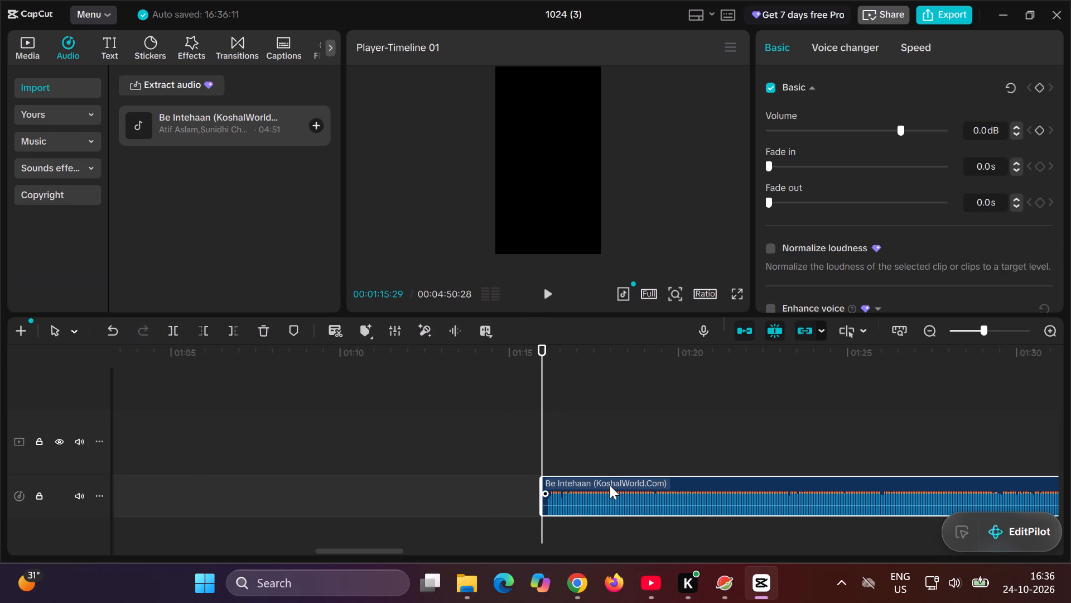
# Move the trimmed Be Intehaan song to the start of the timeline, beneath the WhatsApp video.
pyautogui.keyDown('ctrl'); pyautogui.scroll(-20, 610, 485); pyautogui.keyUp('ctrl')
pyautogui.moveTo(602, 490); pyautogui.dragTo(383, 492)
pyautogui.keyDown('ctrl'); pyautogui.scroll(5, 383, 492); pyautogui.keyUp('ctrl')
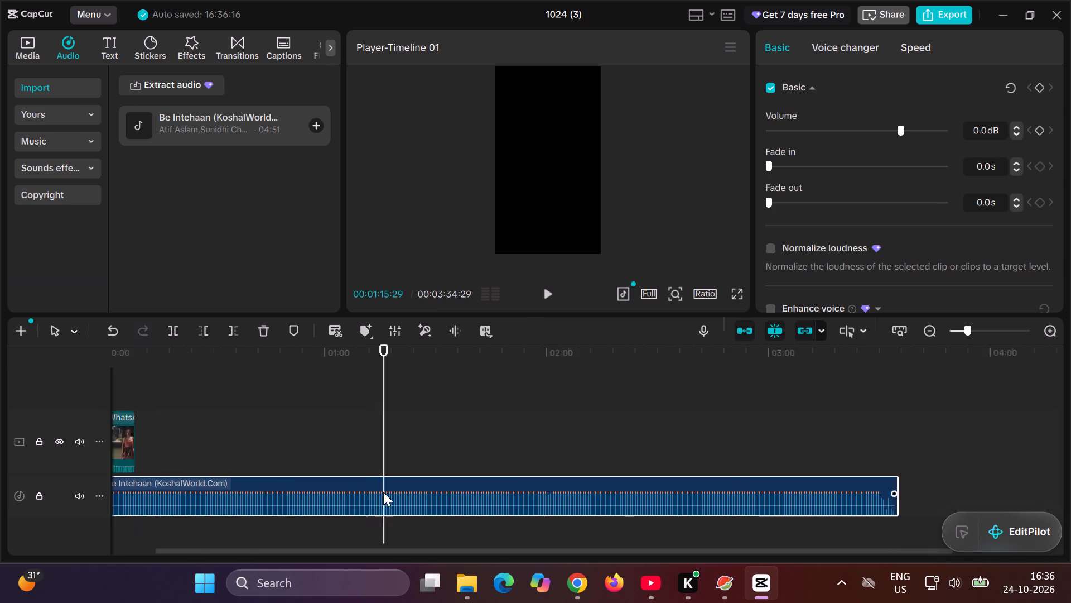
pyautogui.keyDown('ctrl'); pyautogui.scroll(10, 383, 492); pyautogui.keyUp('ctrl')
pyautogui.hscroll(5, 383, 492)
pyautogui.keyDown('ctrl'); pyautogui.scroll(6, 383, 492); pyautogui.keyUp('ctrl')
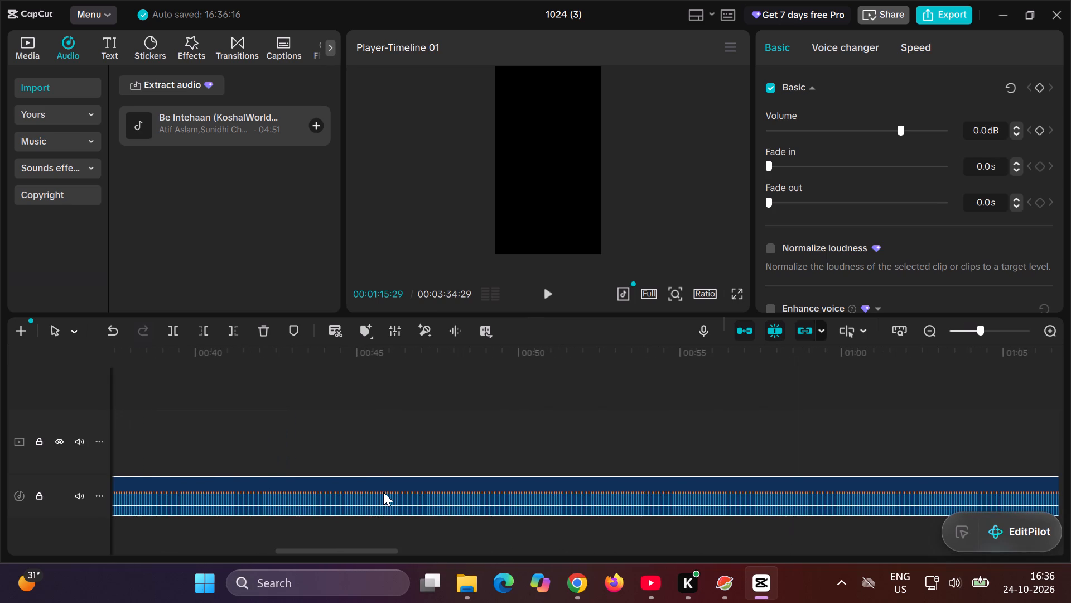
pyautogui.keyDown('ctrl'); pyautogui.scroll(-7, 383, 492); pyautogui.keyUp('ctrl')
pyautogui.click(490, 406)
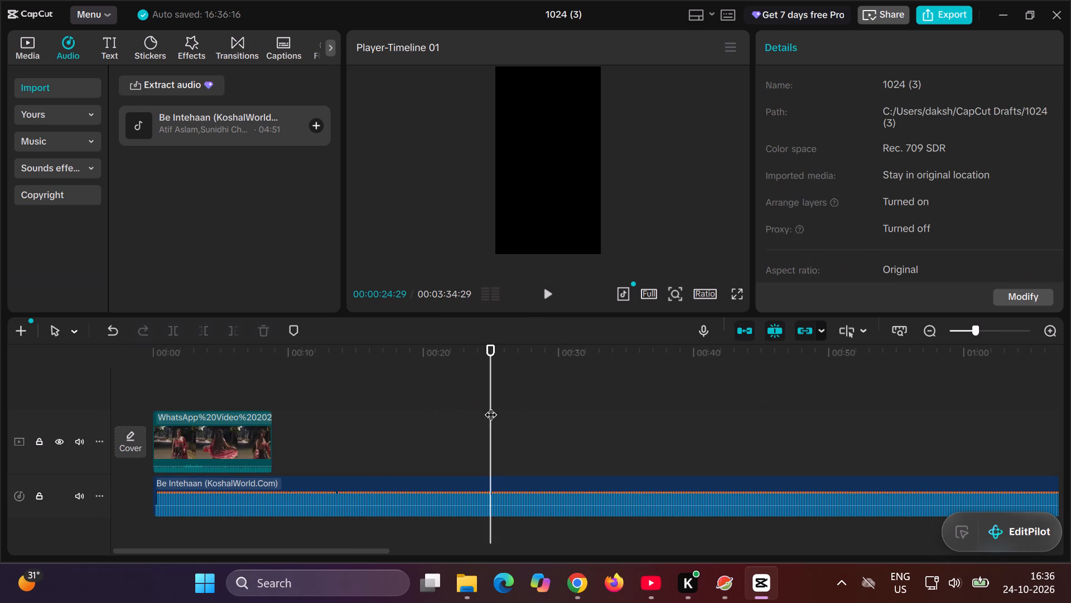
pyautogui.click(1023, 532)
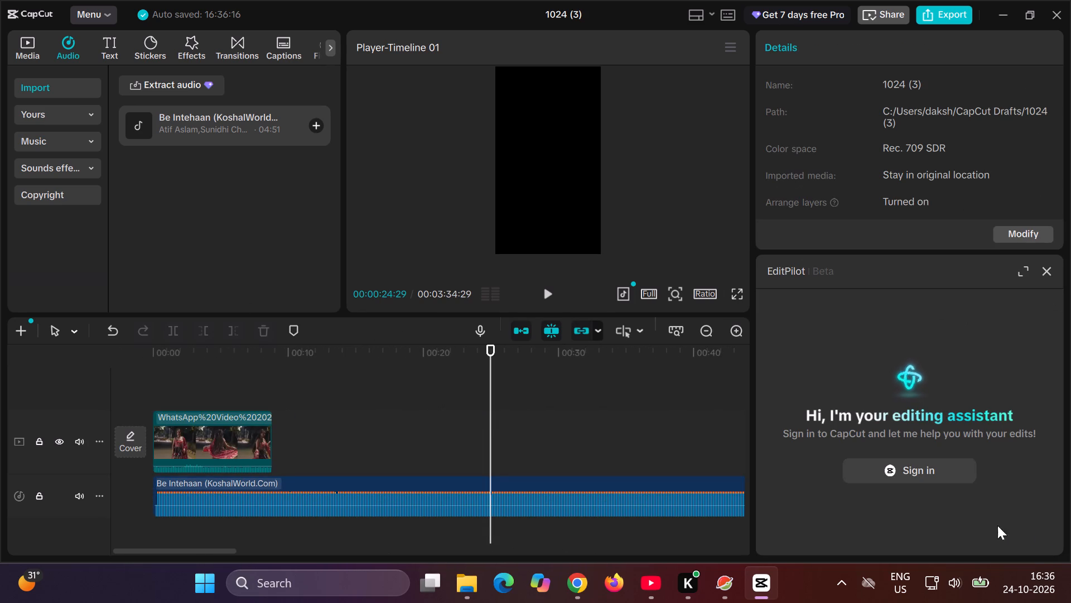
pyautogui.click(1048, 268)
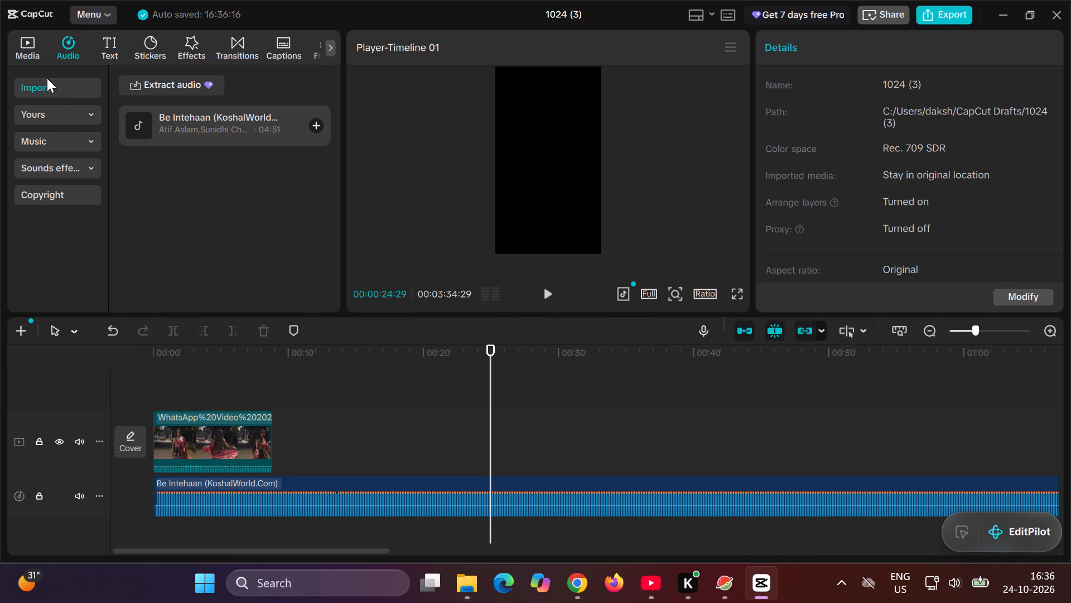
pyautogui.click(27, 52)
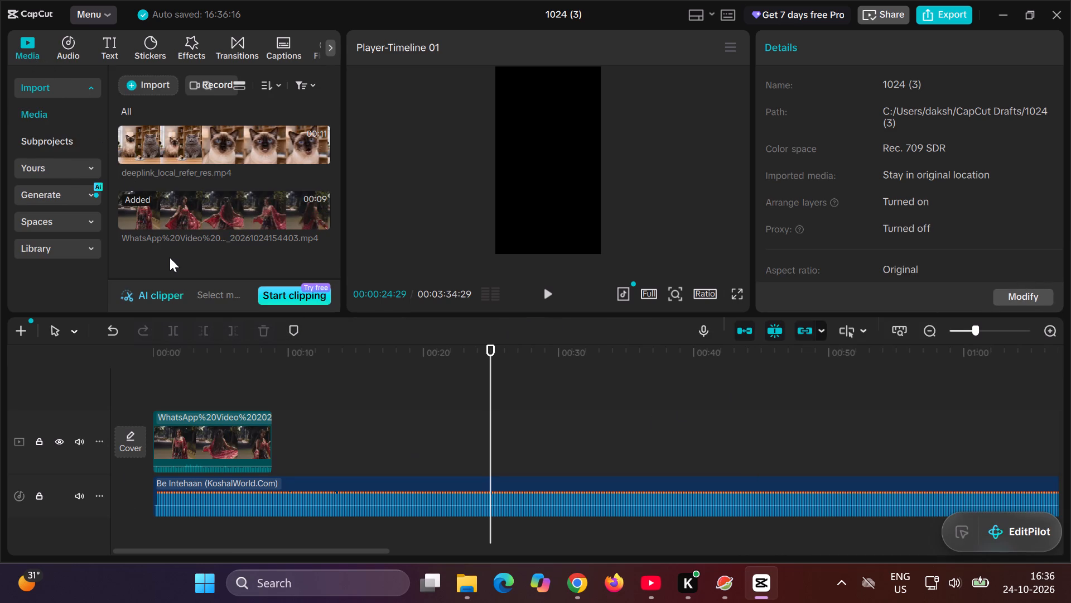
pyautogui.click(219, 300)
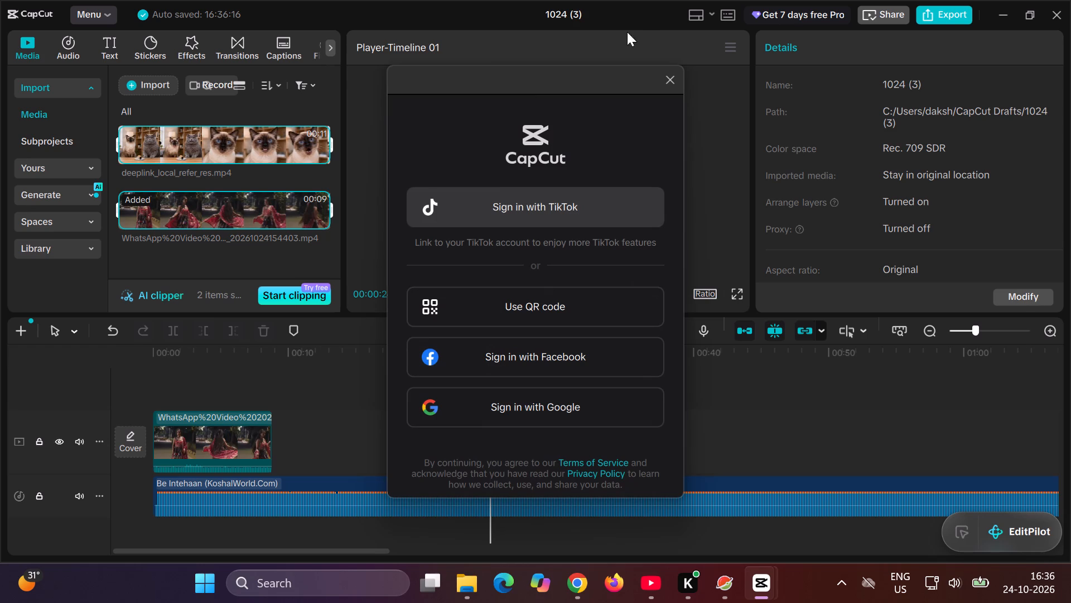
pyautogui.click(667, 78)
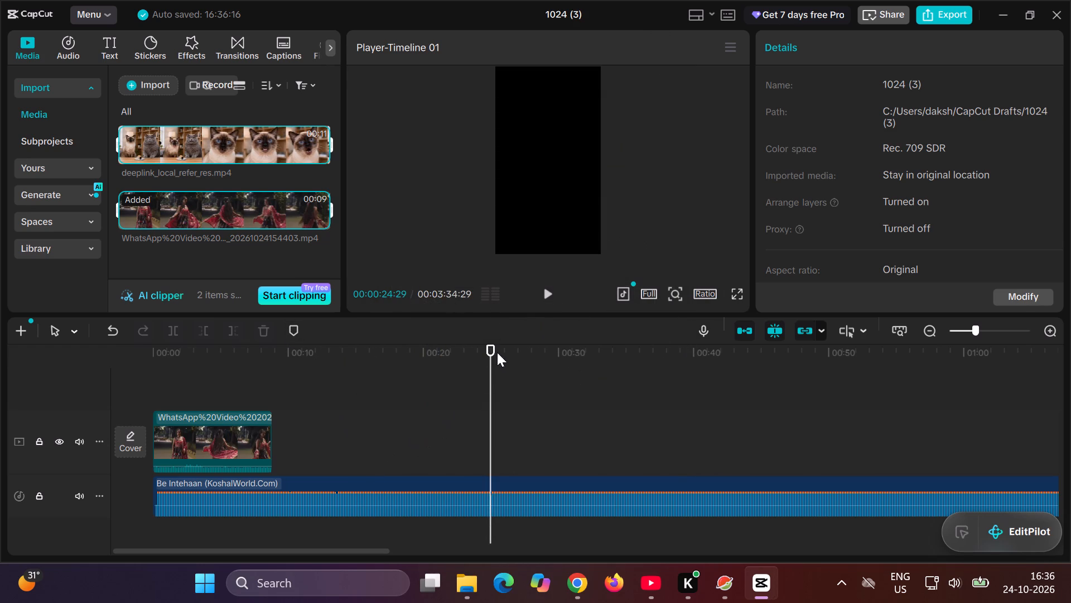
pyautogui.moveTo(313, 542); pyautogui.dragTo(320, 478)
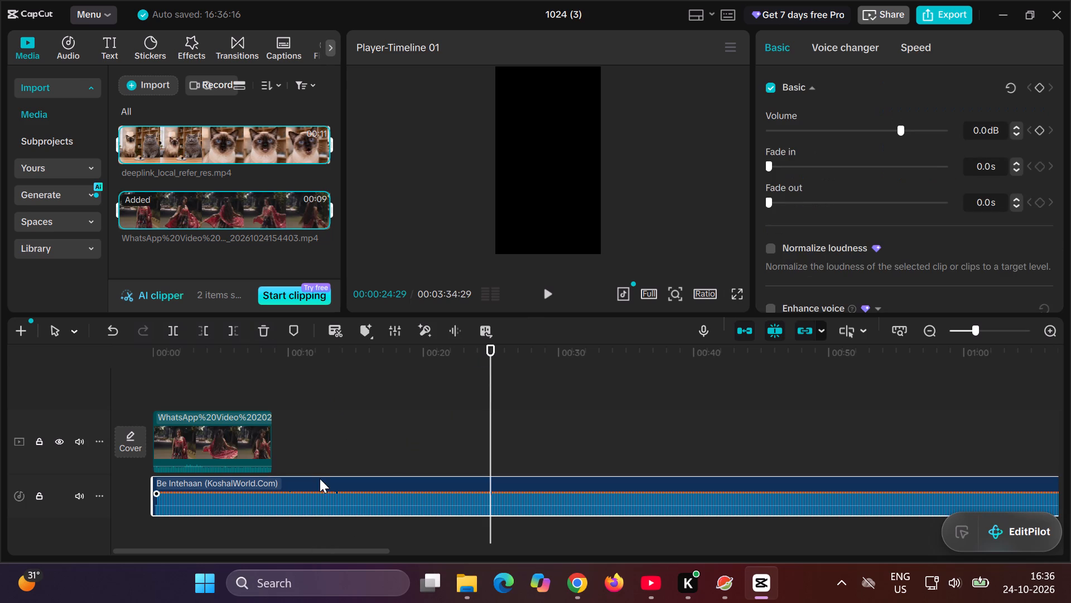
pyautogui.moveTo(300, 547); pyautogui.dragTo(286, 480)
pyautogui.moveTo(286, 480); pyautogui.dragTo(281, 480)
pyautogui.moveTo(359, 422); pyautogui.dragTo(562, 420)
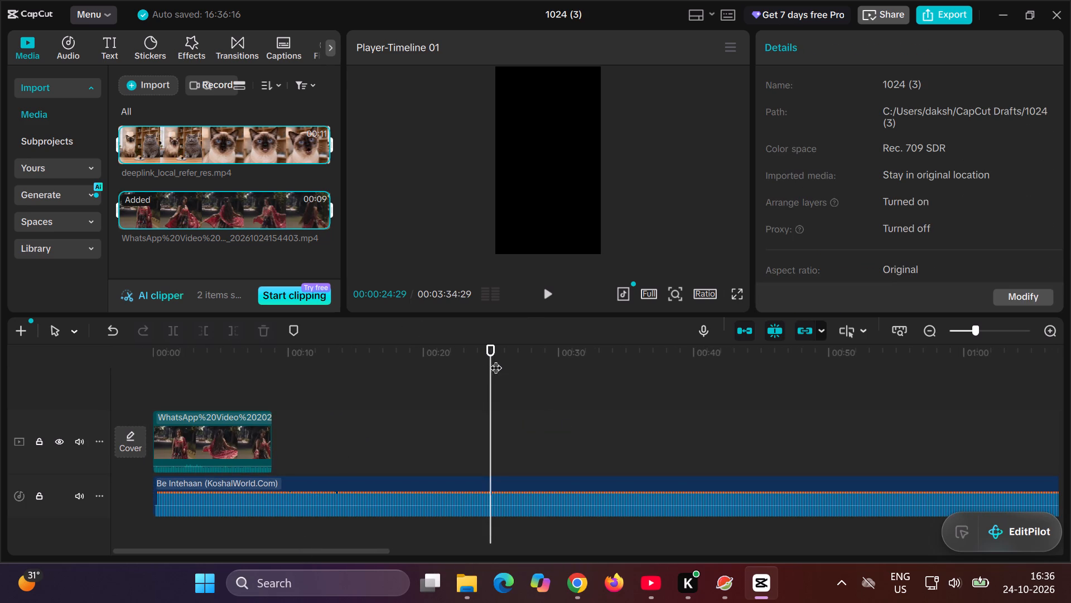
# Return the playhead to 00:00 and slow the WhatsApp video clip to a standard speed of 0.63x.
pyautogui.moveTo(489, 347); pyautogui.dragTo(101, 405)
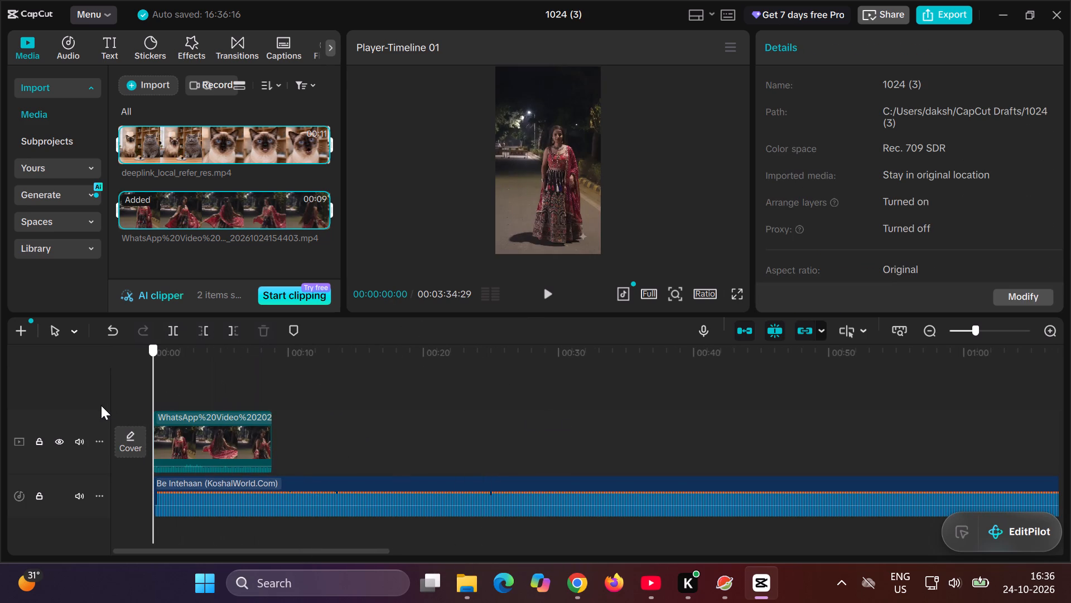
pyautogui.click(293, 379)
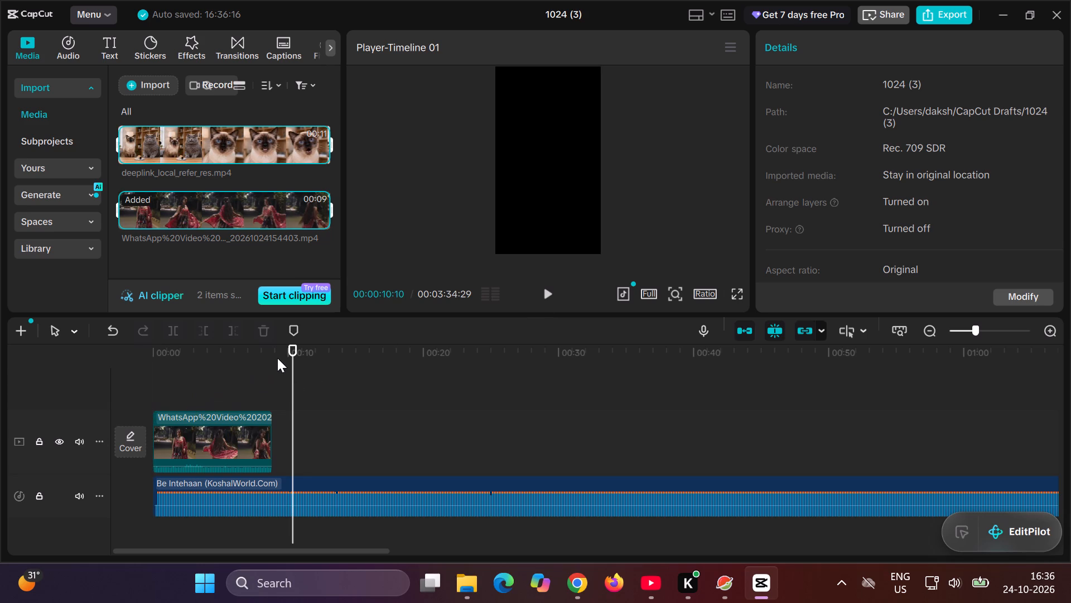
pyautogui.moveTo(298, 348); pyautogui.dragTo(101, 368)
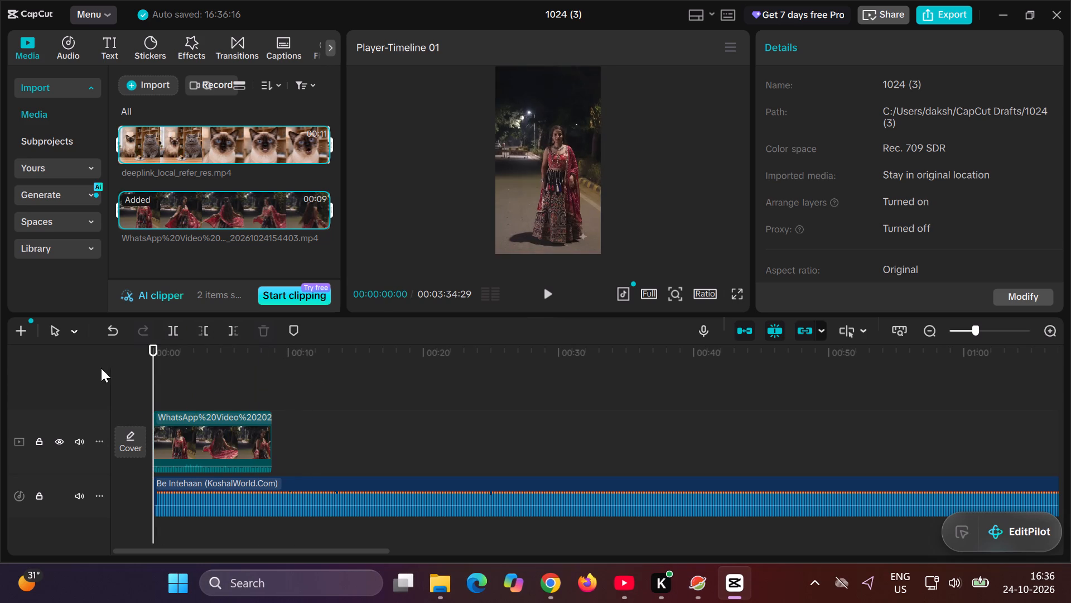
pyautogui.click(238, 449)
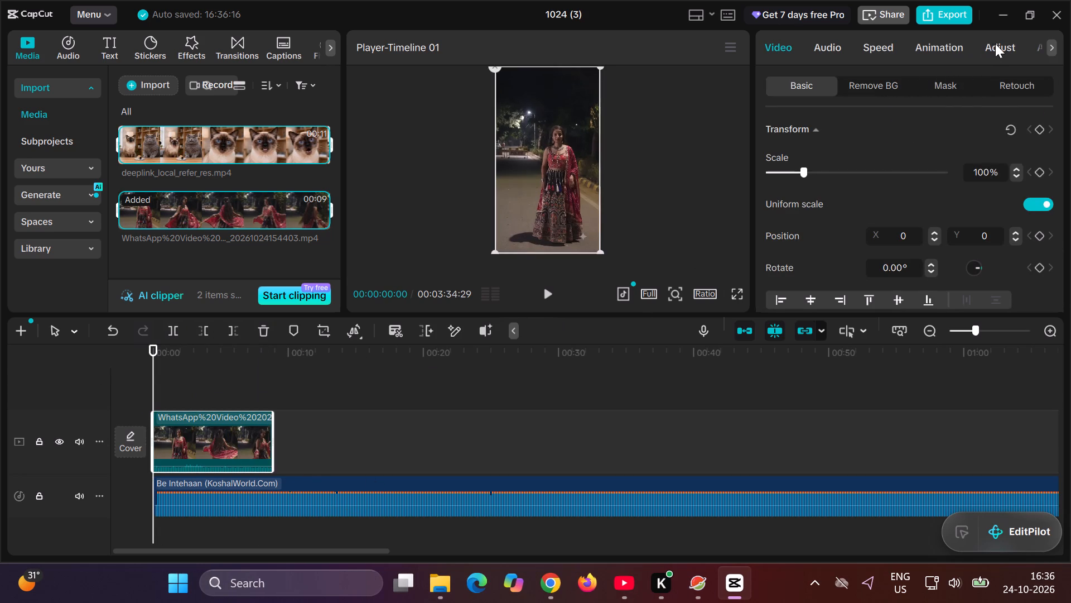
pyautogui.hscroll(-4, 995, 44)
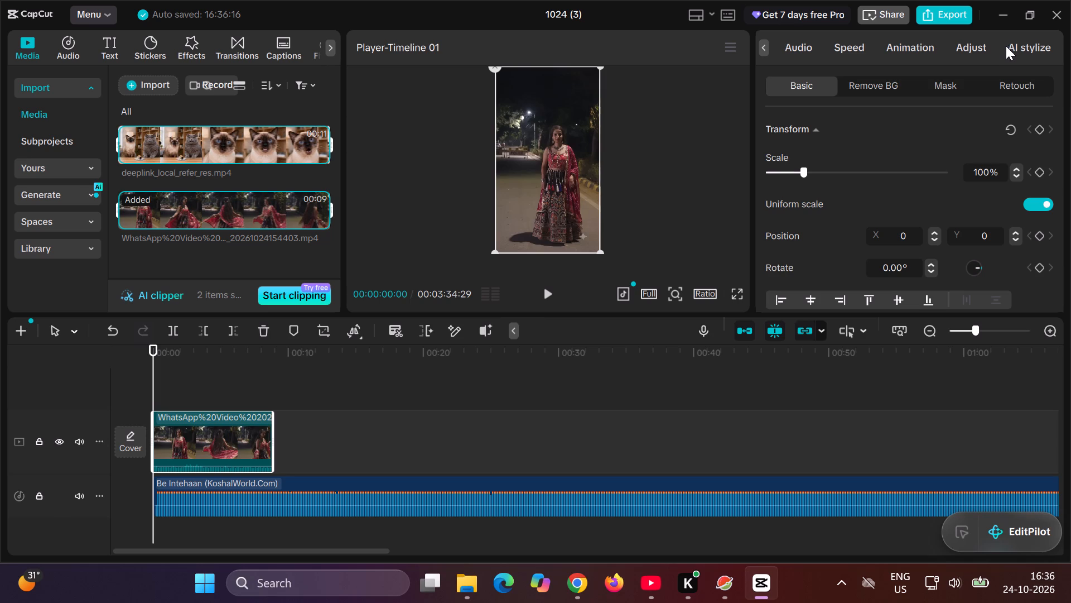
pyautogui.click(841, 50)
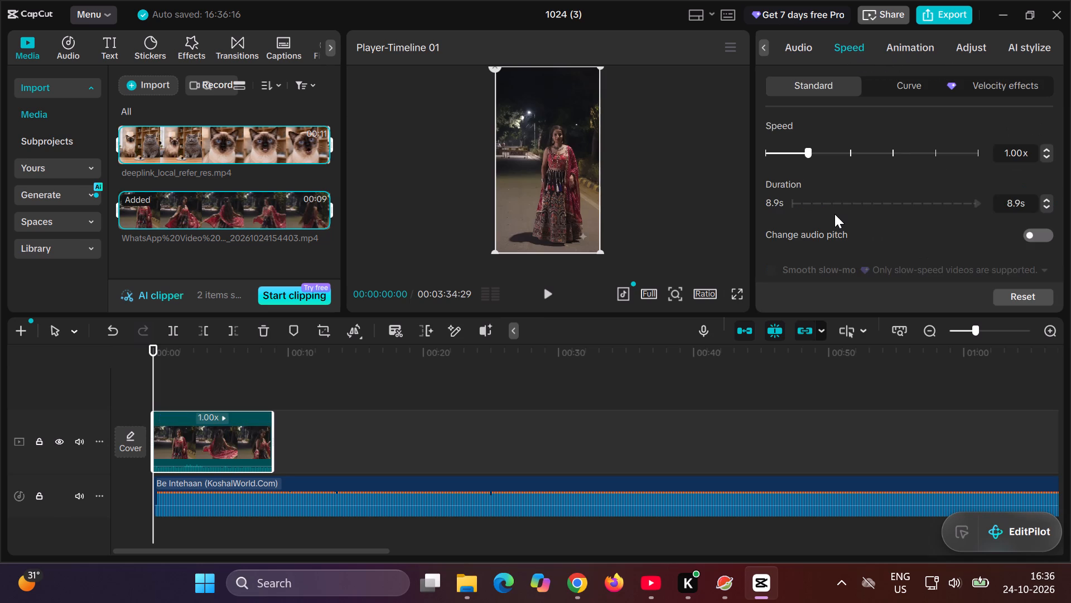
pyautogui.scroll(-7, 834, 214)
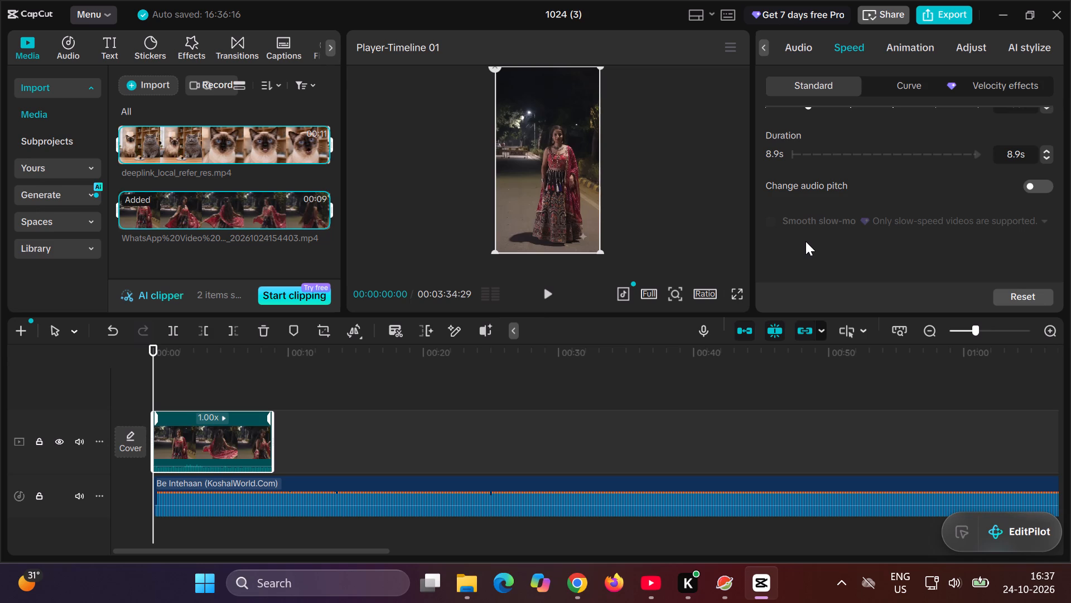
pyautogui.scroll(1, 805, 241)
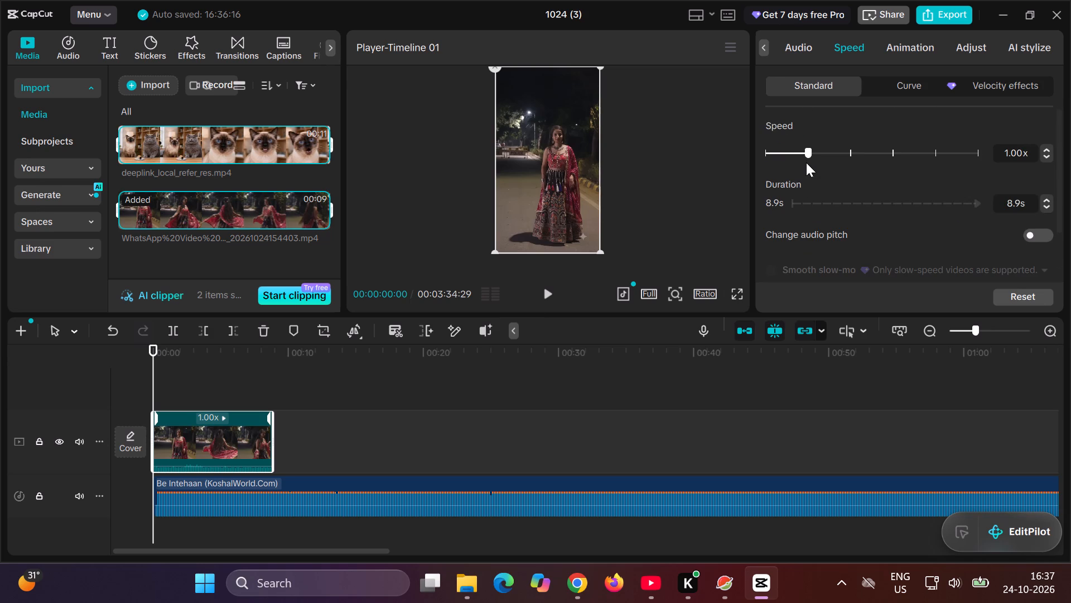
pyautogui.moveTo(806, 158); pyautogui.dragTo(790, 157)
pyautogui.scroll(-2, 843, 241)
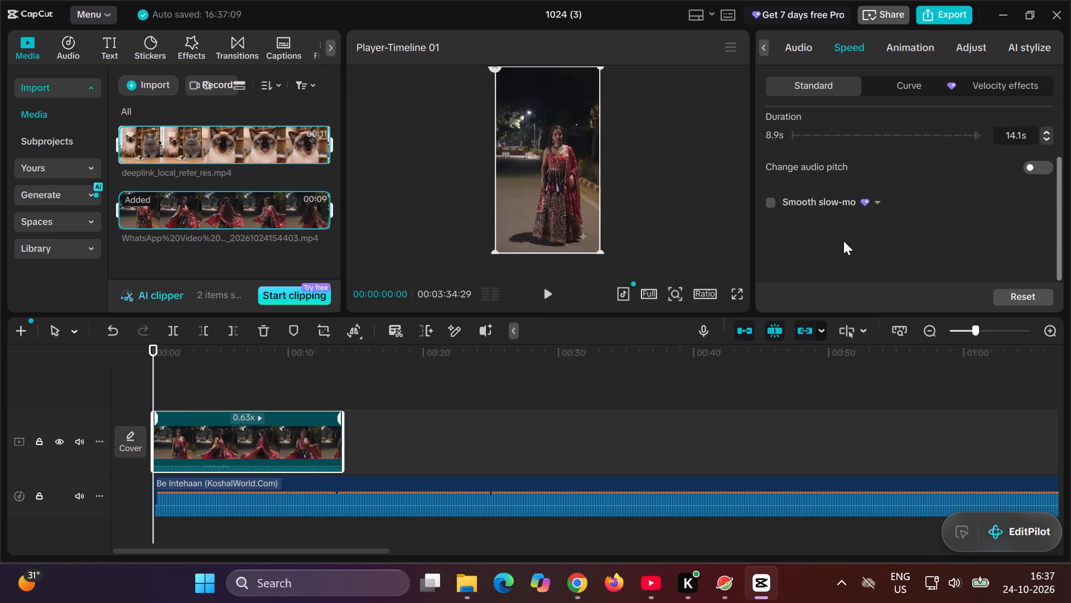